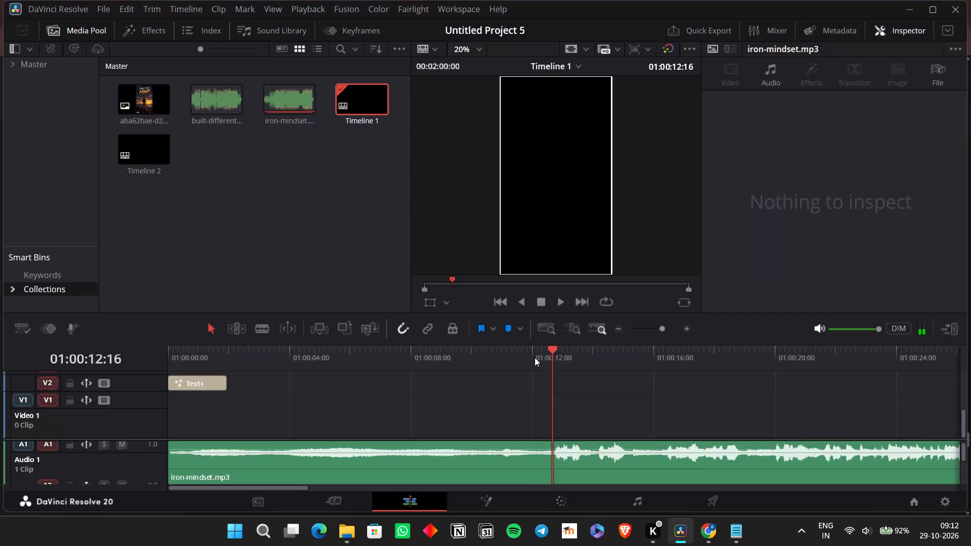
# Play the audio around 01:00:12 on Timeline 1, and undo the deletion of the Text+ caption clips.
pyautogui.click(535, 357)
pyautogui.press('space')
pyautogui.press('space')
pyautogui.press('space')
pyautogui.press('space')
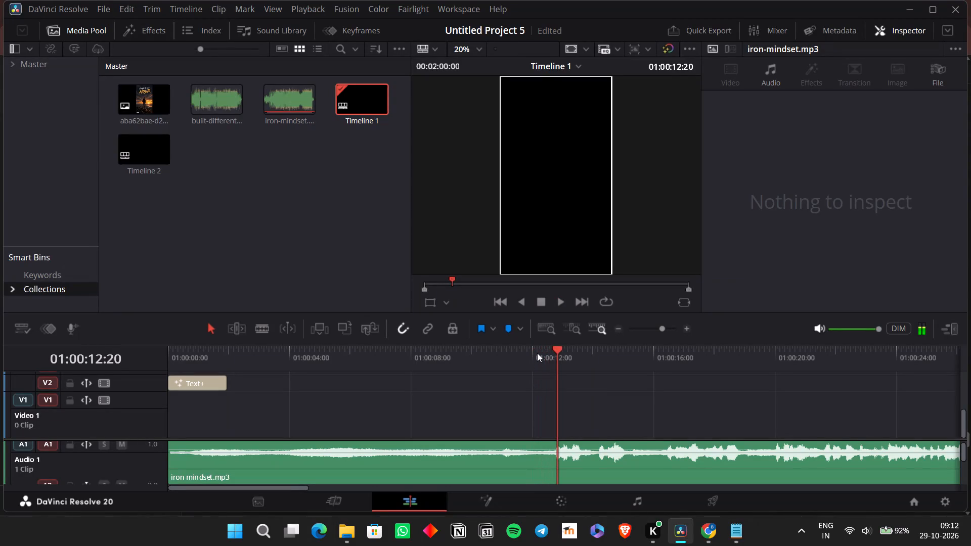
pyautogui.doubleClick(555, 352)
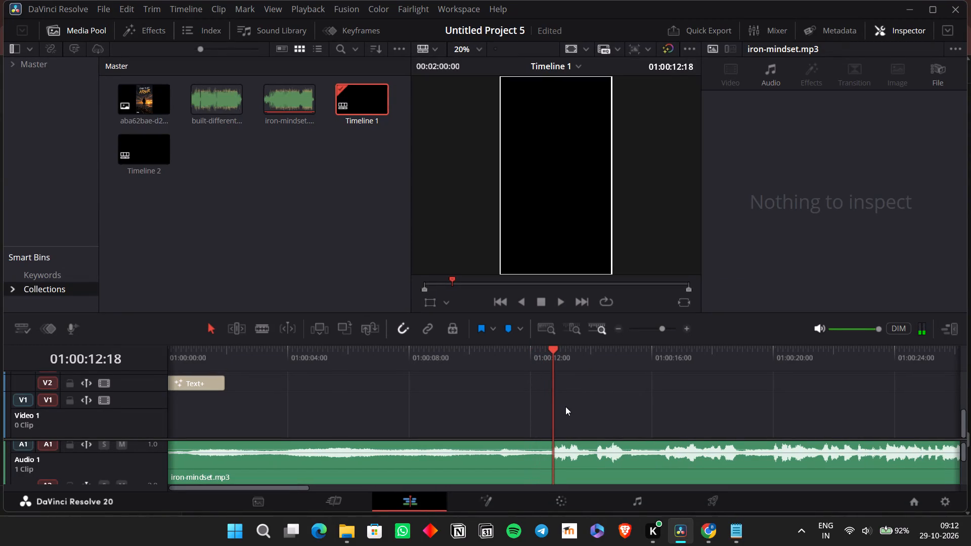
pyautogui.hotkey('ctrl', 'z')
# Delete all Text+ caption clips after the "The city's asleep" stack near 01:00:08:00, keeping that stack and the opening lyrics clip.
pyautogui.moveTo(359, 390); pyautogui.dragTo(447, 408)
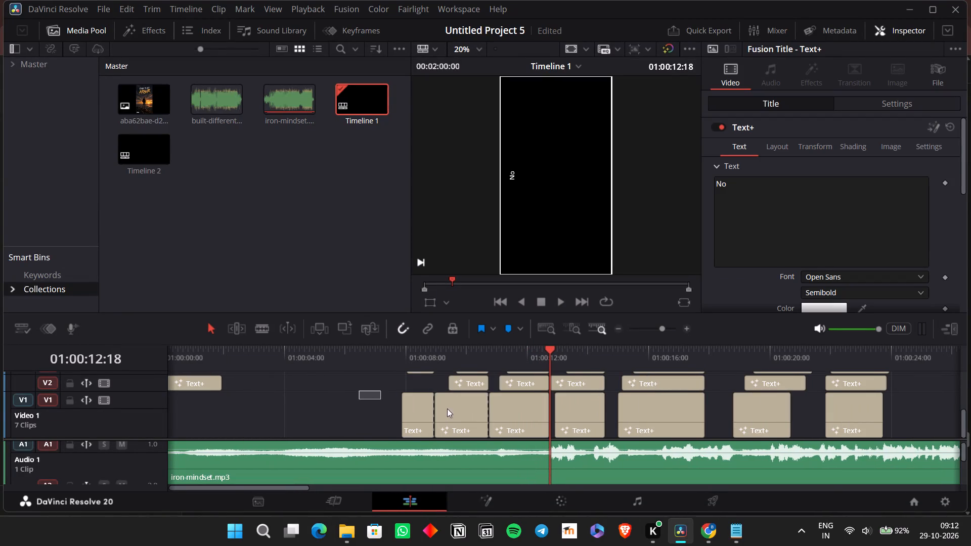
pyautogui.moveTo(447, 408); pyautogui.dragTo(954, 322)
pyautogui.hscroll(5, 841, 385)
pyautogui.hscroll(4, 788, 351)
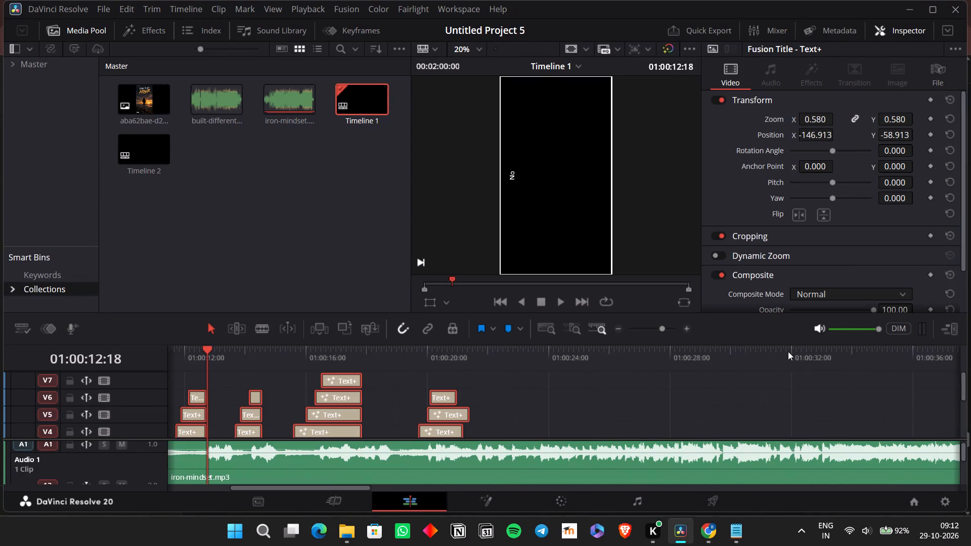
pyautogui.click(617, 329)
pyautogui.scroll(-1, 629, 384)
pyautogui.moveTo(556, 414); pyautogui.dragTo(327, 344)
pyautogui.scroll(-1, 328, 394)
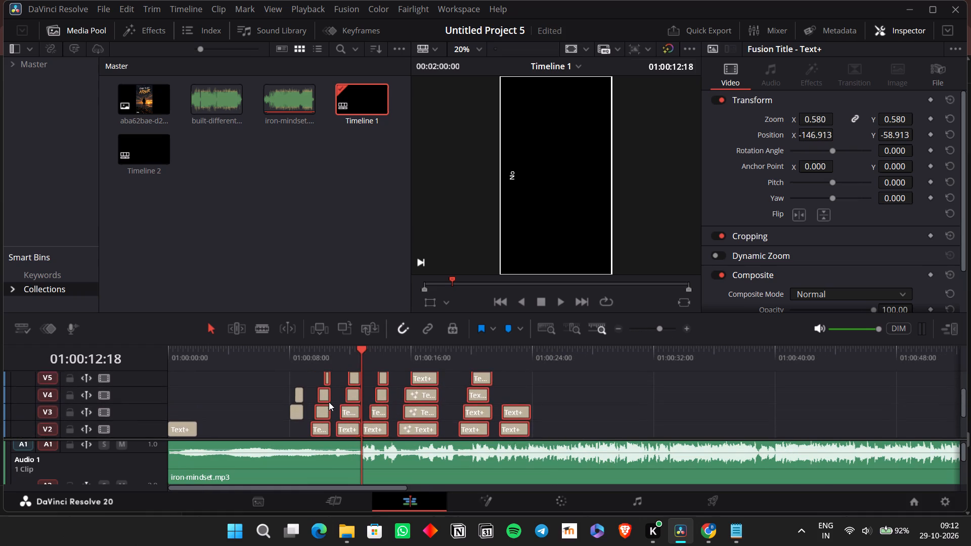
pyautogui.scroll(-1, 329, 402)
pyautogui.press('BackSpace')
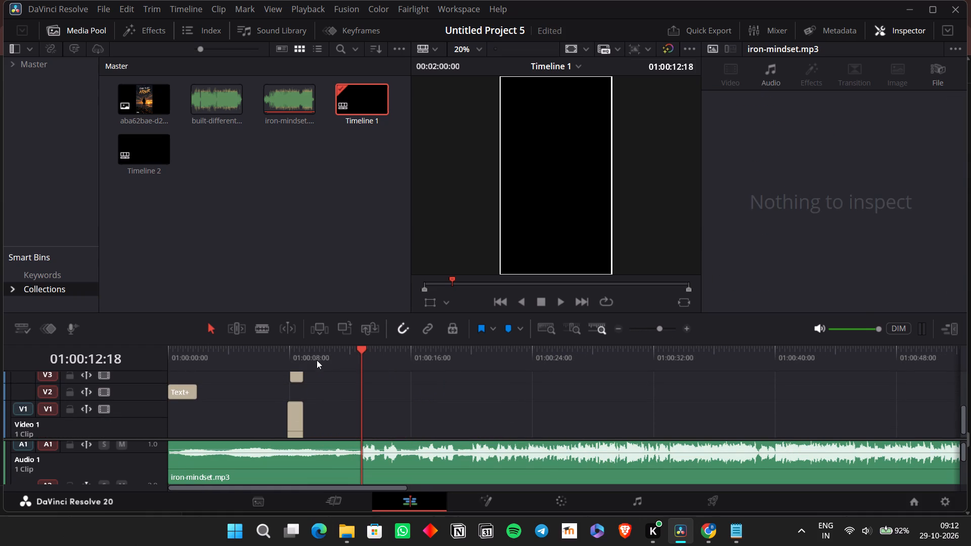
# Cut the stacked "The city's asleep" Text+ clips near 01:00:08:00 from the timeline.
pyautogui.click(286, 348)
pyautogui.press('space')
pyautogui.press('space')
pyautogui.moveTo(344, 420); pyautogui.dragTo(280, 379)
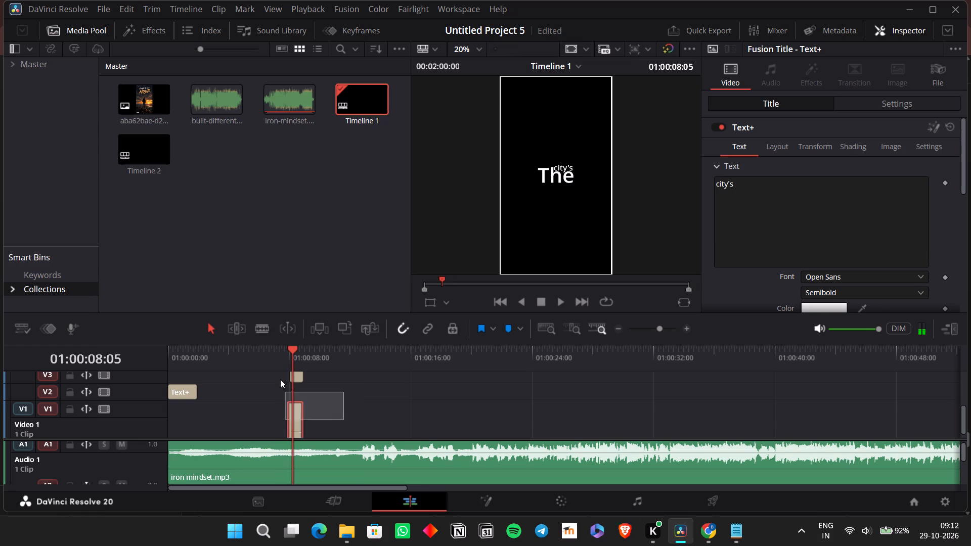
pyautogui.moveTo(280, 379); pyautogui.dragTo(277, 353)
pyautogui.scroll(-1, 310, 429)
pyautogui.hotkey('ctrl', 'x')
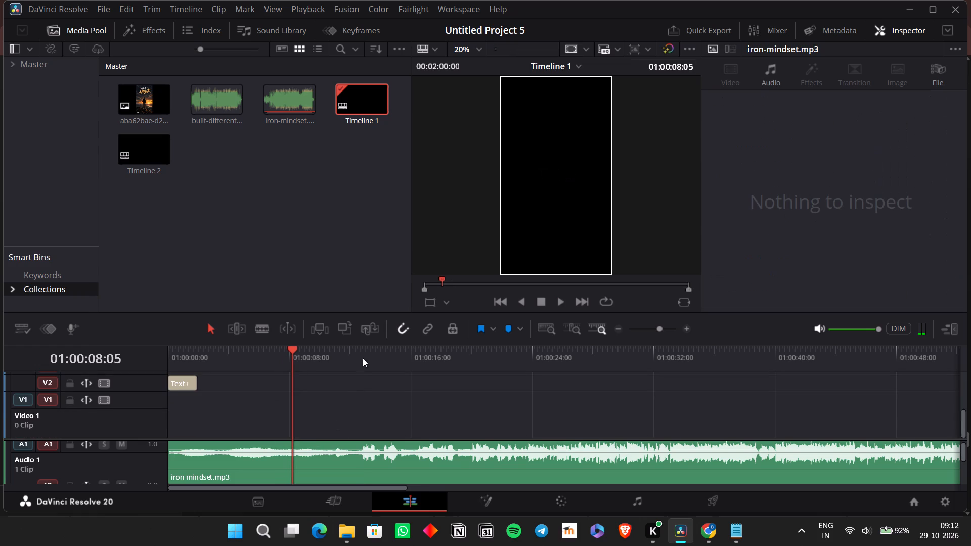
# Paste the cut Text+ stack at about 01:00:12:19, where the vocals begin, and check its timing against the audio.
pyautogui.click(363, 354)
pyautogui.press('space')
pyautogui.press('space')
pyautogui.click(363, 351)
pyautogui.click(358, 349)
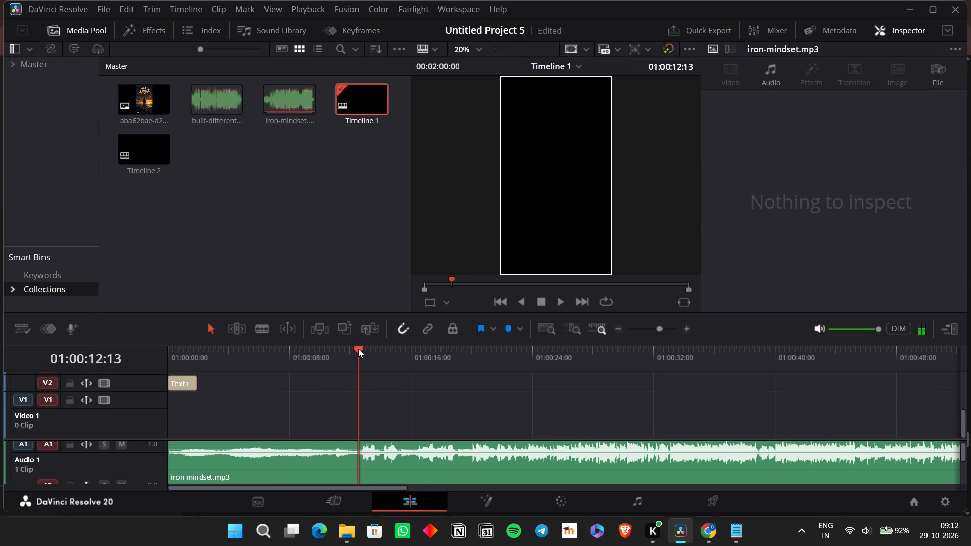
pyautogui.press('space')
pyautogui.press('space')
pyautogui.hotkey('ctrl', 'v')
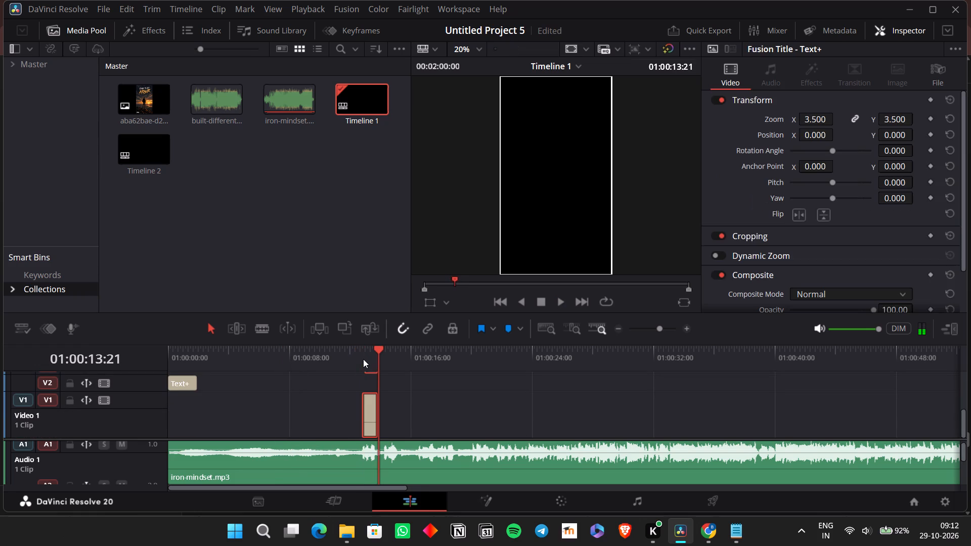
pyautogui.click(360, 350)
pyautogui.press('space')
pyautogui.press('space')
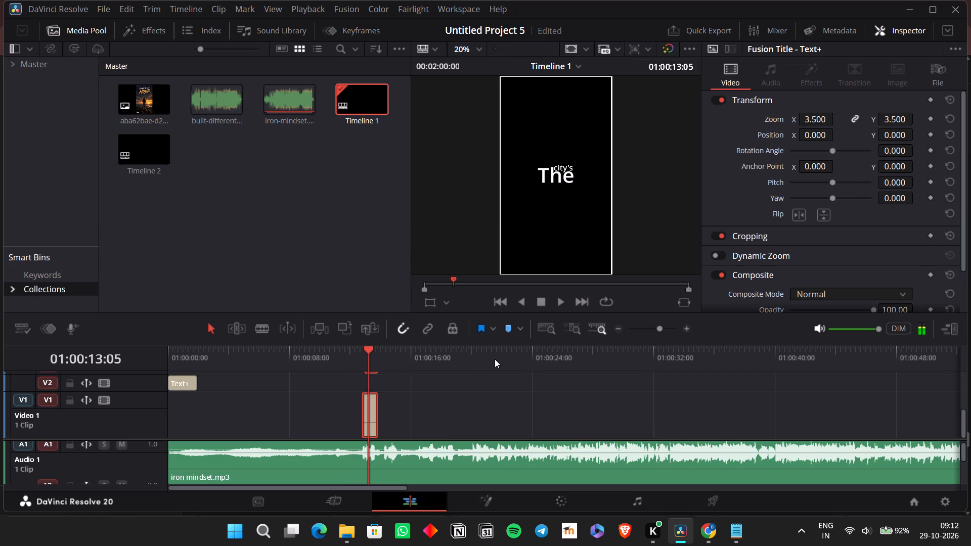
# Change the text of the pasted Text+ clip on track V1 to "Gym".
pyautogui.click(398, 412)
pyautogui.click(377, 415)
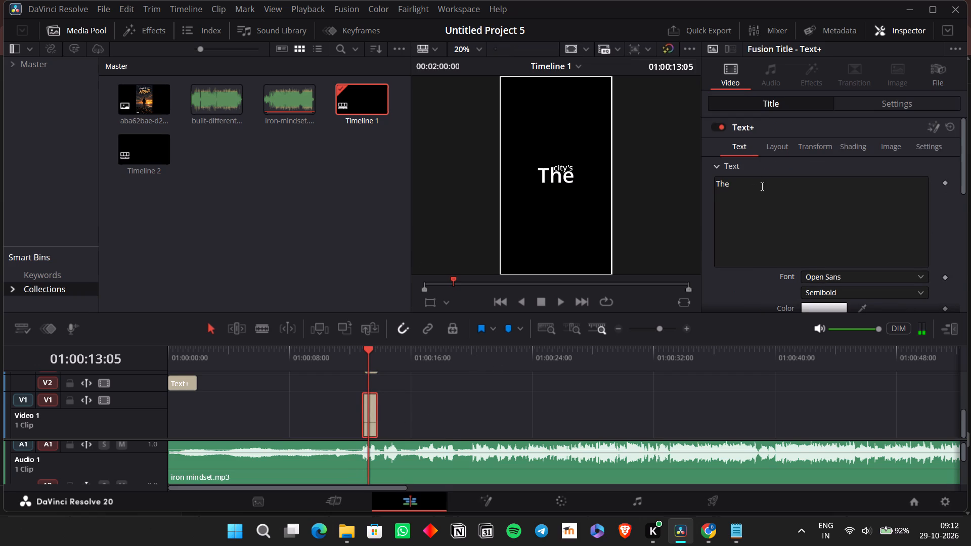
pyautogui.moveTo(713, 185); pyautogui.dragTo(688, 184)
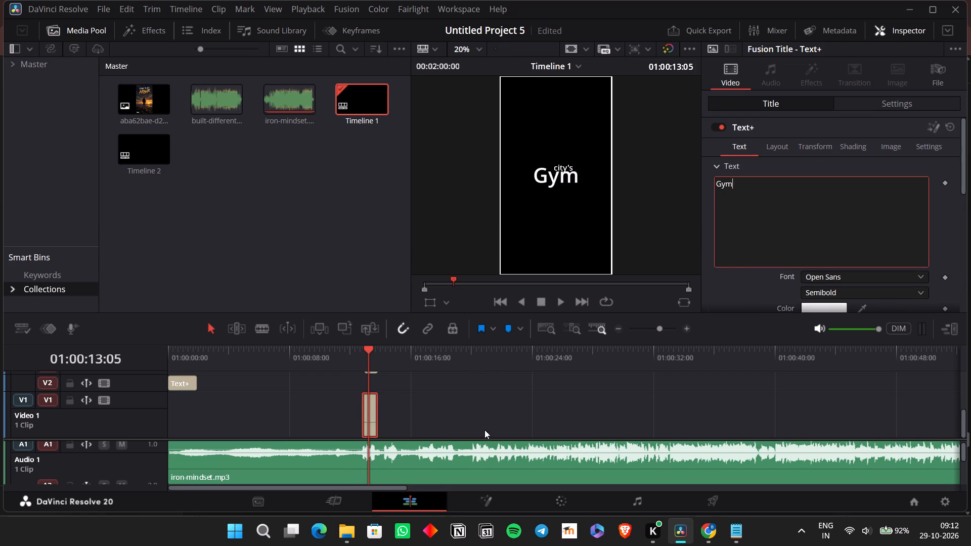
# Move the "city's" clip down to track V2 and the "asleep" clip down to V3, and play back the stack.
pyautogui.scroll(1, 443, 411)
pyautogui.moveTo(387, 403); pyautogui.dragTo(343, 375)
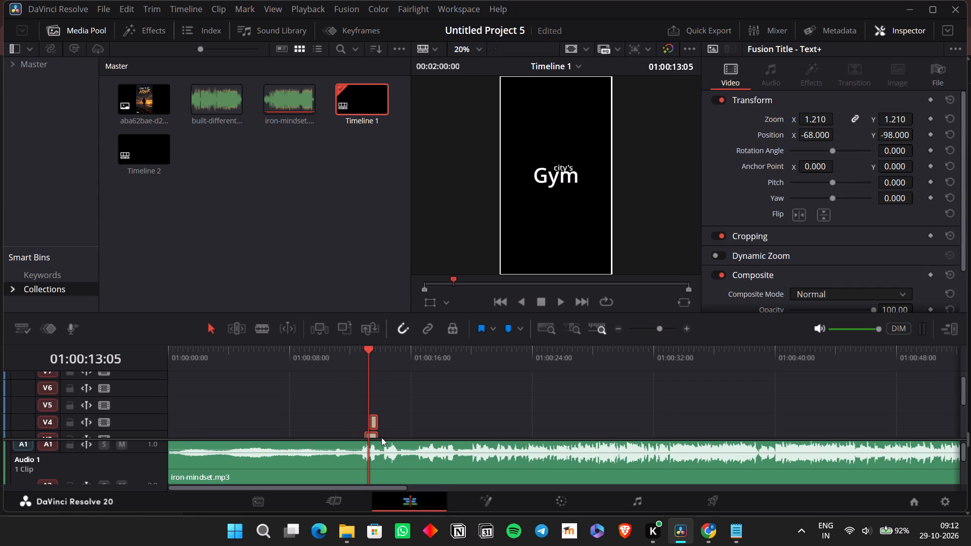
pyautogui.scroll(-1, 381, 435)
pyautogui.moveTo(371, 370); pyautogui.dragTo(373, 371)
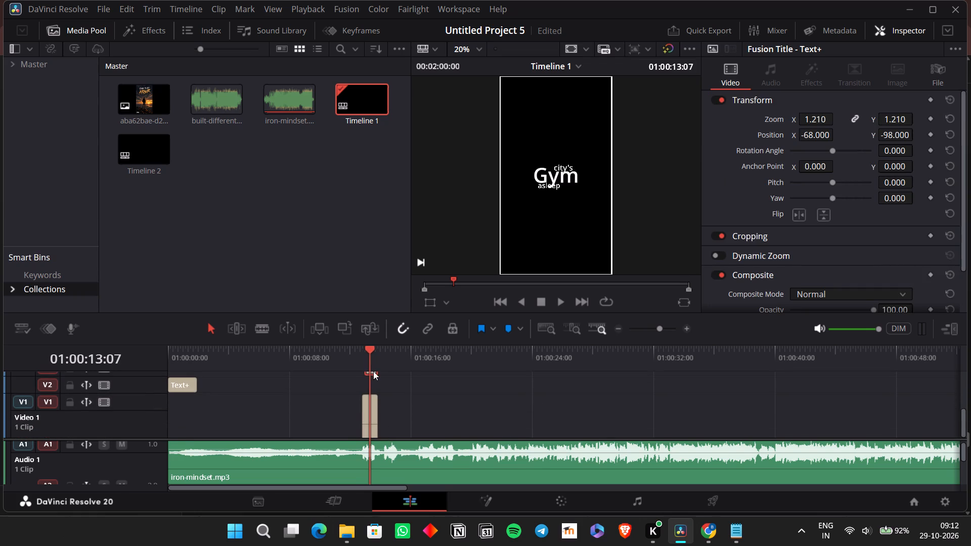
pyautogui.moveTo(373, 371); pyautogui.dragTo(371, 384)
pyautogui.moveTo(374, 373); pyautogui.dragTo(374, 386)
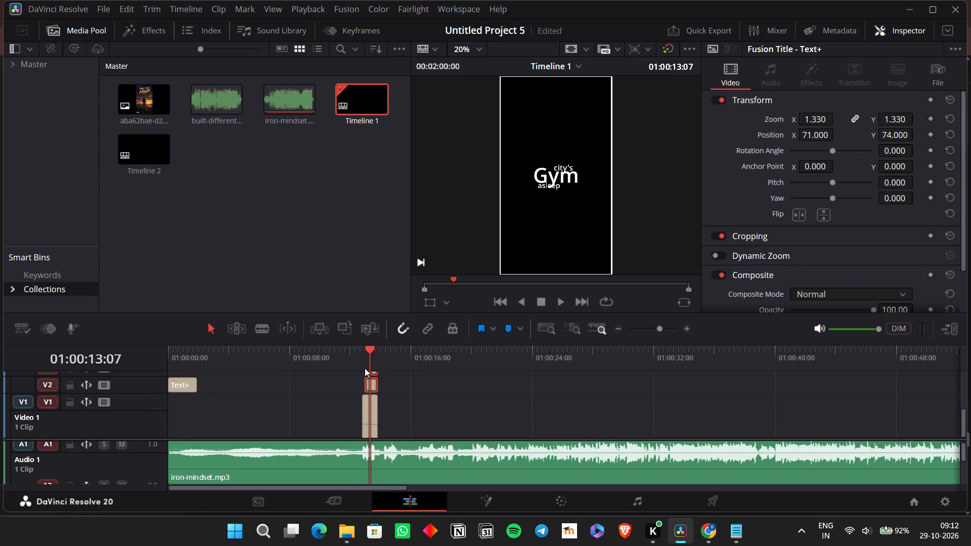
pyautogui.click(349, 347)
pyautogui.press('space')
pyautogui.press('space')
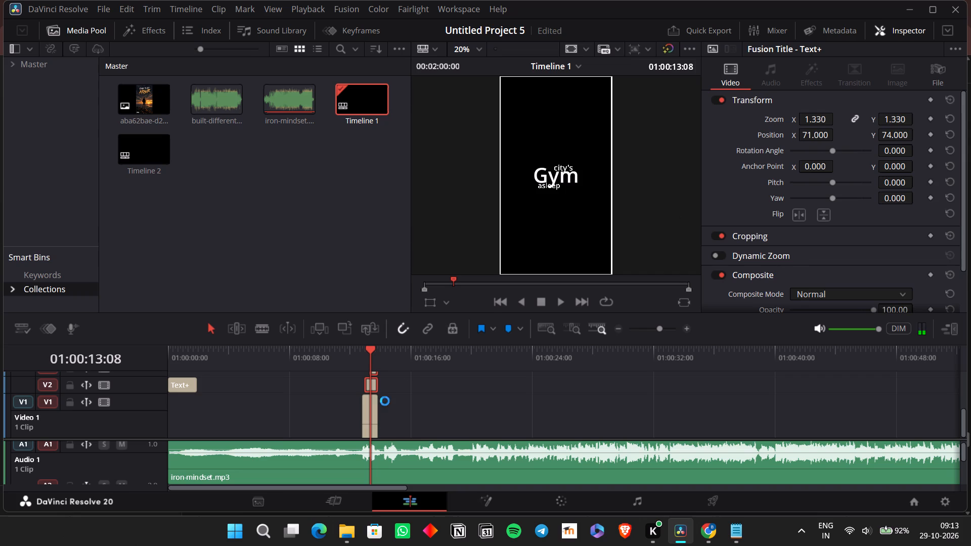
# Change the text of the "city's" clip on track V2 to "is".
pyautogui.click(381, 388)
pyautogui.click(374, 383)
pyautogui.moveTo(762, 188); pyautogui.dragTo(711, 185)
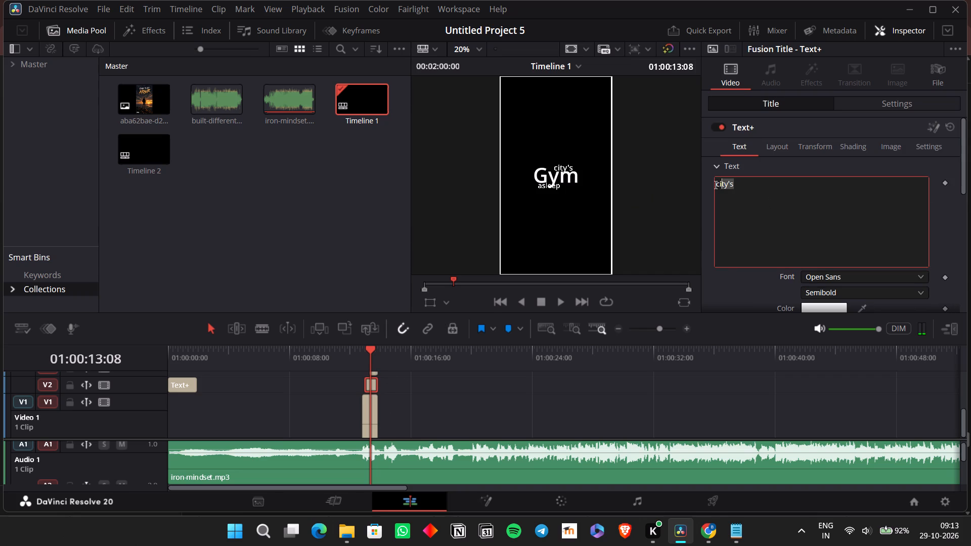
pyautogui.moveTo(711, 185); pyautogui.dragTo(697, 184)
pyautogui.write('is')
# Change the text of the "asleep" clip on track V3 to "empty".
pyautogui.click(373, 375)
pyautogui.moveTo(762, 195); pyautogui.dragTo(679, 189)
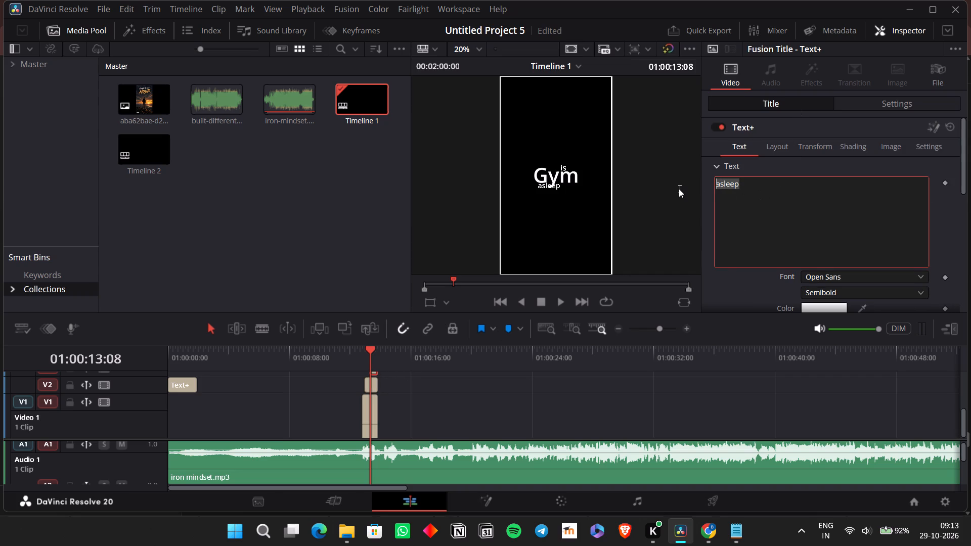
pyautogui.write('empty')
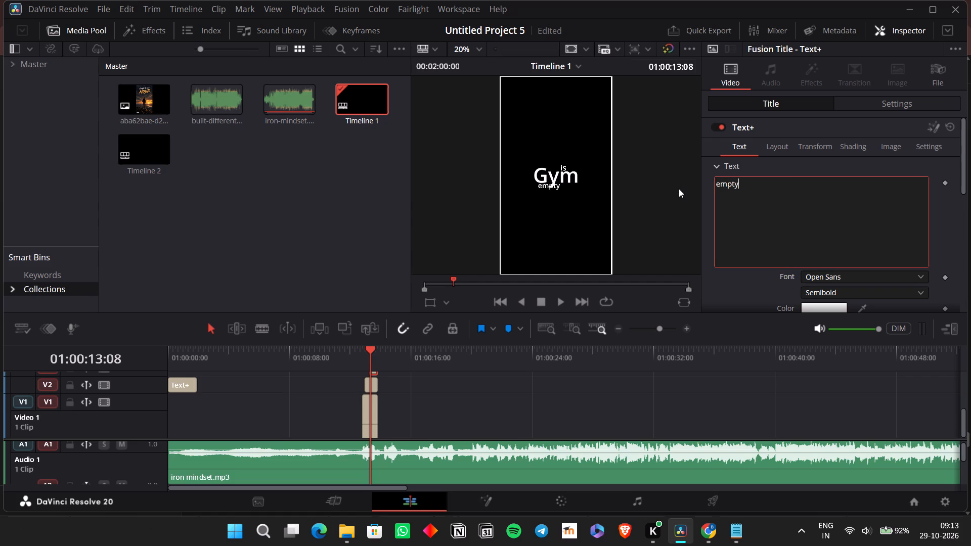
# Shift the "is" caption horizontally by setting its Position X to 166.
pyautogui.click(371, 377)
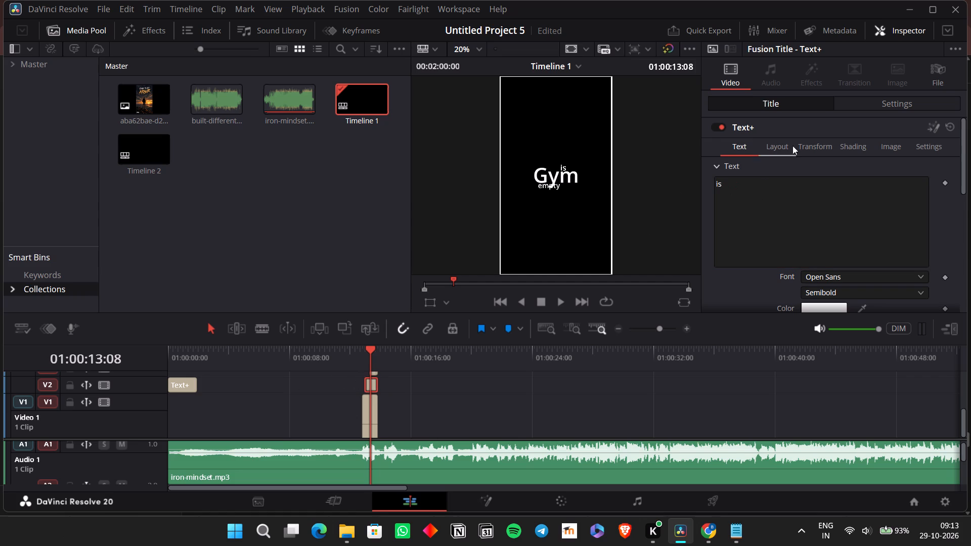
pyautogui.click(829, 139)
pyautogui.click(882, 107)
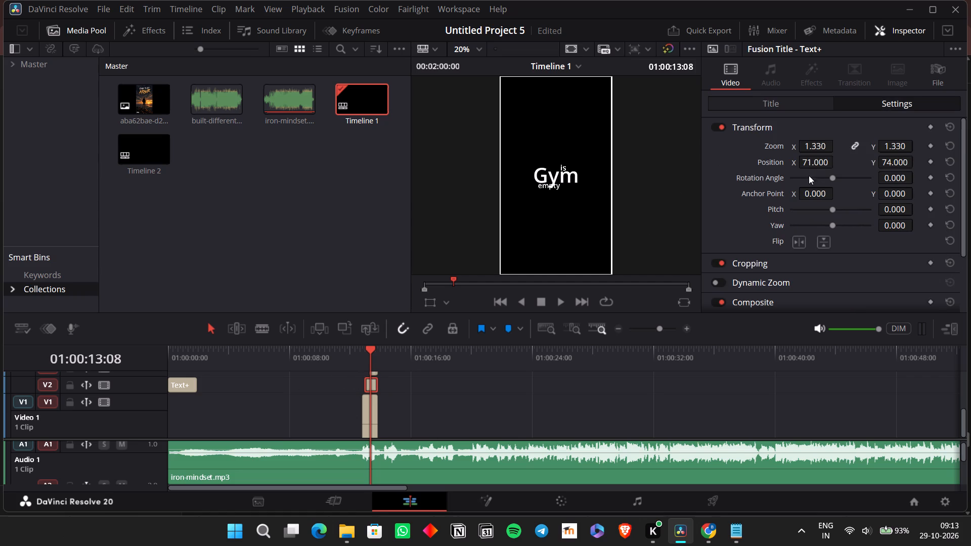
pyautogui.moveTo(814, 163); pyautogui.dragTo(832, 171)
pyautogui.moveTo(832, 171); pyautogui.dragTo(873, 181)
# Shift the "empty" caption horizontally by setting its Position X to 104.
pyautogui.click(376, 371)
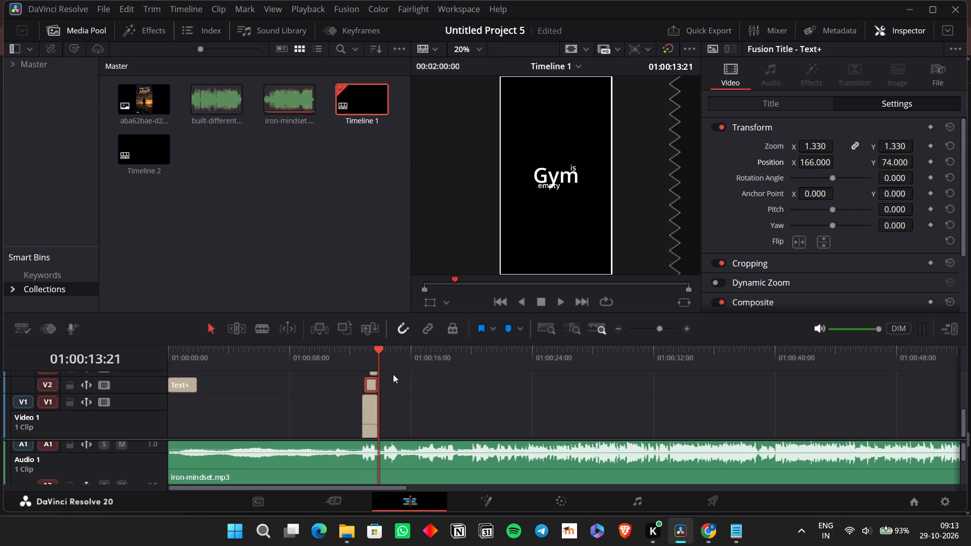
pyautogui.click(373, 373)
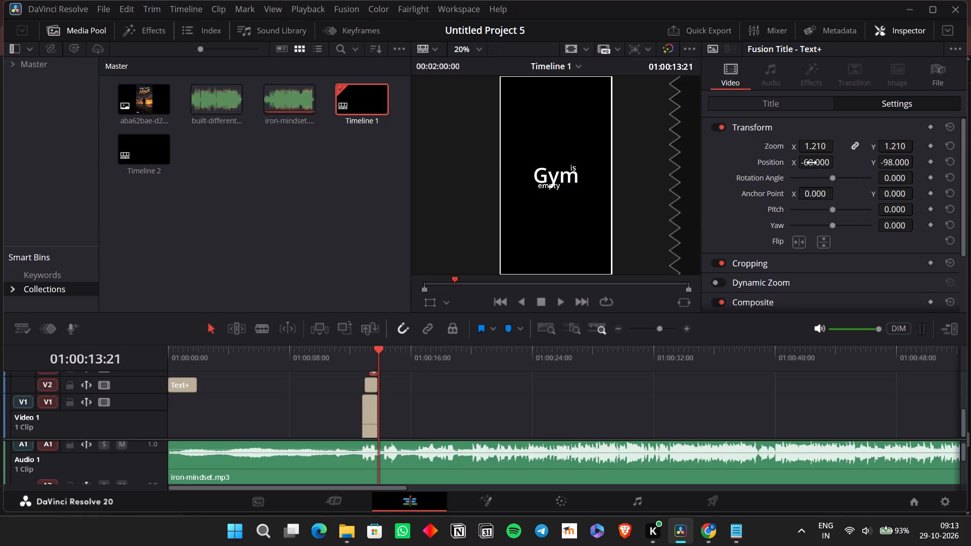
pyautogui.moveTo(813, 161); pyautogui.dragTo(924, 186)
pyautogui.moveTo(924, 186); pyautogui.dragTo(921, 191)
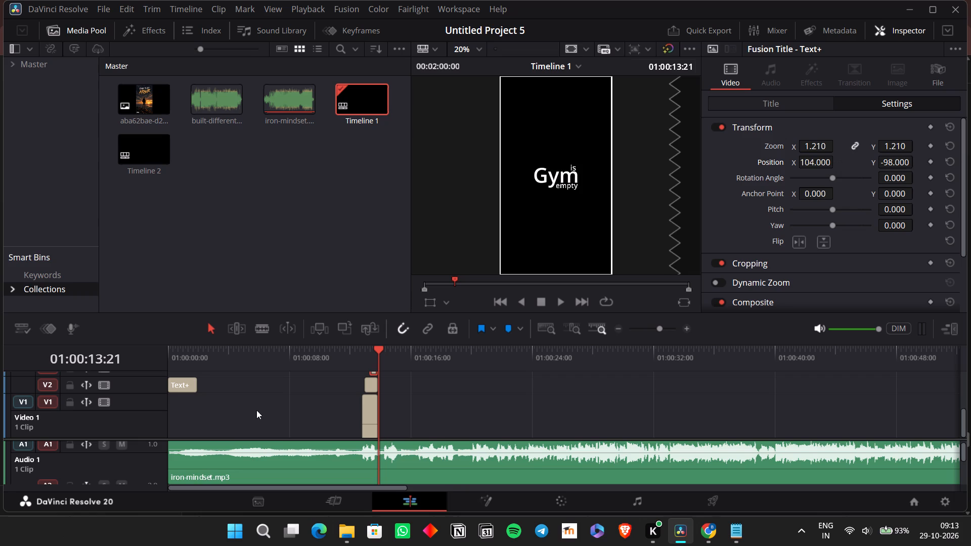
# Play back the "Gym is empty" captions and the audio after them to check the timing.
pyautogui.click(368, 347)
pyautogui.click(360, 354)
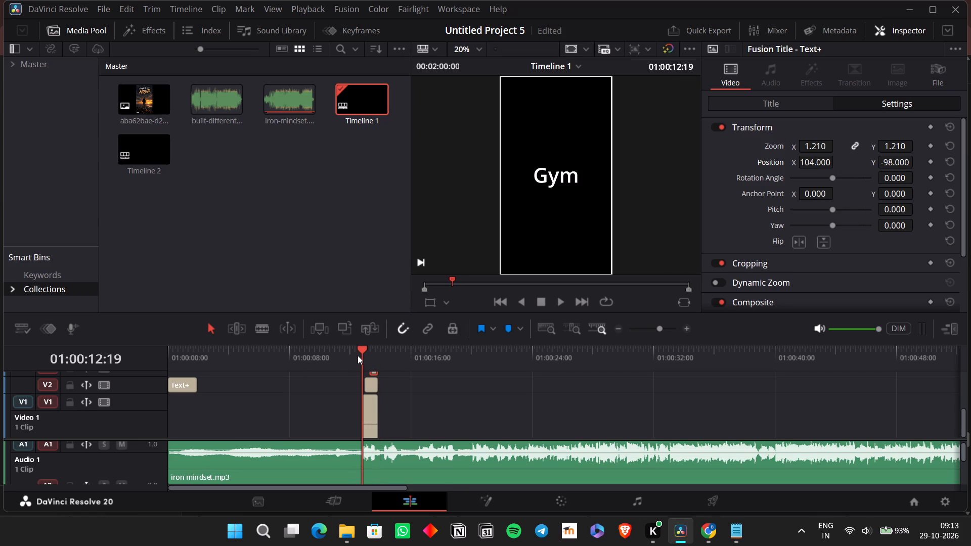
pyautogui.press('space')
pyautogui.press('space')
pyautogui.press('space')
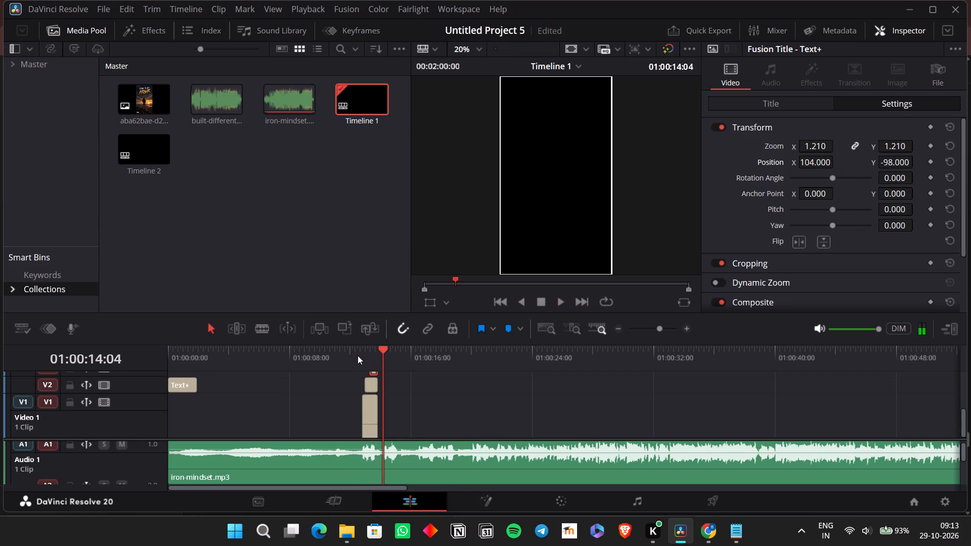
pyautogui.press('space')
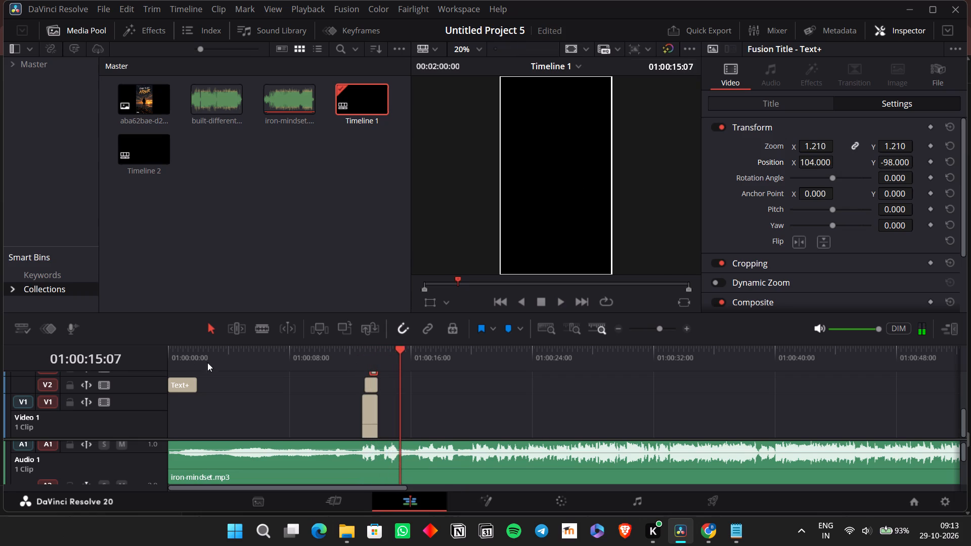
# Read the next verse line in the full lyrics Text+ clip at the start of the timeline.
pyautogui.click(169, 357)
pyautogui.click(176, 380)
pyautogui.click(773, 111)
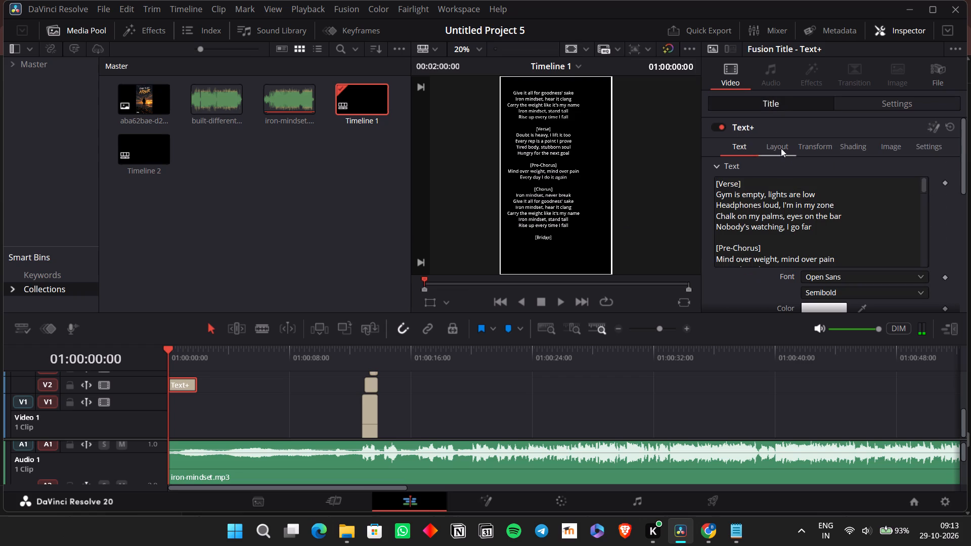
pyautogui.scroll(2, 781, 216)
pyautogui.click(774, 201)
pyautogui.click(780, 195)
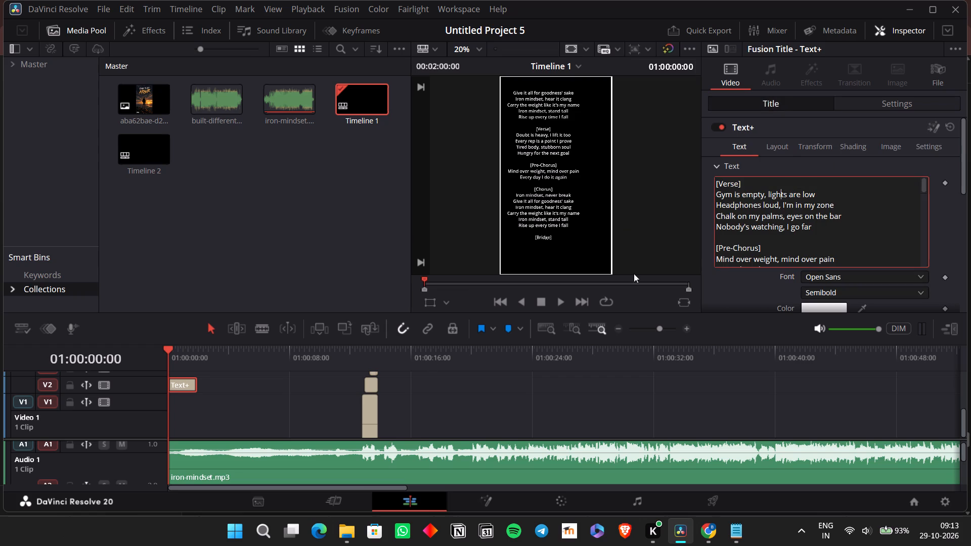
# Copy the three "Gym is empty" caption clips and paste the set just after the originals.
pyautogui.moveTo(400, 410); pyautogui.dragTo(364, 386)
pyautogui.scroll(-2, 364, 386)
pyautogui.hotkey('ctrl', 'c')
pyautogui.click(371, 356)
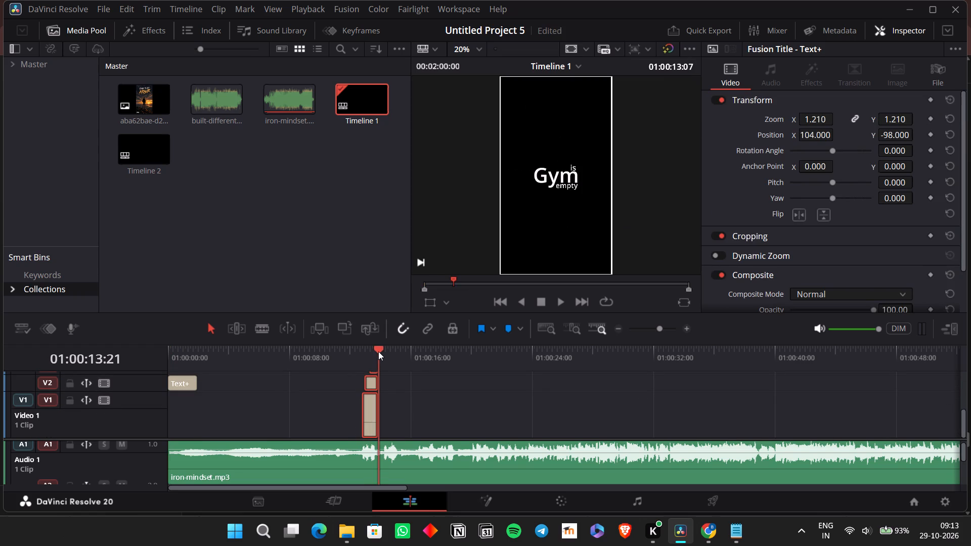
pyautogui.click(378, 351)
pyautogui.click(353, 363)
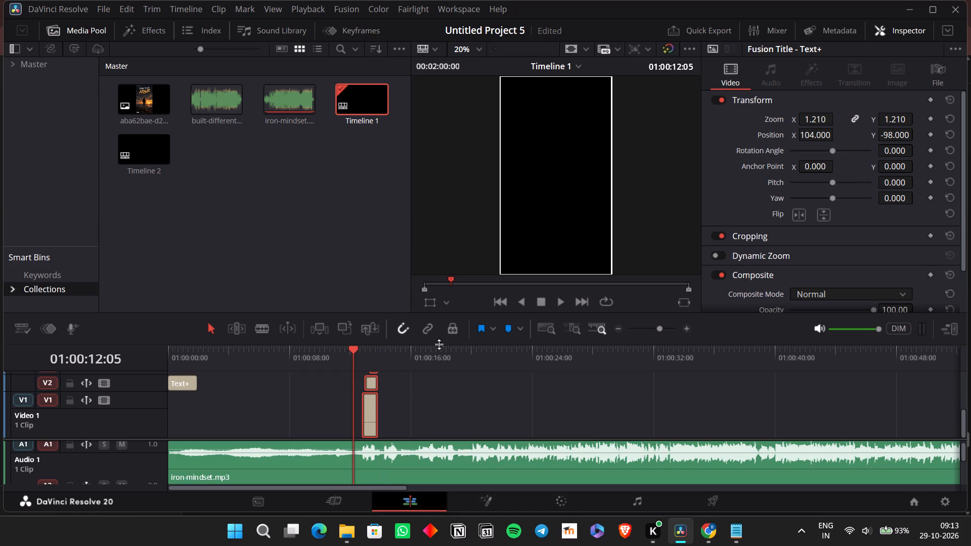
pyautogui.press('space')
pyautogui.click(404, 398)
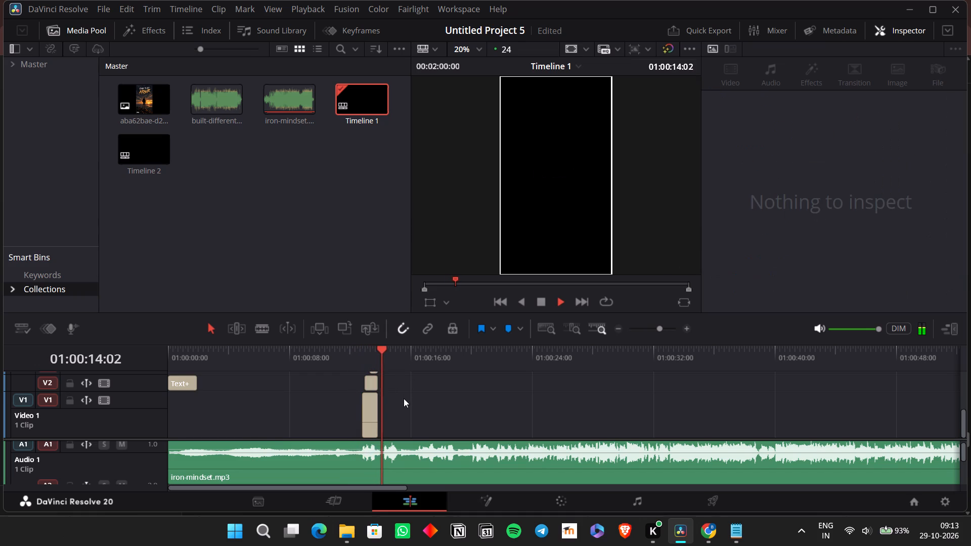
pyautogui.press('space')
pyautogui.click(377, 350)
pyautogui.hotkey('ctrl', 'v')
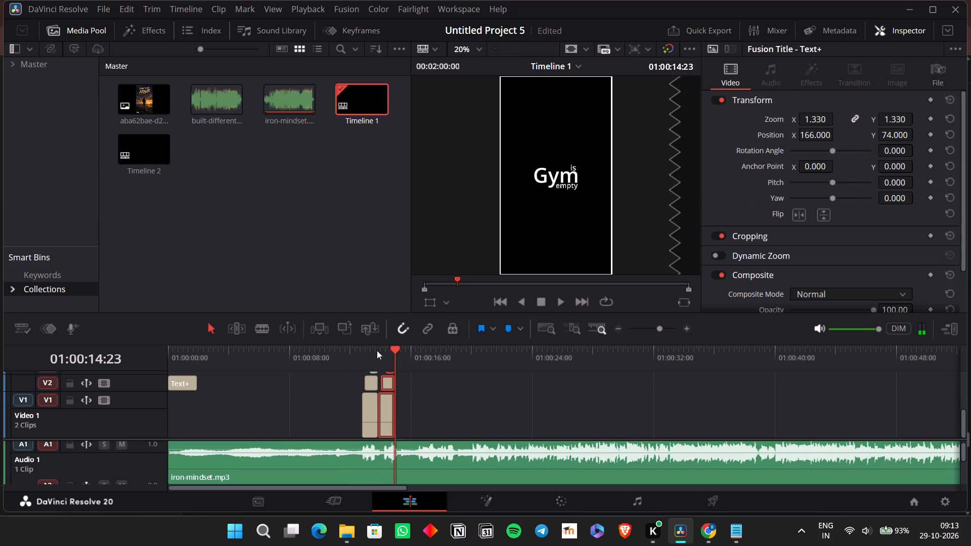
# Move the pasted caption set to start at about 01:00:14:03, in time with the next sung line.
pyautogui.click(377, 350)
pyautogui.press('space')
pyautogui.press('space')
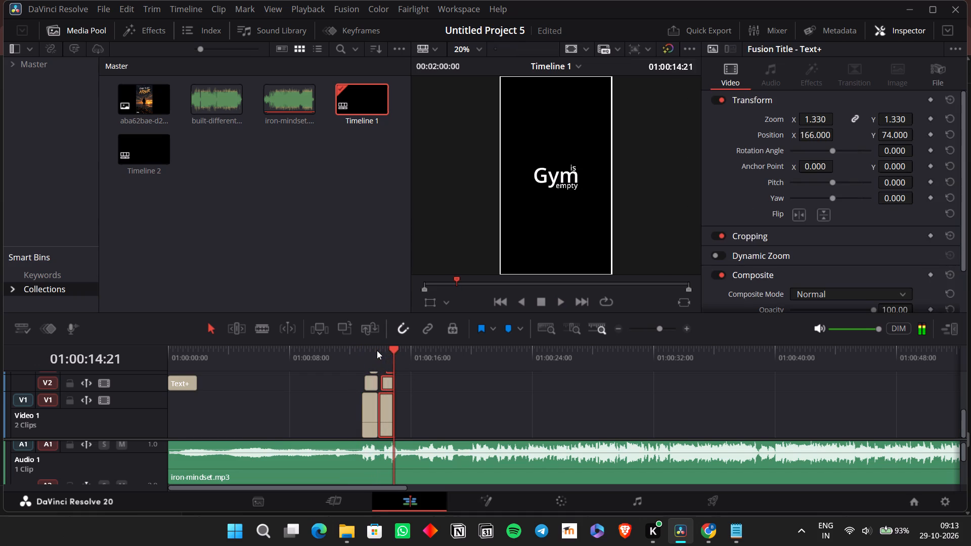
pyautogui.click(377, 350)
pyautogui.press('space')
pyautogui.press('space')
pyautogui.click(386, 422)
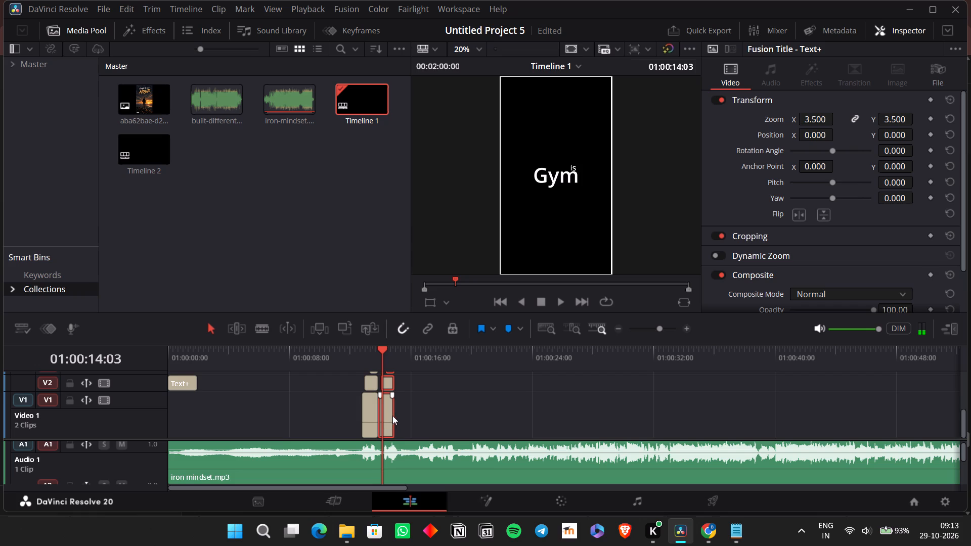
pyautogui.press('space')
pyautogui.press('space')
pyautogui.moveTo(402, 415); pyautogui.dragTo(385, 377)
pyautogui.scroll(-1, 402, 418)
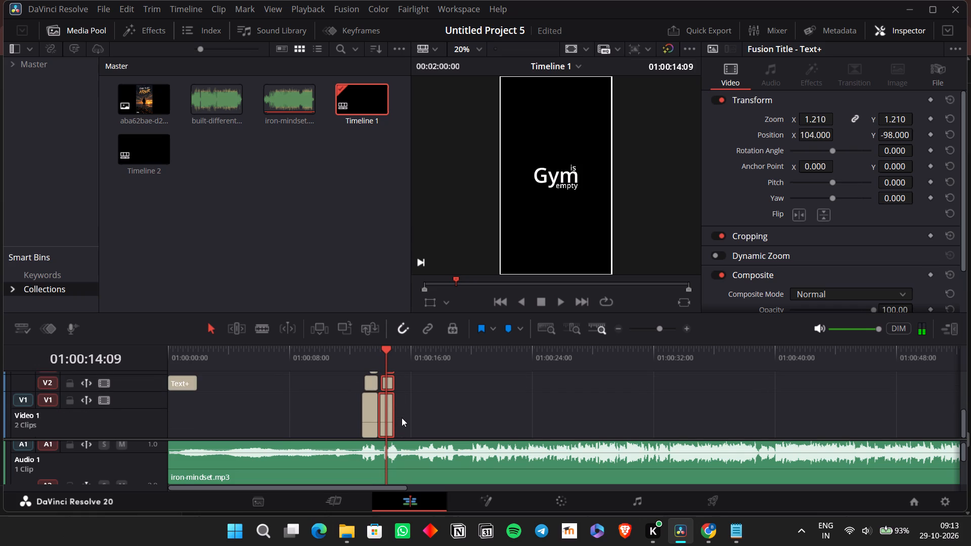
pyautogui.scroll(-1, 402, 418)
pyautogui.click(387, 418)
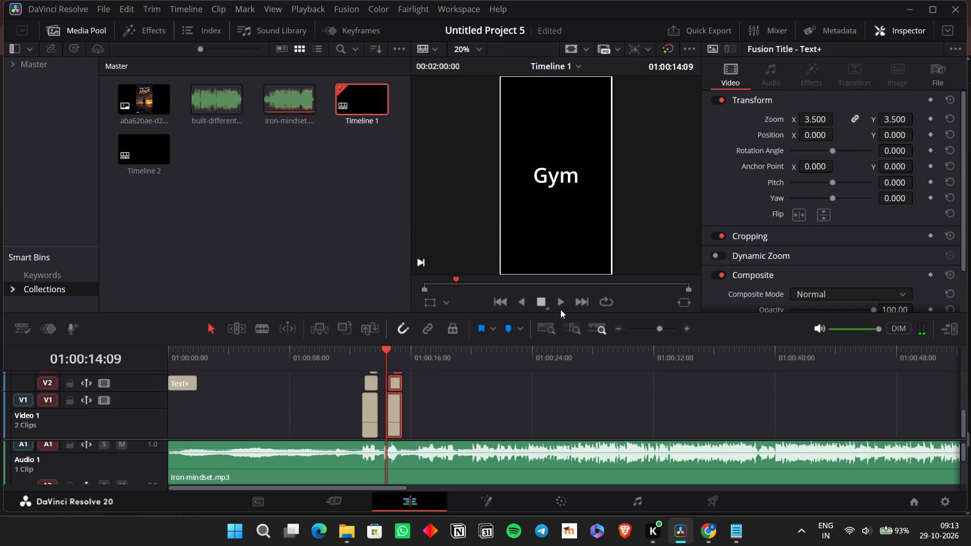
pyautogui.doubleClick(688, 331)
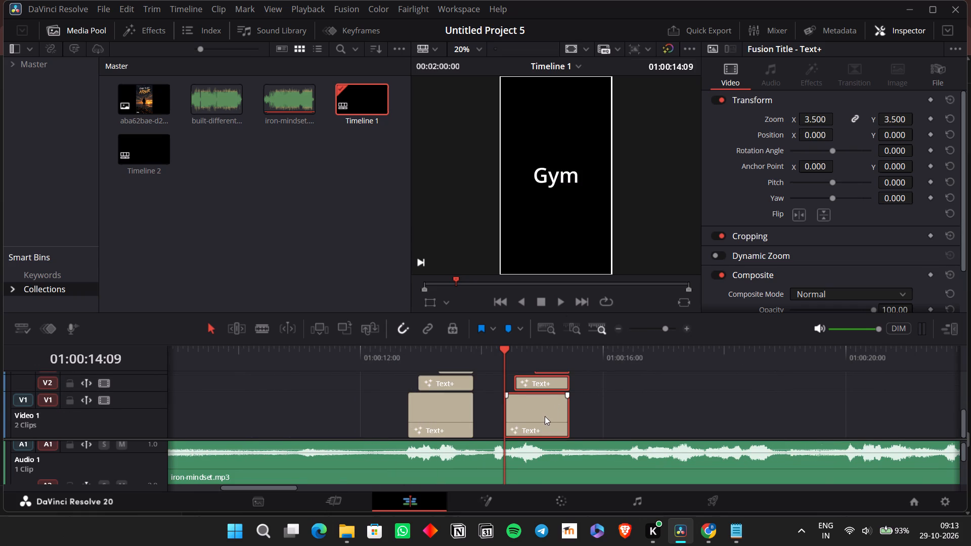
pyautogui.moveTo(545, 416); pyautogui.dragTo(528, 413)
pyautogui.click(527, 413)
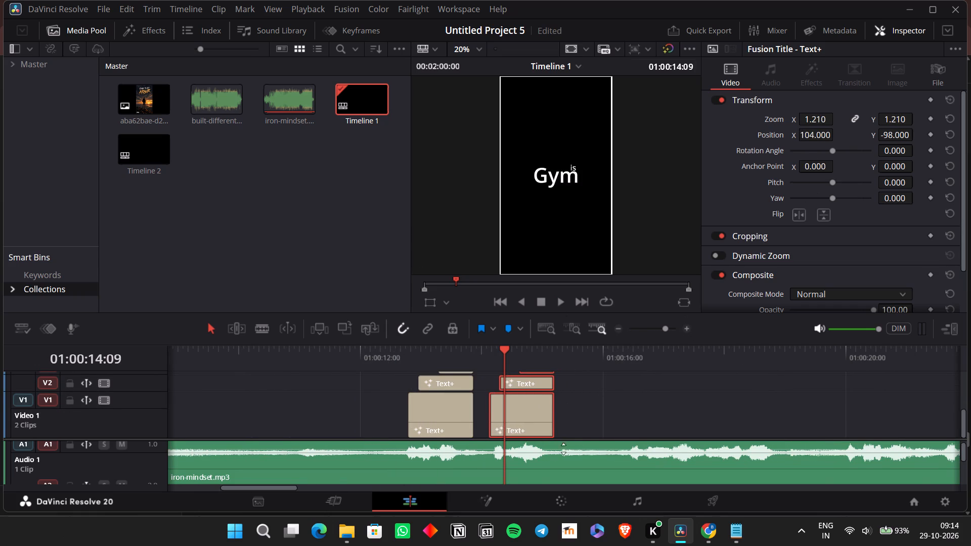
# Change the text of the copied "Gym" caption to "Lights".
pyautogui.moveTo(589, 415); pyautogui.dragTo(532, 413)
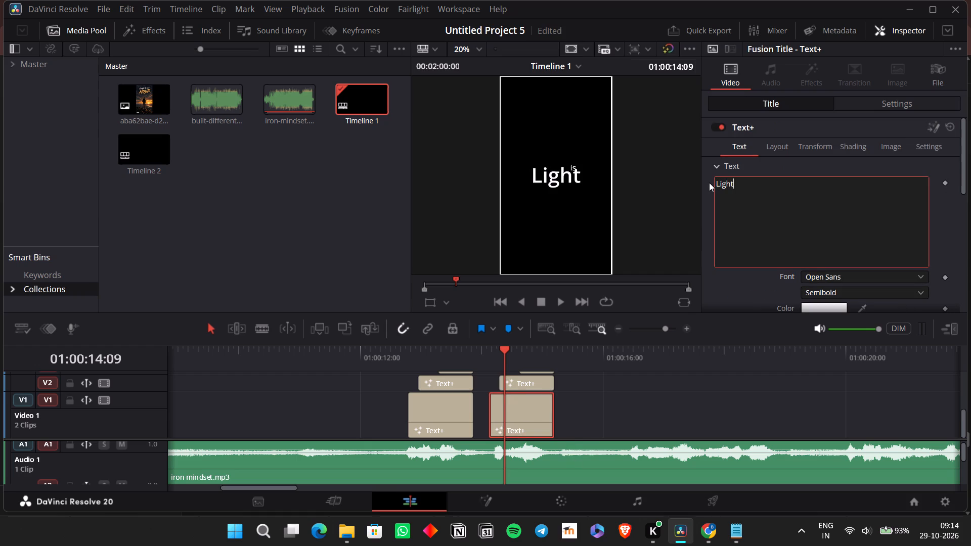
# Change the text of the copied "is" caption on V2 to "are".
pyautogui.click(532, 380)
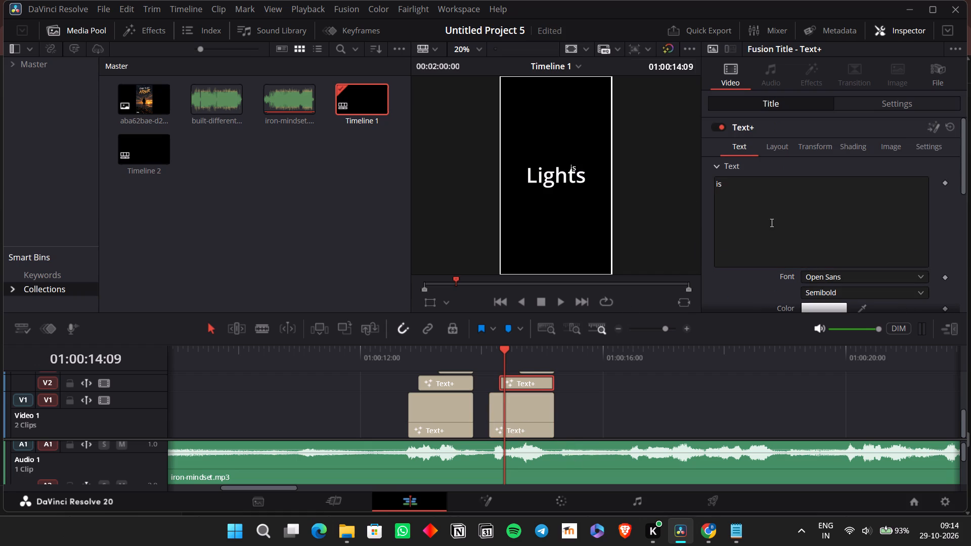
pyautogui.moveTo(746, 163); pyautogui.dragTo(686, 178)
pyautogui.moveTo(745, 190); pyautogui.dragTo(692, 185)
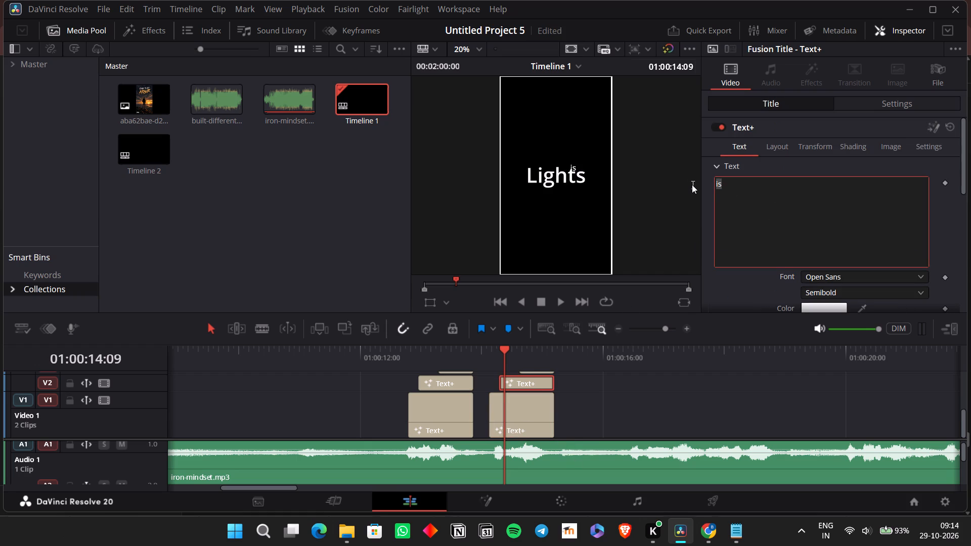
pyautogui.write('are')
# Change the text of the copied "empty" caption on V3 to "low".
pyautogui.scroll(1, 601, 382)
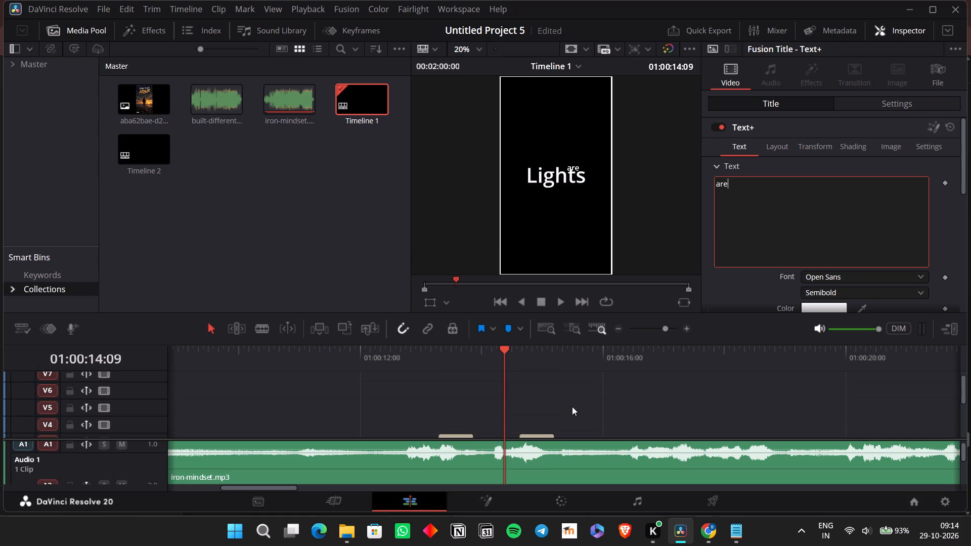
pyautogui.click(537, 432)
pyautogui.click(540, 434)
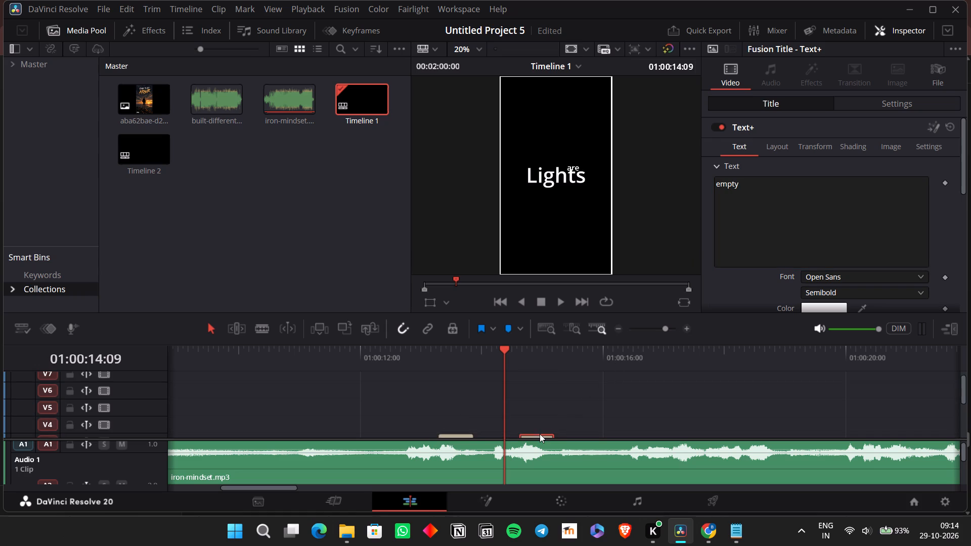
pyautogui.scroll(-2, 573, 380)
pyautogui.moveTo(746, 174); pyautogui.dragTo(709, 181)
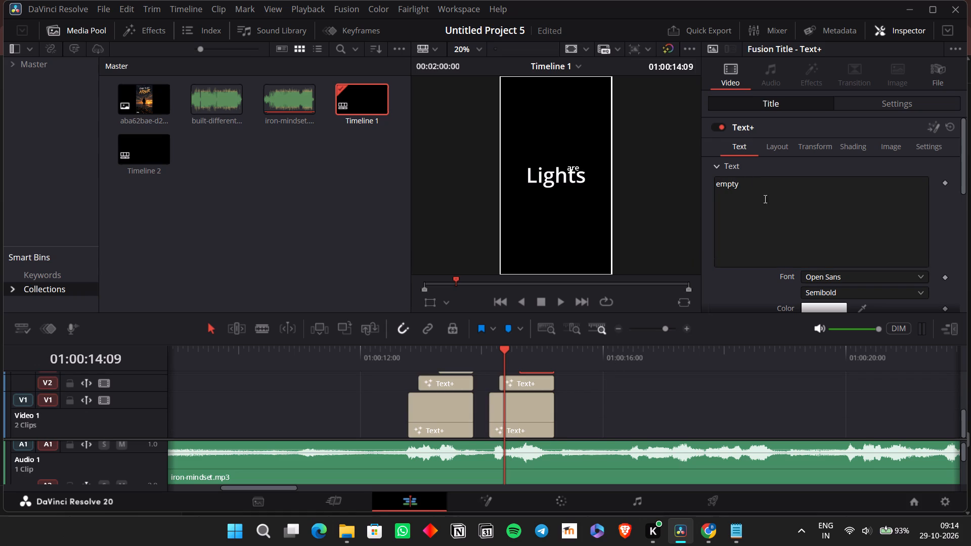
pyautogui.moveTo(753, 190); pyautogui.dragTo(652, 177)
pyautogui.write('low')
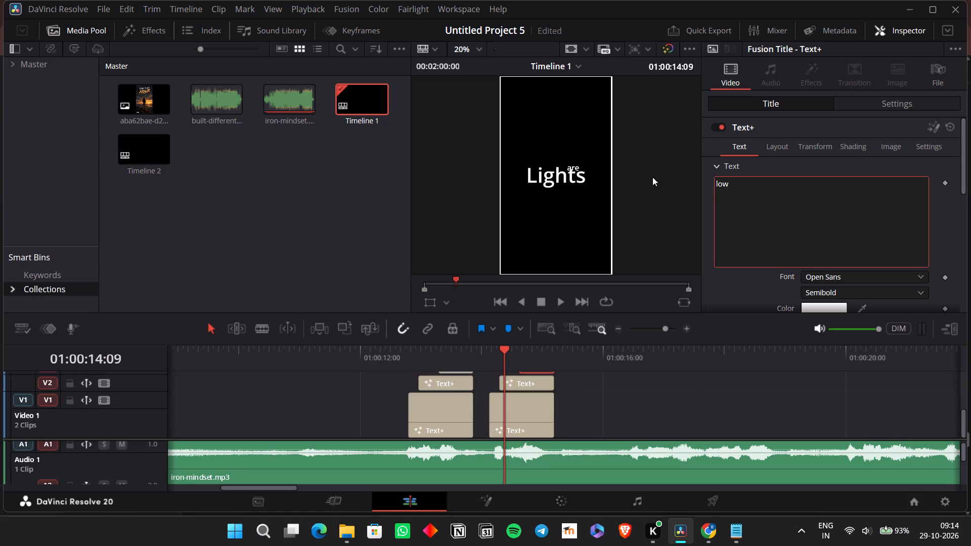
# Play through to a frame showing the new line and shift its "are" caption to Position X 222.
pyautogui.click(651, 436)
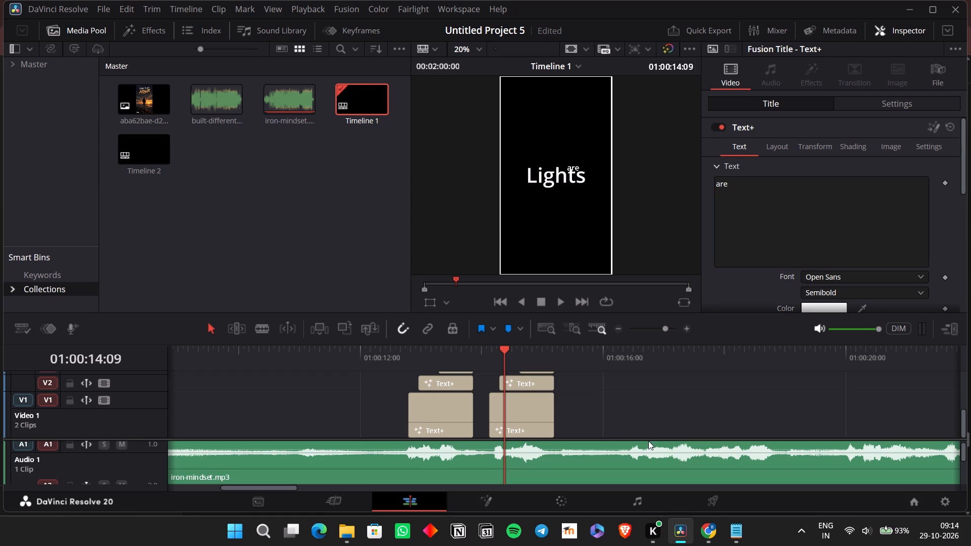
pyautogui.moveTo(648, 439); pyautogui.dragTo(643, 463)
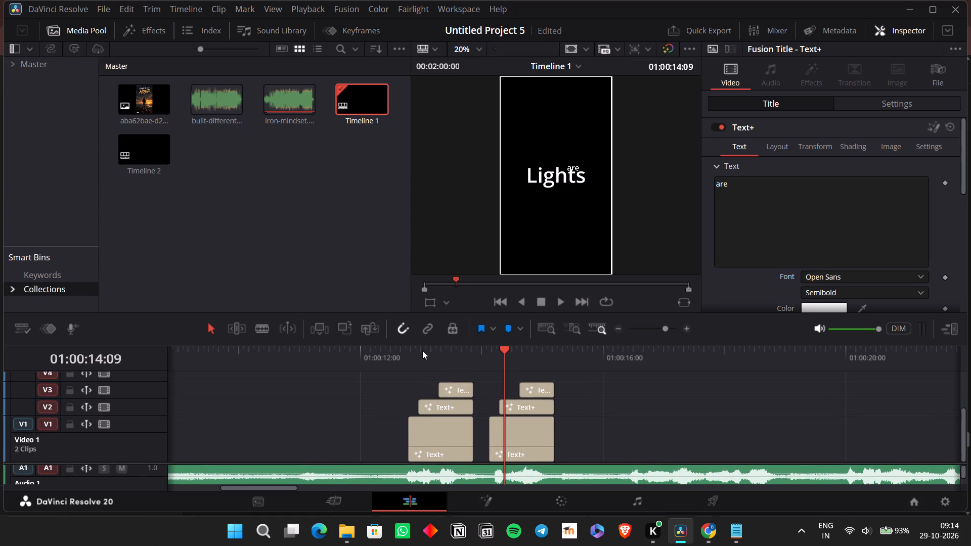
pyautogui.click(415, 351)
pyautogui.press('space')
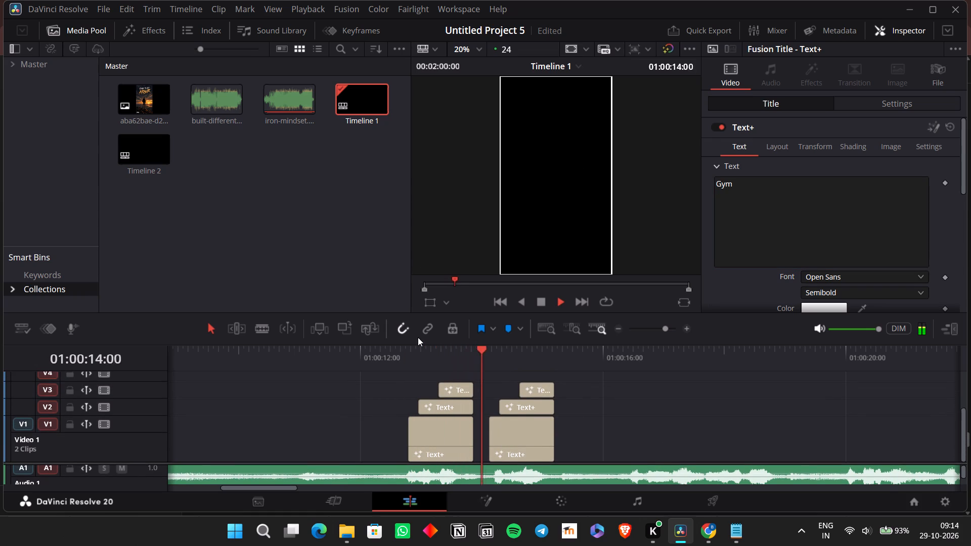
pyautogui.press('space')
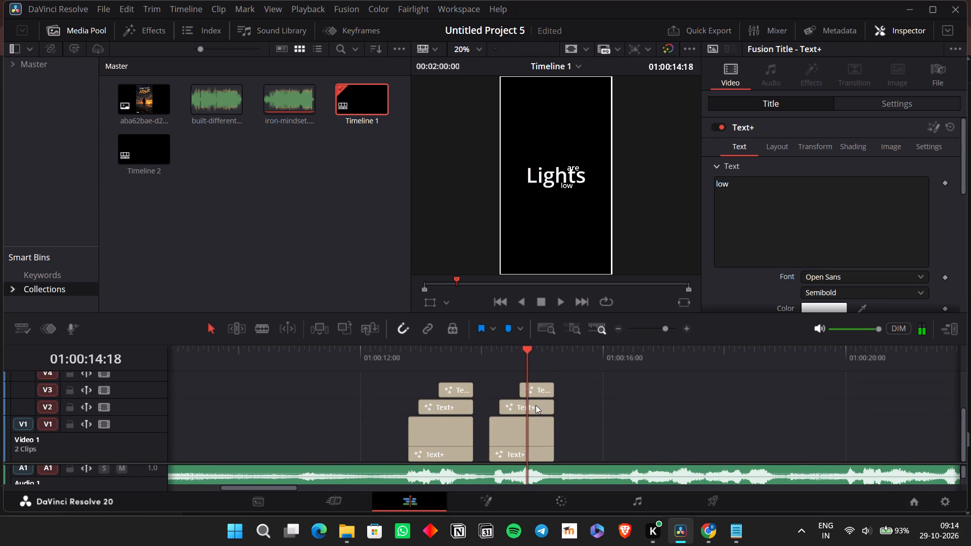
pyautogui.click(536, 405)
pyautogui.click(904, 99)
pyautogui.moveTo(805, 167); pyautogui.dragTo(819, 172)
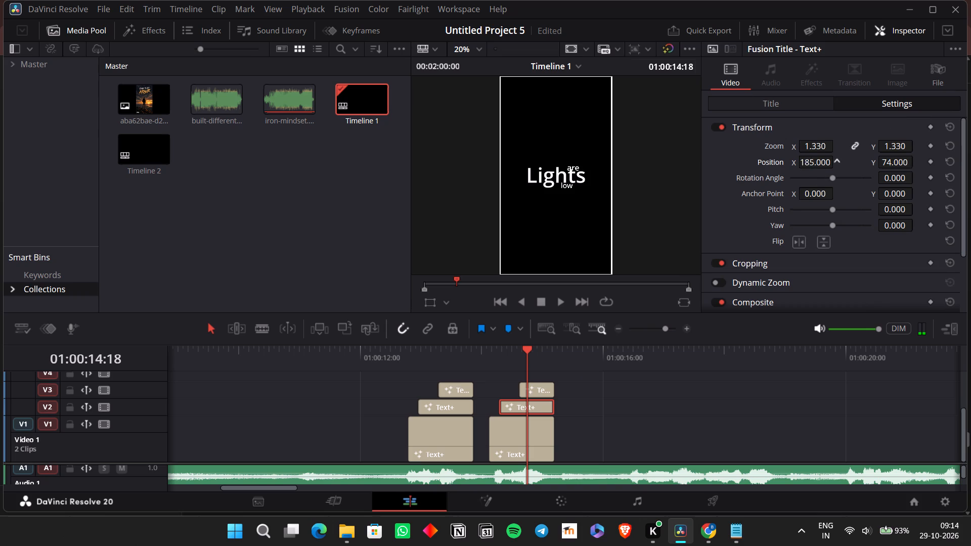
pyautogui.moveTo(819, 172); pyautogui.dragTo(841, 182)
# Reposition the "low" caption beneath the start of "Lights" at Position X -219 and Y -100.
pyautogui.click(538, 390)
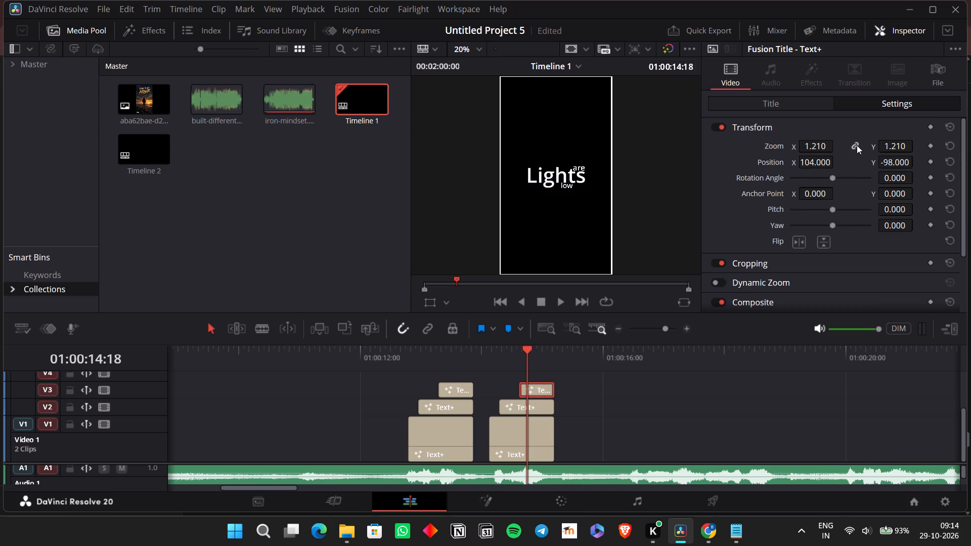
pyautogui.moveTo(891, 161); pyautogui.dragTo(908, 166)
pyautogui.moveTo(908, 166); pyautogui.dragTo(890, 171)
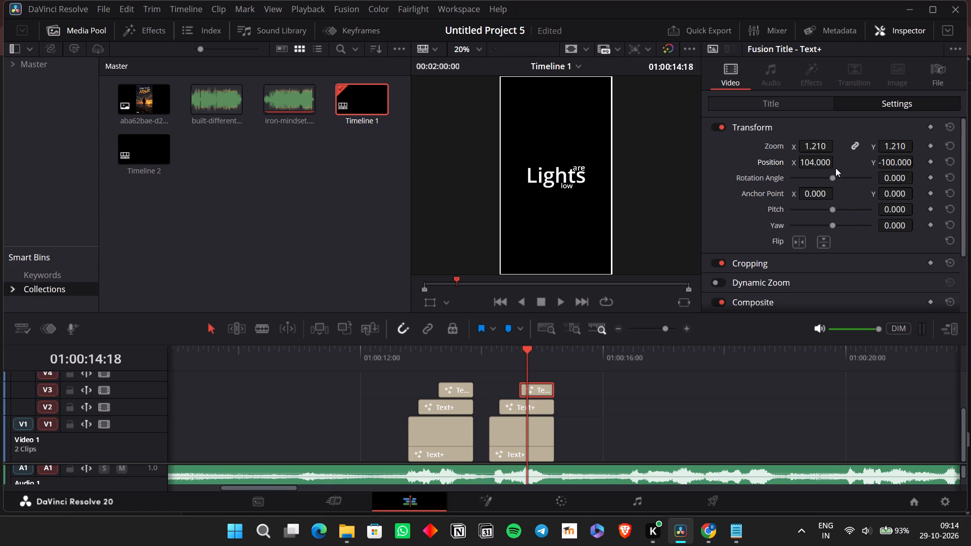
pyautogui.moveTo(819, 161); pyautogui.dragTo(614, 191)
pyautogui.moveTo(614, 191); pyautogui.dragTo(615, 201)
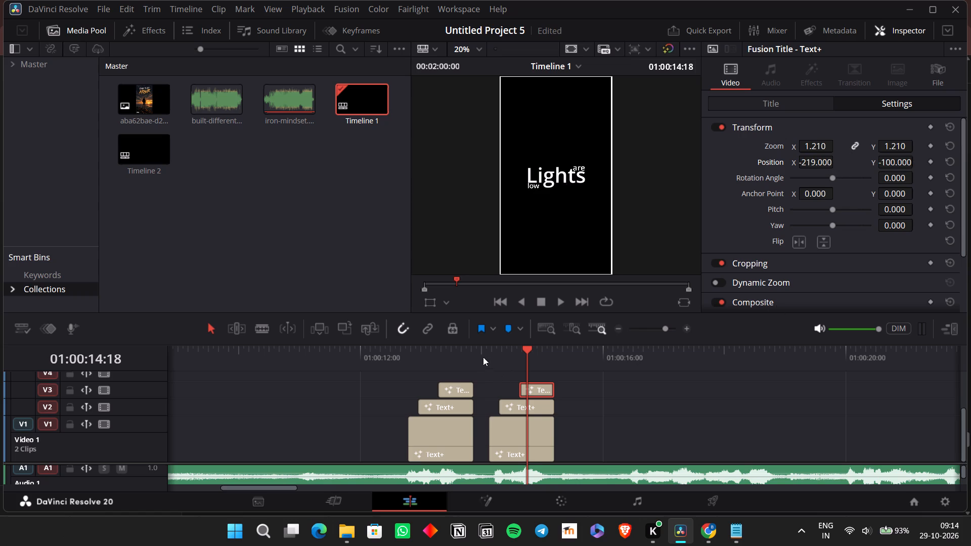
# Check the "Lights are low" timing in playback and trim the start of "are" to about 01:00:14:09.
pyautogui.click(483, 357)
pyautogui.press('space')
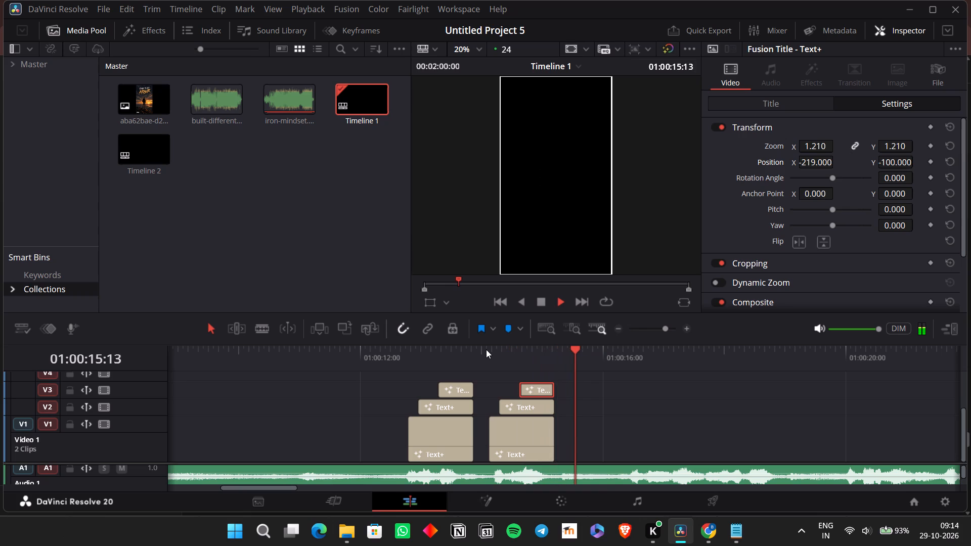
pyautogui.press('space')
pyautogui.click(484, 359)
pyautogui.press('space')
pyautogui.click(484, 359)
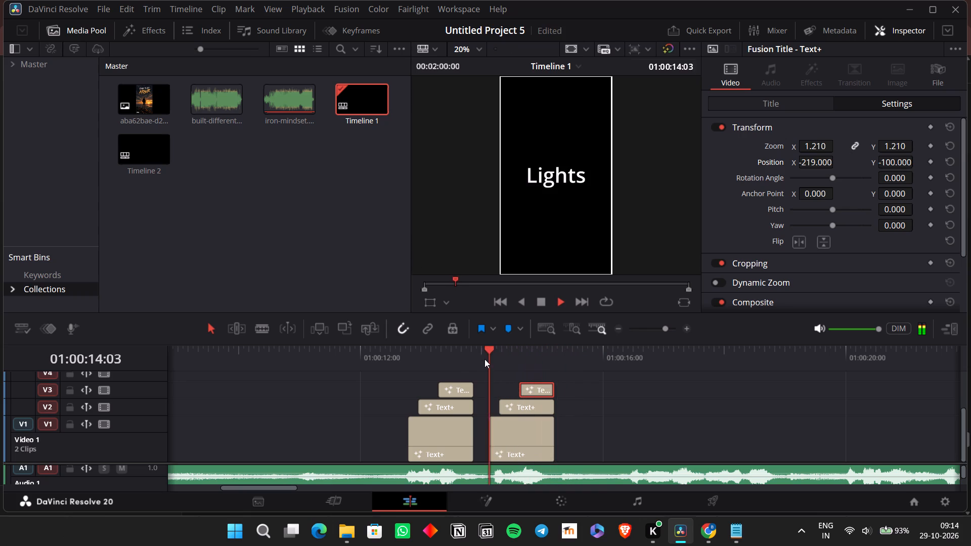
pyautogui.click(454, 362)
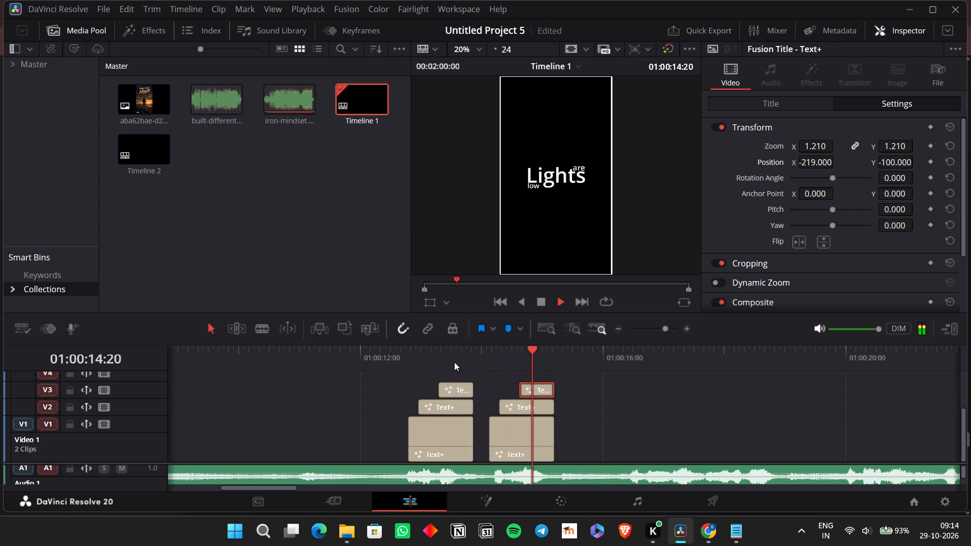
pyautogui.press('space')
pyautogui.moveTo(500, 406); pyautogui.dragTo(506, 409)
# Listen for the next sung line and paste a copy of the three "Lights are low" captions at 01:00:16:07.
pyautogui.click(479, 349)
pyautogui.press('space')
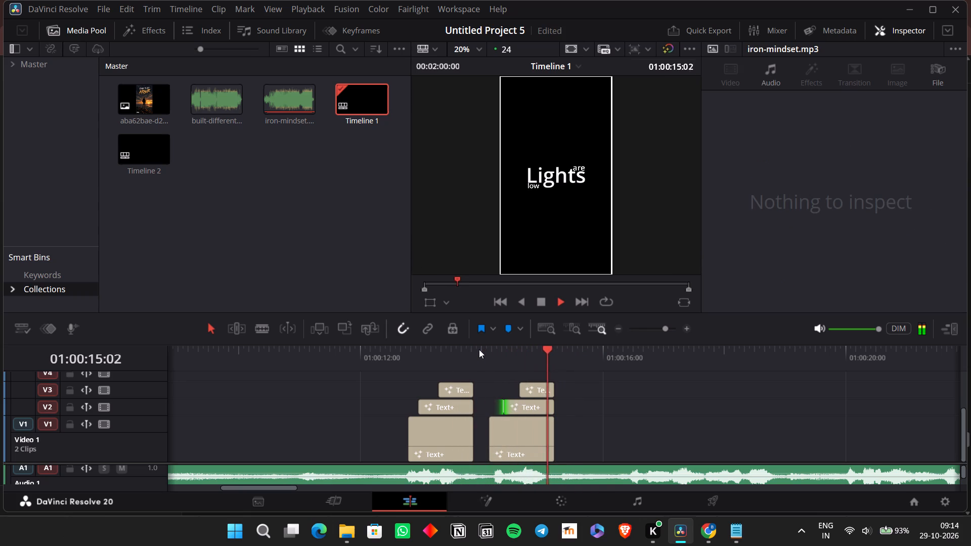
pyautogui.click(631, 411)
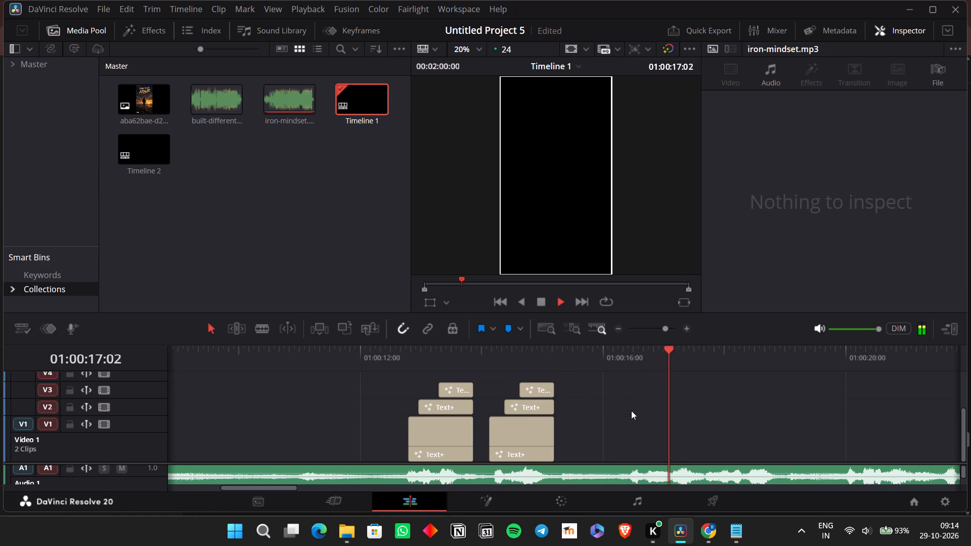
pyautogui.press('space')
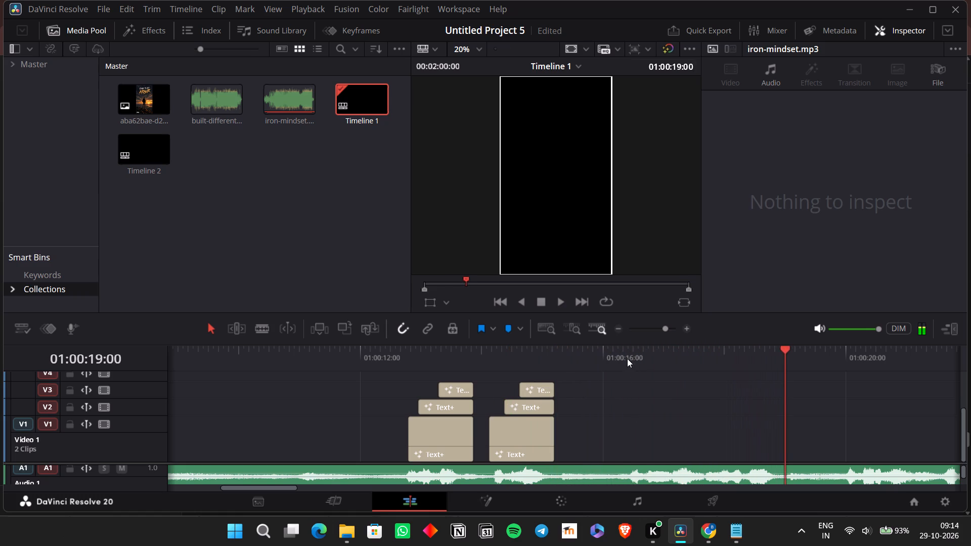
pyautogui.click(622, 354)
pyautogui.moveTo(588, 448); pyautogui.dragTo(519, 382)
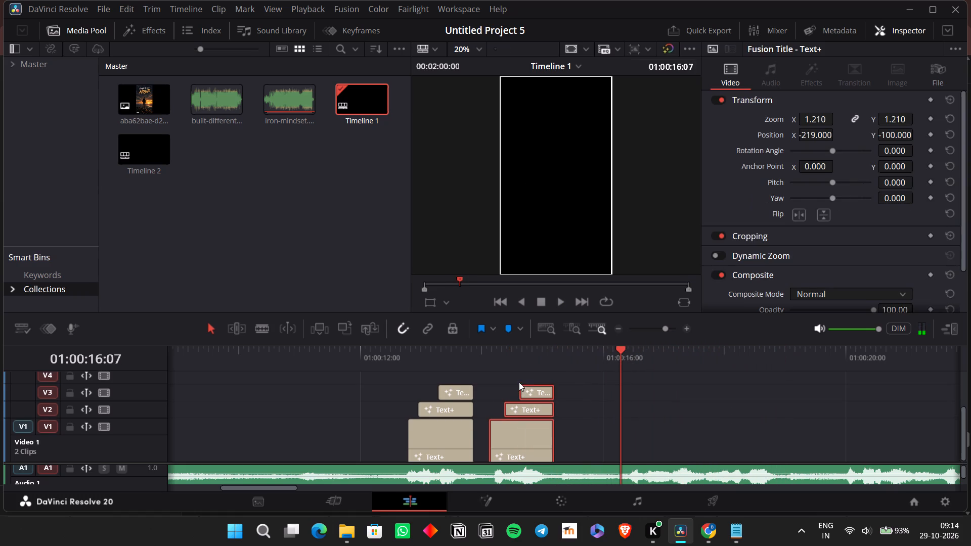
pyautogui.hotkey('ctrl', 'c')
pyautogui.hotkey('ctrl', 'v')
# Check the pasted "Lights are low" captions against the vocal and shift all three slightly later, starting at about 01:00:16:10.
pyautogui.click(617, 349)
pyautogui.press('space')
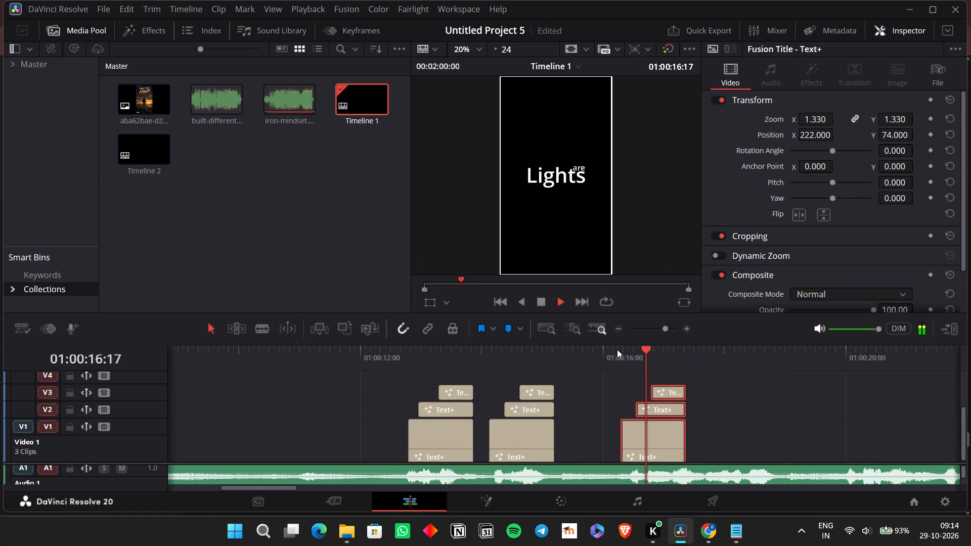
pyautogui.press('space')
pyautogui.click(611, 358)
pyautogui.press('space')
pyautogui.press('space')
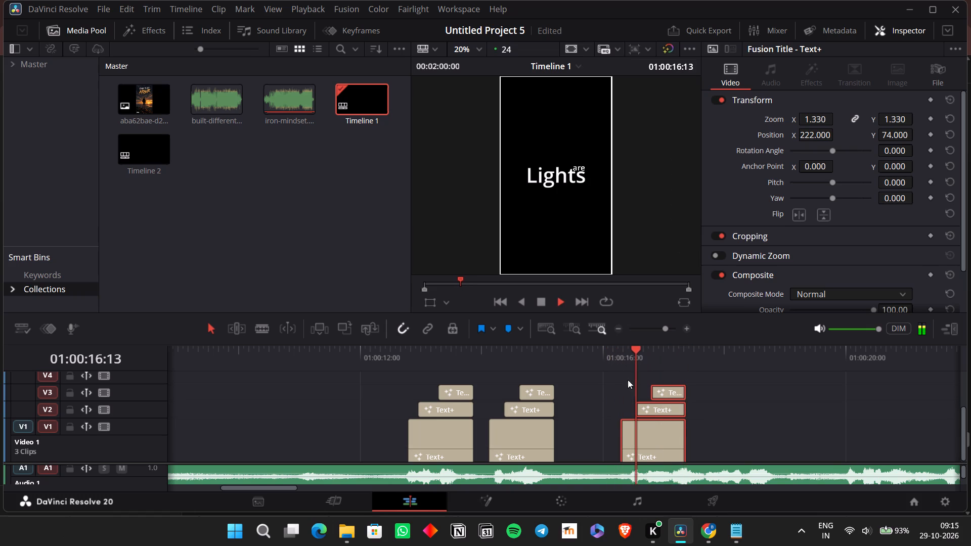
pyautogui.moveTo(670, 453); pyautogui.dragTo(679, 457)
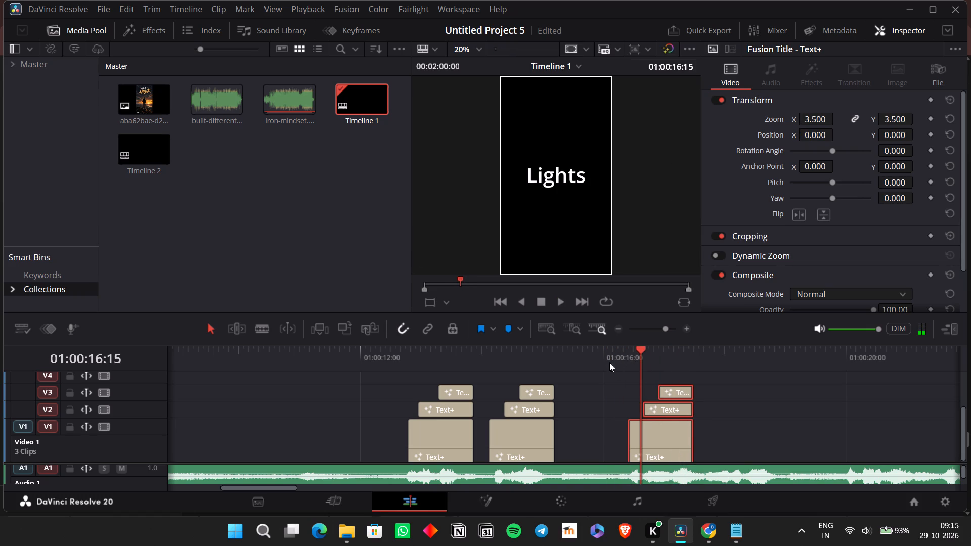
pyautogui.click(600, 346)
pyautogui.click(752, 446)
pyautogui.press('space')
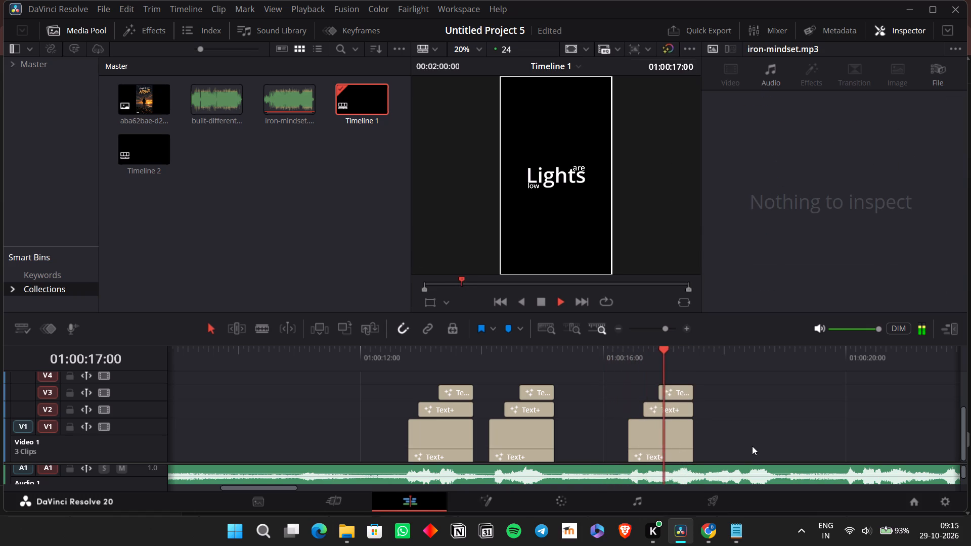
pyautogui.press('space')
# Copy the lyric line "Headphones loud, I'm in my zone" from the full-lyrics Text+ clip at the timeline's start.
pyautogui.hscroll(6, 553, 379)
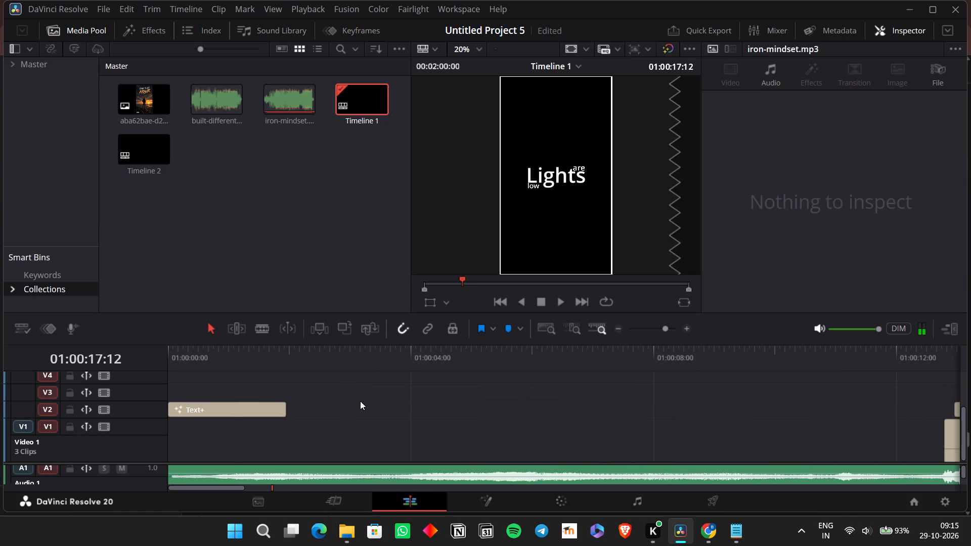
pyautogui.click(235, 367)
pyautogui.click(249, 409)
pyautogui.click(762, 101)
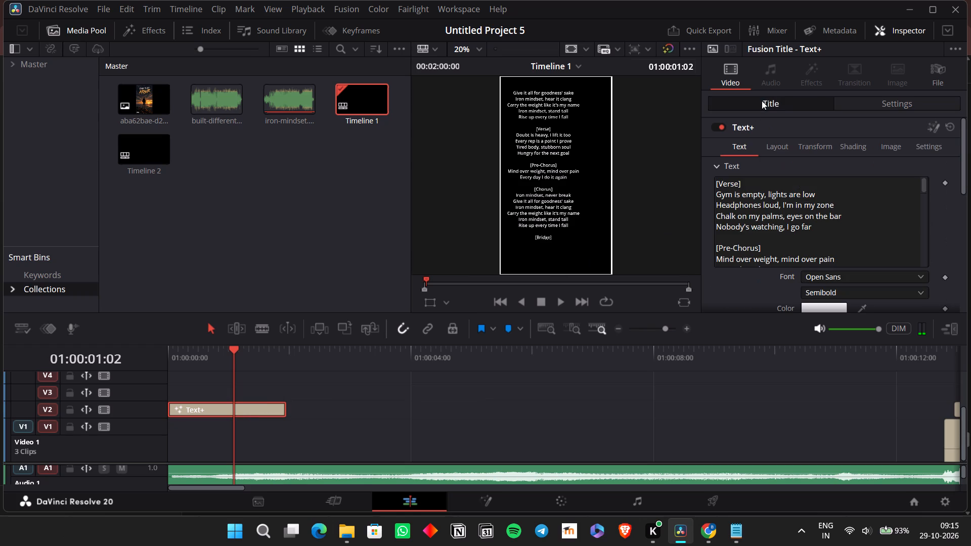
pyautogui.click(790, 222)
pyautogui.moveTo(739, 212); pyautogui.dragTo(789, 212)
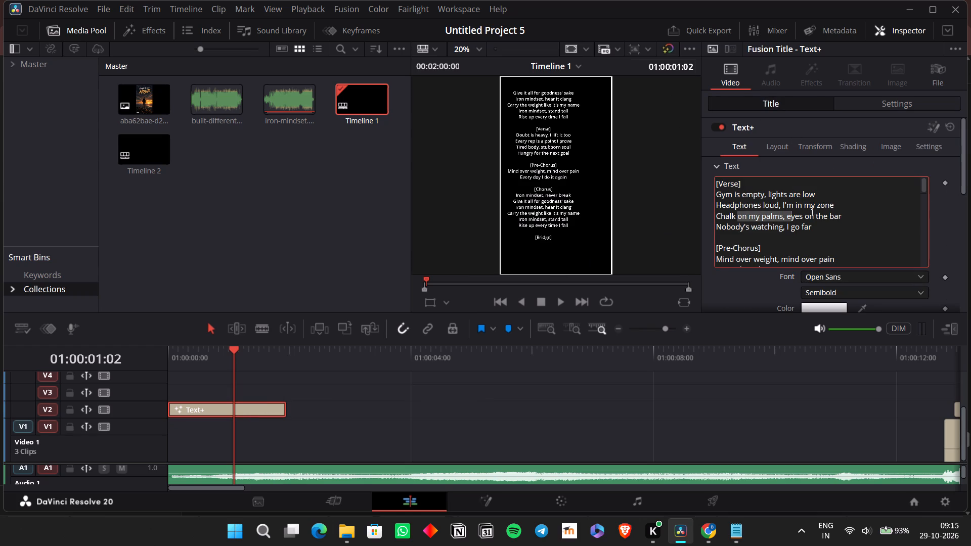
pyautogui.moveTo(818, 207); pyautogui.dragTo(829, 207)
pyautogui.moveTo(849, 208); pyautogui.dragTo(683, 201)
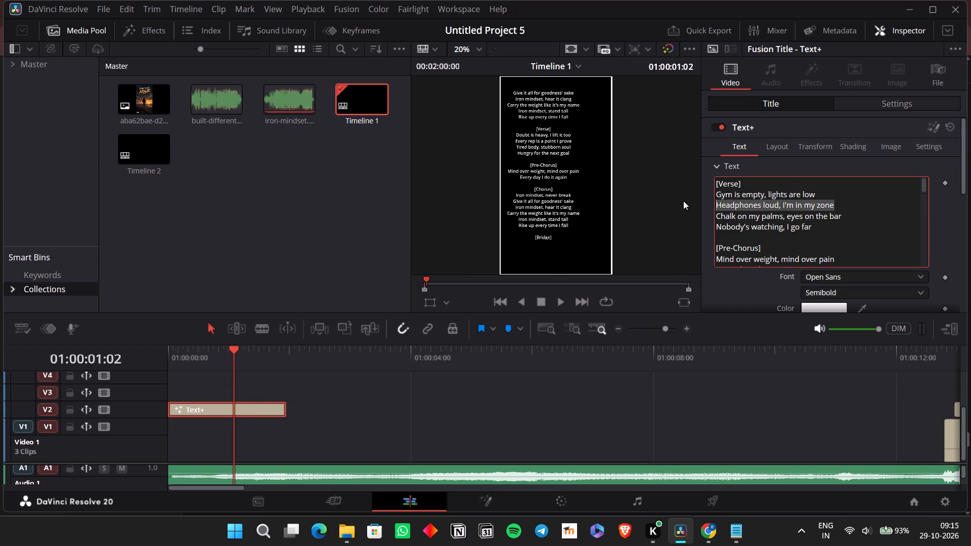
pyautogui.hotkey('ctrl', 'c')
# Replace the newest "Lights" caption with the copied lyric and cut everything after "Headphones" for reuse.
pyautogui.hscroll(-2, 776, 428)
pyautogui.click(685, 374)
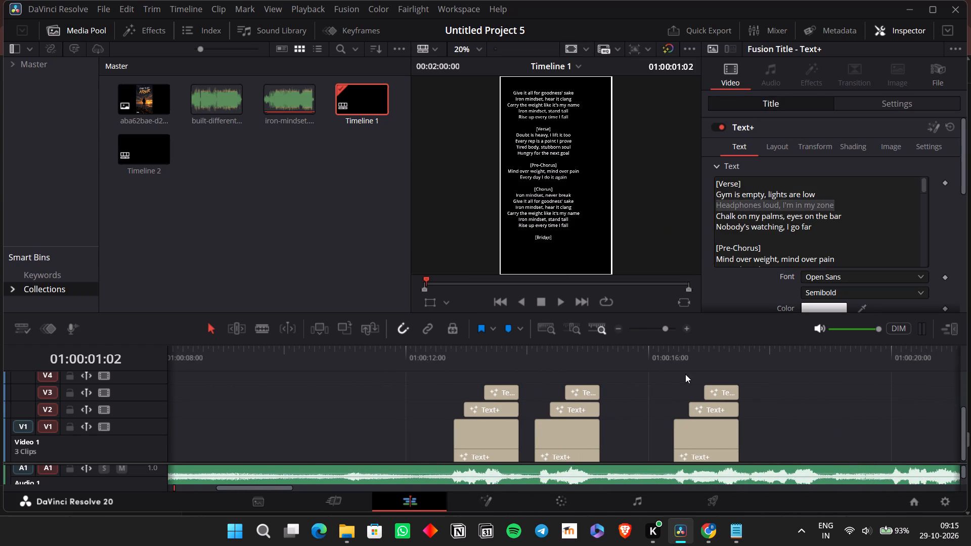
pyautogui.click(680, 367)
pyautogui.click(707, 448)
pyautogui.press('space')
pyautogui.press('space')
pyautogui.click(767, 216)
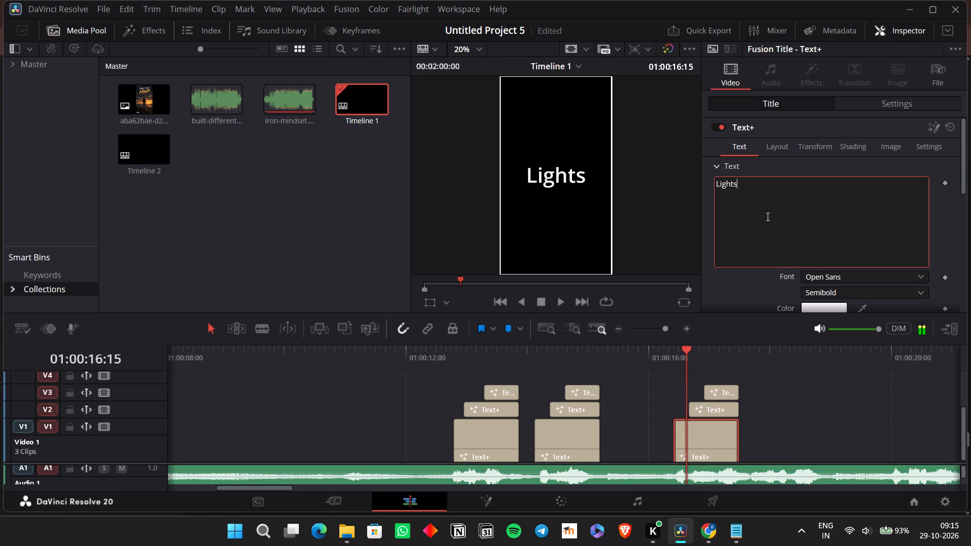
pyautogui.hotkey('ctrl', 'a')
pyautogui.hotkey('ctrl', 'v')
pyautogui.moveTo(764, 188); pyautogui.dragTo(845, 186)
pyautogui.click(845, 186)
pyautogui.moveTo(844, 183); pyautogui.dragTo(761, 181)
pyautogui.hotkey('ctrl', 'x')
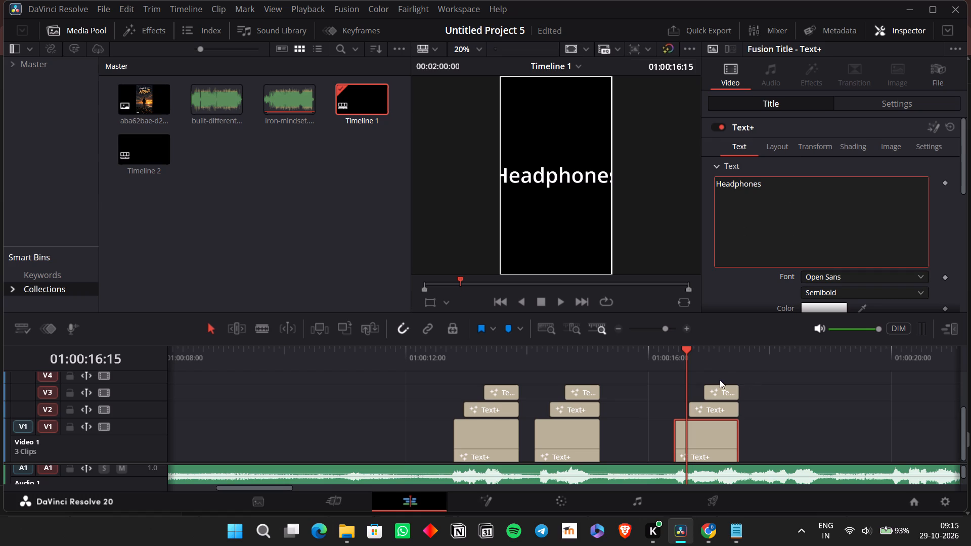
# Reduce the "Headphones" caption's Zoom until the word fits inside the vertical frame, and check it in playback.
pyautogui.click(666, 357)
pyautogui.press('space')
pyautogui.press('space')
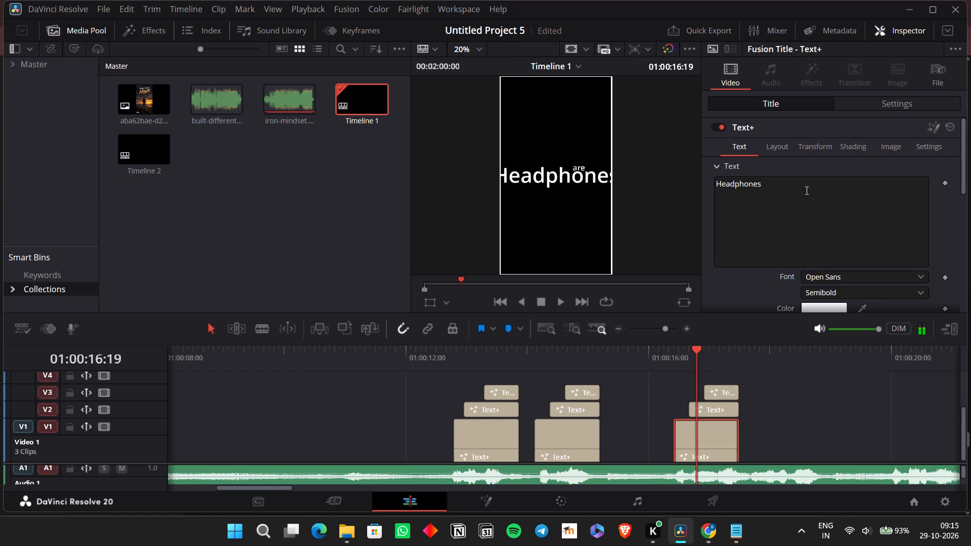
pyautogui.click(827, 147)
pyautogui.click(877, 109)
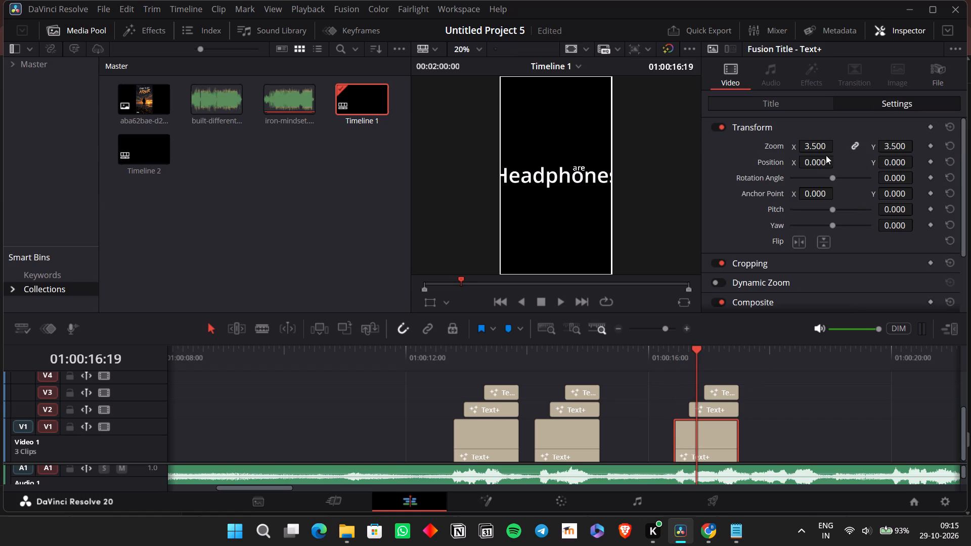
pyautogui.moveTo(897, 146); pyautogui.dragTo(893, 147)
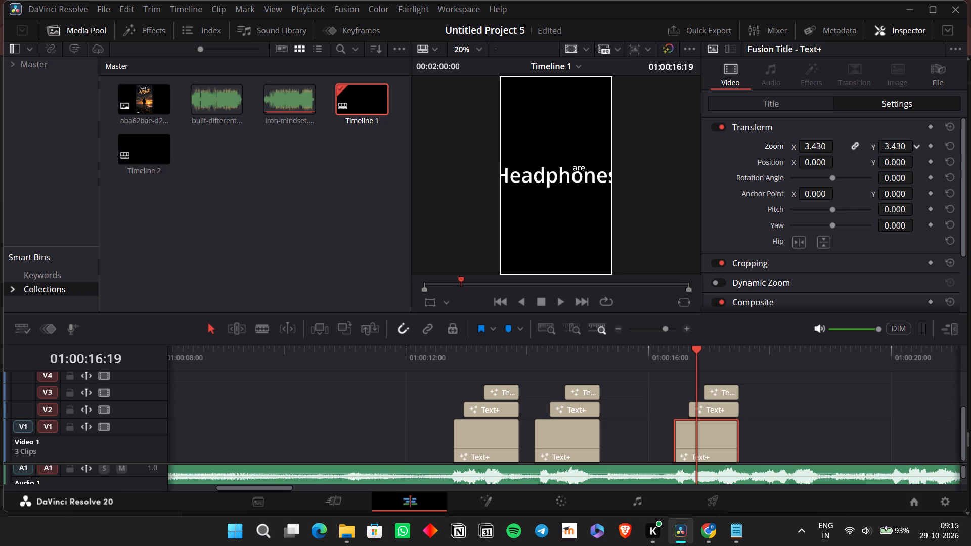
pyautogui.moveTo(893, 147); pyautogui.dragTo(858, 159)
pyautogui.click(661, 360)
pyautogui.click(784, 429)
pyautogui.press('space')
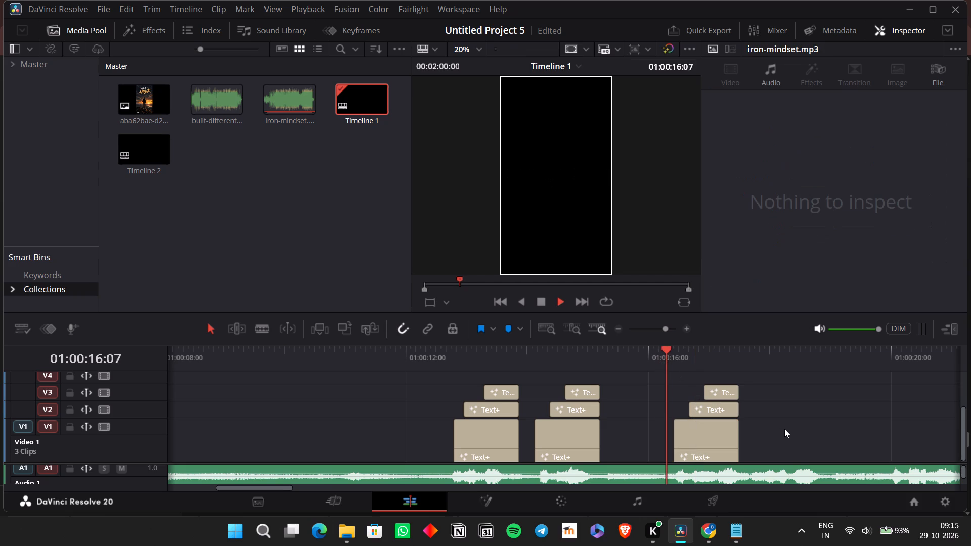
pyautogui.press('space')
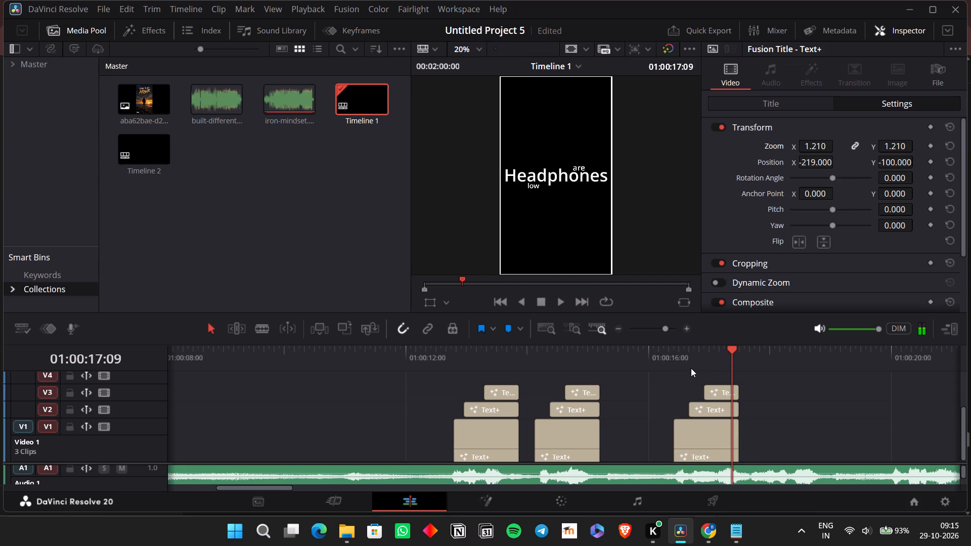
# Replace the "are" caption above "Headphones" with the cut lyric and cut ", I'm in my zone" so only "loud" remains.
pyautogui.click(688, 366)
pyautogui.click(710, 415)
pyautogui.click(765, 105)
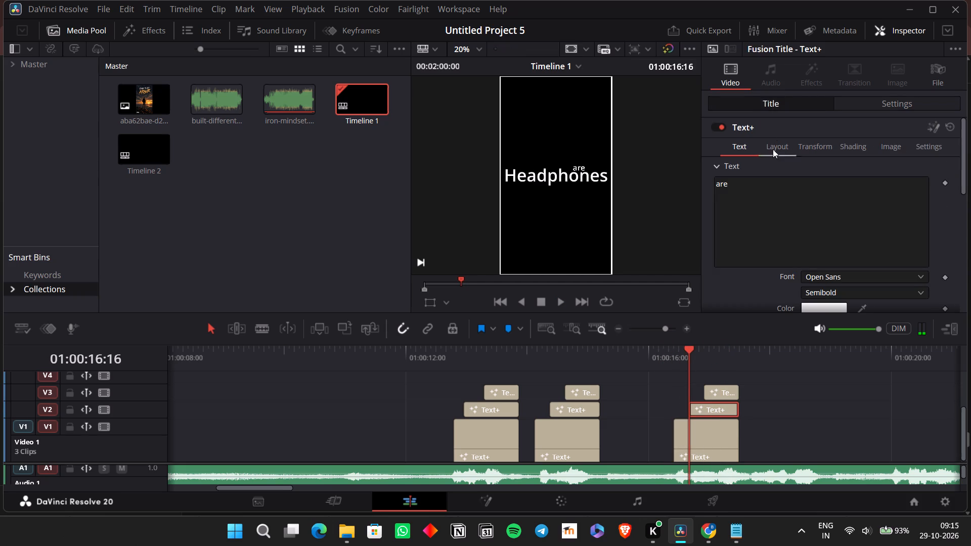
pyautogui.click(776, 189)
pyautogui.hotkey('ctrl', 'a')
pyautogui.hotkey('ctrl', 'v')
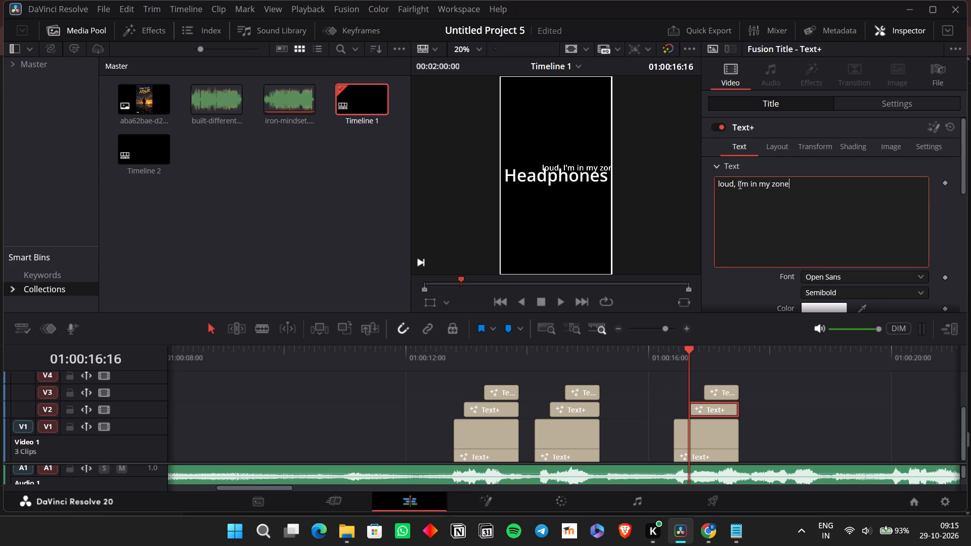
pyautogui.moveTo(734, 184); pyautogui.dragTo(816, 187)
pyautogui.hotkey('ctrl', 'x')
# Delete the leading space before "loud" in the caption text.
pyautogui.press('Left')
pyautogui.press('Left')
pyautogui.press('Left')
pyautogui.press('Left')
pyautogui.press('Left')
pyautogui.press('Left')
pyautogui.press('Left')
pyautogui.press('Left')
pyautogui.press('Left')
pyautogui.press('Left')
pyautogui.press('Right')
pyautogui.press('BackSpace')
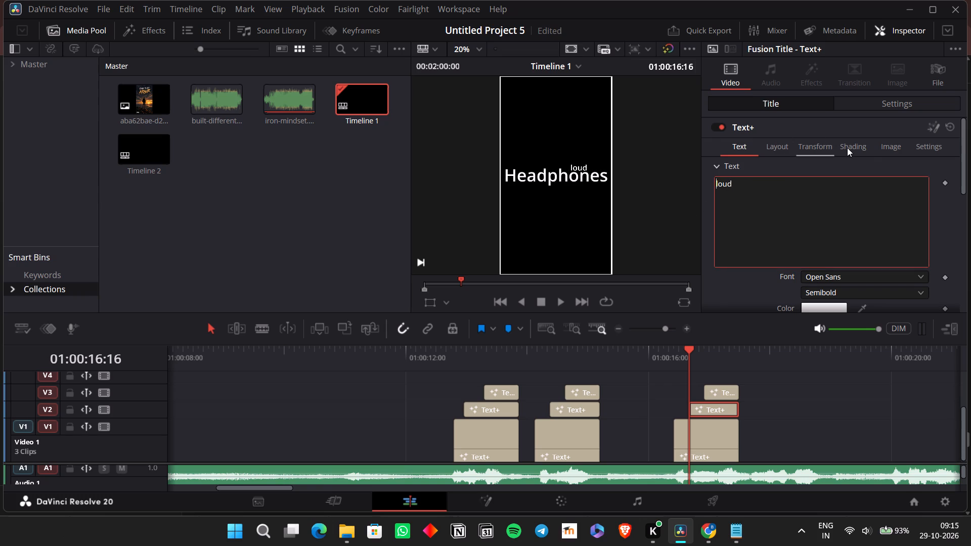
# Move the "loud" caption above the start of "Headphones" at Position X -284.
pyautogui.click(830, 154)
pyautogui.click(865, 106)
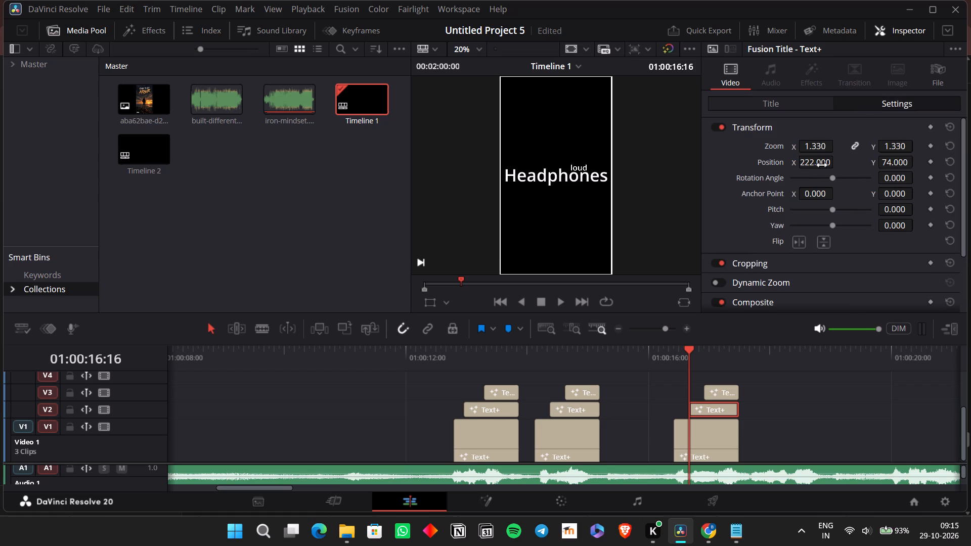
pyautogui.moveTo(815, 166); pyautogui.dragTo(476, 219)
pyautogui.moveTo(476, 219); pyautogui.dragTo(492, 233)
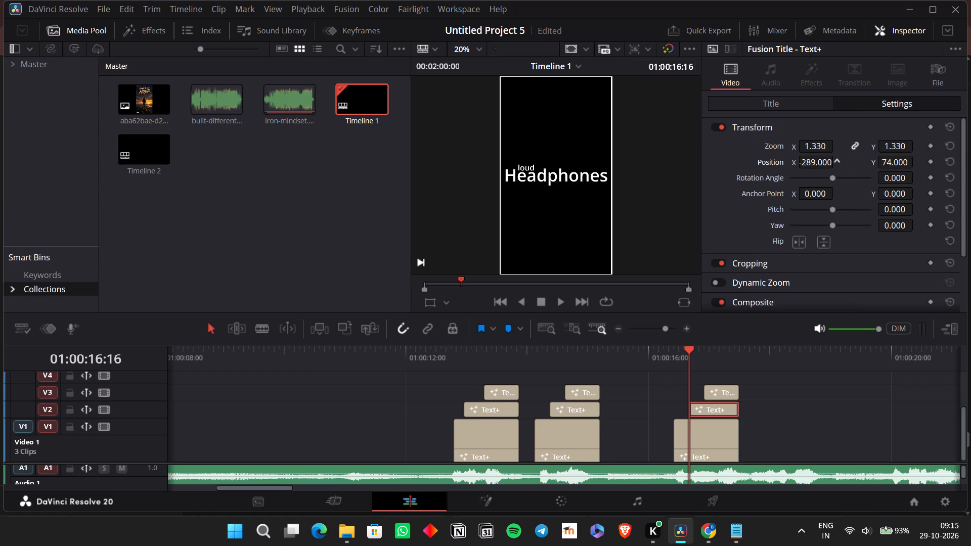
pyautogui.moveTo(492, 233); pyautogui.dragTo(495, 235)
# Replace the "low" caption with the cut lyric and strip the leading comma and space to leave "I'm in my zone".
pyautogui.click(721, 359)
pyautogui.click(721, 384)
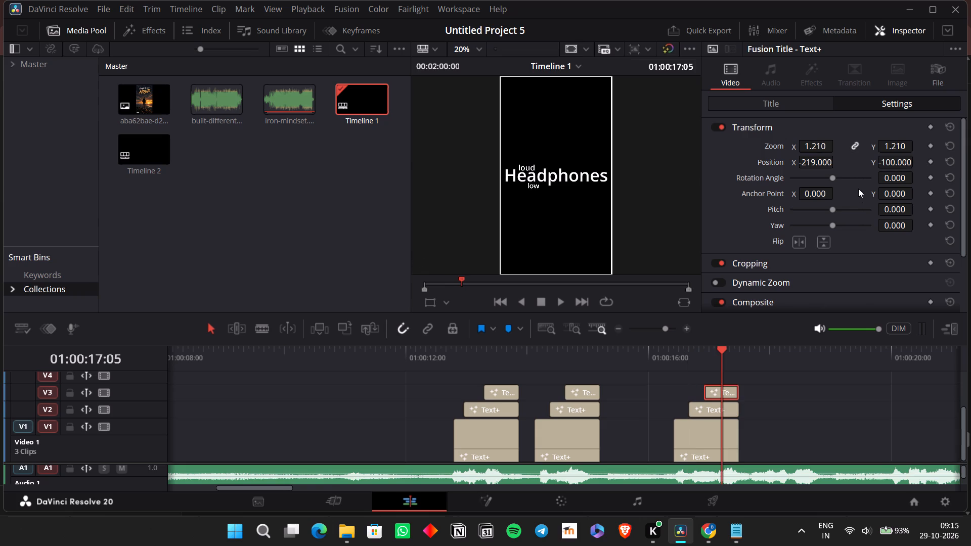
pyautogui.click(748, 104)
pyautogui.click(768, 186)
pyautogui.hotkey('ctrl', 'a')
pyautogui.hotkey('ctrl', 'v')
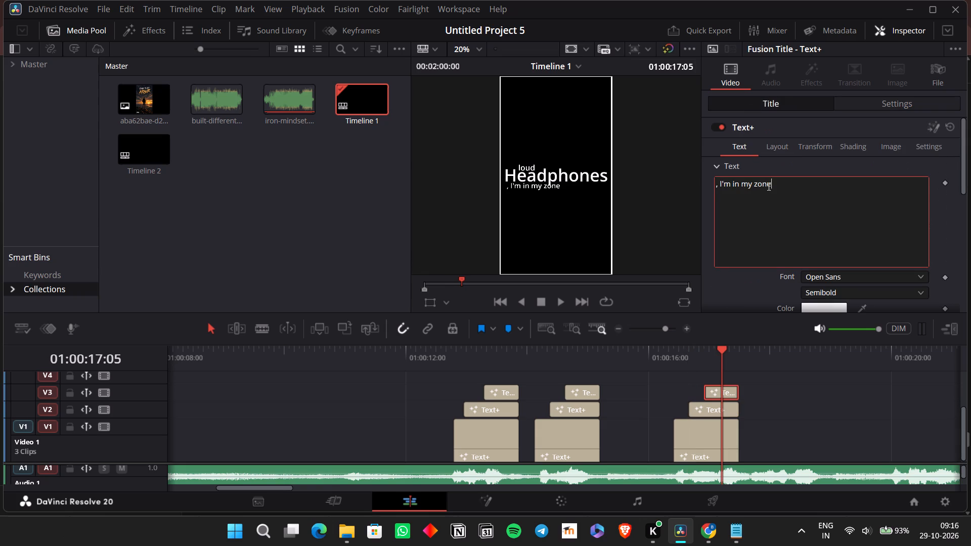
pyautogui.click(718, 185)
pyautogui.press('Right')
pyautogui.press('BackSpace')
pyautogui.press('BackSpace')
pyautogui.press('BackSpace')
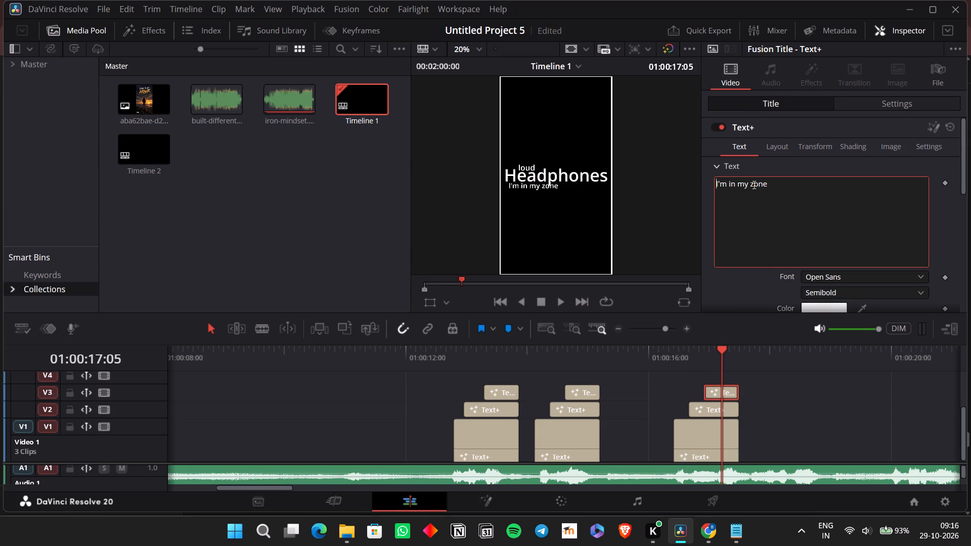
pyautogui.moveTo(777, 185); pyautogui.dragTo(752, 181)
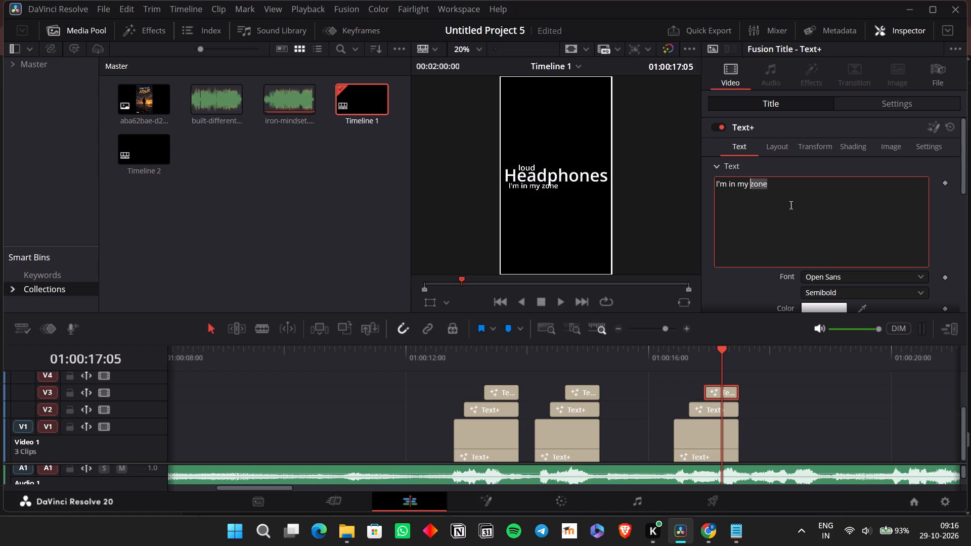
pyautogui.click(797, 206)
# Place the "I'm in my zone" caption below "Headphones" at Position X 0 and Y about -131.
pyautogui.click(830, 150)
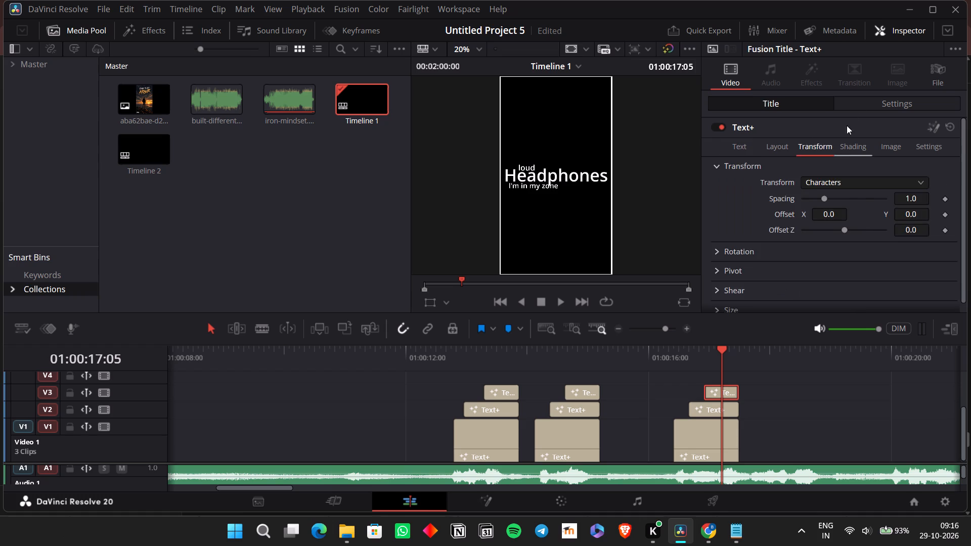
pyautogui.click(858, 104)
pyautogui.moveTo(814, 166); pyautogui.dragTo(888, 166)
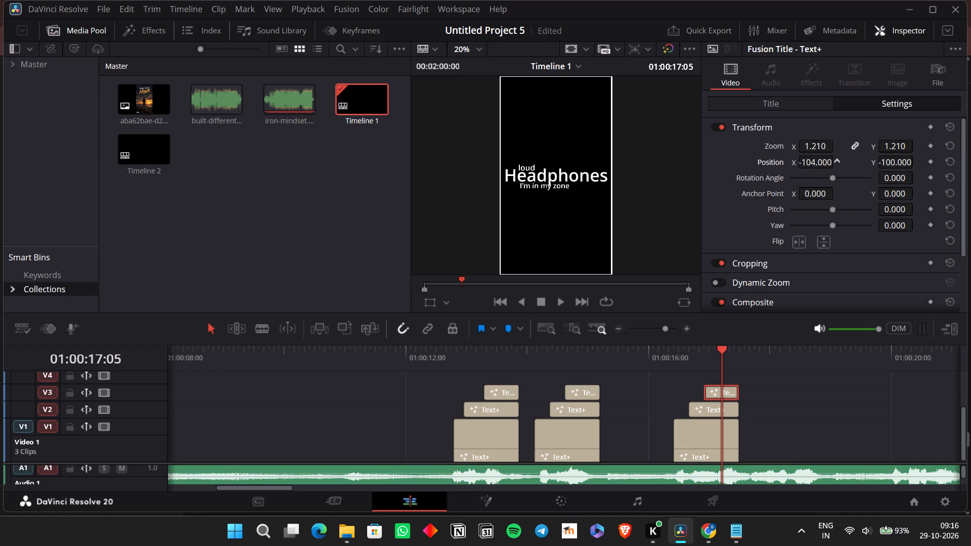
pyautogui.moveTo(888, 166); pyautogui.dragTo(487, 274)
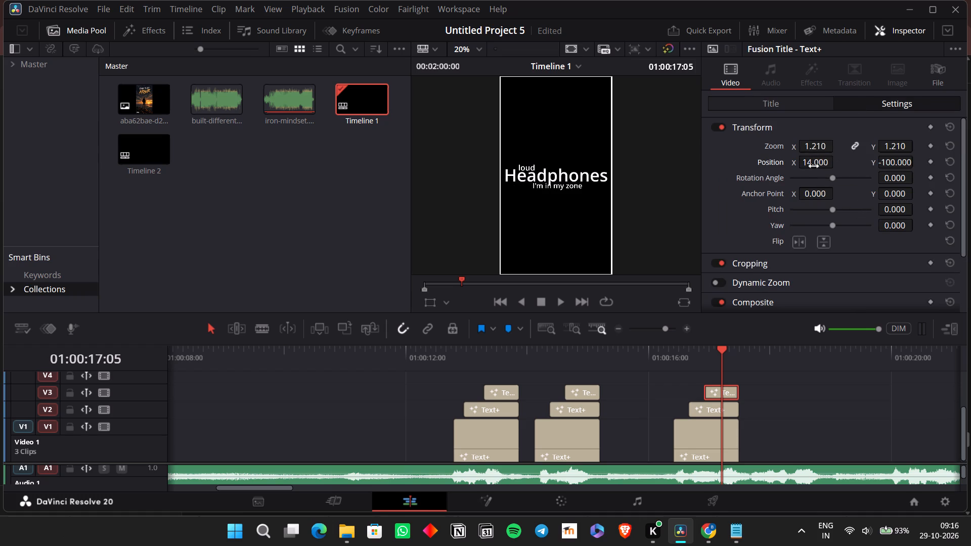
pyautogui.doubleClick(814, 167)
pyautogui.press('0')
pyautogui.press('Return')
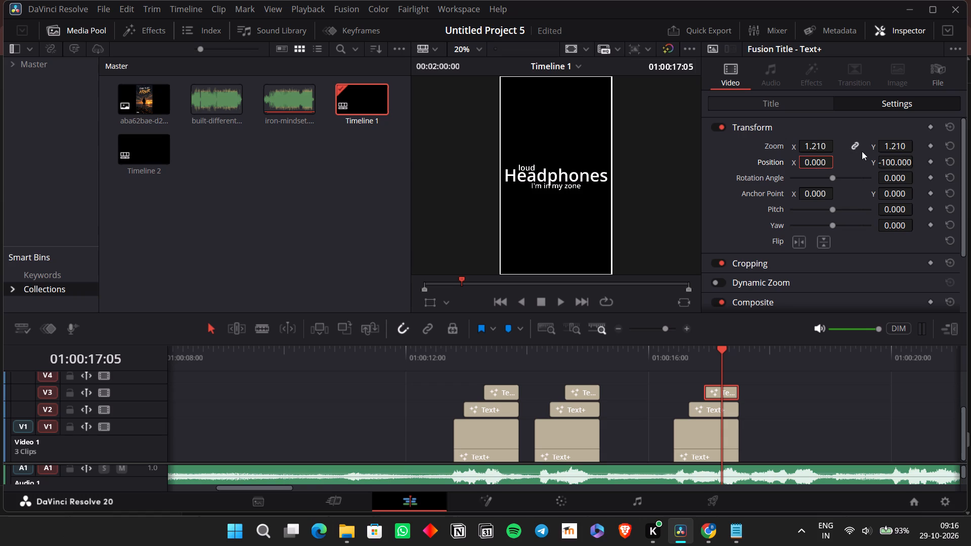
pyautogui.moveTo(895, 162); pyautogui.dragTo(895, 163)
pyautogui.moveTo(895, 163); pyautogui.dragTo(874, 179)
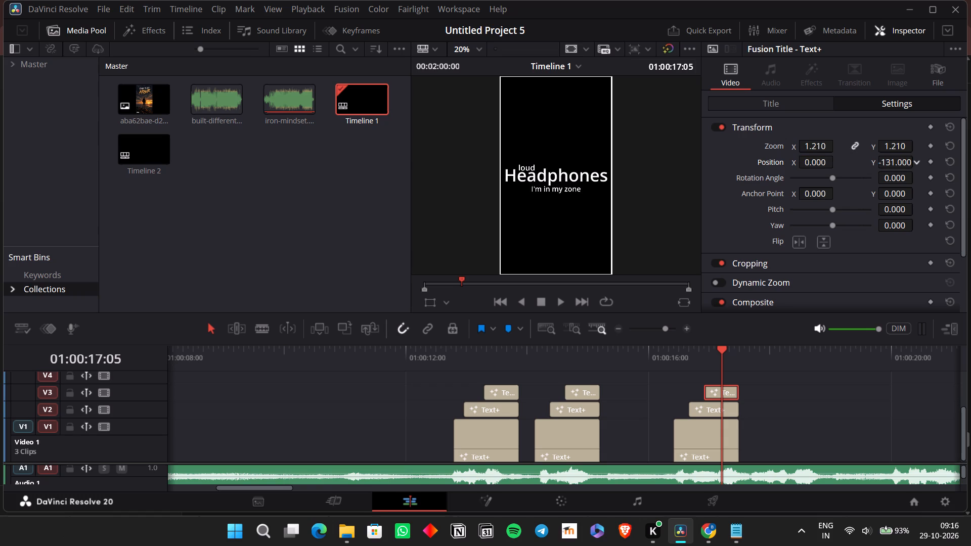
pyautogui.moveTo(874, 179); pyautogui.dragTo(872, 180)
pyautogui.scroll(-4, 855, 299)
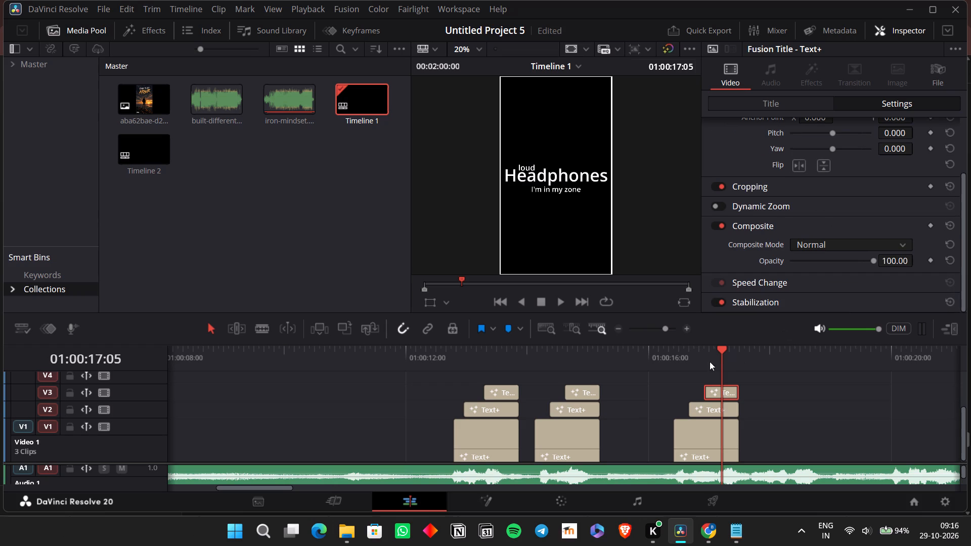
# Delay the "loud" caption on V2 so it starts at 01:00:17:04, in time with the vocal.
pyautogui.click(652, 364)
pyautogui.press('space')
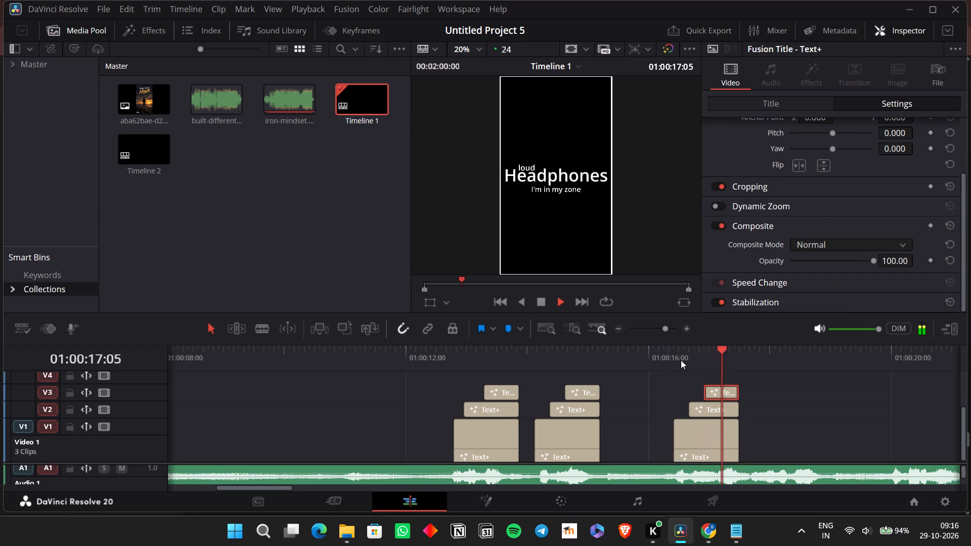
pyautogui.press('space')
pyautogui.click(691, 358)
pyautogui.press('space')
pyautogui.press('space')
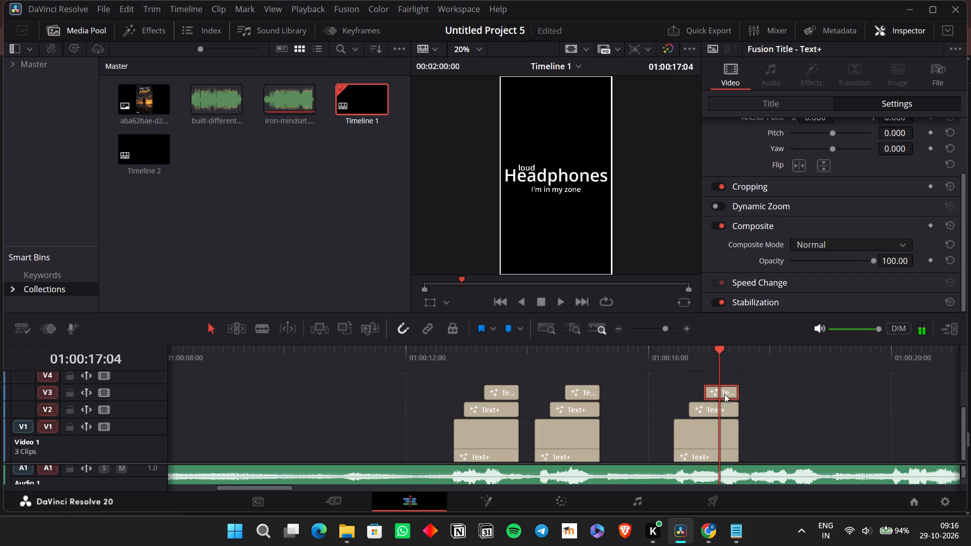
pyautogui.moveTo(720, 411); pyautogui.dragTo(756, 417)
# Lengthen the "I'm in my zone" caption on V3 and shift it to start at 01:00:17:20.
pyautogui.press('space')
pyautogui.press('space')
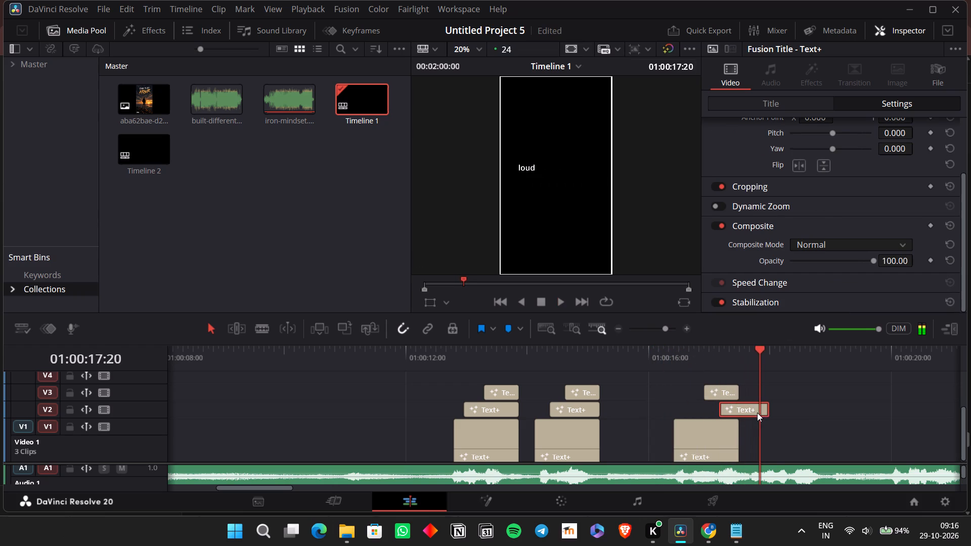
pyautogui.moveTo(733, 396); pyautogui.dragTo(795, 400)
pyautogui.moveTo(779, 395); pyautogui.dragTo(845, 397)
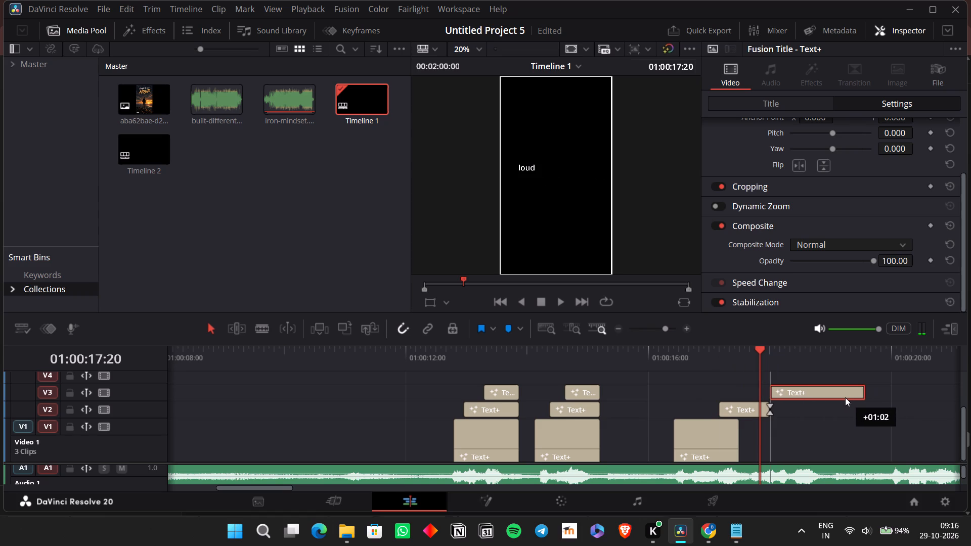
pyautogui.moveTo(845, 397); pyautogui.dragTo(835, 396)
# Extend the ends of the "Headphones" and "loud" captions to match the end of the "I'm in my zone" caption.
pyautogui.press('space')
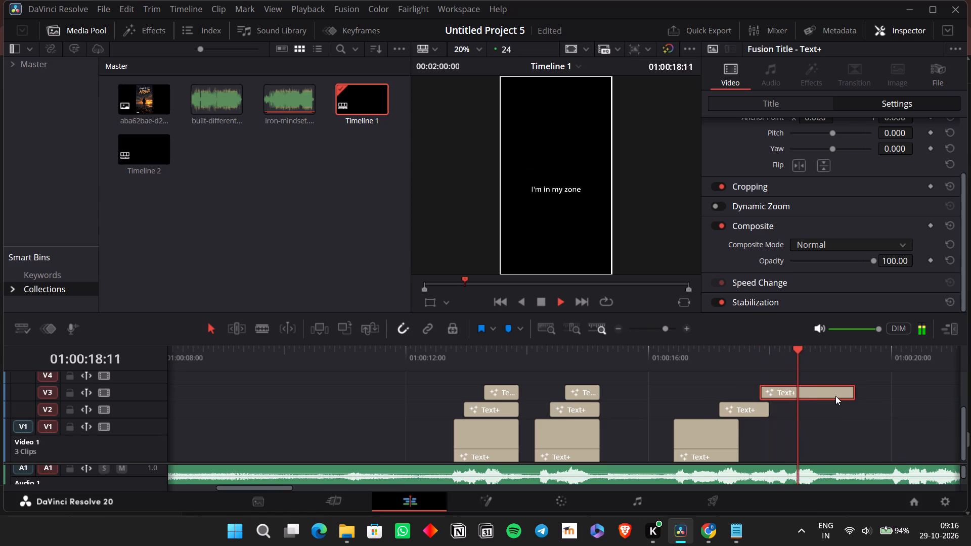
pyautogui.press('space')
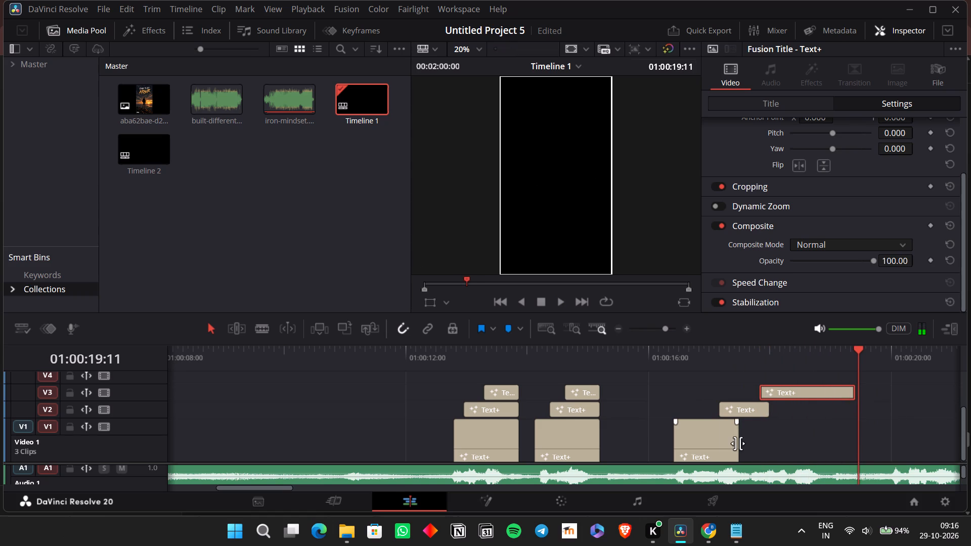
pyautogui.moveTo(737, 443); pyautogui.dragTo(852, 447)
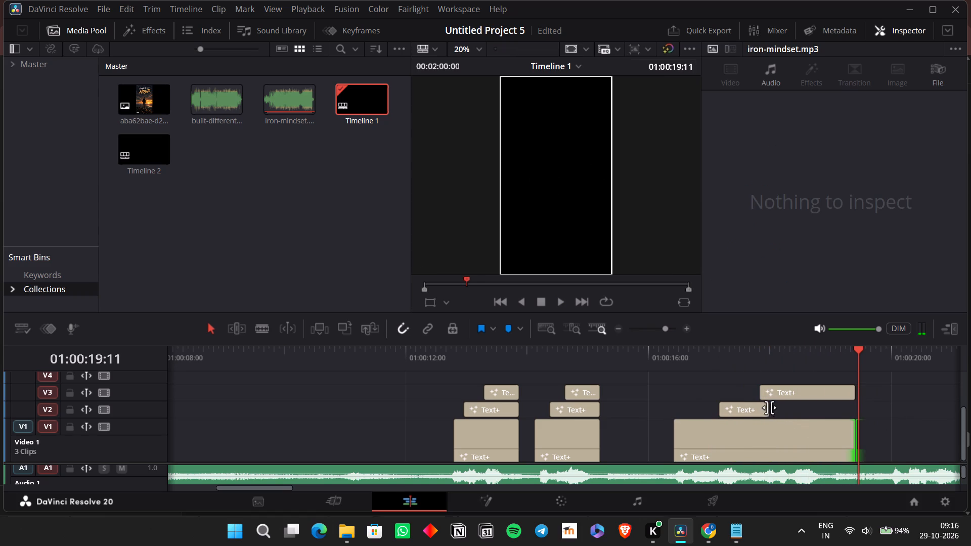
pyautogui.moveTo(769, 407); pyautogui.dragTo(853, 418)
# Find where the lyric line ends, trim all three captions together to 01:00:19:01, and play the set back.
pyautogui.click(830, 362)
pyautogui.press('space')
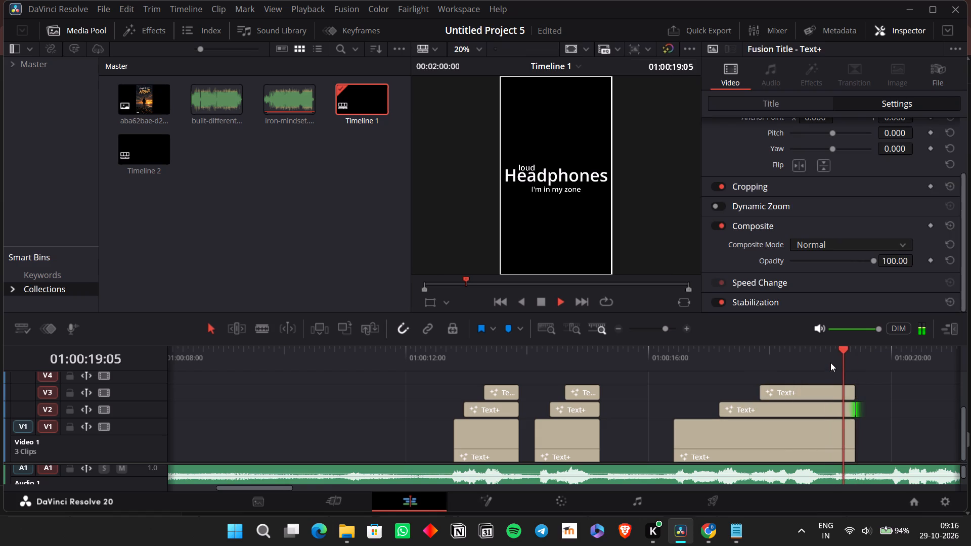
pyautogui.press('space')
pyautogui.click(823, 355)
pyautogui.press('space')
pyautogui.press('space')
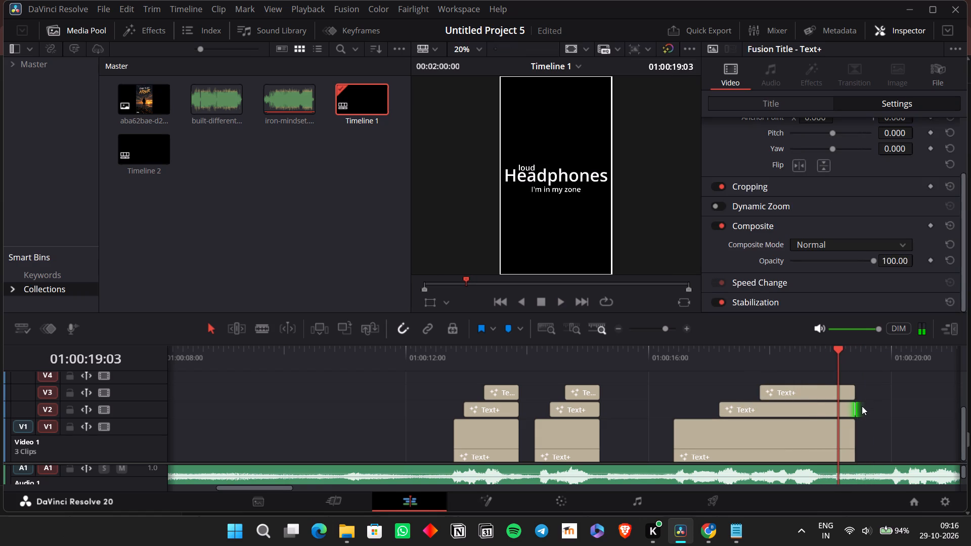
pyautogui.press('Left')
pyautogui.press('Left')
pyautogui.moveTo(866, 438); pyautogui.dragTo(841, 372)
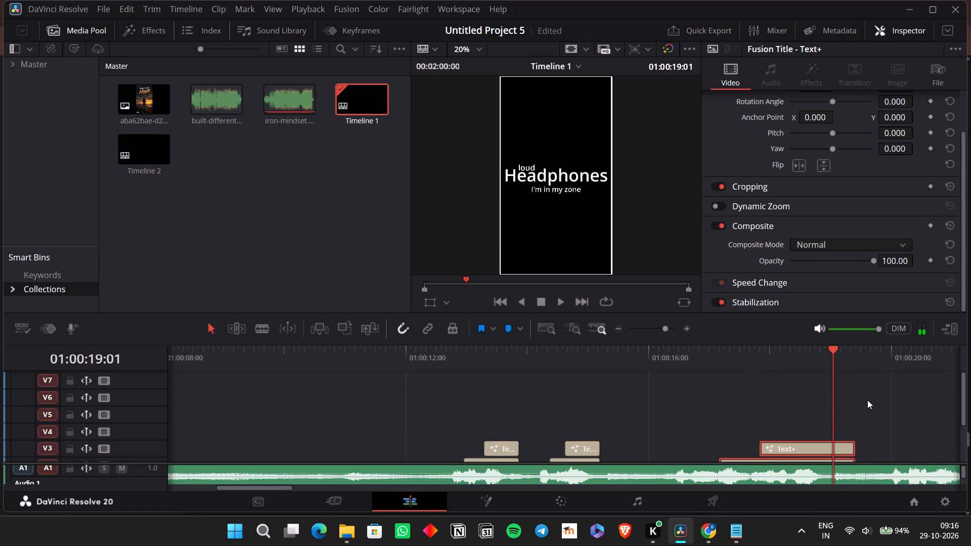
pyautogui.scroll(-4, 867, 400)
pyautogui.moveTo(855, 428); pyautogui.dragTo(833, 429)
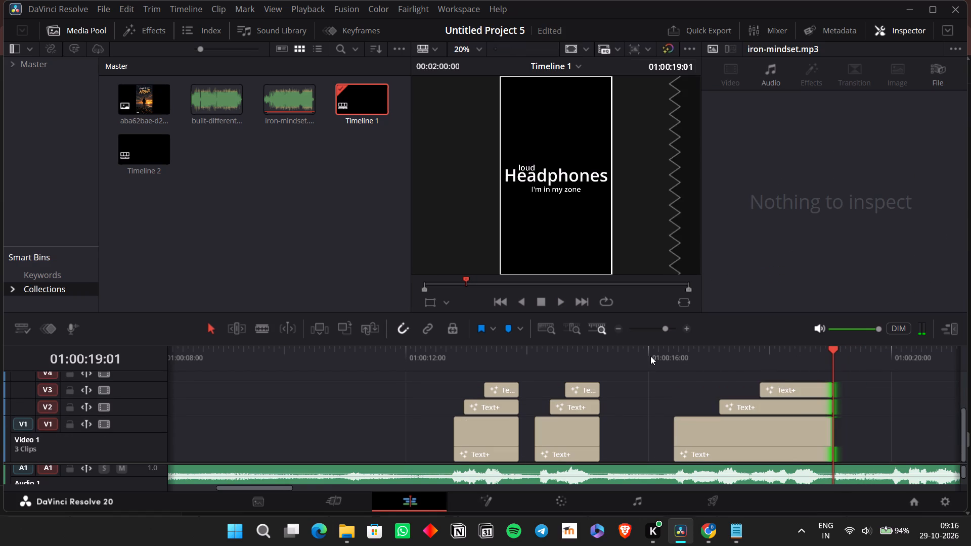
pyautogui.click(650, 356)
pyautogui.press('space')
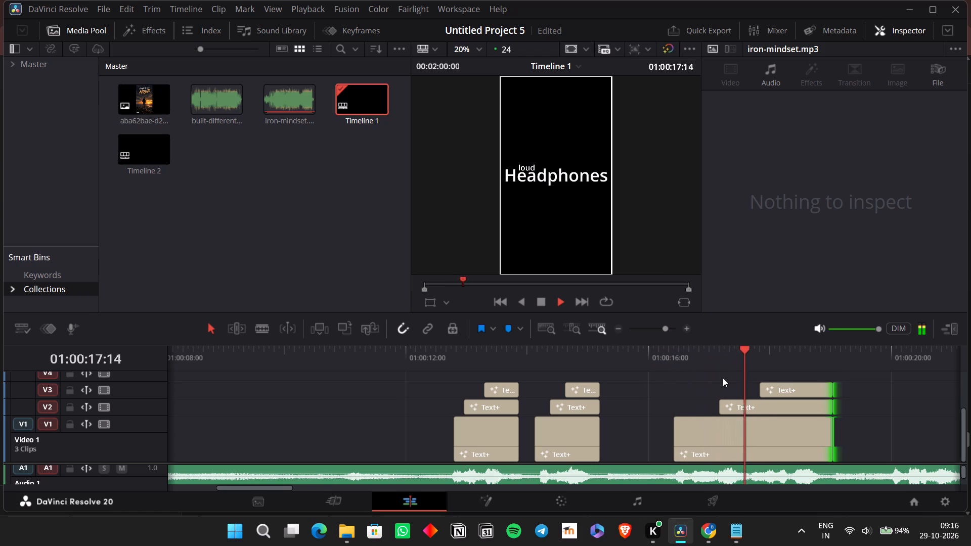
pyautogui.press('space')
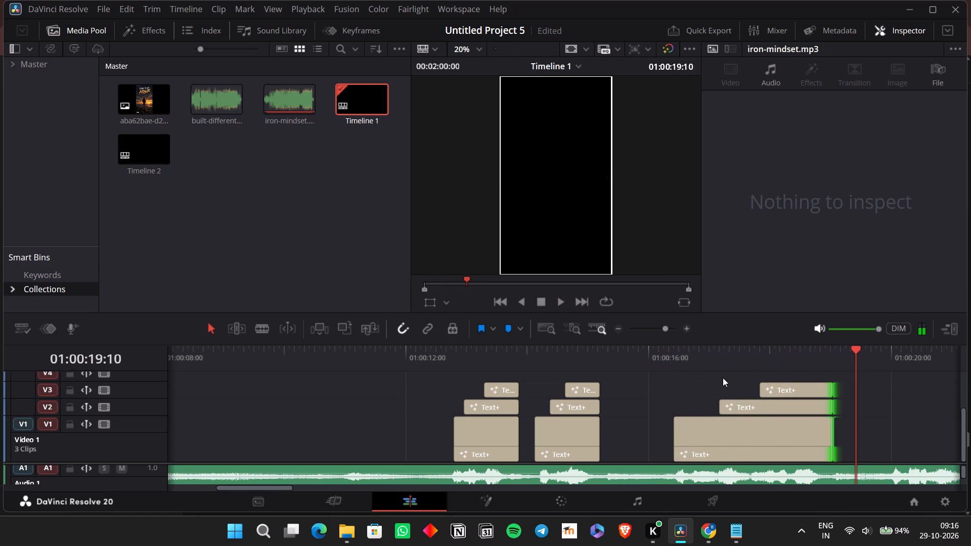
# Duplicate the three "Headphones loud, I'm in my zone" captions to the start of the next lyric line at 01:00:19:23.
pyautogui.hscroll(-2, 728, 381)
pyautogui.click(725, 442)
pyautogui.scroll(-1, 725, 442)
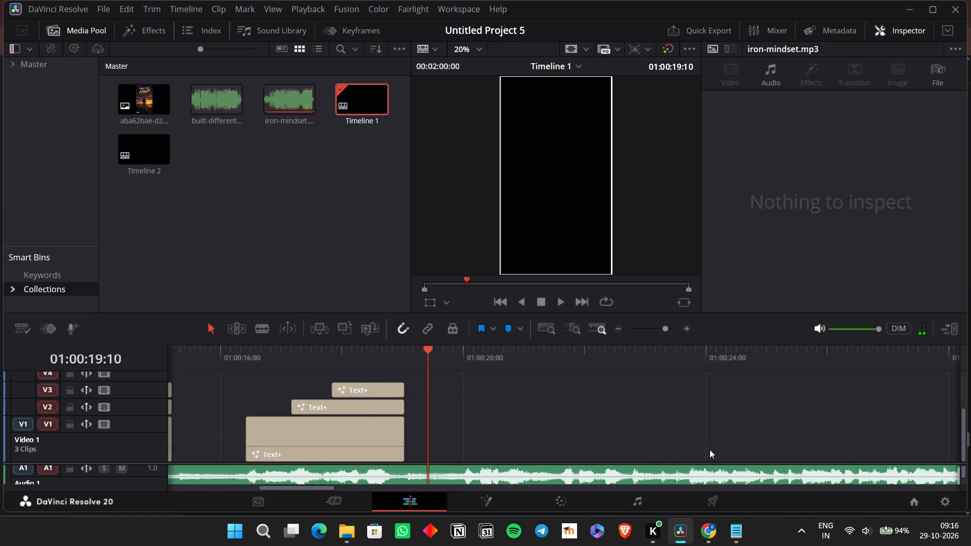
pyautogui.scroll(-1, 710, 449)
pyautogui.press('space')
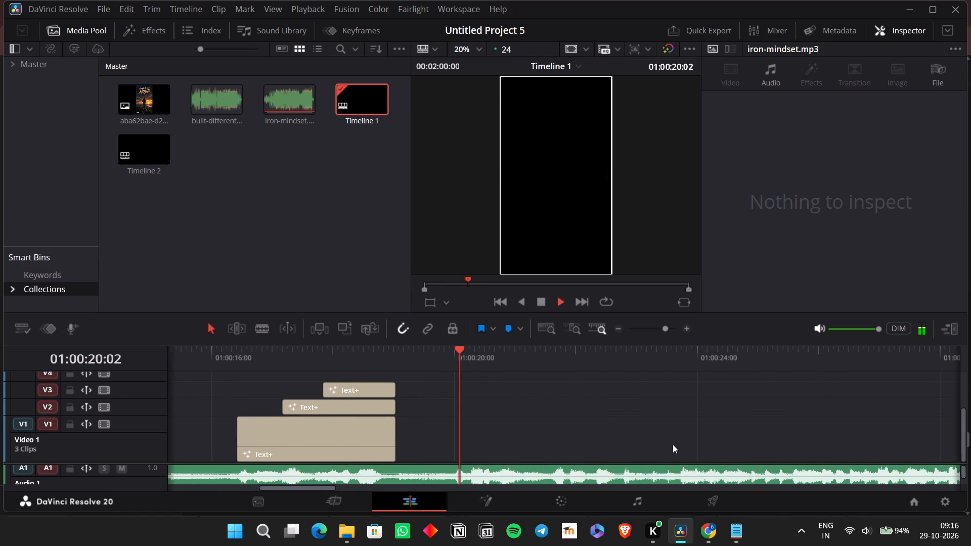
pyautogui.press('space')
pyautogui.click(447, 349)
pyautogui.press('space')
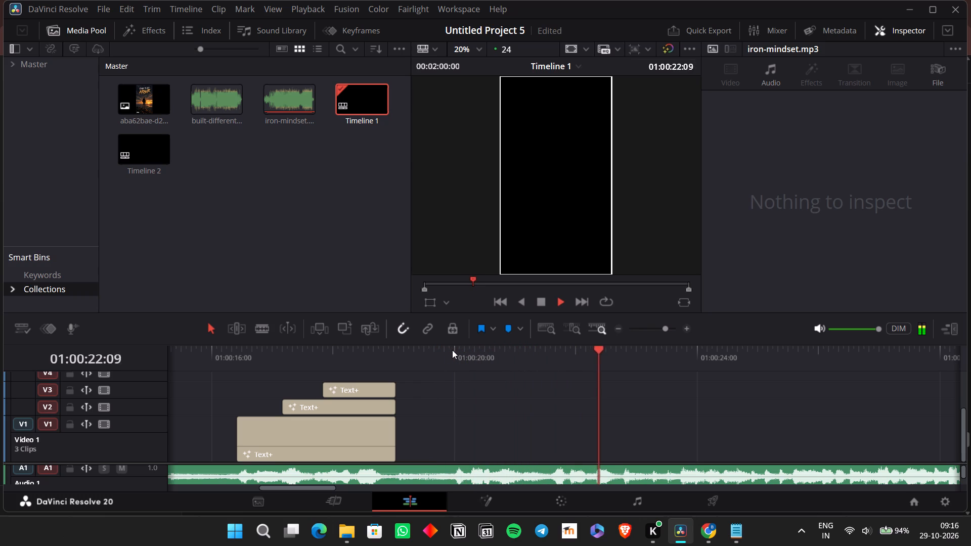
pyautogui.press('space')
pyautogui.click(452, 350)
pyautogui.moveTo(418, 433); pyautogui.dragTo(377, 383)
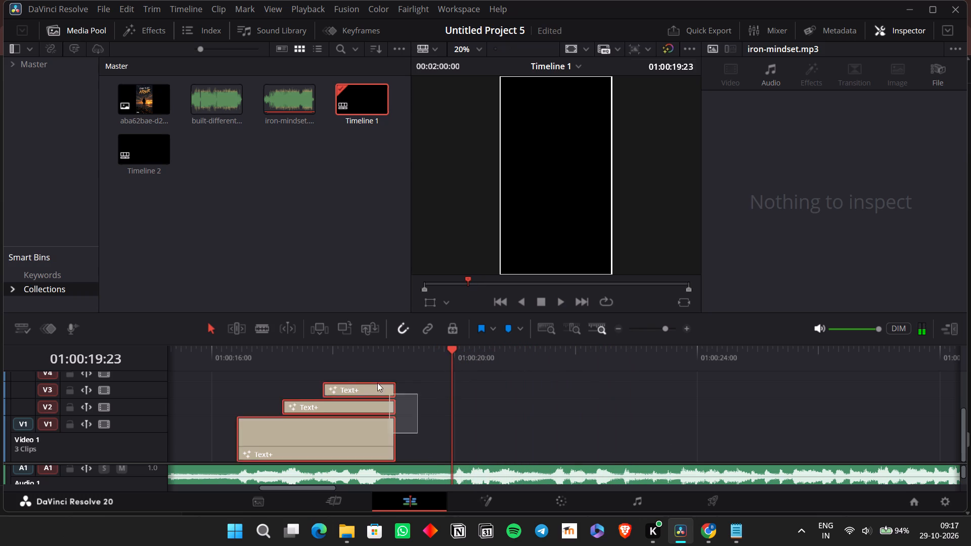
pyautogui.moveTo(377, 383); pyautogui.dragTo(368, 377)
pyautogui.hotkey('ctrl', 'c')
pyautogui.scroll(-4, 466, 415)
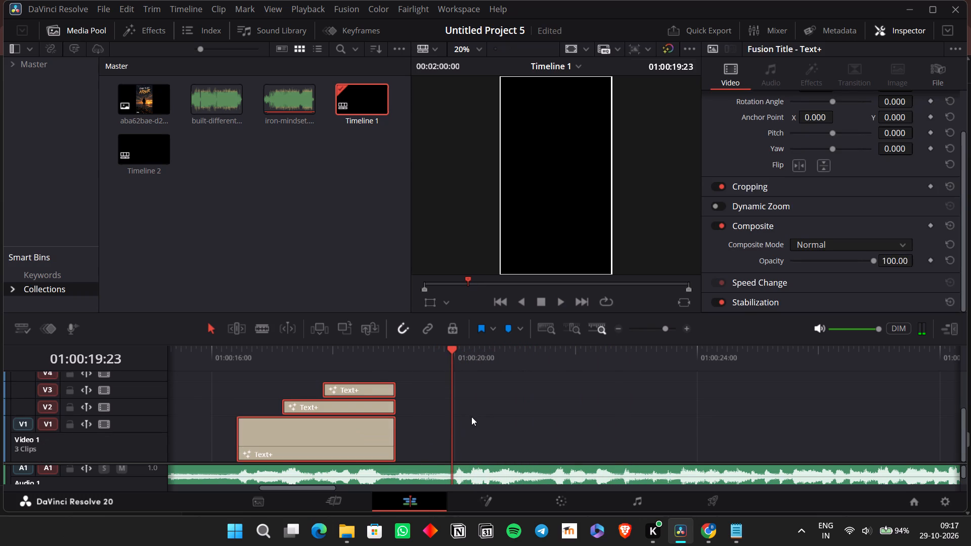
pyautogui.hotkey('ctrl', 'v')
pyautogui.click(445, 356)
pyautogui.press('space')
pyautogui.press('space')
pyautogui.click(666, 441)
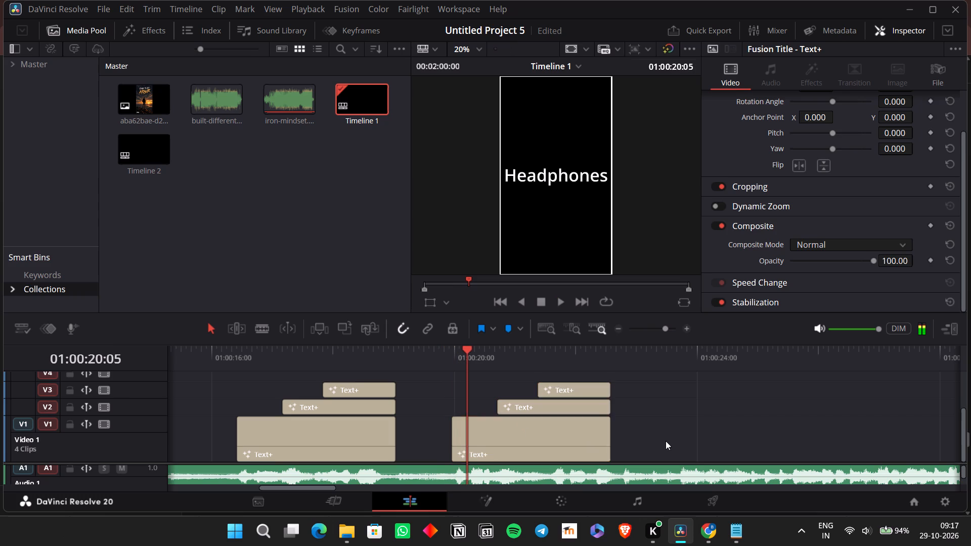
# Clear the "Headphones" text from the duplicated base caption on V1.
pyautogui.click(587, 446)
pyautogui.click(783, 103)
pyautogui.moveTo(780, 192); pyautogui.dragTo(661, 174)
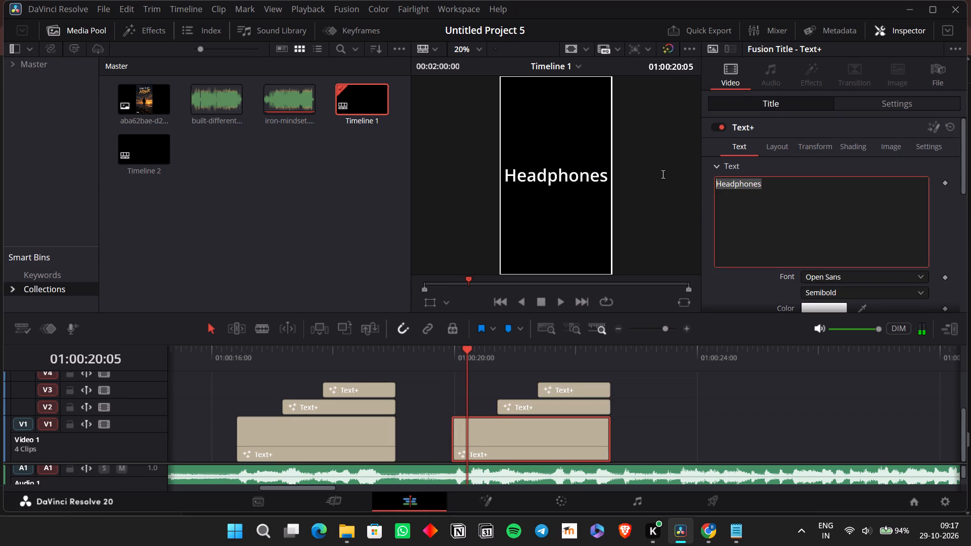
pyautogui.moveTo(661, 174); pyautogui.dragTo(661, 174)
pyautogui.press('Tab')
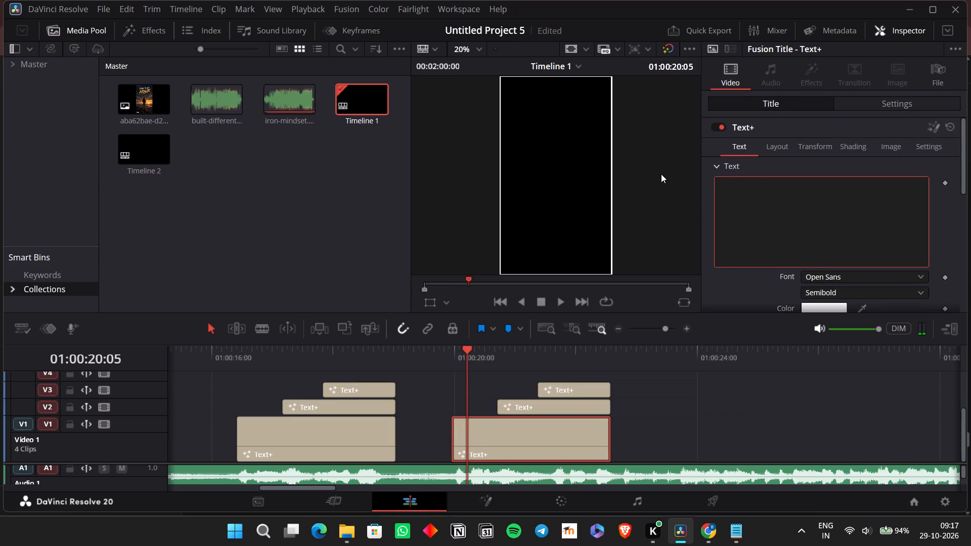
# Copy the line "Nobody's watching, I go far" from the full-lyrics caption at the timeline's start.
pyautogui.hscroll(10, 647, 402)
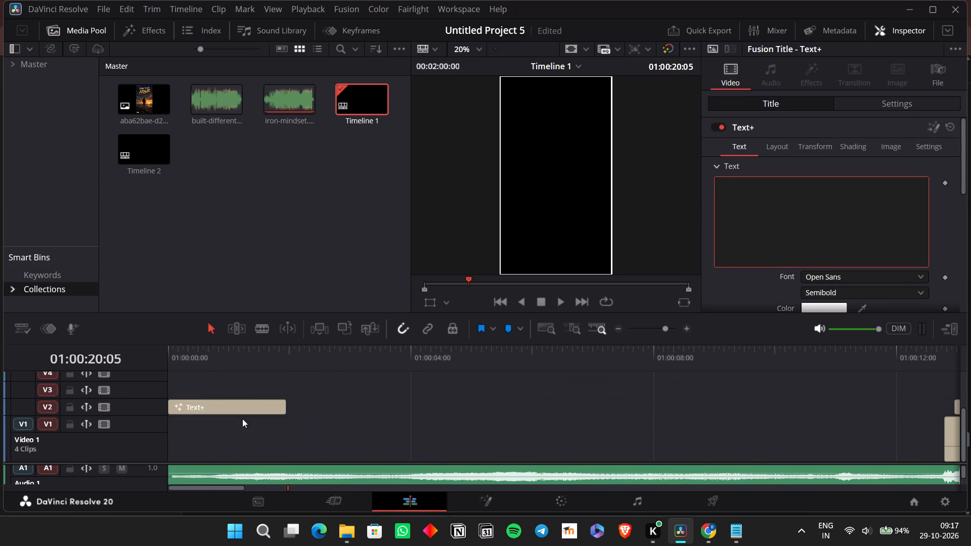
pyautogui.click(242, 419)
pyautogui.click(253, 405)
pyautogui.click(253, 358)
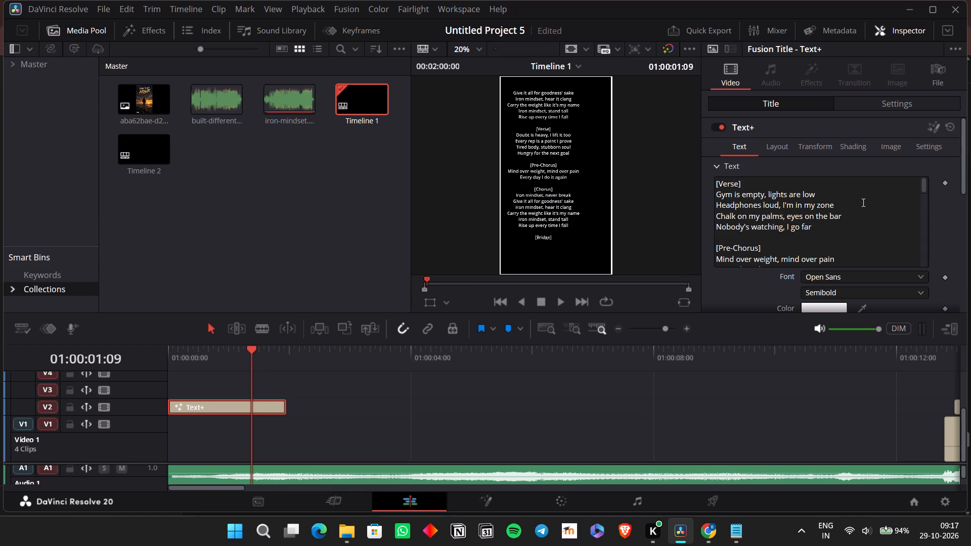
pyautogui.moveTo(850, 214); pyautogui.dragTo(763, 218)
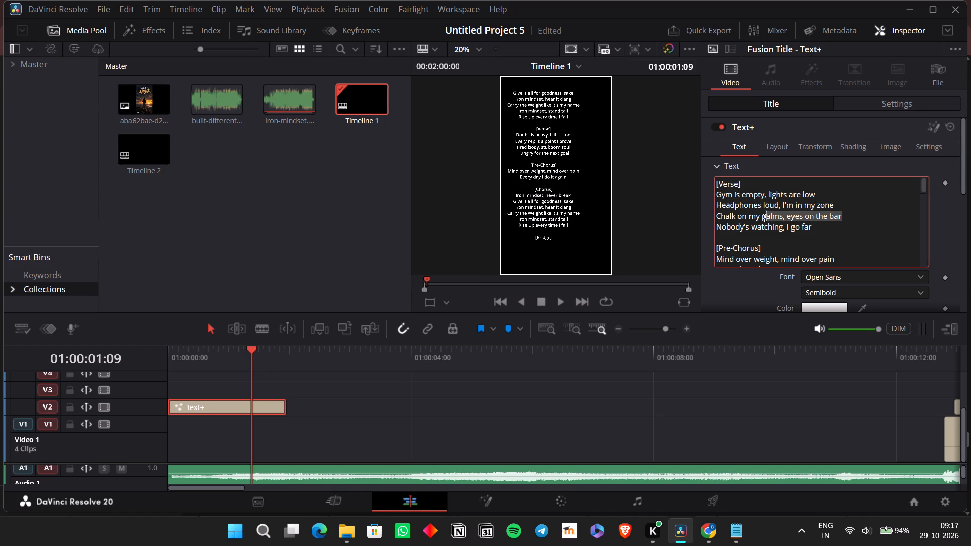
pyautogui.moveTo(763, 218); pyautogui.dragTo(737, 220)
pyautogui.click(808, 226)
pyautogui.moveTo(820, 233); pyautogui.dragTo(691, 227)
pyautogui.hotkey('ctrl', 'c')
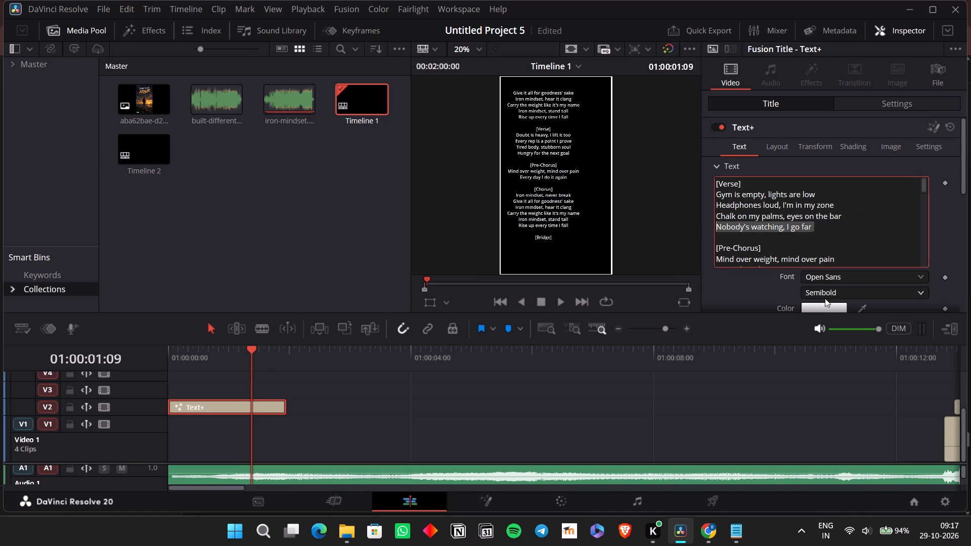
# Paste the copied lyric line into the empty V1 caption at 01:00:19:23 and cut everything after "Nobody's" for reuse.
pyautogui.hscroll(-2, 838, 302)
pyautogui.hscroll(-1, 746, 365)
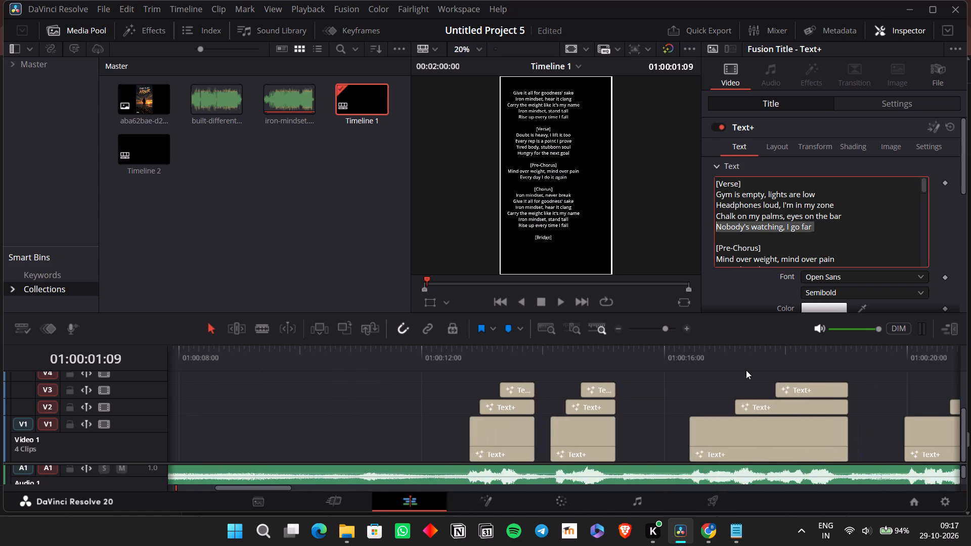
pyautogui.hscroll(-1, 746, 370)
pyautogui.click(398, 368)
pyautogui.press('space')
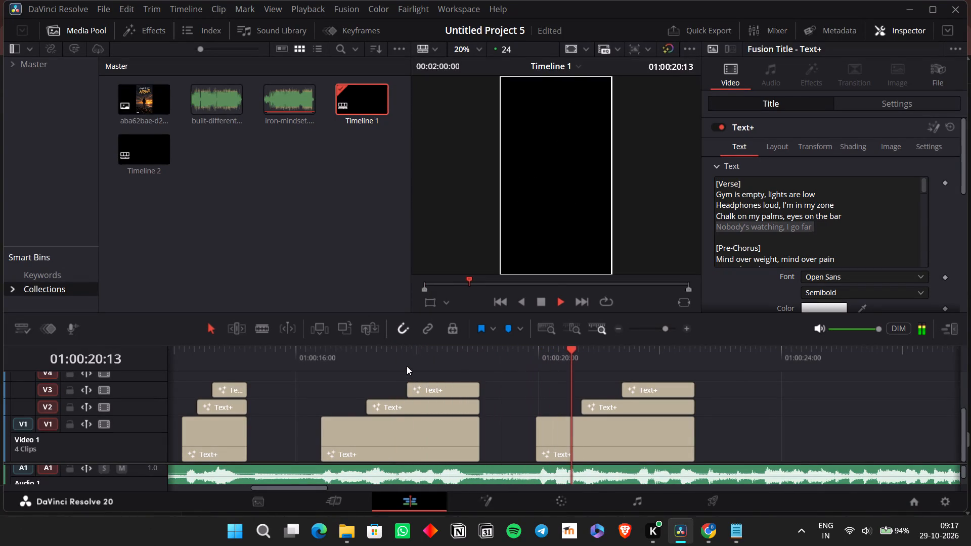
pyautogui.press('space')
pyautogui.click(536, 367)
pyautogui.click(586, 438)
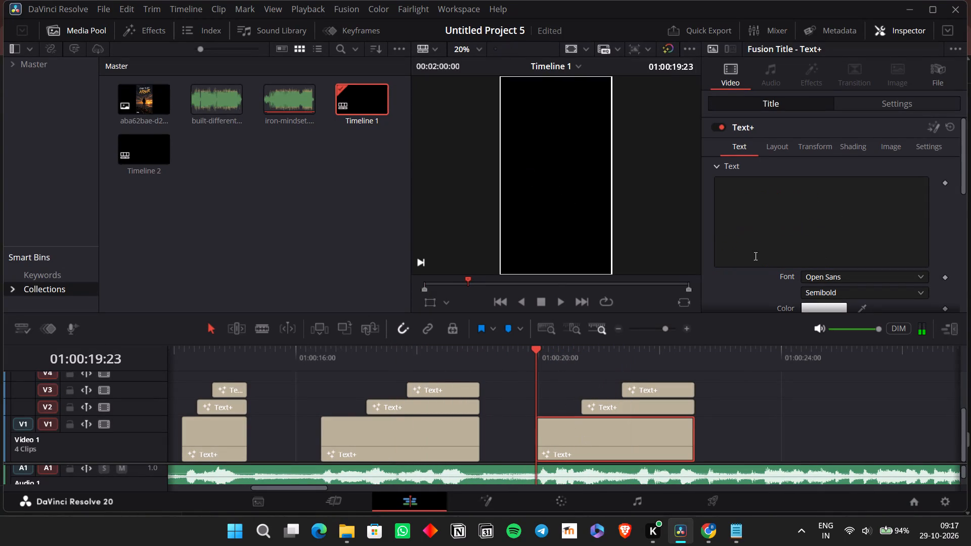
pyautogui.click(851, 181)
pyautogui.hotkey('ctrl', 'a')
pyautogui.hotkey('ctrl', 'v')
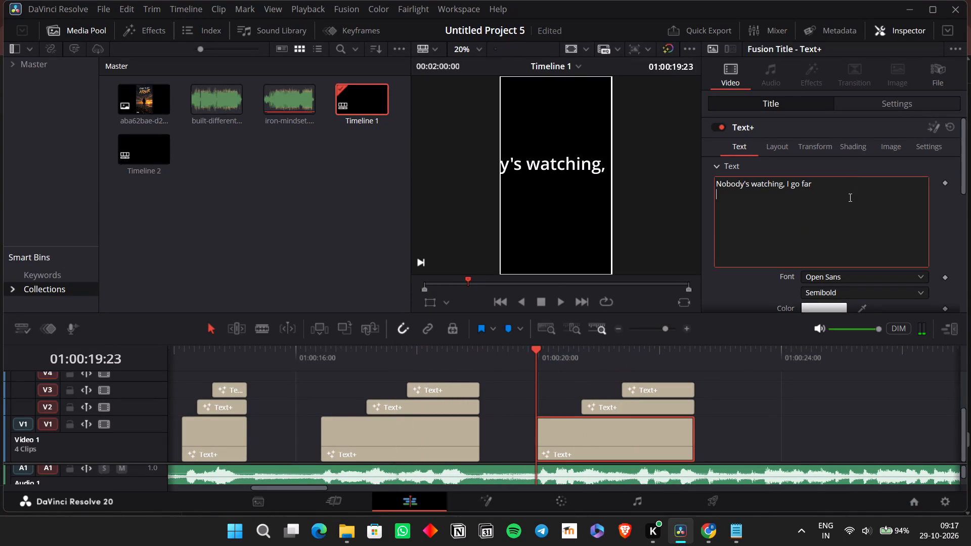
pyautogui.moveTo(837, 191); pyautogui.dragTo(751, 183)
pyautogui.hotkey('ctrl', 'x')
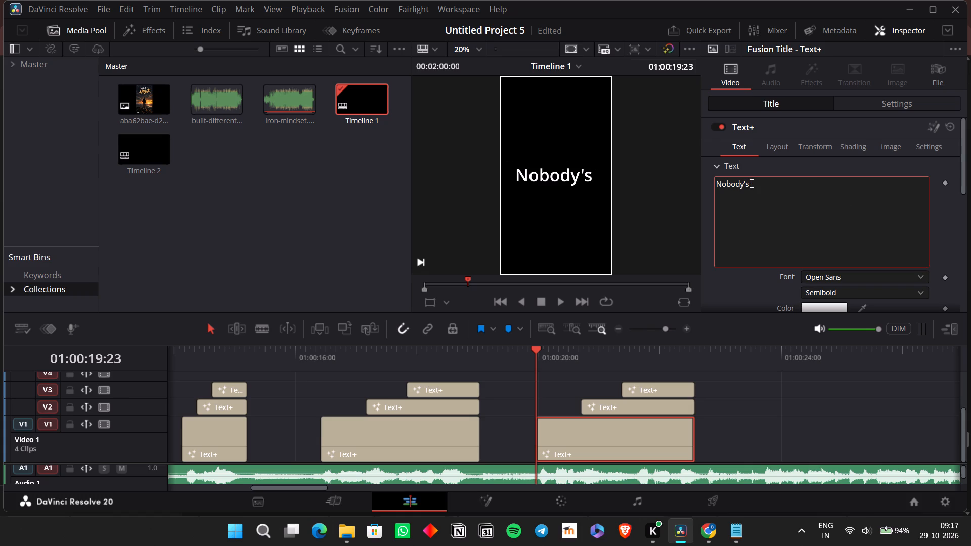
pyautogui.press('BackSpace')
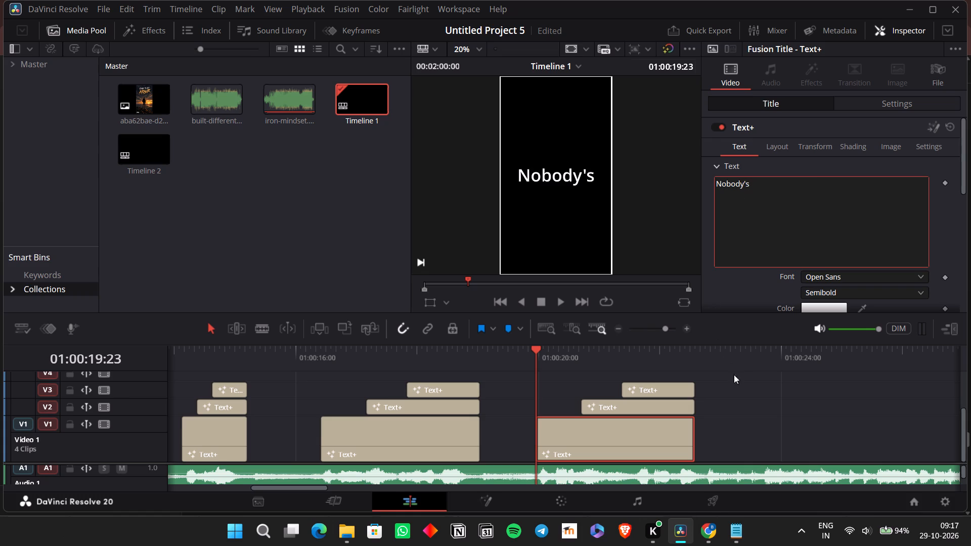
# Replace "loud" in the duplicated V2 caption with the cut words, keeping only "watching" and cutting "I go far".
pyautogui.click(734, 421)
pyautogui.press('space')
pyautogui.press('space')
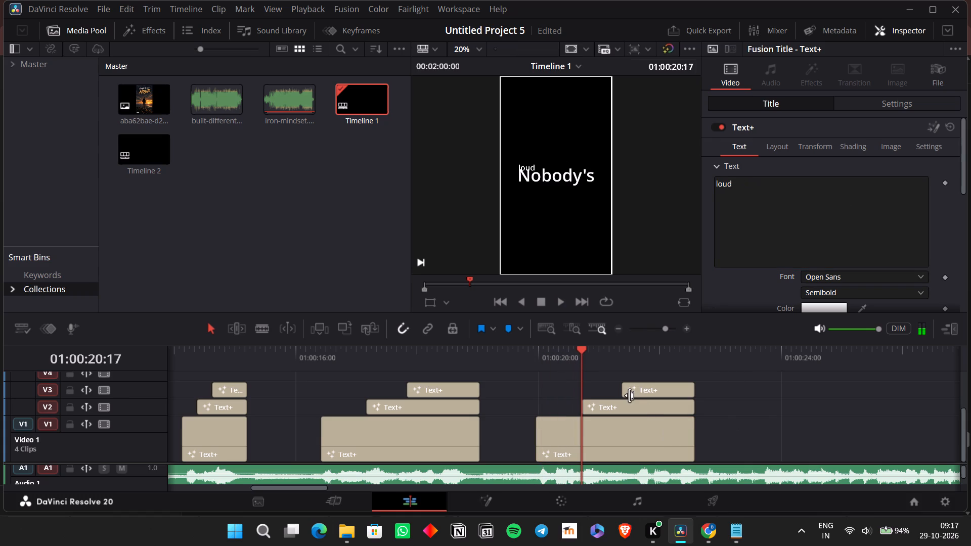
pyautogui.click(629, 395)
pyautogui.click(628, 402)
pyautogui.click(765, 205)
pyautogui.hotkey('ctrl', 'a')
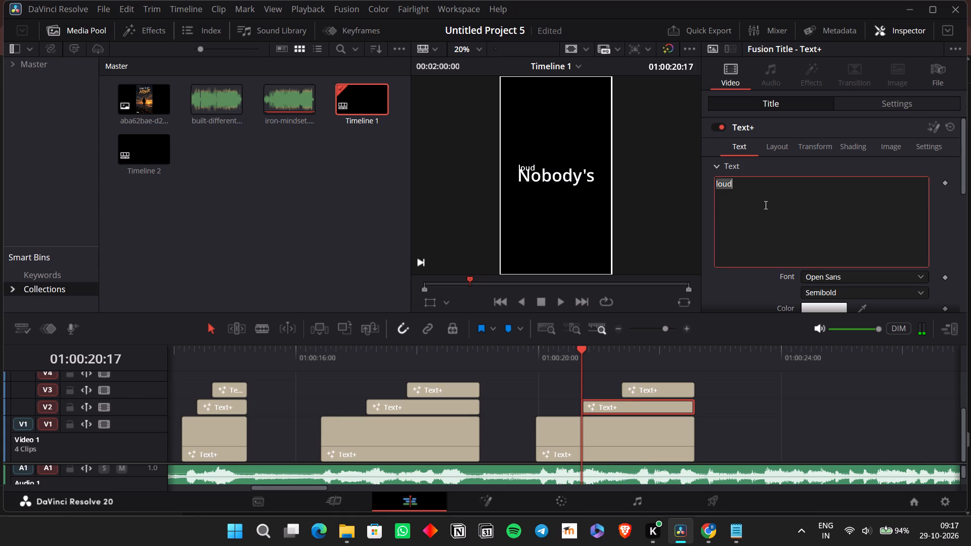
pyautogui.hotkey('ctrl', 'v')
pyautogui.moveTo(745, 183); pyautogui.dragTo(753, 187)
pyautogui.click(753, 187)
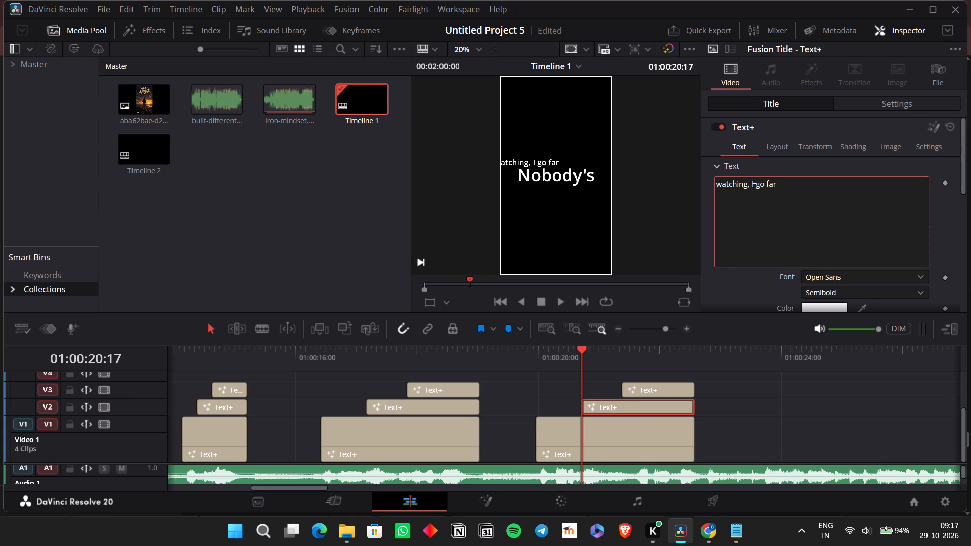
pyautogui.moveTo(749, 184); pyautogui.dragTo(793, 185)
pyautogui.hotkey('ctrl', 'x')
pyautogui.press('BackSpace')
pyautogui.press('space')
pyautogui.press('BackSpace')
pyautogui.click(770, 412)
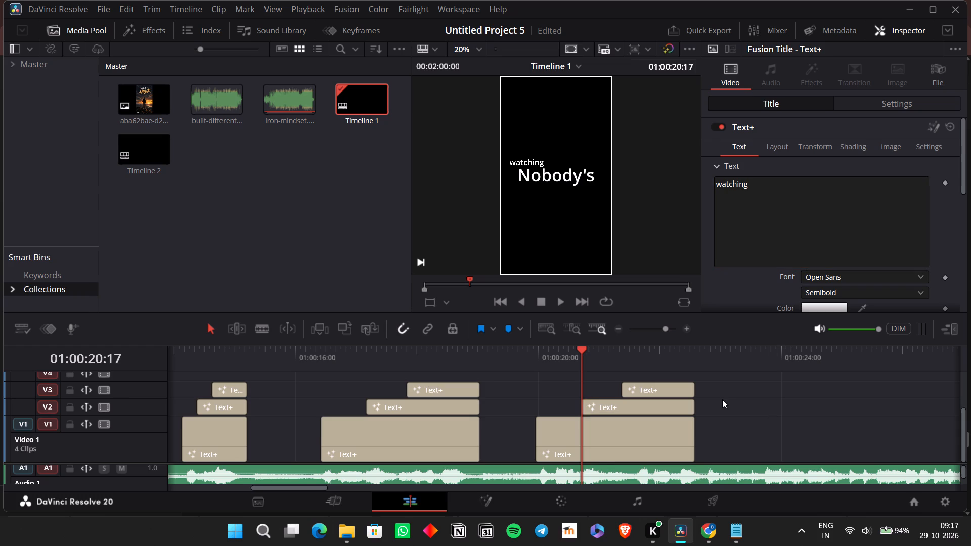
# Replace the duplicated V3 caption's text with "I go far", without a leading space.
pyautogui.press('space')
pyautogui.press('space')
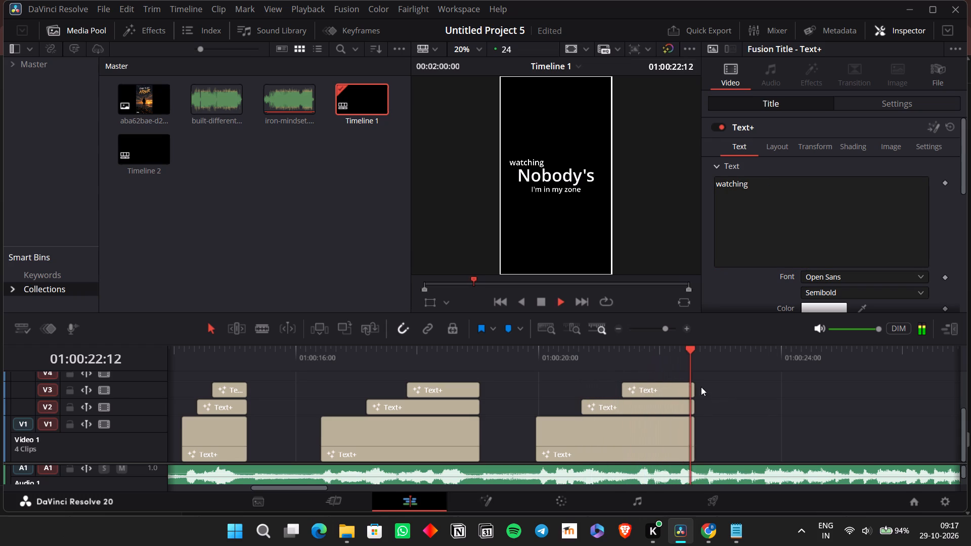
pyautogui.click(639, 356)
pyautogui.click(655, 387)
pyautogui.click(757, 225)
pyautogui.hotkey('ctrl', 'a')
pyautogui.hotkey('ctrl', 'v')
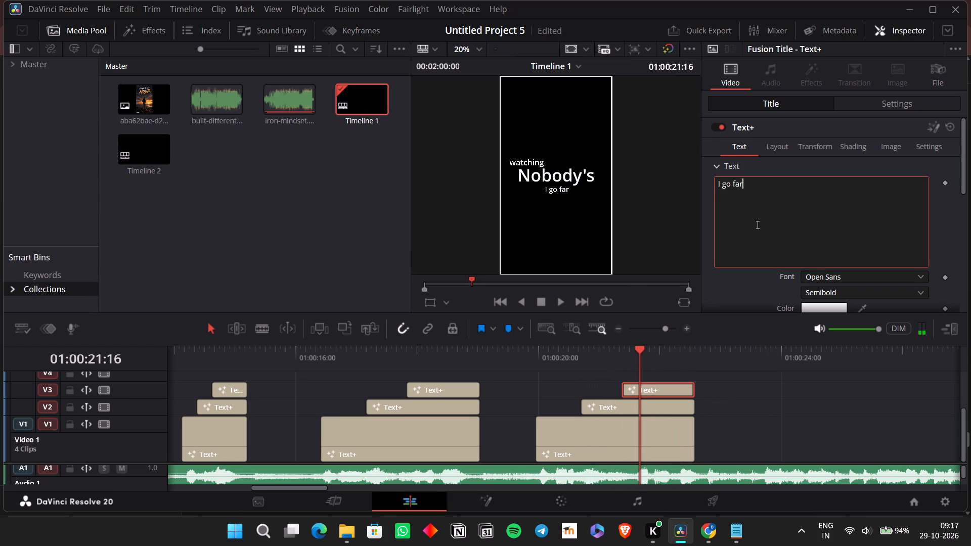
pyautogui.click(720, 187)
pyautogui.press('Left')
pyautogui.press('BackSpace')
# Play the set back and move the "watching" caption below "Nobody's", to position X -194, Y -142.
pyautogui.click(530, 359)
pyautogui.press('space')
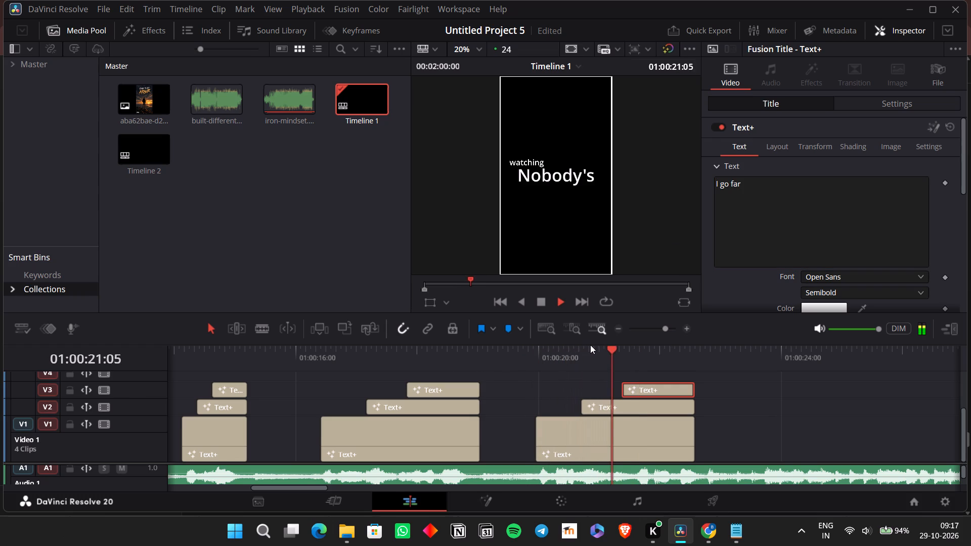
pyautogui.press('space')
pyautogui.click(593, 410)
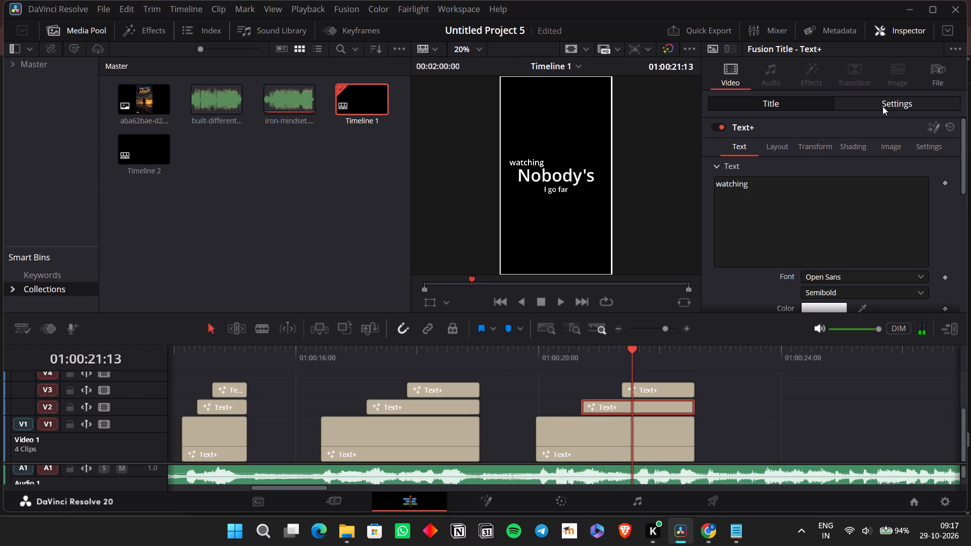
pyautogui.click(882, 106)
pyautogui.scroll(4, 834, 162)
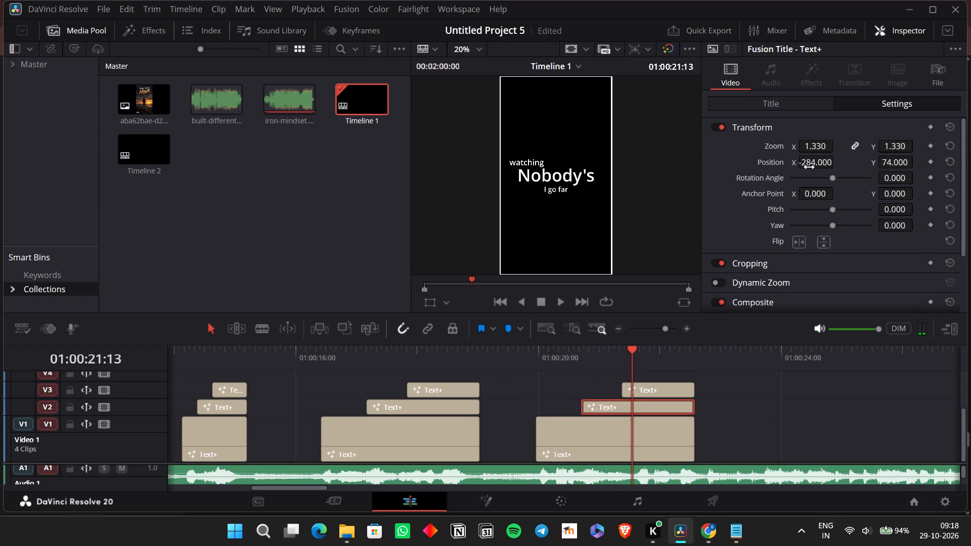
pyautogui.moveTo(809, 167); pyautogui.dragTo(852, 173)
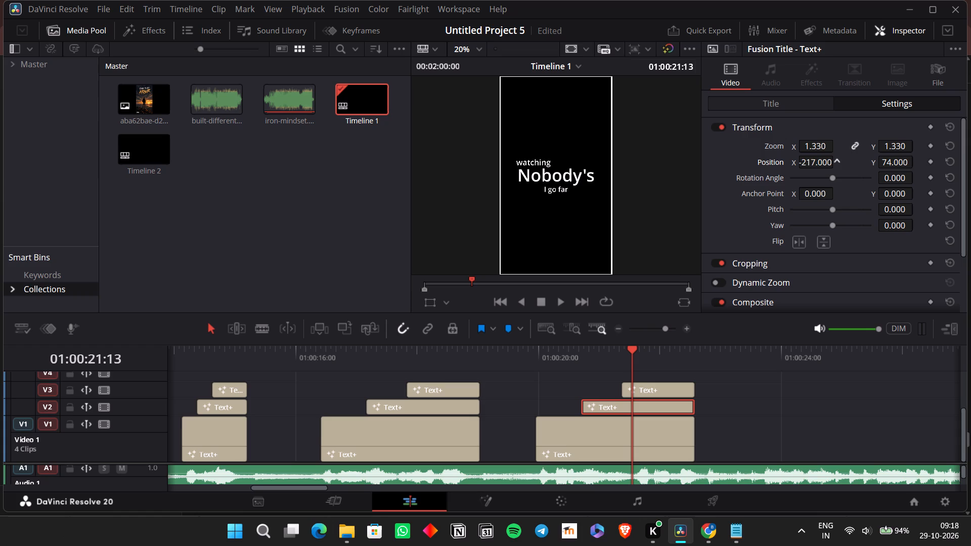
pyautogui.moveTo(852, 173); pyautogui.dragTo(865, 179)
pyautogui.moveTo(901, 163); pyautogui.dragTo(869, 182)
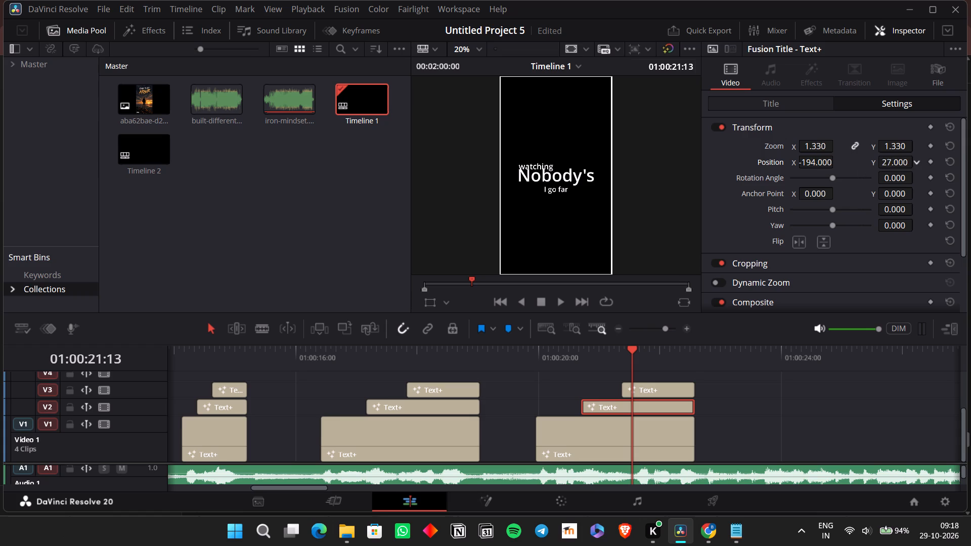
pyautogui.moveTo(869, 182); pyautogui.dragTo(764, 239)
# Move the "I go far" caption above "Nobody's", to position X 17, Y 76.
pyautogui.click(680, 392)
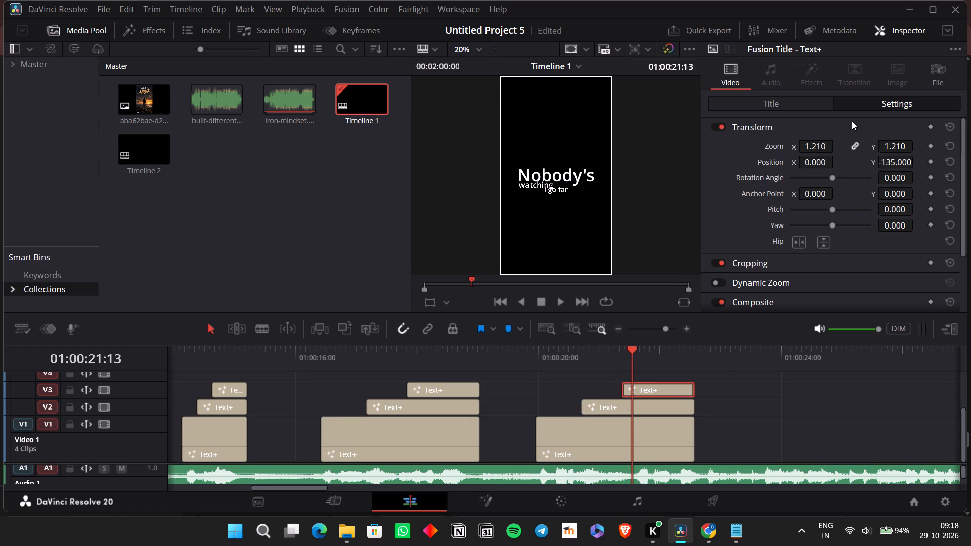
pyautogui.moveTo(821, 166); pyautogui.dragTo(828, 166)
pyautogui.moveTo(828, 166); pyautogui.dragTo(898, 170)
pyautogui.moveTo(903, 163); pyautogui.dragTo(554, 273)
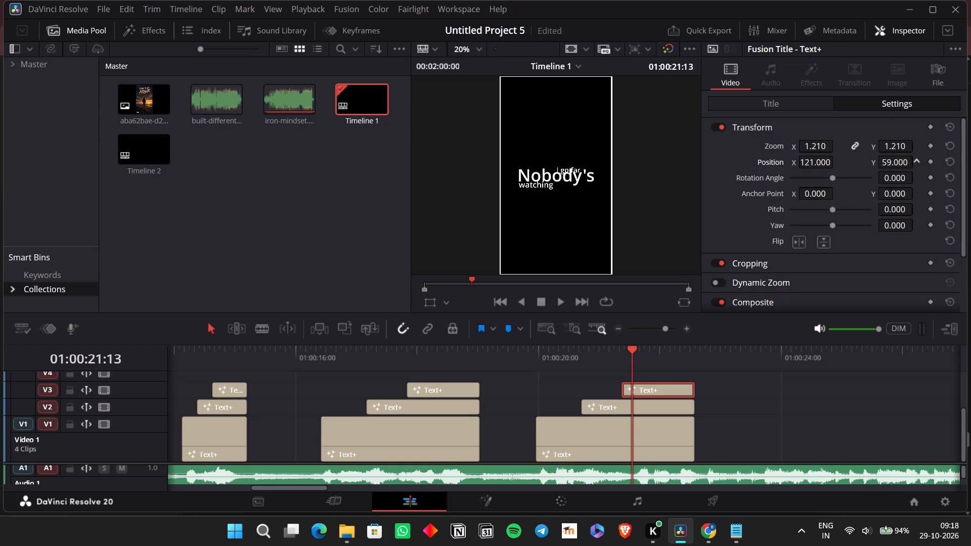
pyautogui.moveTo(554, 273); pyautogui.dragTo(563, 273)
pyautogui.moveTo(816, 159); pyautogui.dragTo(760, 168)
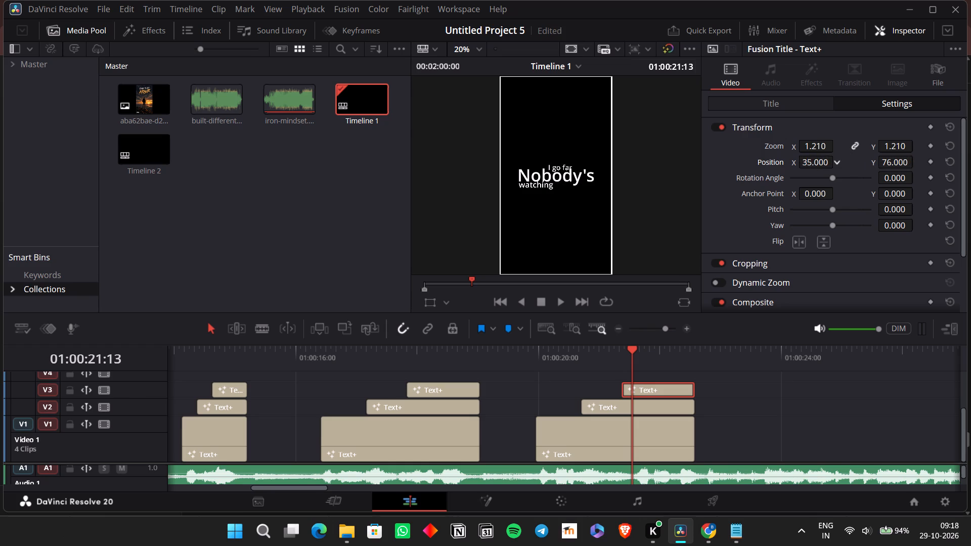
pyautogui.moveTo(760, 168); pyautogui.dragTo(751, 171)
# Shift the "I go far" caption to start at 01:00:21:16, trim its end flush with the other two captions, and play it back.
pyautogui.click(531, 365)
pyautogui.press('space')
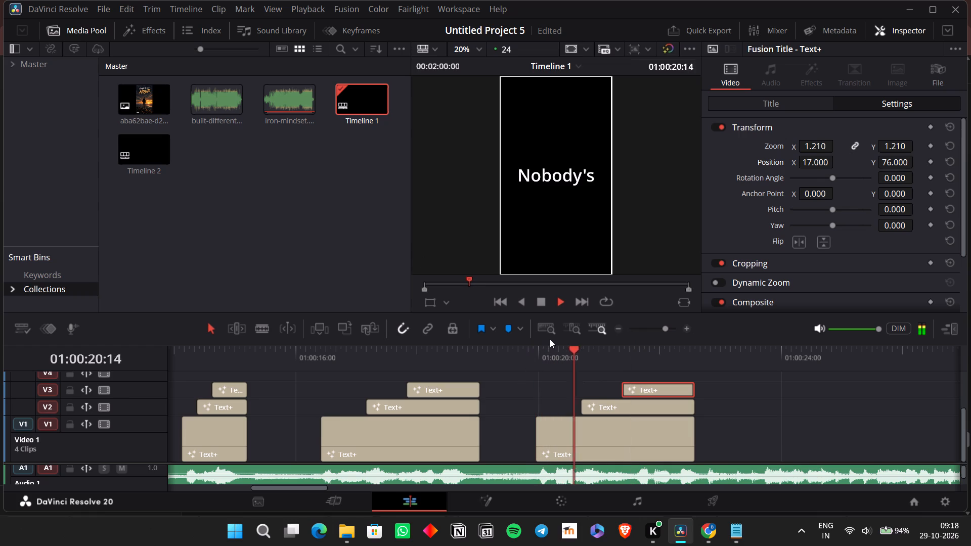
pyautogui.press('space')
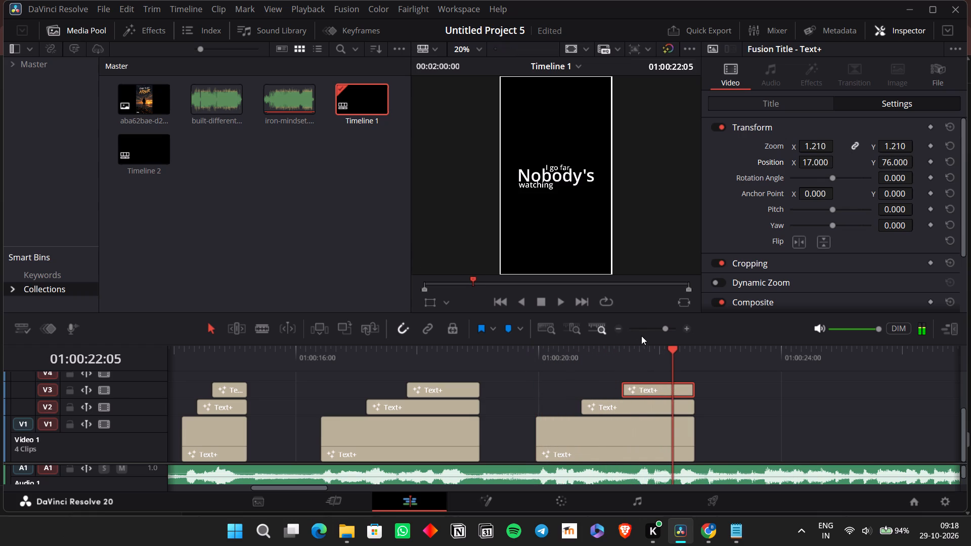
pyautogui.click(636, 359)
pyautogui.press('space')
pyautogui.press('space')
pyautogui.click(639, 361)
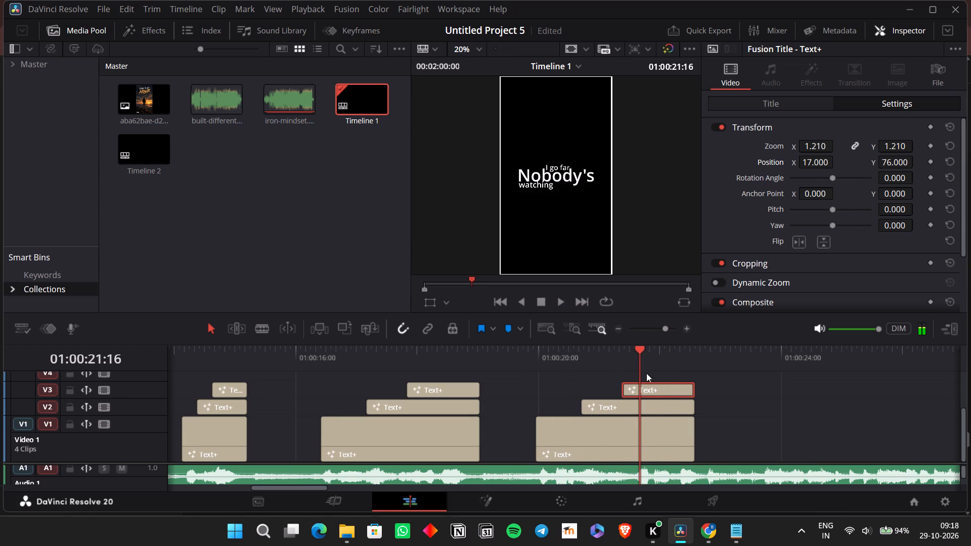
pyautogui.moveTo(654, 395); pyautogui.dragTo(675, 395)
pyautogui.press('space')
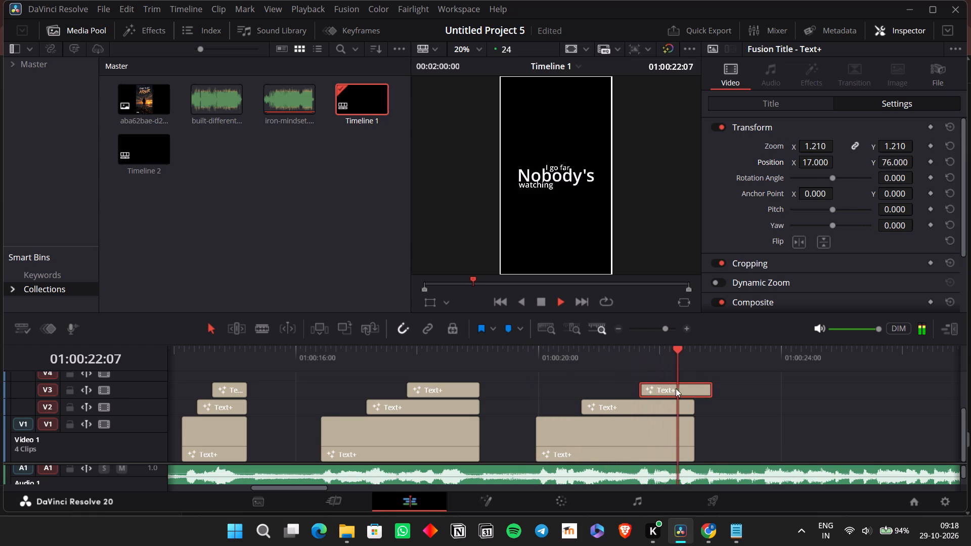
pyautogui.press('space')
pyautogui.moveTo(711, 391); pyautogui.dragTo(691, 389)
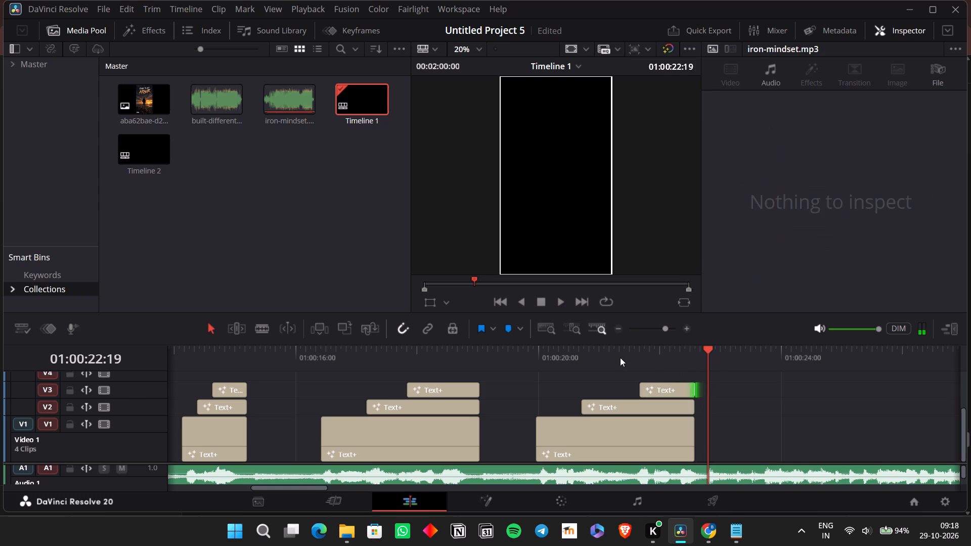
pyautogui.click(620, 357)
pyautogui.press('space')
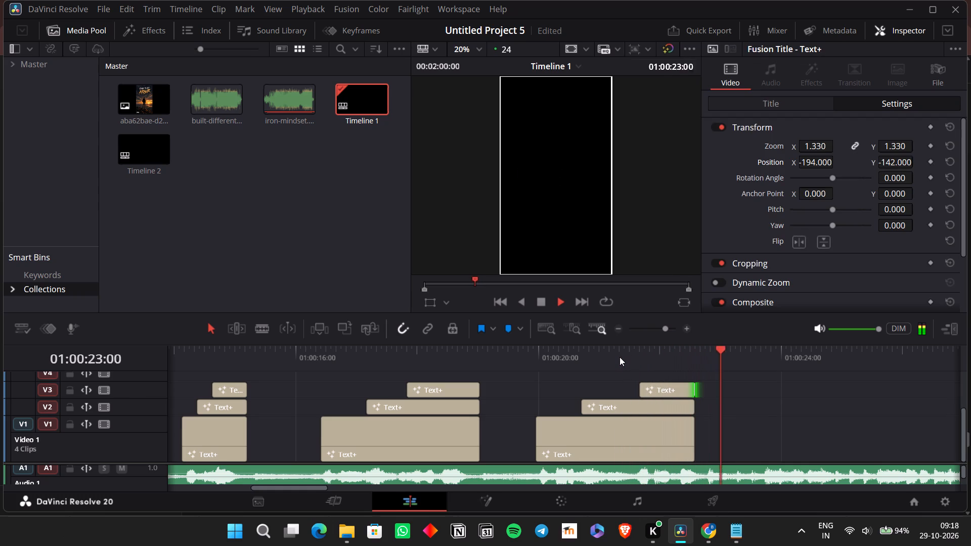
pyautogui.press('space')
# Play the song past the "I go far" caption, from about 01:00:23, to listen for where the next lyric line begins.
pyautogui.hscroll(-1, 751, 382)
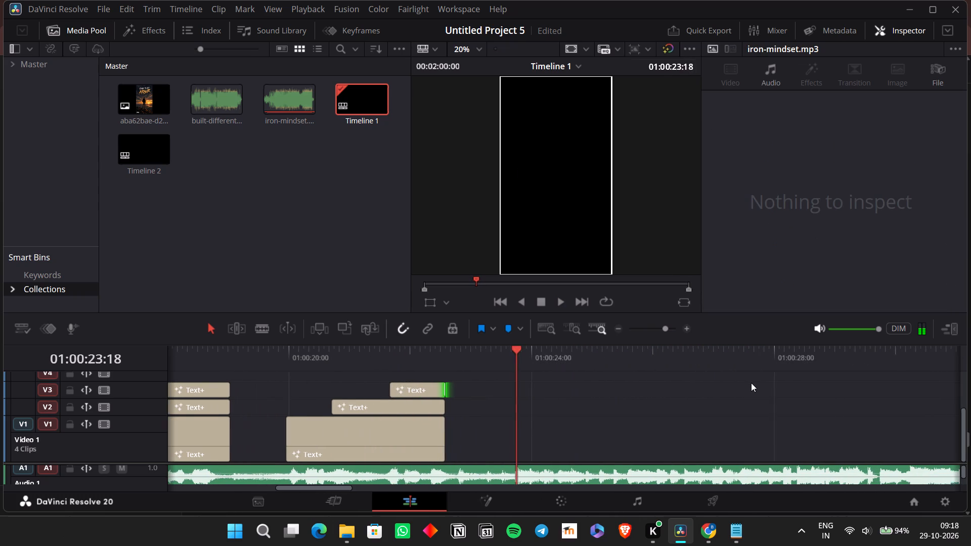
pyautogui.click(734, 413)
pyautogui.press('space')
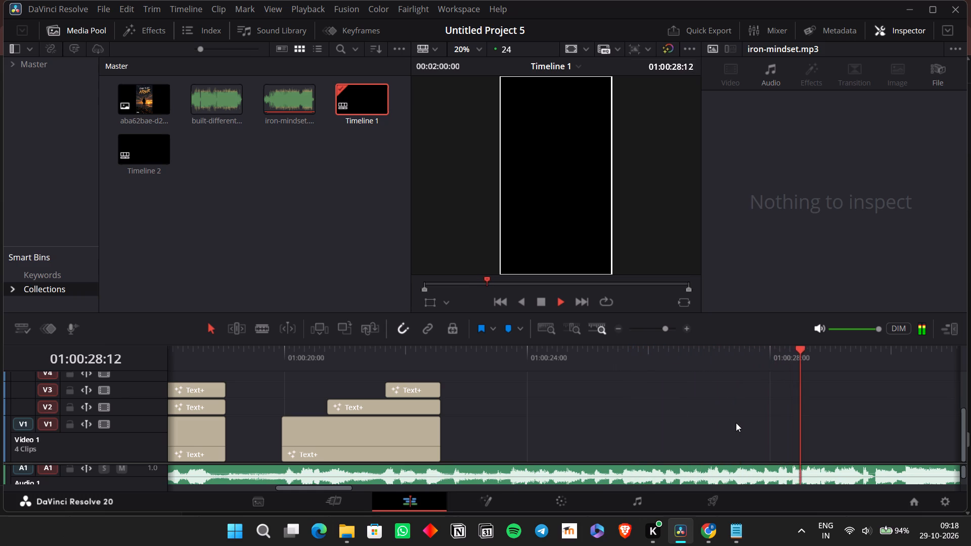
pyautogui.hscroll(-1, 736, 423)
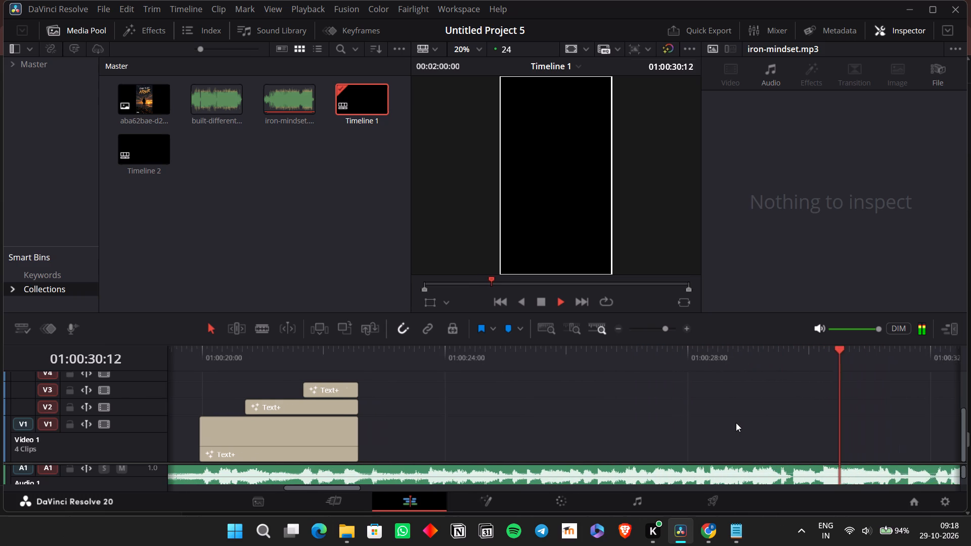
pyautogui.hscroll(-1, 736, 423)
pyautogui.press('space')
pyautogui.click(399, 361)
pyautogui.press('space')
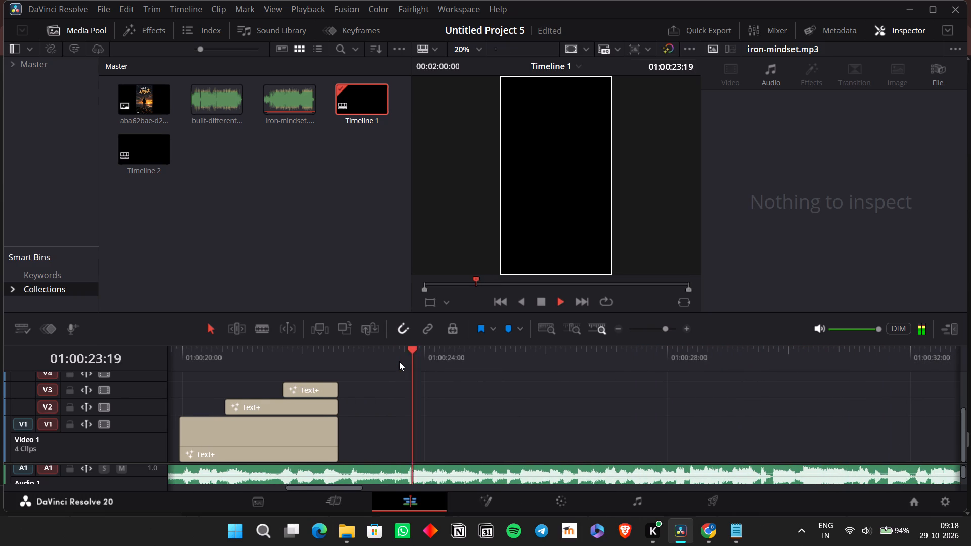
pyautogui.press('space')
pyautogui.click(399, 361)
# Copy the two pre-chorus lines, "Mind over weight, mind over pain" and "Every day I do it again", from the full-lyrics Text+ clip at the timeline's start.
pyautogui.hscroll(6, 400, 363)
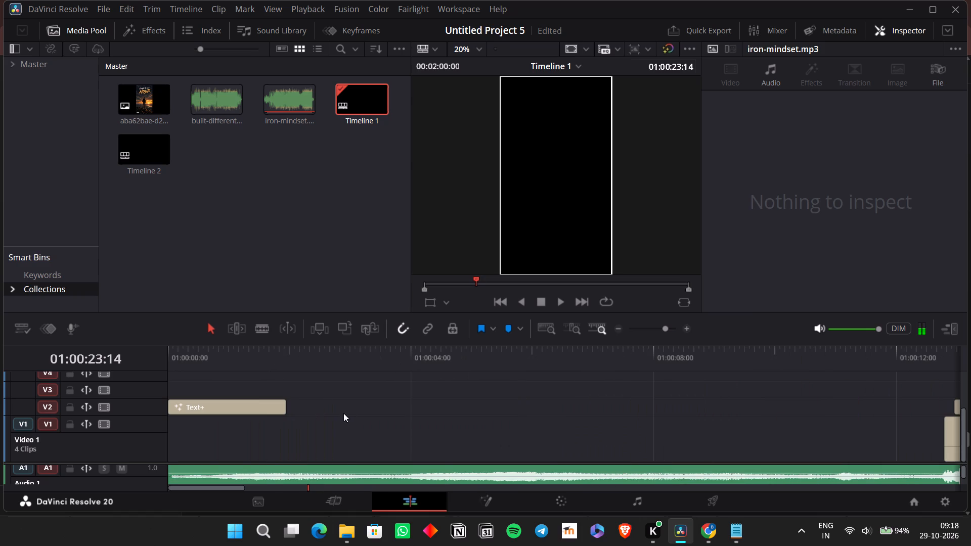
pyautogui.click(245, 374)
pyautogui.click(263, 355)
pyautogui.click(263, 393)
pyautogui.click(256, 415)
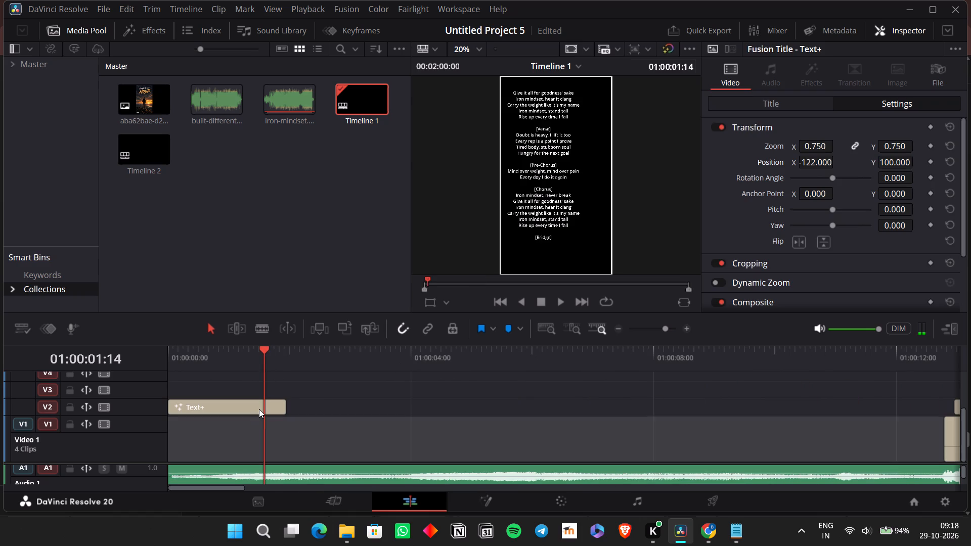
pyautogui.click(259, 409)
pyautogui.click(810, 107)
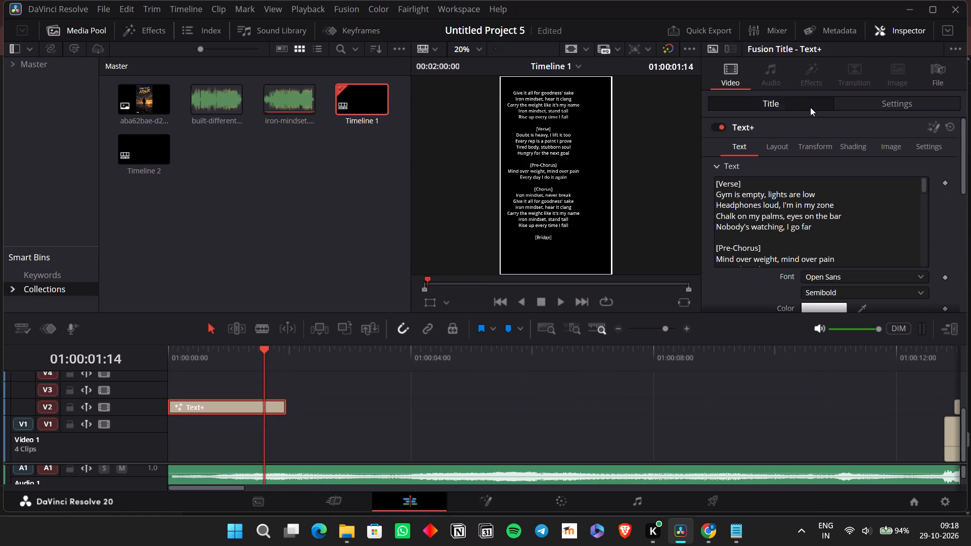
pyautogui.scroll(-2, 802, 215)
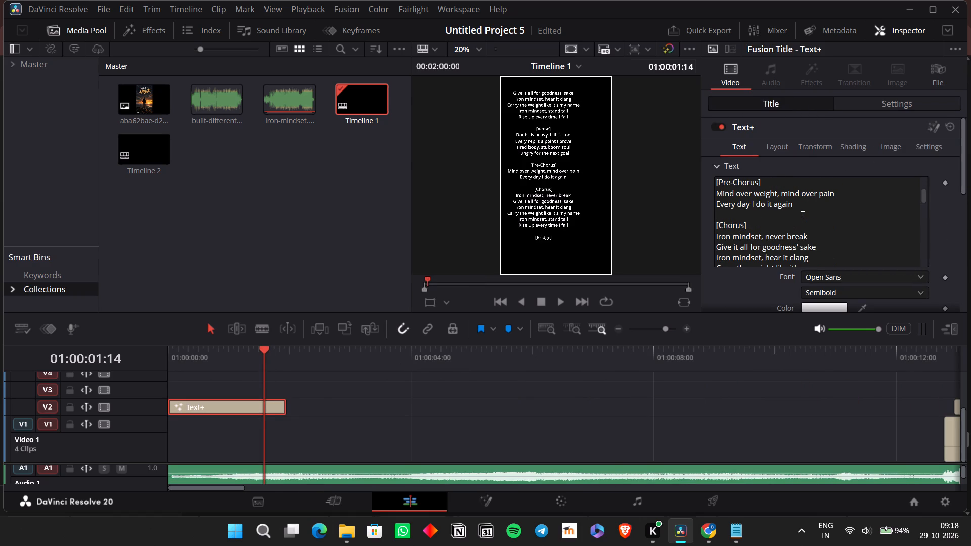
pyautogui.moveTo(802, 215); pyautogui.dragTo(698, 194)
pyautogui.hotkey('ctrl', 'c')
# Listen to the song up to about 01:00:35, and replay the stretch after the last caption set to locate the pre-chorus.
pyautogui.hscroll(-2, 790, 305)
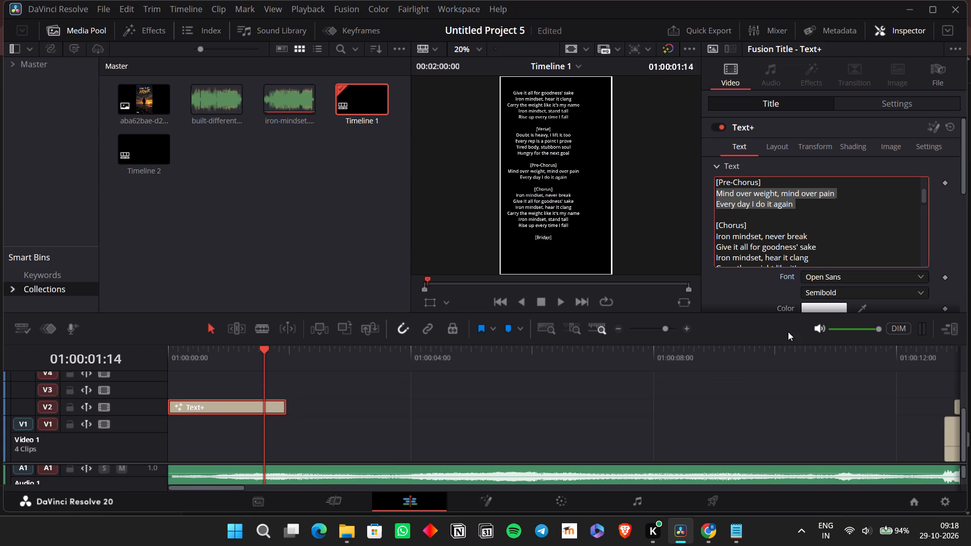
pyautogui.hscroll(-1, 749, 394)
pyautogui.click(507, 361)
pyautogui.press('space')
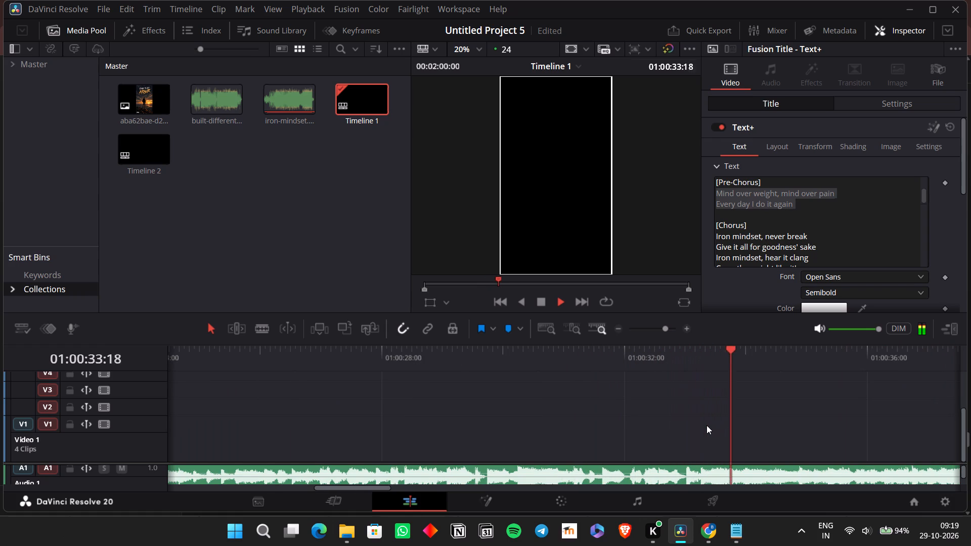
pyautogui.press('space')
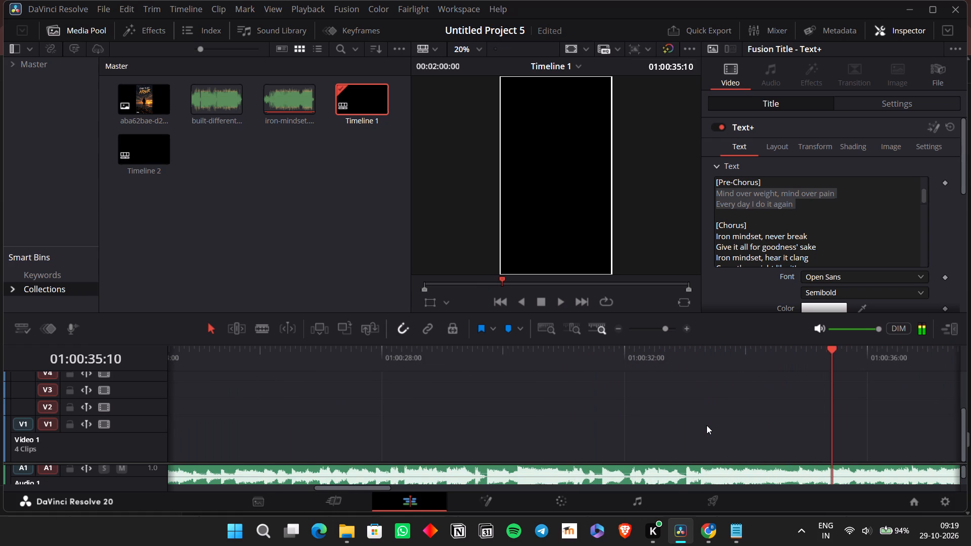
pyautogui.hscroll(2, 707, 425)
pyautogui.click(555, 357)
pyautogui.press('space')
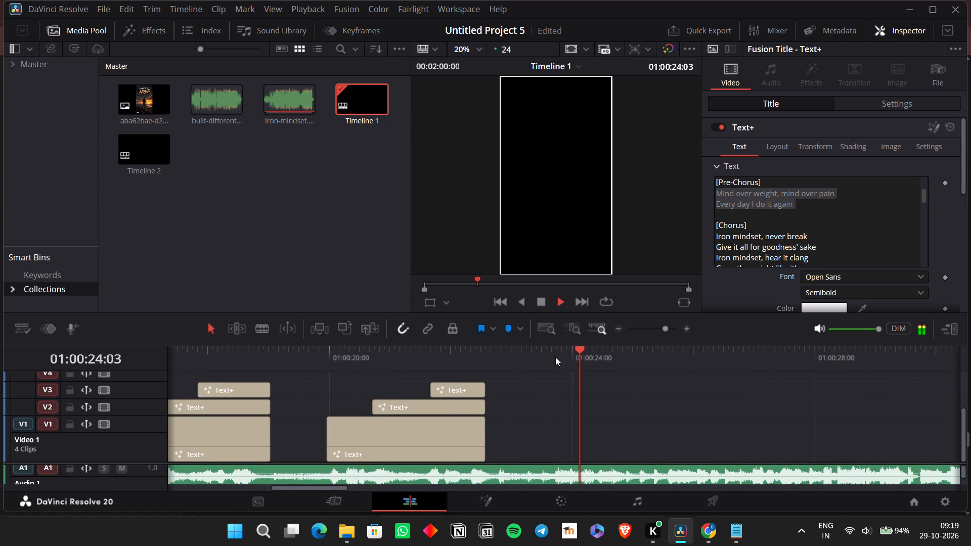
pyautogui.press('space')
# Duplicate the three "Nobody's watching, I go far" caption clips to start at 01:00:23:17.
pyautogui.click(555, 357)
pyautogui.moveTo(523, 436); pyautogui.dragTo(475, 385)
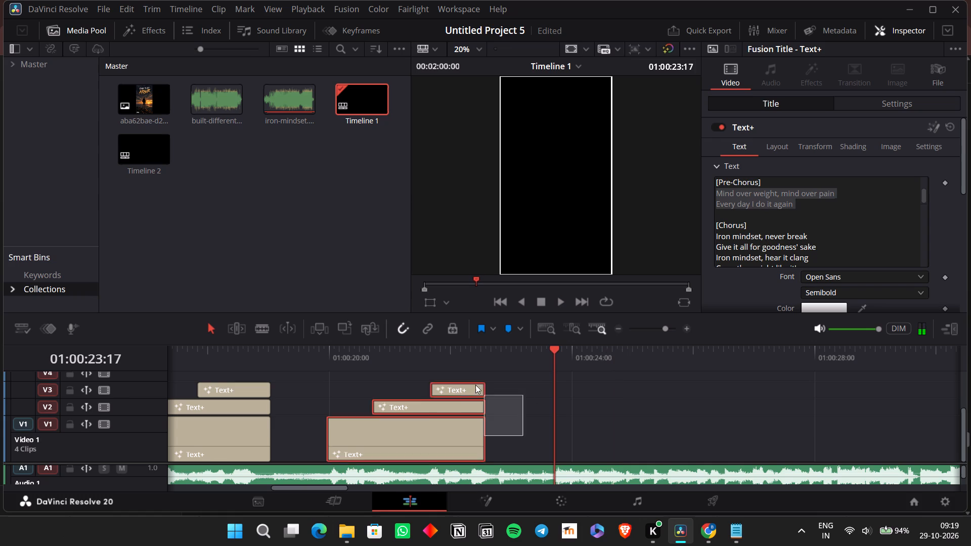
pyautogui.moveTo(475, 385); pyautogui.dragTo(470, 380)
pyautogui.hotkey('ctrl', 'c')
pyautogui.hotkey('ctrl', 'v')
# Play back the duplicated set and shift its V2 caption earlier to start at about 01:00:24:04, checking it against the vocals.
pyautogui.click(545, 359)
pyautogui.press('space')
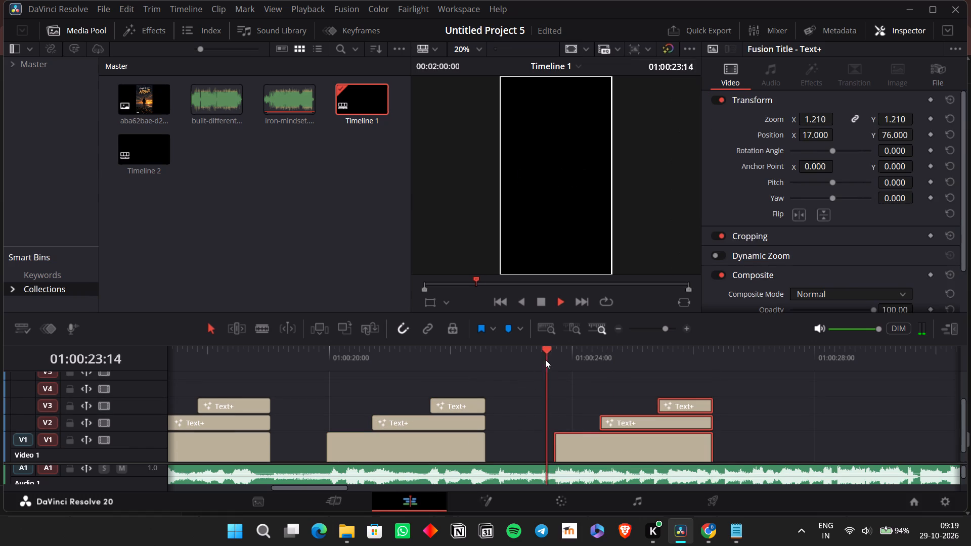
pyautogui.press('space')
pyautogui.click(577, 369)
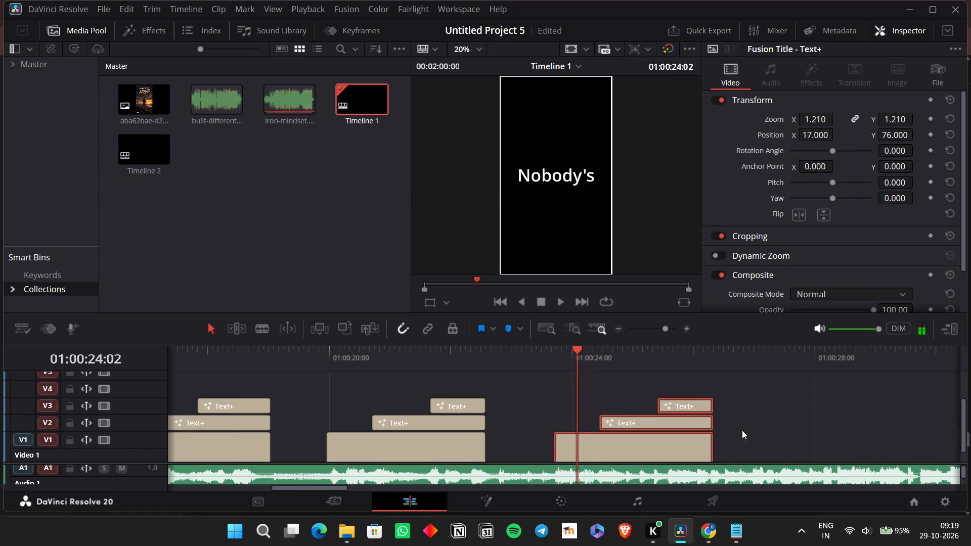
pyautogui.press('space')
pyautogui.press('space')
pyautogui.click(833, 448)
pyautogui.moveTo(671, 420); pyautogui.dragTo(653, 420)
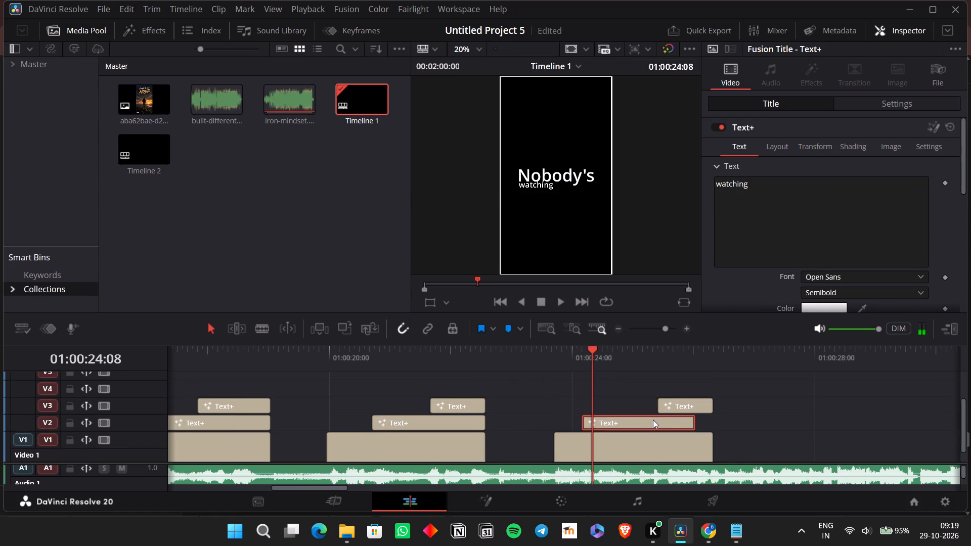
pyautogui.click(554, 360)
pyautogui.press('space')
pyautogui.press('space')
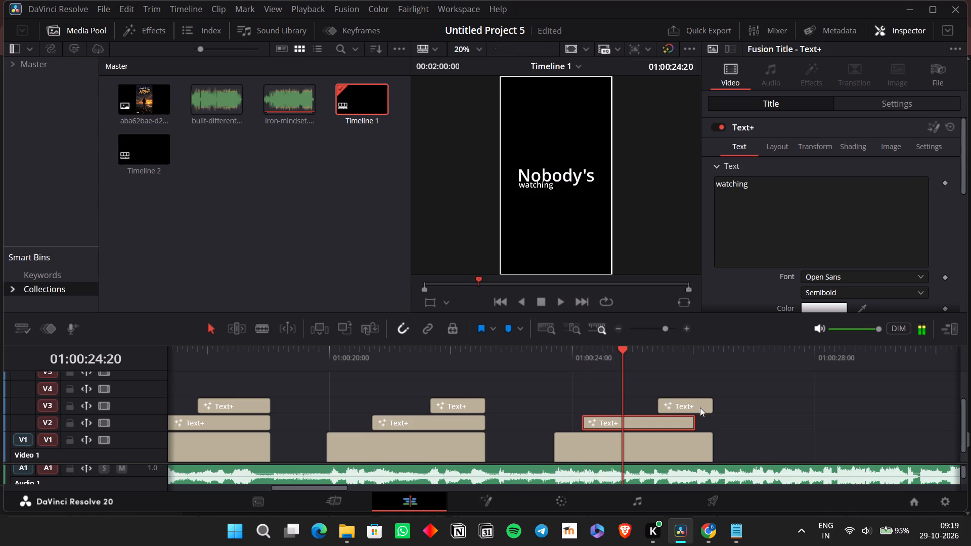
pyautogui.click(569, 360)
pyautogui.press('space')
pyautogui.press('space')
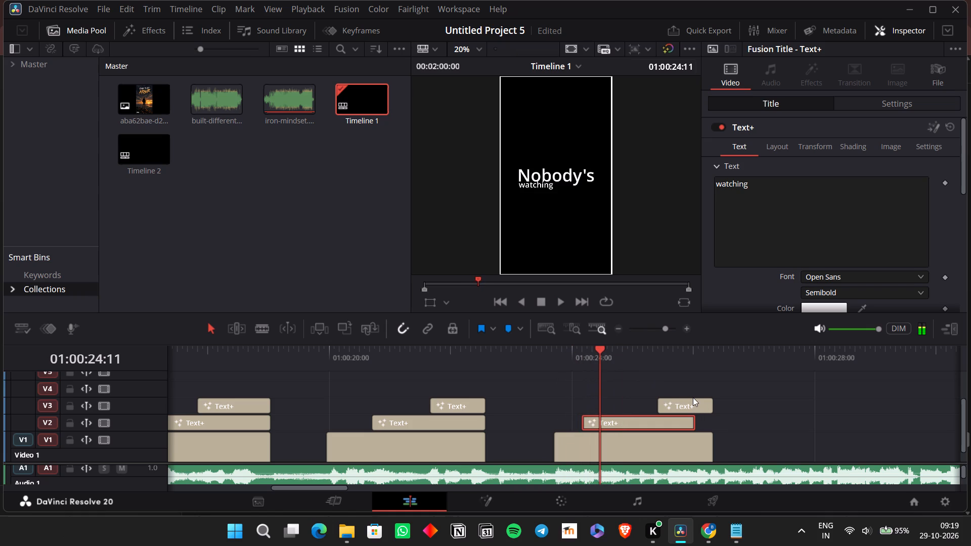
# Replace the duplicated V1 caption's text with "Mind", cutting the rest of the pasted lyrics for reuse, and play it back.
pyautogui.click(548, 353)
pyautogui.click(592, 443)
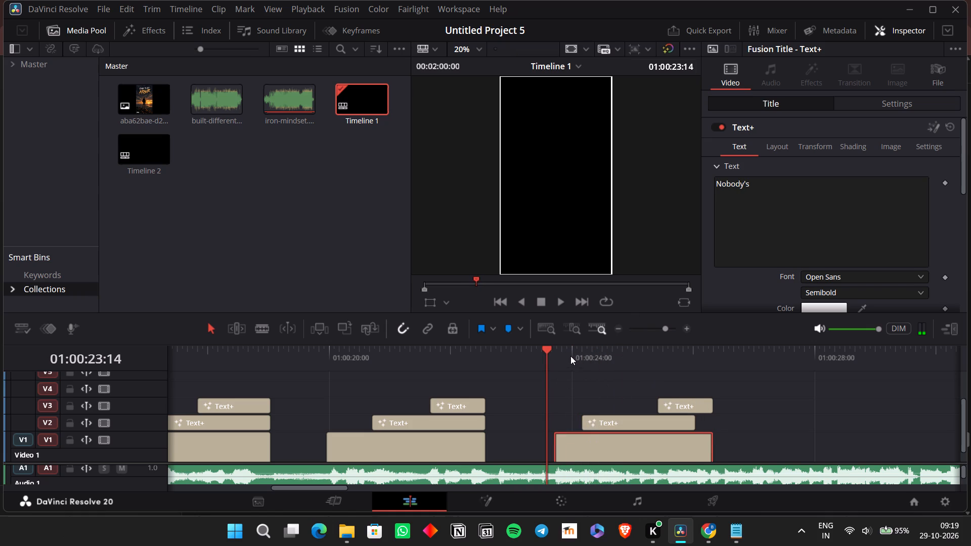
pyautogui.click(570, 356)
pyautogui.click(827, 226)
pyautogui.hotkey('ctrl', 'a')
pyautogui.hotkey('ctrl', 'v')
pyautogui.moveTo(817, 208); pyautogui.dragTo(787, 196)
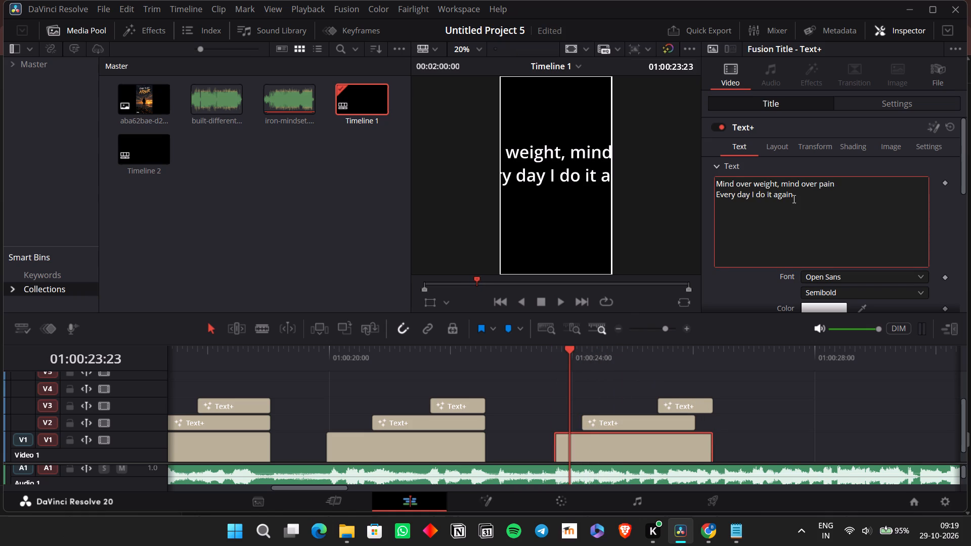
pyautogui.moveTo(787, 196); pyautogui.dragTo(738, 187)
pyautogui.hotkey('ctrl', 'x')
pyautogui.press('BackSpace')
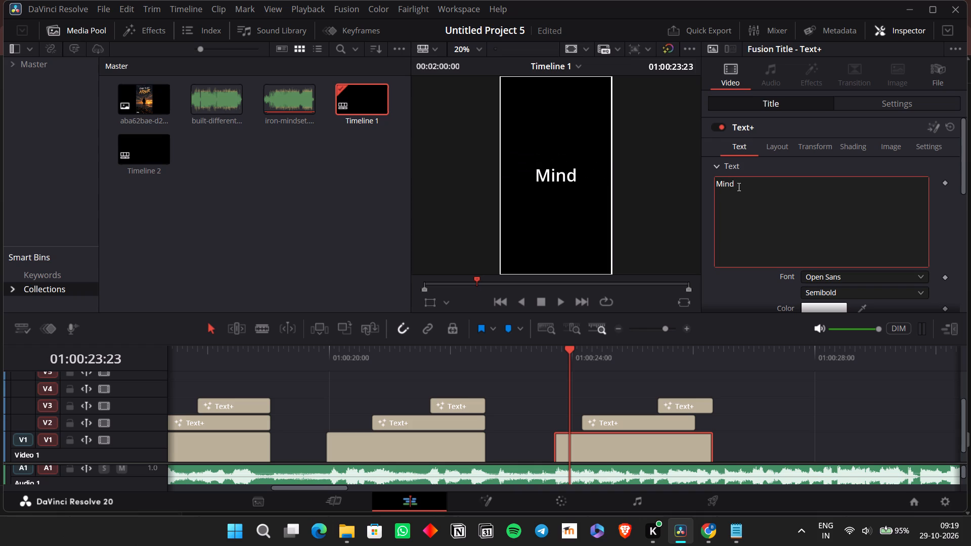
pyautogui.press('space')
pyautogui.press('space')
pyautogui.press('BackSpace')
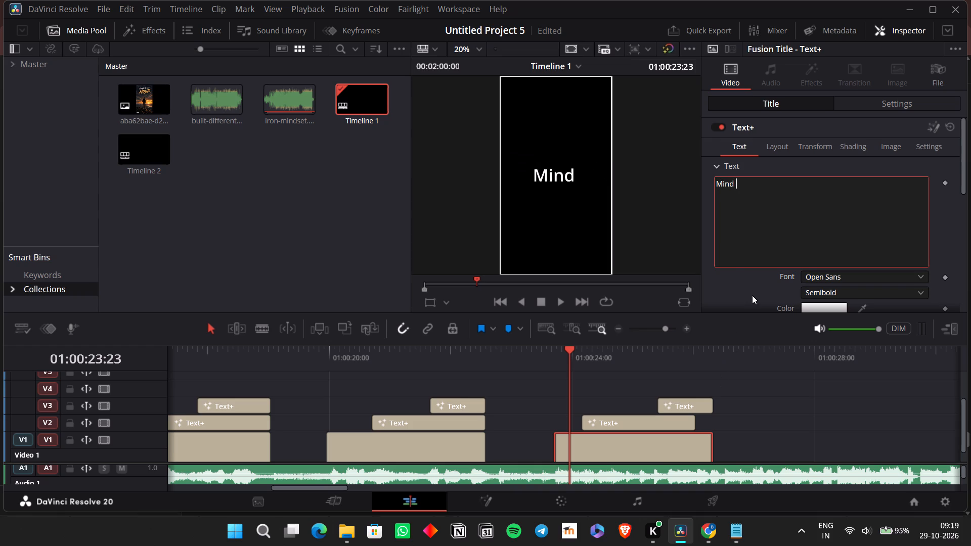
pyautogui.press('BackSpace')
pyautogui.click(807, 384)
pyautogui.click(531, 352)
pyautogui.press('space')
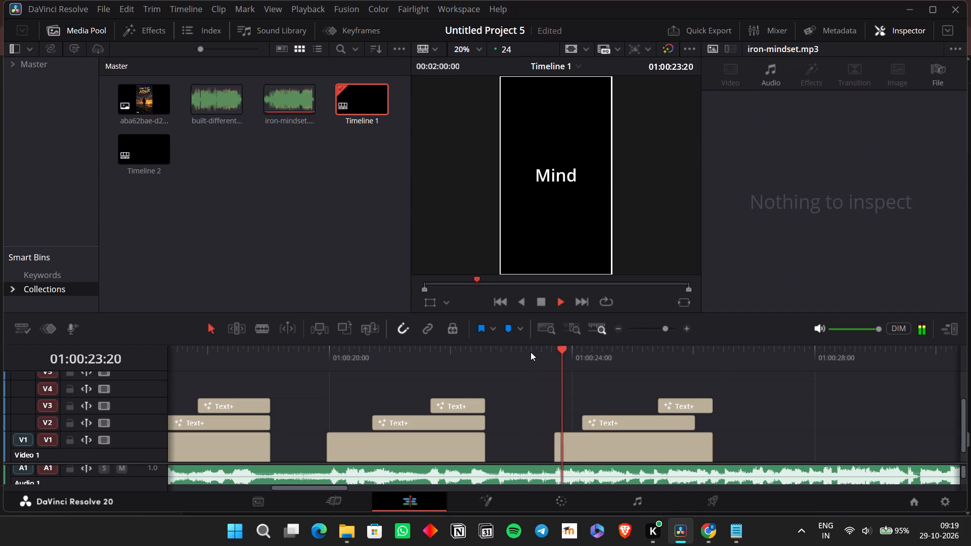
pyautogui.press('space')
# Replace the duplicated V2 caption's text with "over weight", cutting the remaining lyrics for reuse, and play it back.
pyautogui.click(613, 418)
pyautogui.click(821, 176)
pyautogui.keyDown('ctrl'); pyautogui.click(798, 207); pyautogui.keyUp('ctrl')
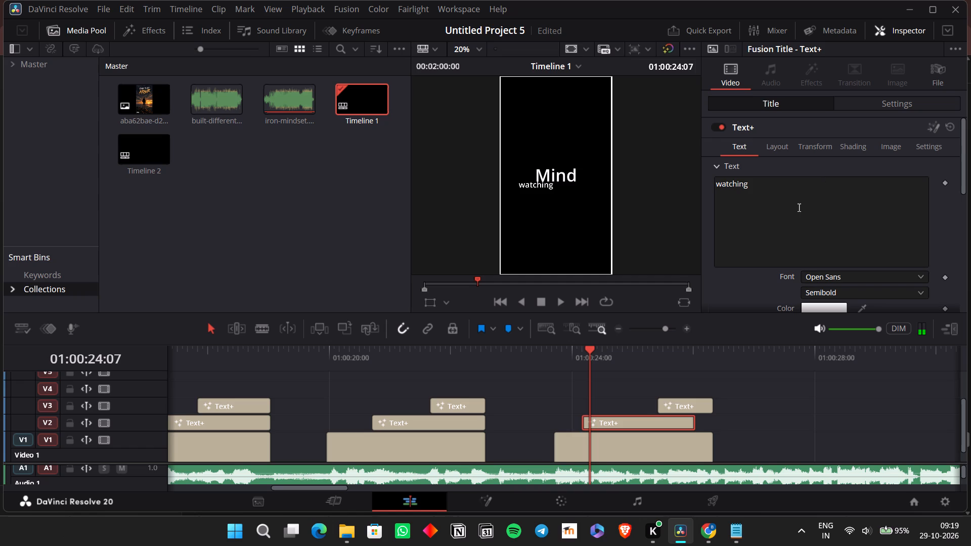
pyautogui.hotkey('ctrl', 'a')
pyautogui.hotkey('ctrl', 'v')
pyautogui.moveTo(816, 189); pyautogui.dragTo(773, 187)
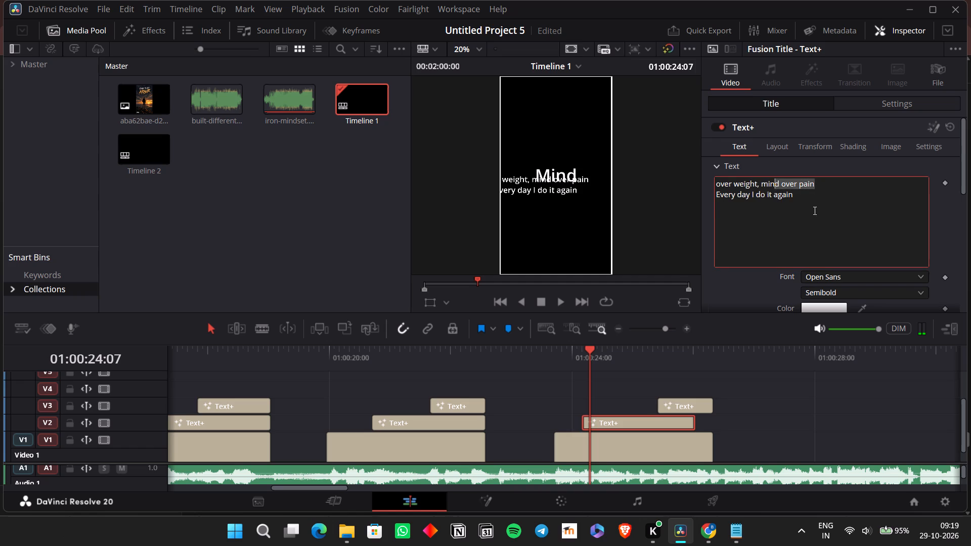
pyautogui.moveTo(801, 203); pyautogui.dragTo(758, 188)
pyautogui.hotkey('ctrl', 'x')
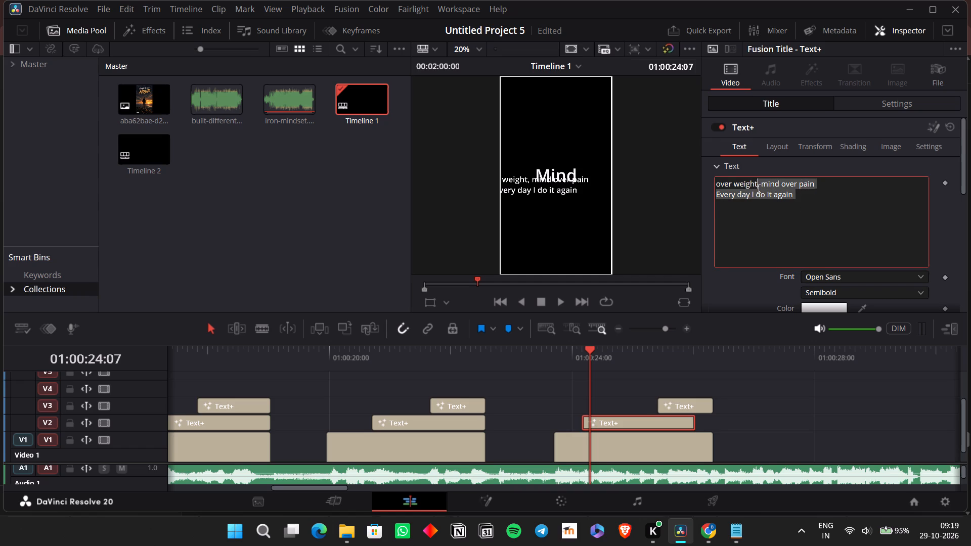
pyautogui.press('space')
pyautogui.press('space')
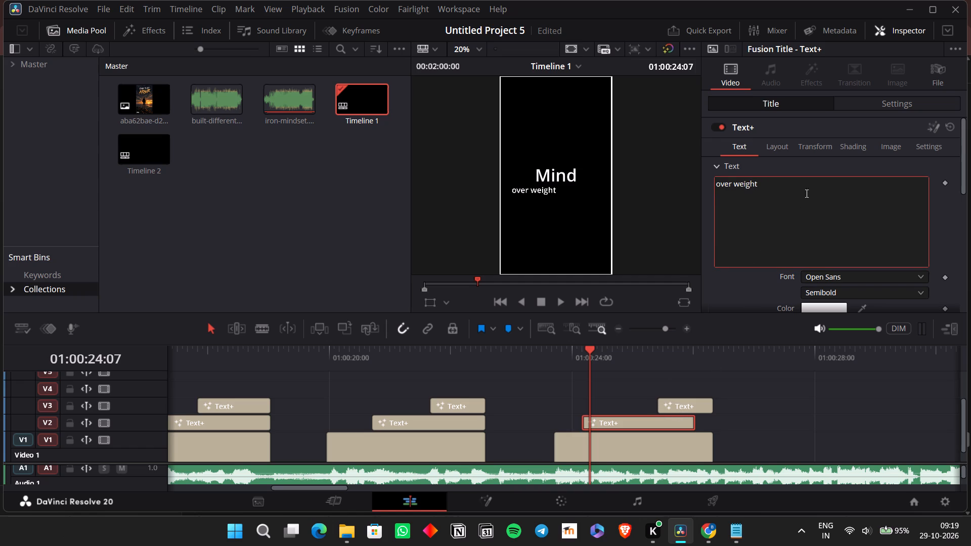
pyautogui.press('BackSpace')
pyautogui.press('BackSpace')
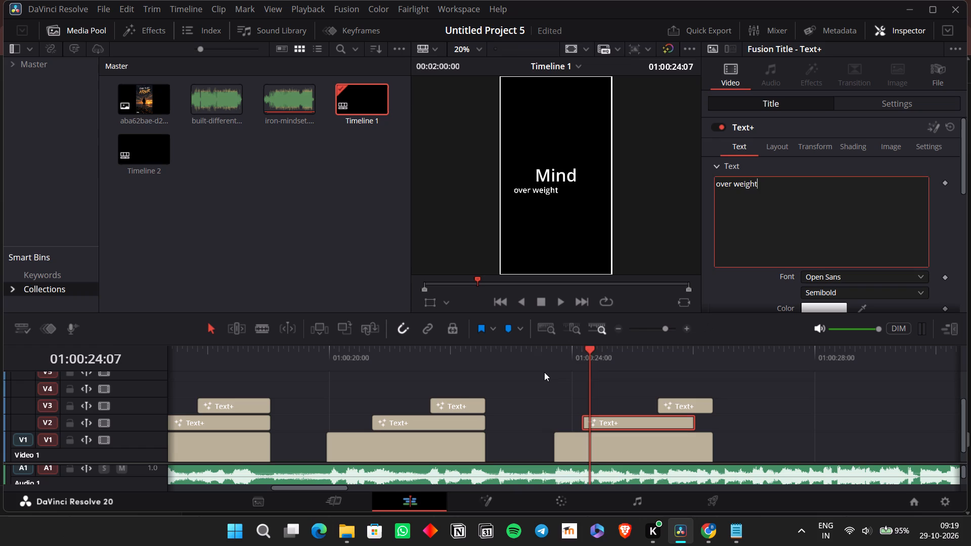
pyautogui.click(544, 371)
pyautogui.press('space')
pyautogui.press('space')
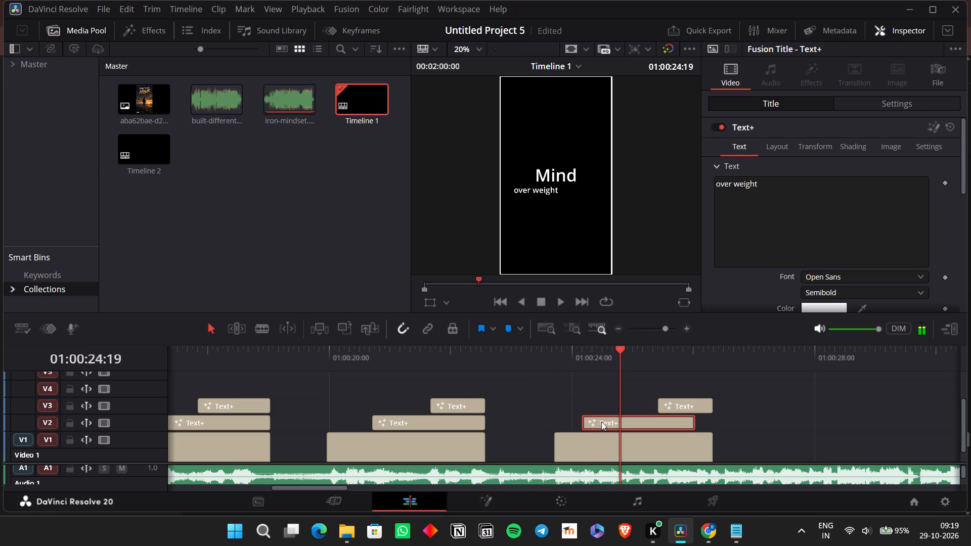
# Center the "over weight" caption just below "Mind", at position X 0, Y -91.
pyautogui.click(601, 422)
pyautogui.click(869, 115)
pyautogui.click(872, 106)
pyautogui.moveTo(806, 164); pyautogui.dragTo(807, 165)
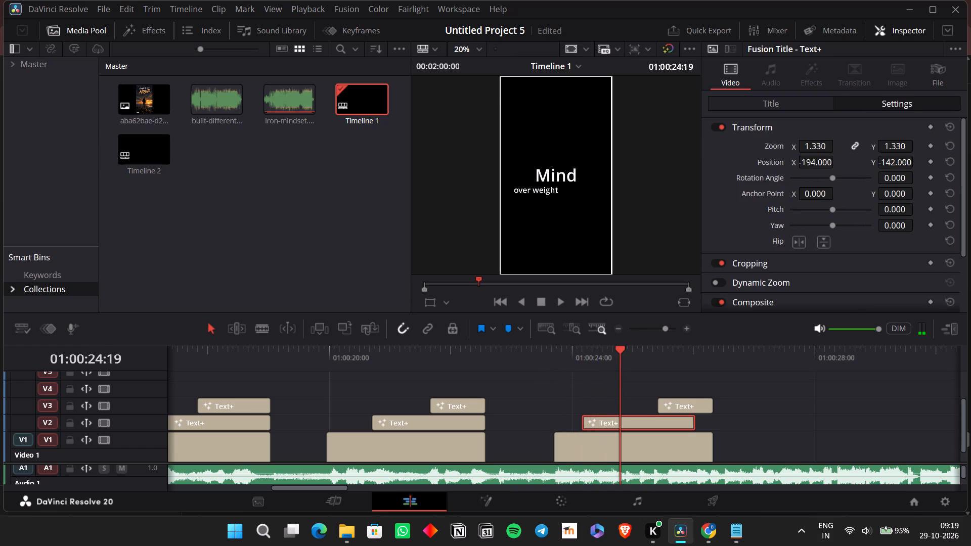
pyautogui.moveTo(807, 165); pyautogui.dragTo(926, 185)
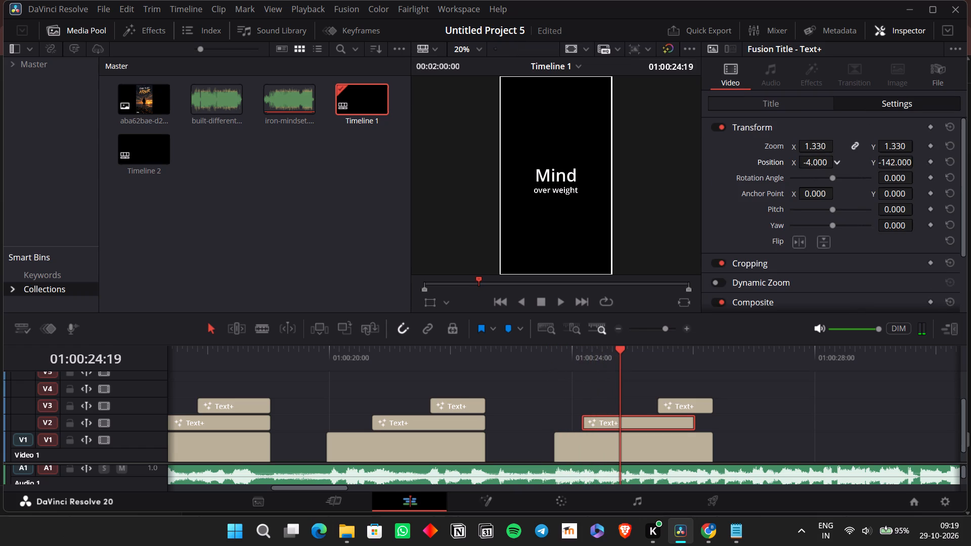
pyautogui.moveTo(926, 185); pyautogui.dragTo(925, 185)
pyautogui.moveTo(891, 164); pyautogui.dragTo(891, 170)
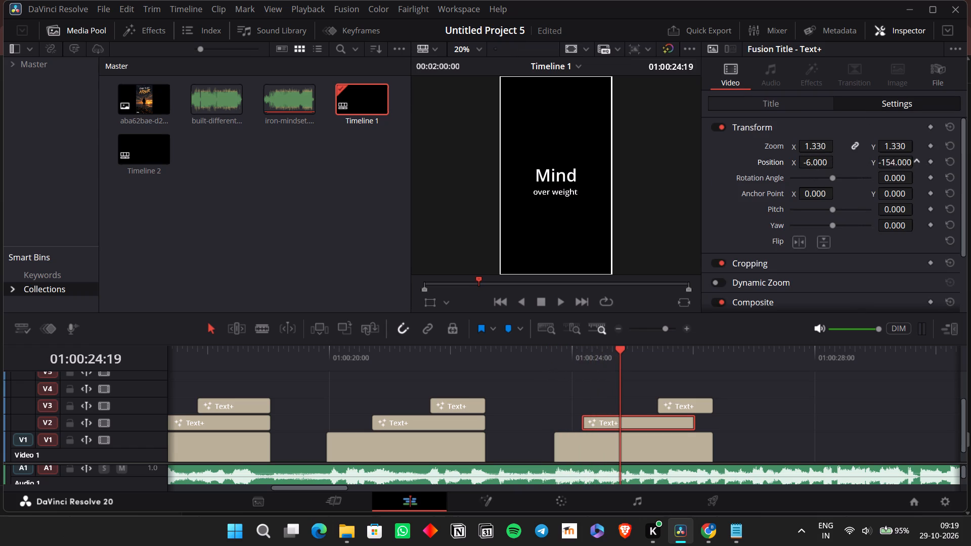
pyautogui.moveTo(891, 170); pyautogui.dragTo(923, 170)
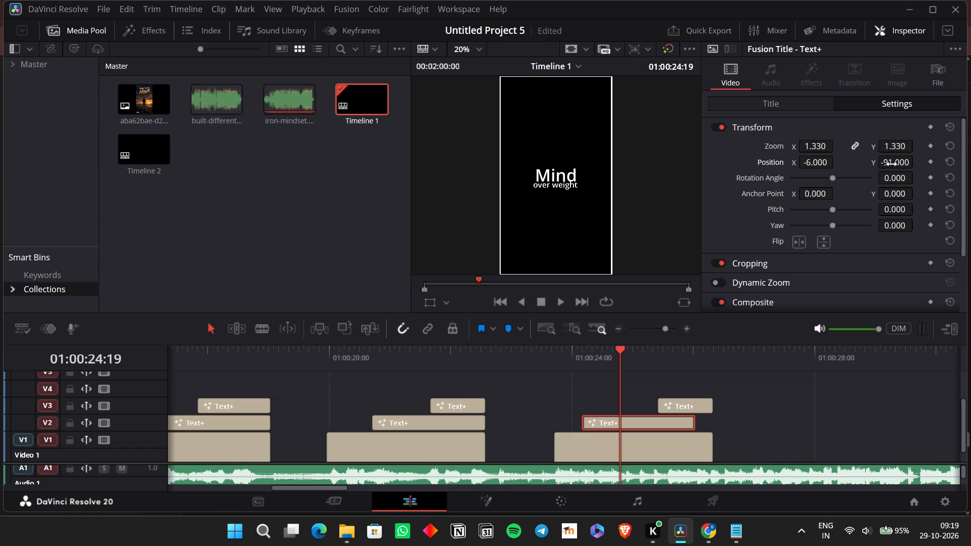
pyautogui.click(824, 158)
# Play back past the "over weight" caption and move the V3 "I go far" caption later, beyond the end of the V1 "Mind" clip.
pyautogui.click(690, 349)
pyautogui.press('space')
pyautogui.press('space')
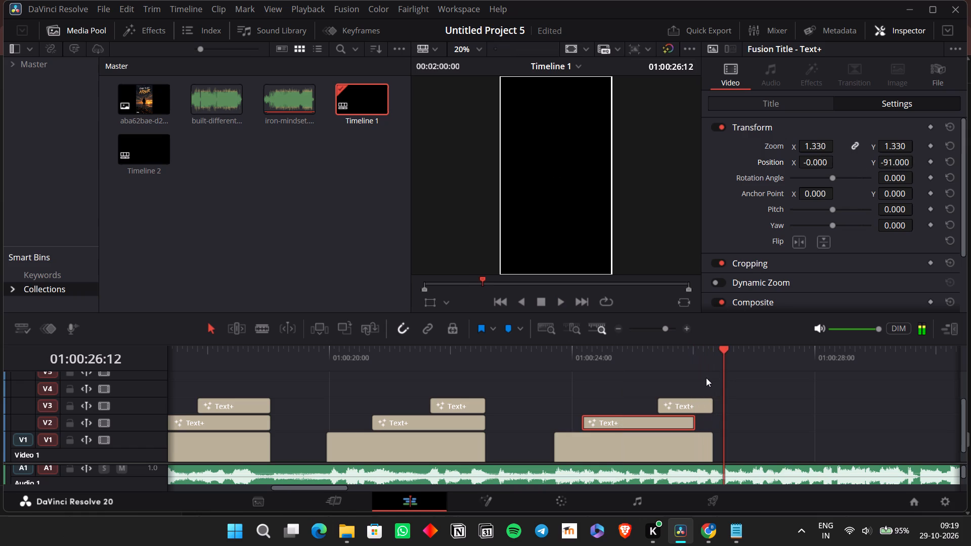
pyautogui.click(705, 370)
pyautogui.click(675, 360)
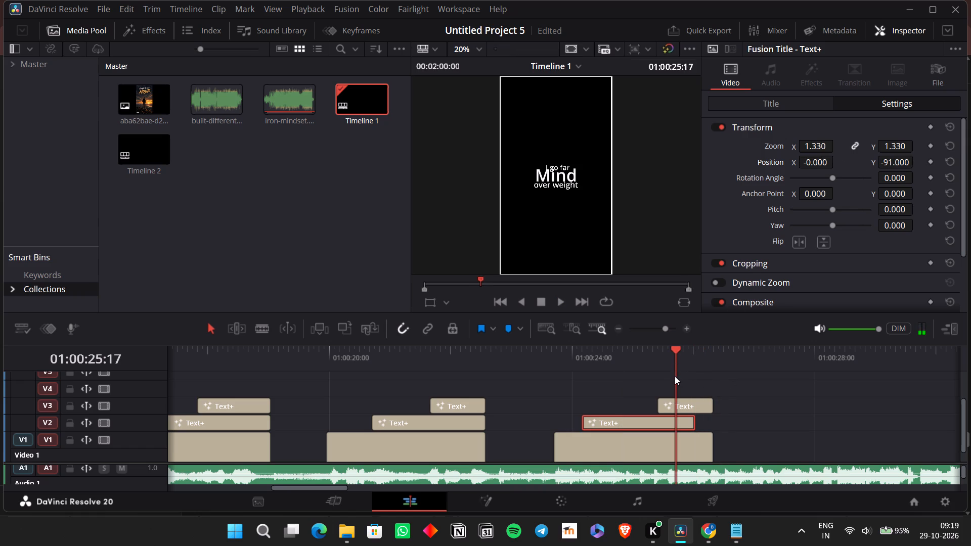
pyautogui.moveTo(689, 401); pyautogui.dragTo(768, 405)
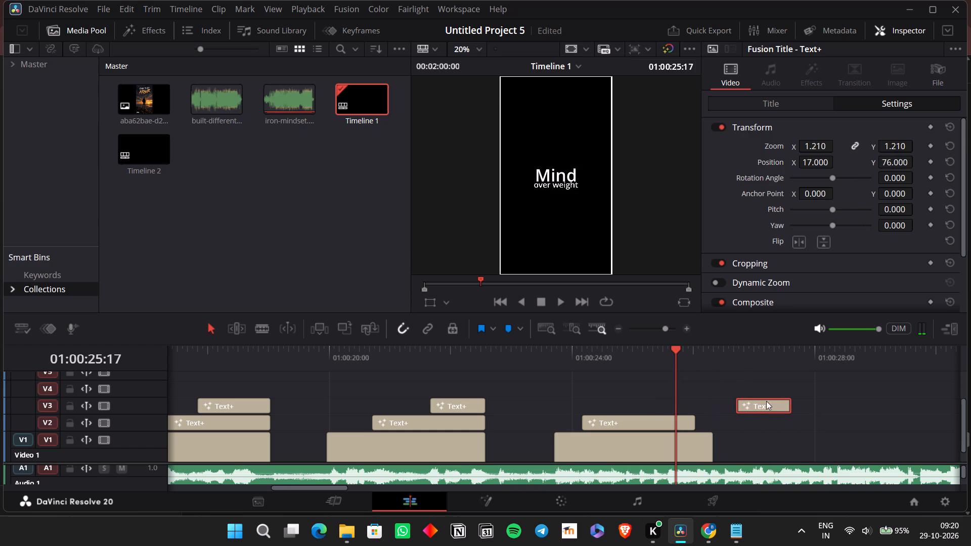
# Play back the vocals around "over weight" and shift the V3 caption earlier to start at about 01:00:26:02.
pyautogui.click(736, 369)
pyautogui.press('space')
pyautogui.press('space')
pyautogui.click(655, 356)
pyautogui.press('space')
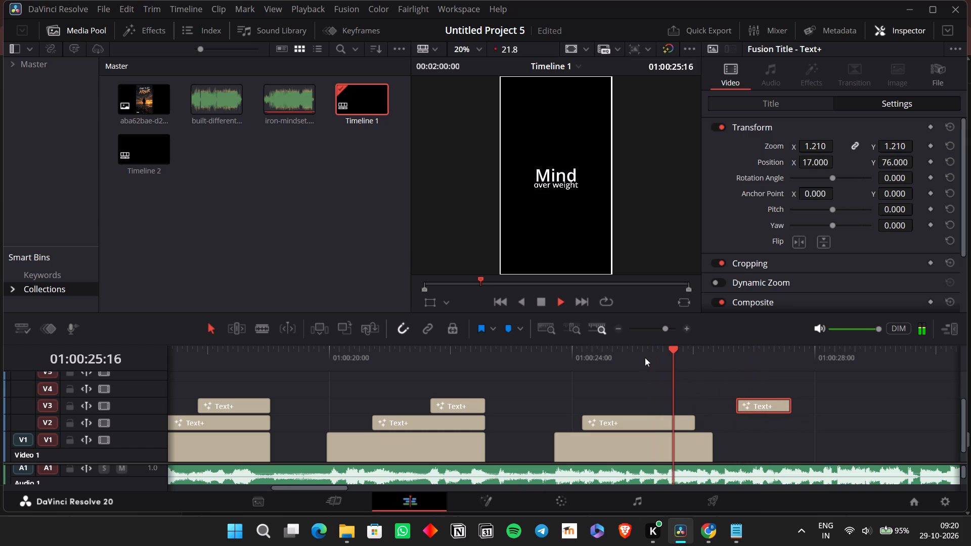
pyautogui.press('space')
pyautogui.click(539, 358)
pyautogui.press('space')
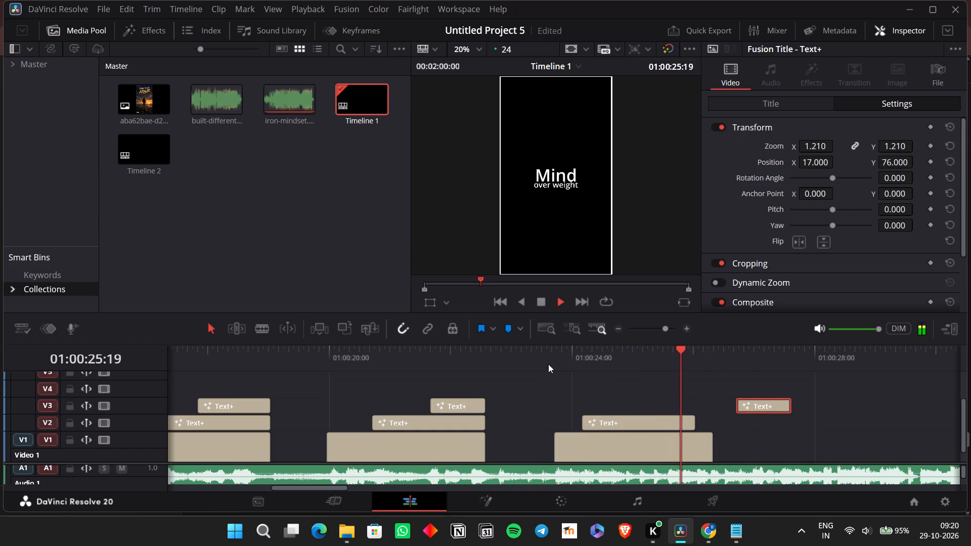
pyautogui.press('space')
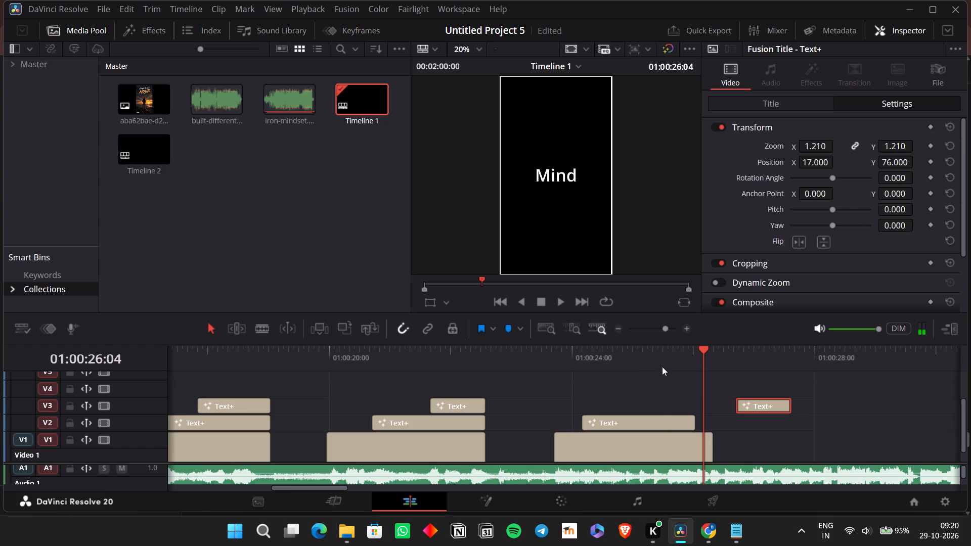
pyautogui.click(662, 367)
pyautogui.press('space')
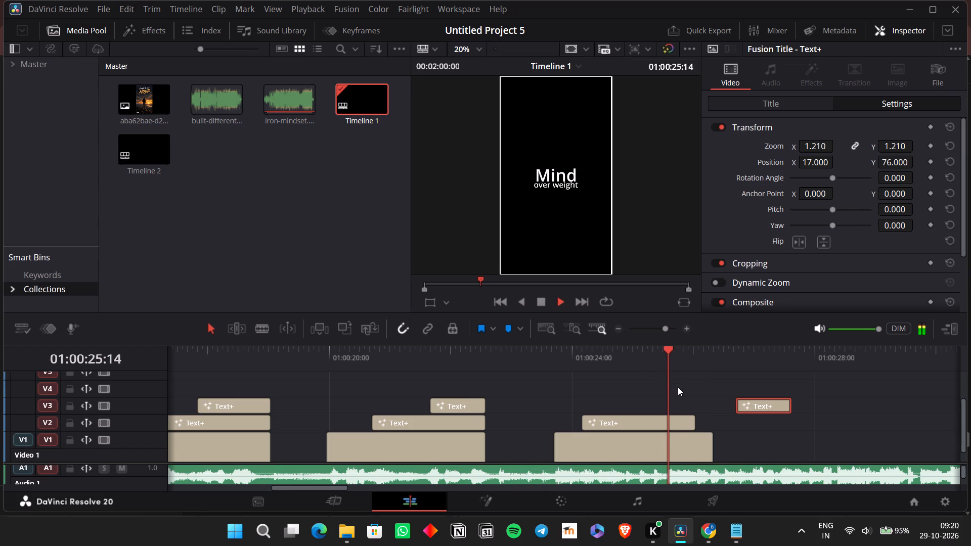
pyautogui.press('space')
pyautogui.press('space')
pyautogui.press('space')
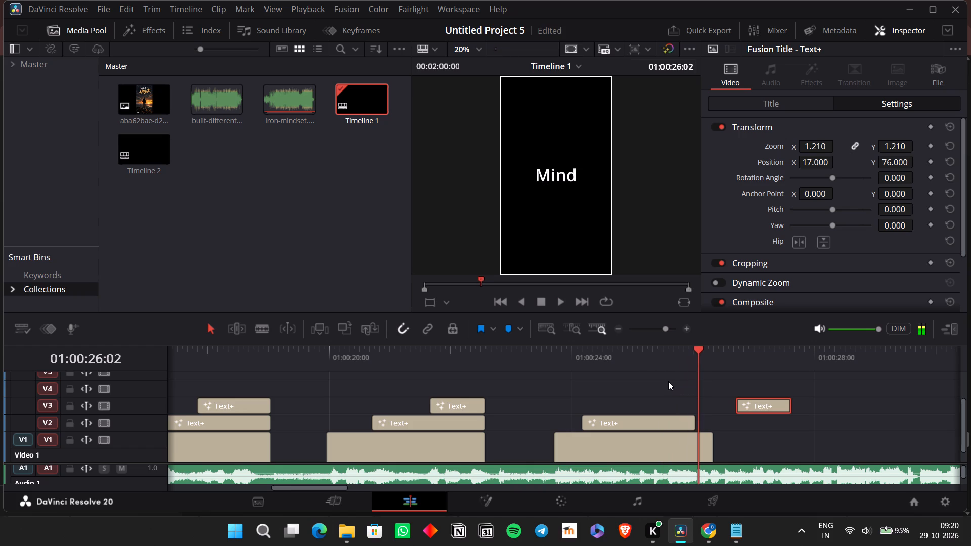
pyautogui.moveTo(753, 399); pyautogui.dragTo(713, 398)
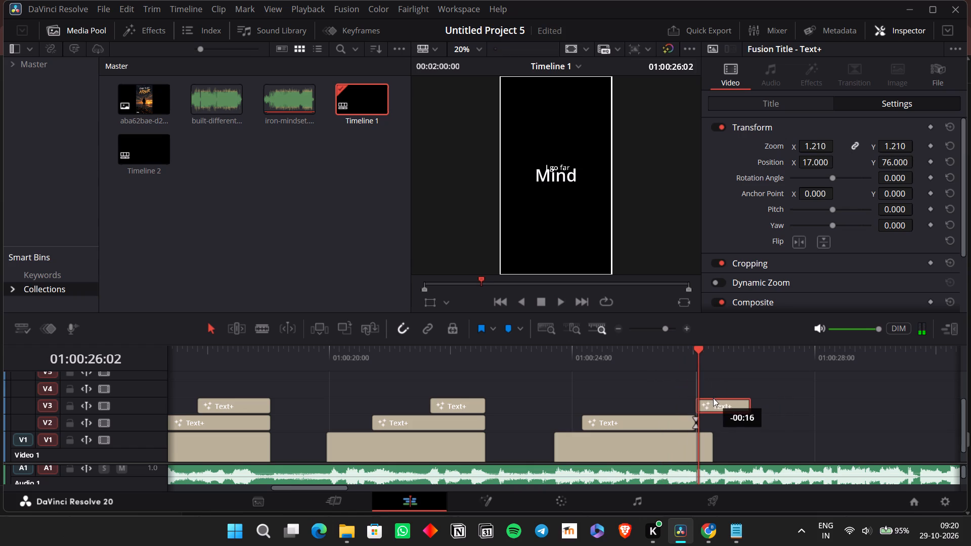
pyautogui.moveTo(713, 398); pyautogui.dragTo(720, 403)
# Replace the V3 caption's text with "over pain", cutting the next lyric line for reuse and removing the extra words.
pyautogui.click(806, 101)
pyautogui.click(784, 192)
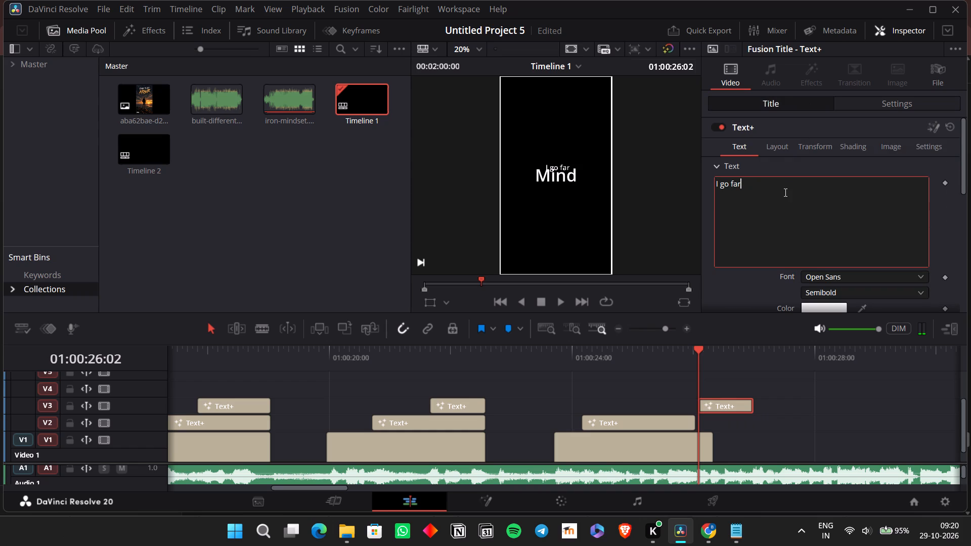
pyautogui.hotkey('ctrl', 'a')
pyautogui.hotkey('ctrl', 'v')
pyautogui.moveTo(822, 199); pyautogui.dragTo(694, 199)
pyautogui.hotkey('ctrl', 'x')
pyautogui.press('BackSpace')
pyautogui.hotkey('ctrl', 'Left')
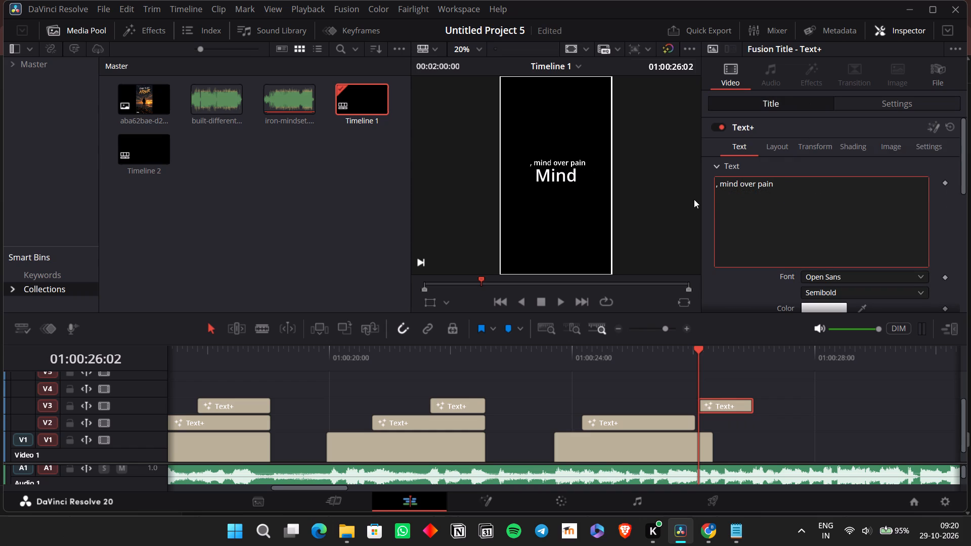
pyautogui.hotkey('ctrl', 'Left')
pyautogui.hotkey('ctrl', 'Left')
pyautogui.press('BackSpace')
pyautogui.press('BackSpace')
pyautogui.press('BackSpace')
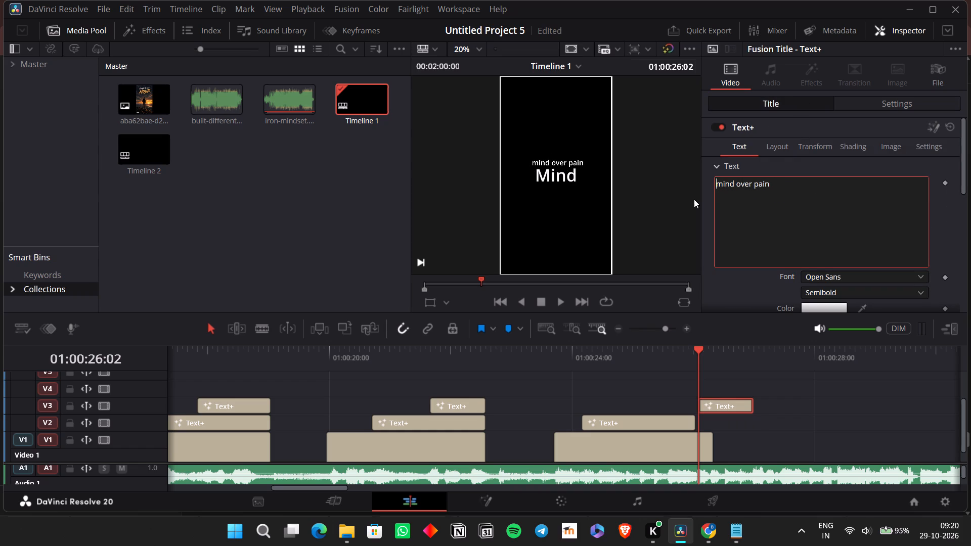
pyautogui.press('Delete')
pyautogui.press('Delete')
pyautogui.press('Delete')
pyautogui.press('Delete')
pyautogui.press('Delete')
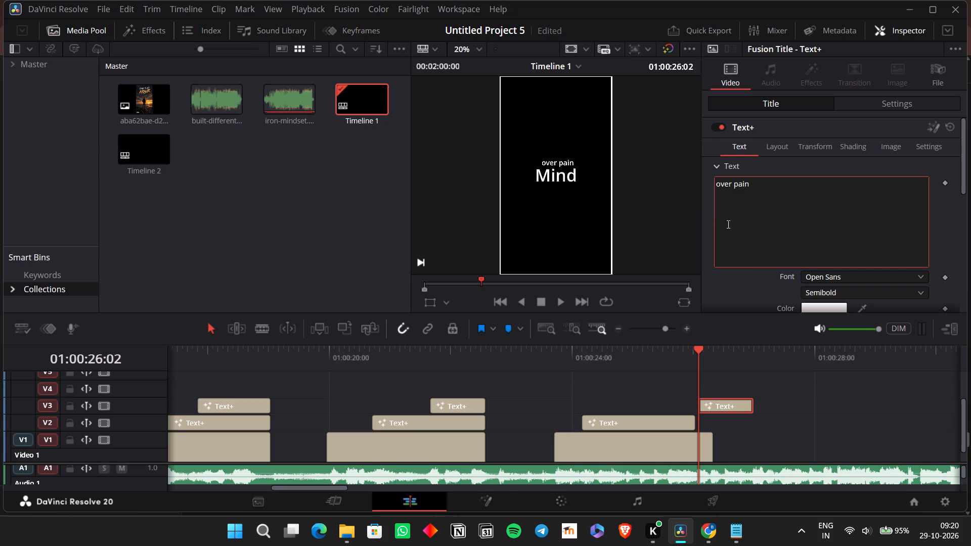
pyautogui.press('space')
pyautogui.press('BackSpace')
# Place the "over pain" caption centered just above "Mind", at position X 7, Y 55.
pyautogui.click(874, 87)
pyautogui.click(874, 92)
pyautogui.click(868, 105)
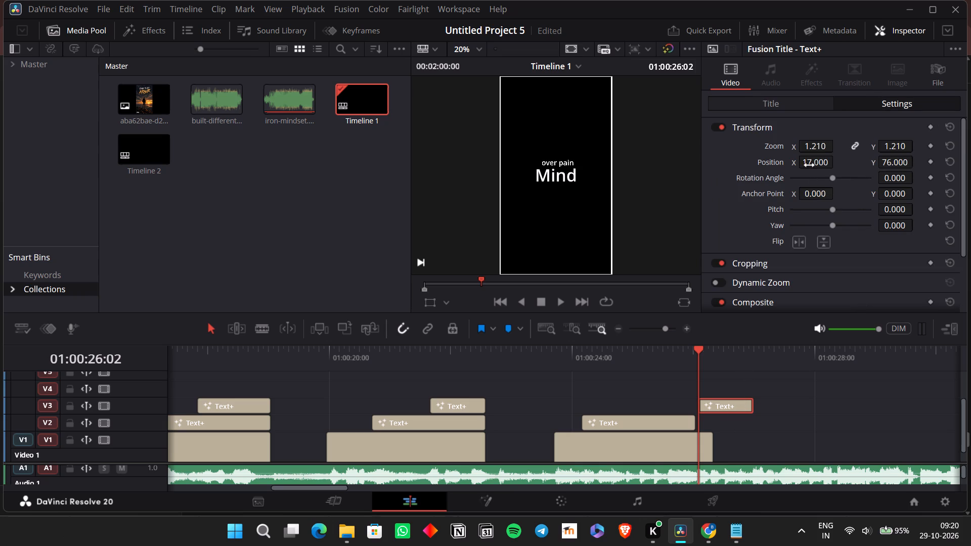
pyautogui.moveTo(817, 164); pyautogui.dragTo(815, 164)
pyautogui.moveTo(815, 164); pyautogui.dragTo(816, 169)
pyautogui.moveTo(816, 169); pyautogui.dragTo(811, 169)
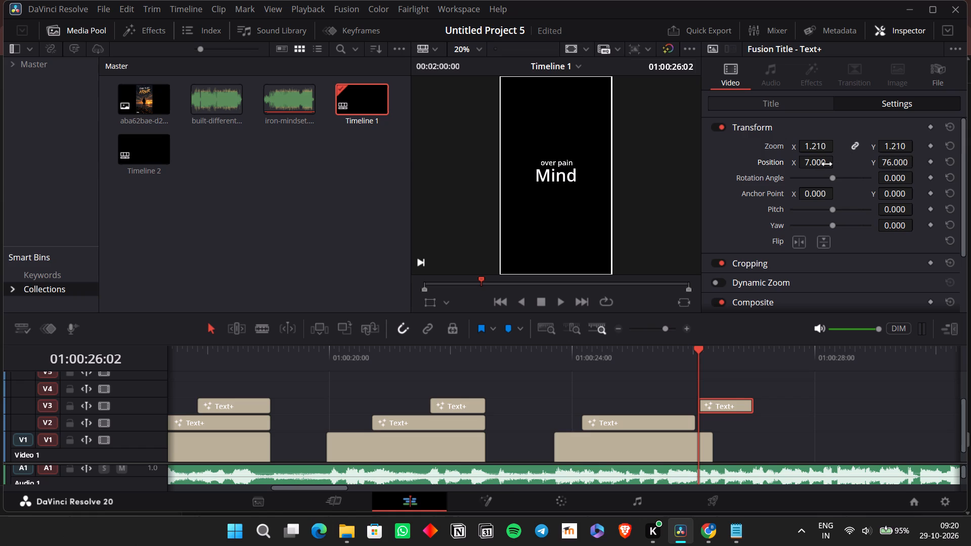
pyautogui.moveTo(908, 164); pyautogui.dragTo(896, 177)
pyautogui.moveTo(896, 177); pyautogui.dragTo(895, 177)
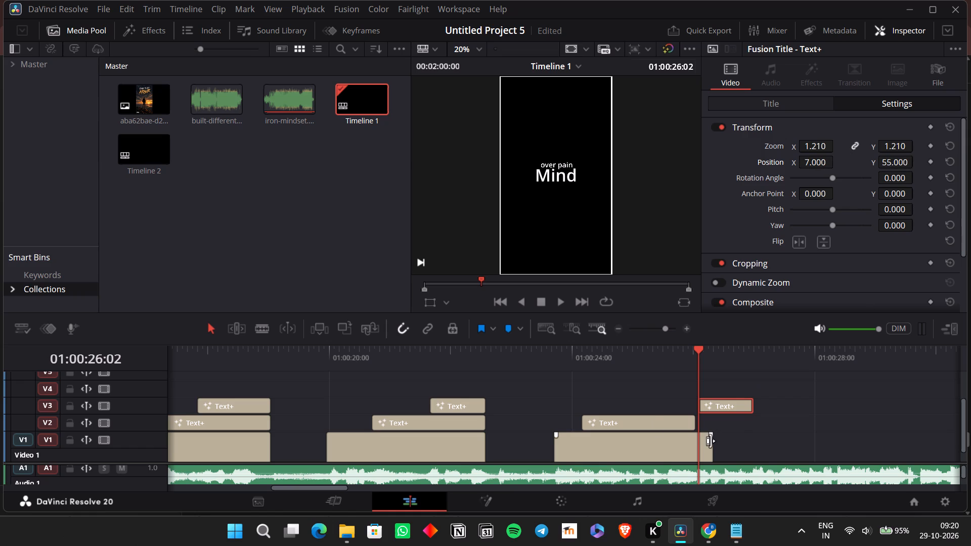
# Extend the V1 "Mind" clip to end with the "over pain" caption at about 01:00:27:00, and play it back.
pyautogui.moveTo(711, 444); pyautogui.dragTo(757, 443)
pyautogui.press('space')
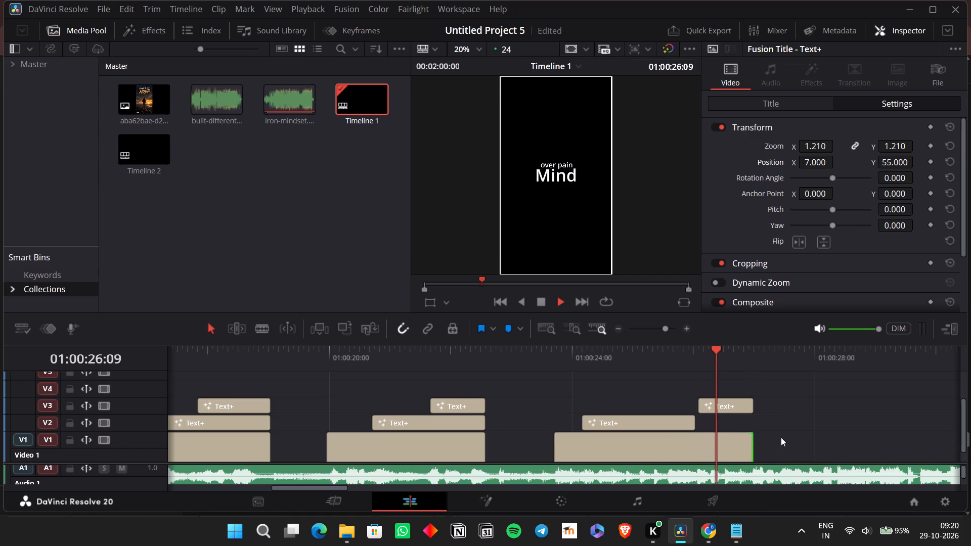
pyautogui.press('space')
pyautogui.press('space')
pyautogui.press('space')
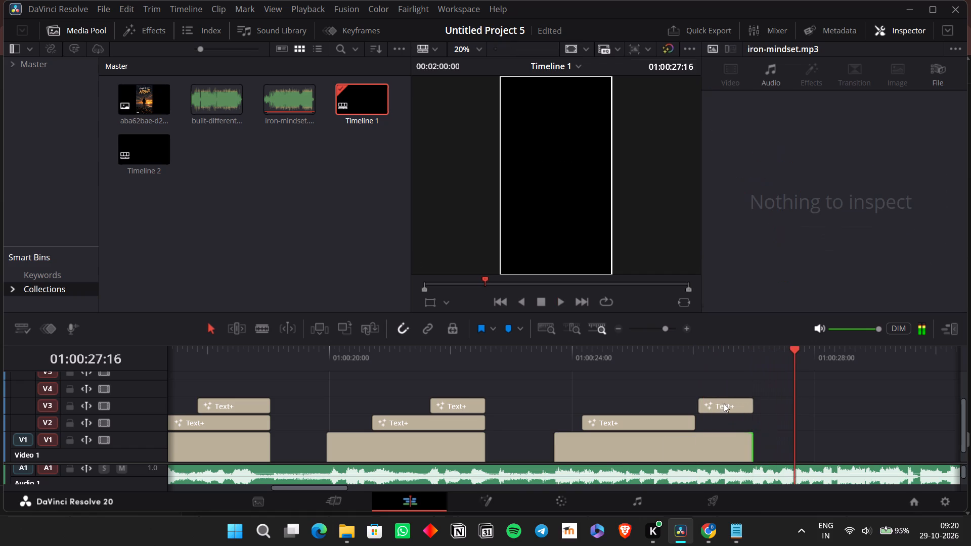
# Play back the set and trim the end of the V2 "over weight" caption to about 01:00:25:14, checking it against the vocals.
pyautogui.click(633, 375)
pyautogui.click(578, 366)
pyautogui.press('space')
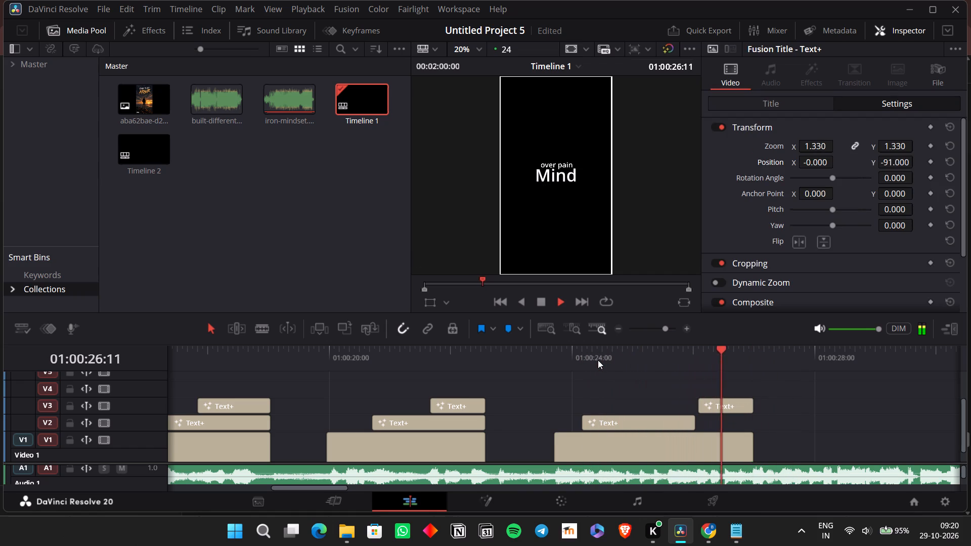
pyautogui.press('space')
pyautogui.click(613, 355)
pyautogui.press('space')
pyautogui.press('space')
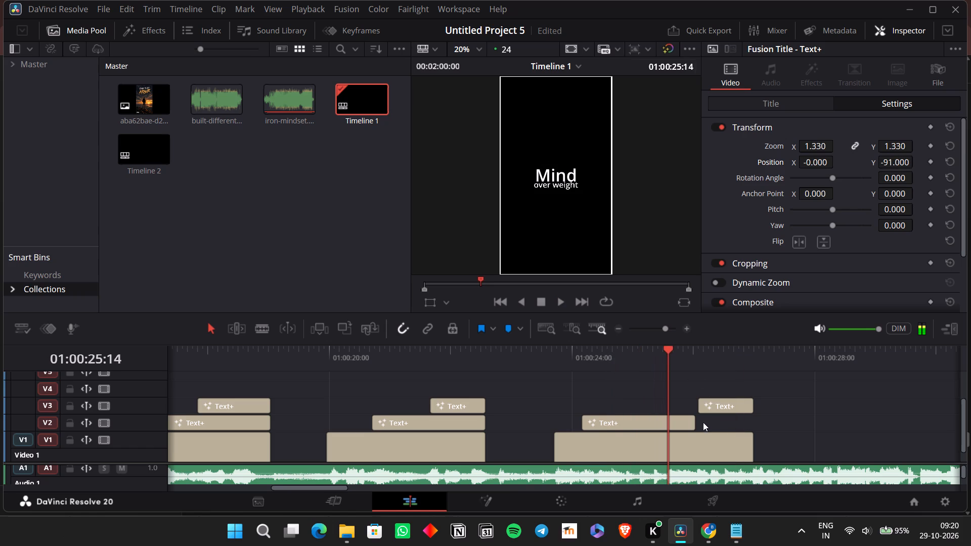
pyautogui.moveTo(690, 428); pyautogui.dragTo(654, 426)
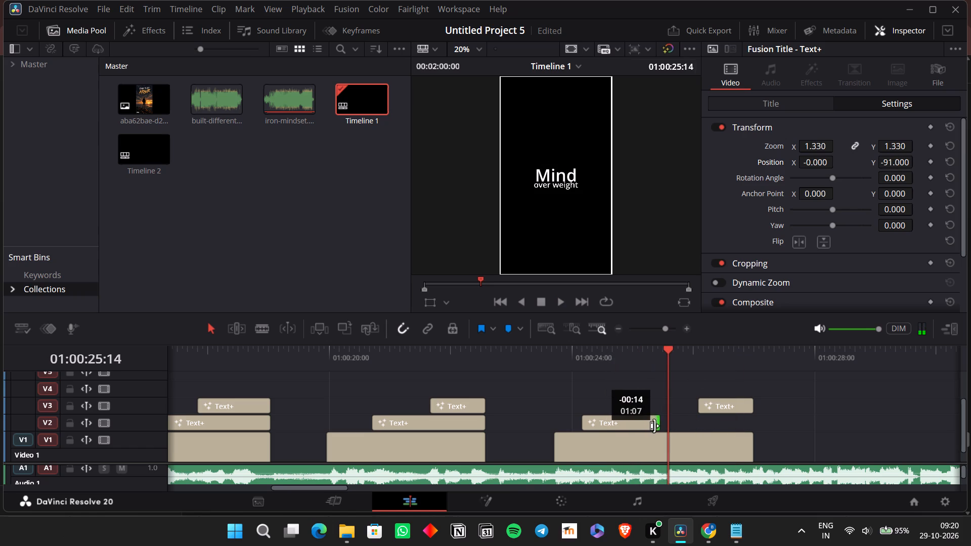
pyautogui.moveTo(654, 426); pyautogui.dragTo(658, 427)
pyautogui.click(854, 421)
pyautogui.press('space')
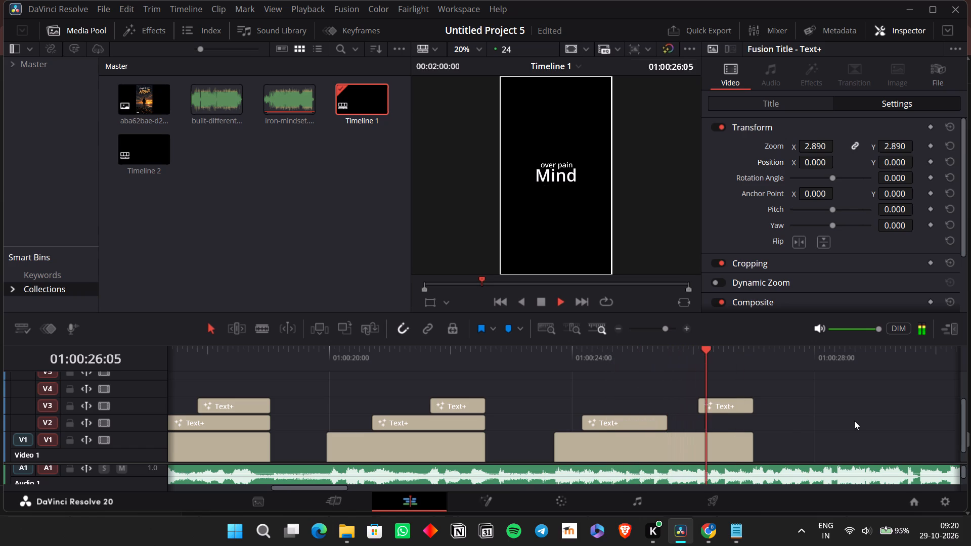
pyautogui.press('space')
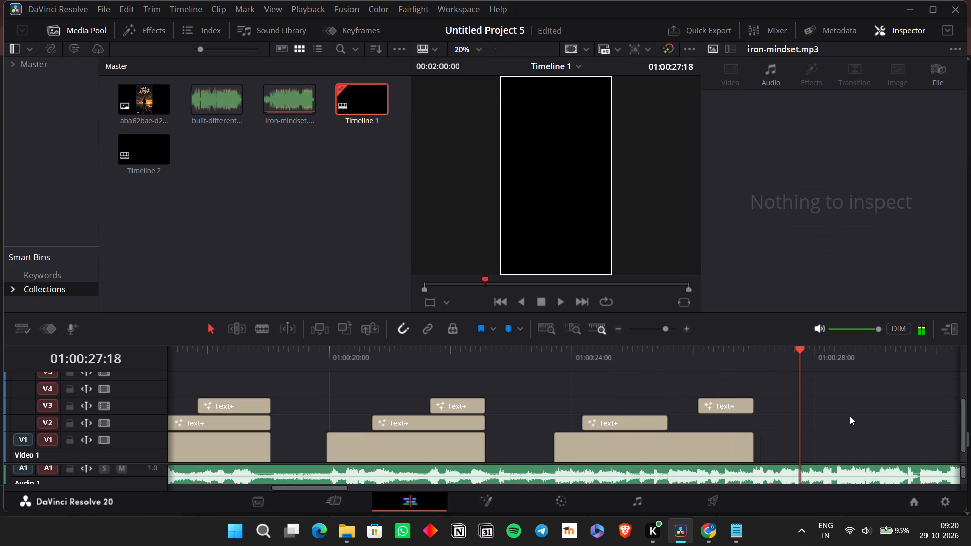
# Duplicate the "Nobody's watching I go far" caption set right after the "Mind" set at 01:00:27:00, and play it back.
pyautogui.hscroll(-2, 850, 416)
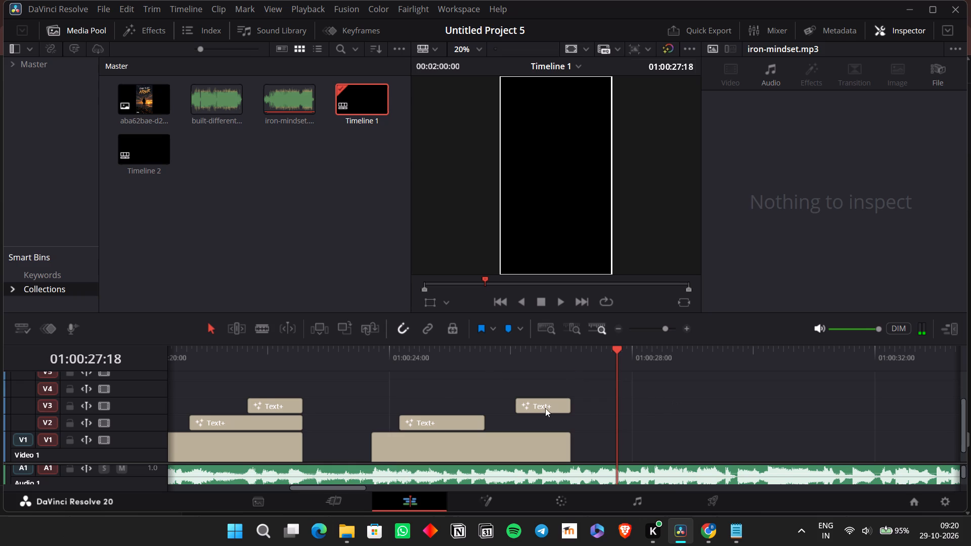
pyautogui.moveTo(321, 448); pyautogui.dragTo(238, 387)
pyautogui.hotkey('ctrl', 'c')
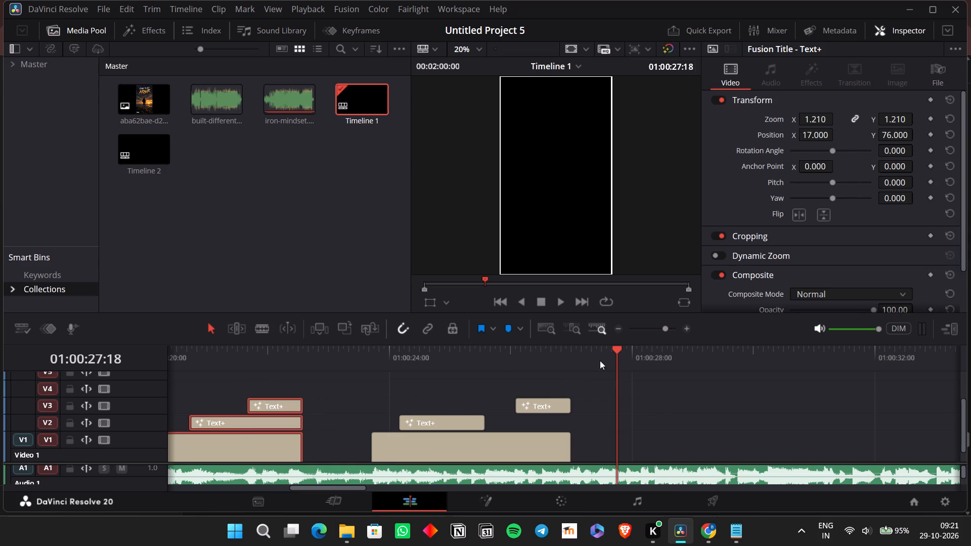
pyautogui.click(575, 354)
pyautogui.press('space')
pyautogui.press('space')
pyautogui.click(555, 349)
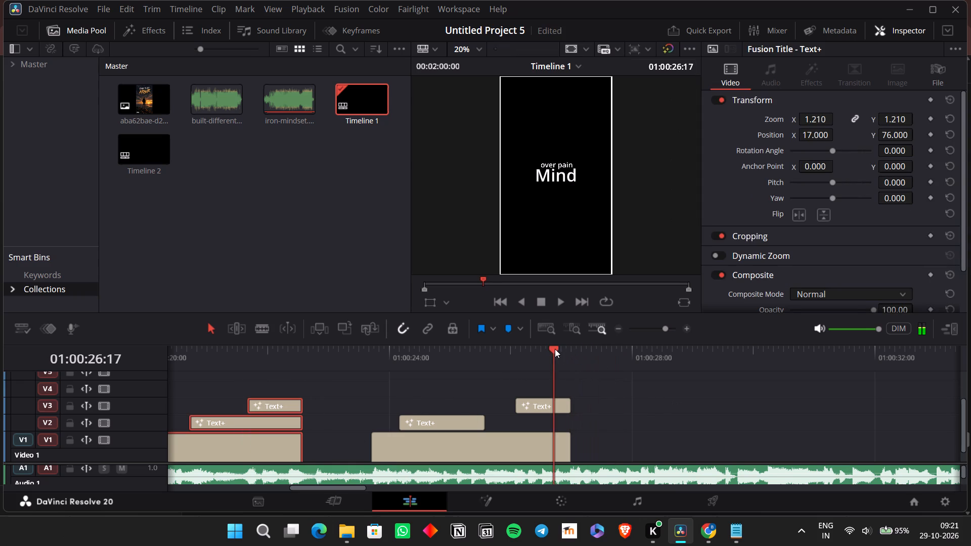
pyautogui.click(568, 354)
pyautogui.hotkey('ctrl', 'v')
pyautogui.click(575, 352)
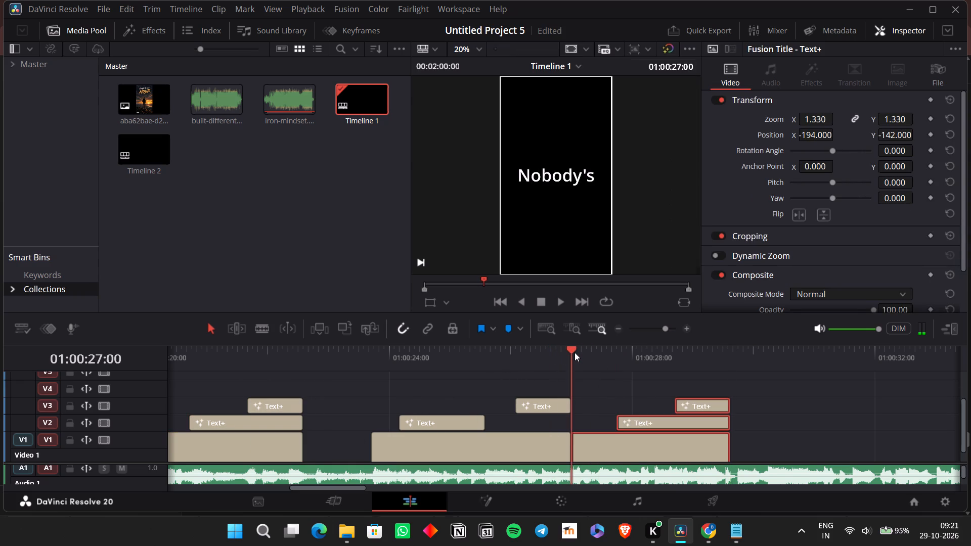
pyautogui.press('space')
pyautogui.press('space')
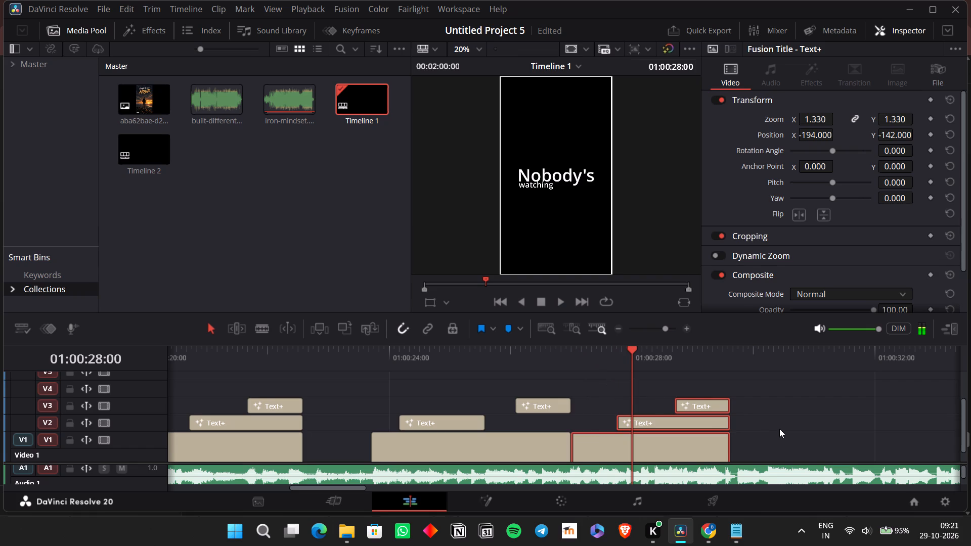
# Replace the text of the duplicated V1 "Nobody's" clip with "Everyday", cutting "I do it again" out of the pasted lyric line.
pyautogui.click(780, 430)
pyautogui.click(593, 368)
pyautogui.click(621, 431)
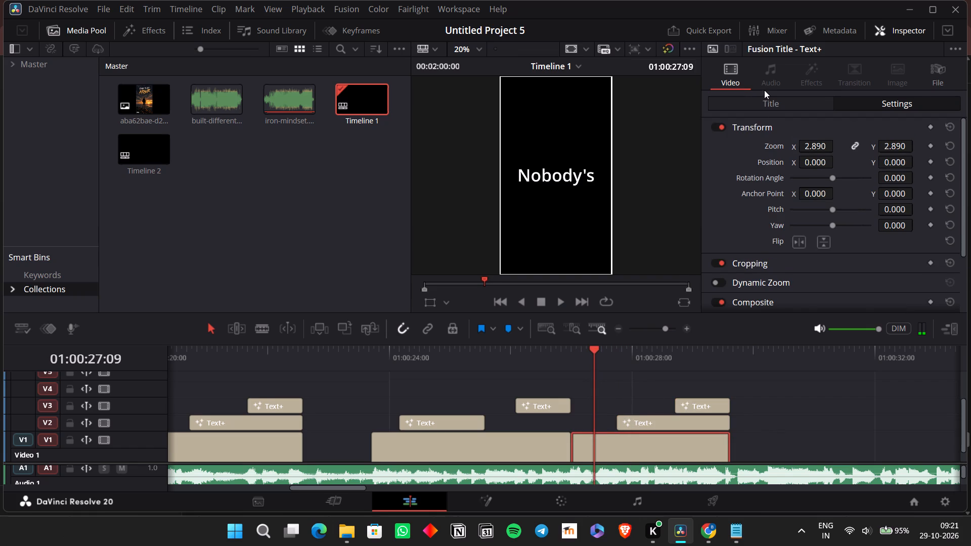
pyautogui.click(764, 90)
pyautogui.click(767, 101)
pyautogui.click(777, 170)
pyautogui.click(777, 204)
pyautogui.hotkey('ctrl', 'a')
pyautogui.hotkey('ctrl', 'v')
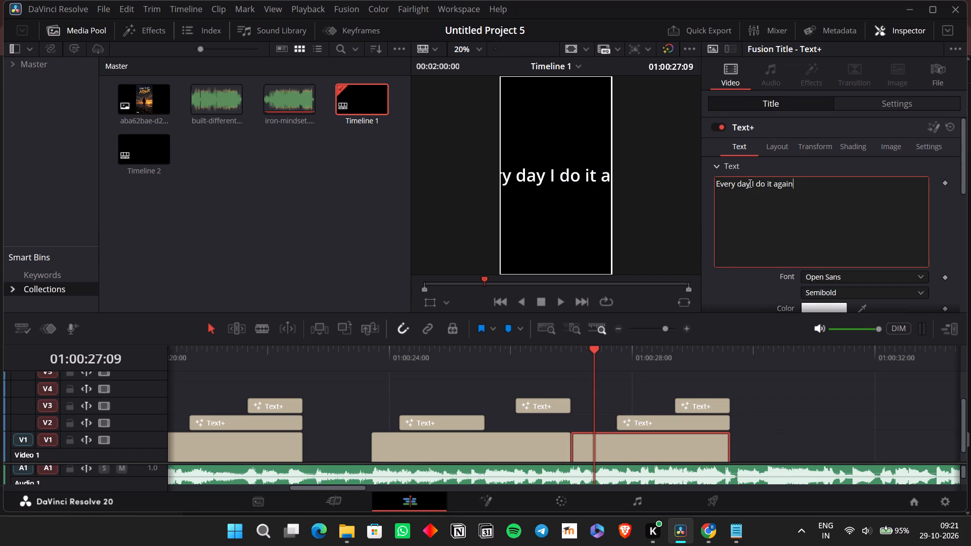
pyautogui.moveTo(754, 186); pyautogui.dragTo(816, 190)
pyautogui.hotkey('ctrl', 'x')
pyautogui.hotkey('ctrl', 'z')
pyautogui.moveTo(813, 190); pyautogui.dragTo(811, 189)
pyautogui.moveTo(811, 189); pyautogui.dragTo(751, 186)
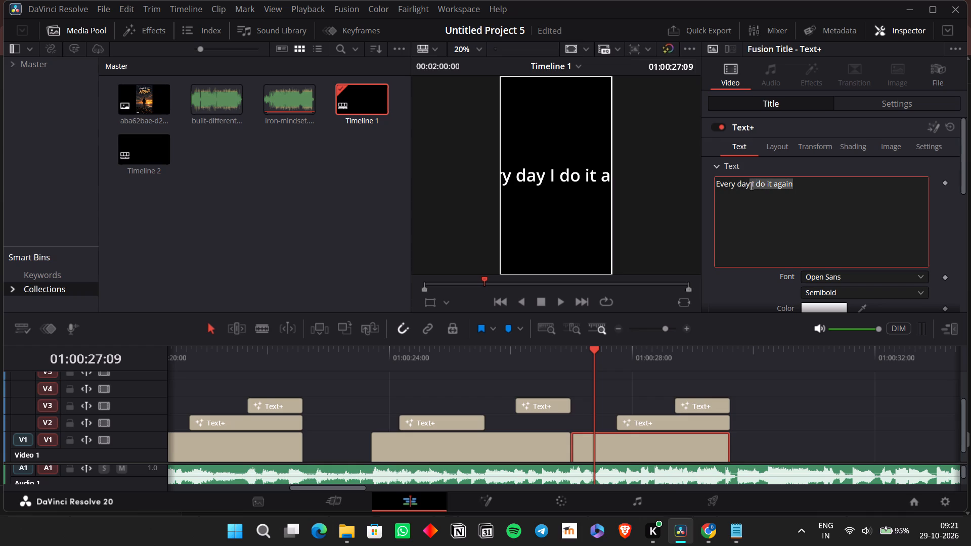
pyautogui.hotkey('ctrl', 'x')
pyautogui.click(739, 180)
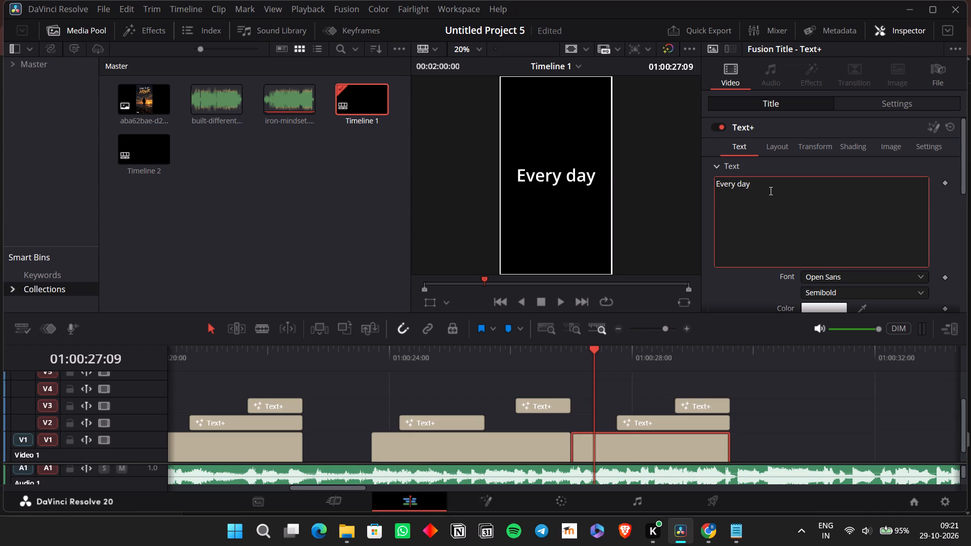
pyautogui.click(739, 184)
pyautogui.press('BackSpace')
# Play back the "Everyday" set and shift its V2 "watching" clip to start at 01:00:28:02, in time with the vocals.
pyautogui.click(576, 353)
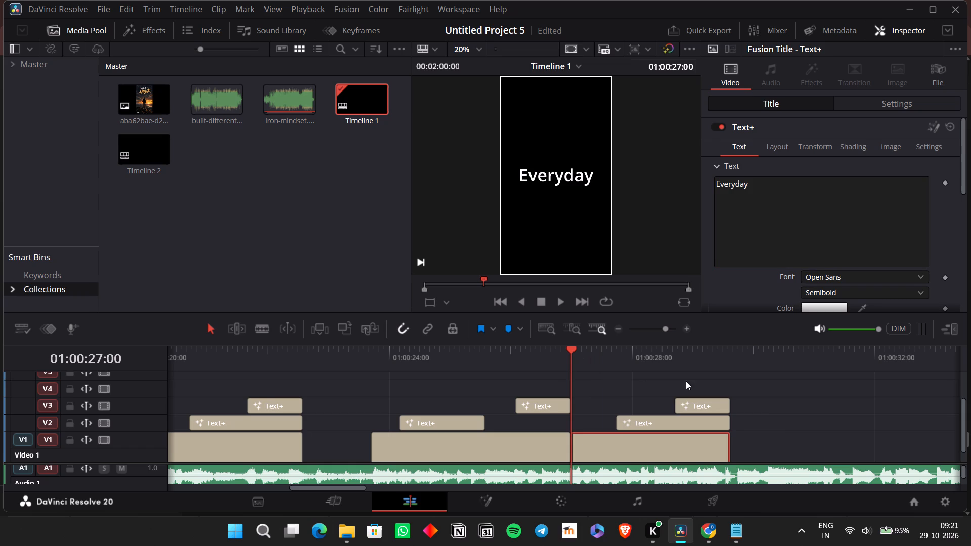
pyautogui.click(808, 426)
pyautogui.press('space')
pyautogui.press('space')
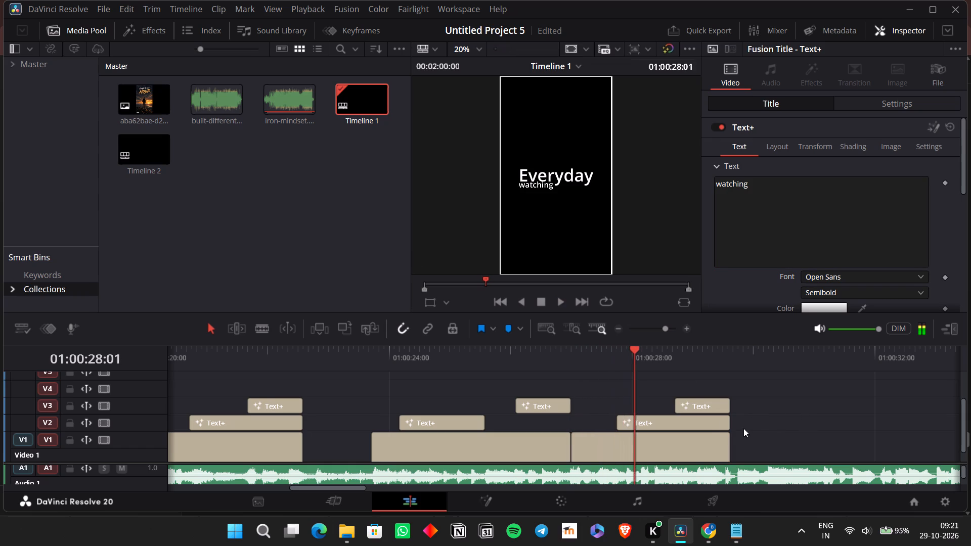
pyautogui.press('space')
pyautogui.press('space')
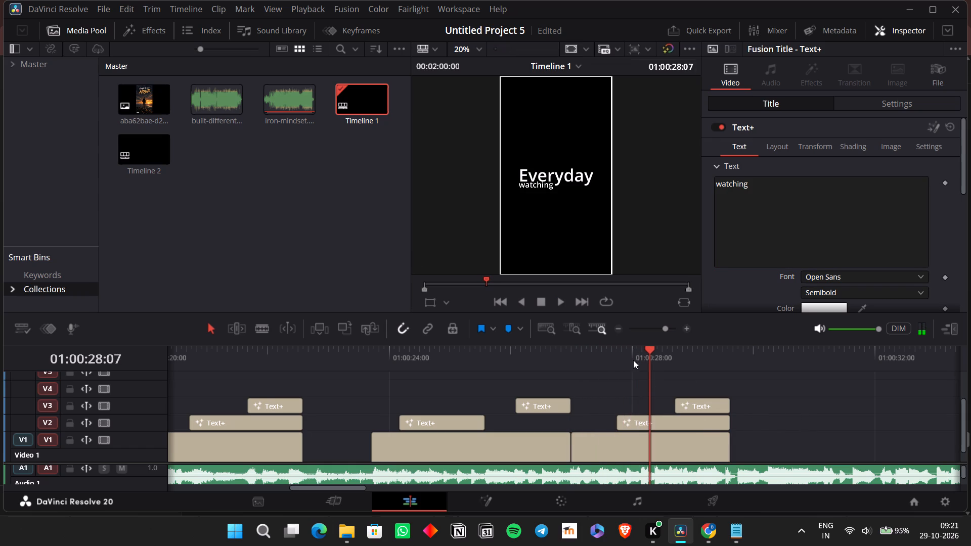
pyautogui.click(633, 355)
pyautogui.press('space')
pyautogui.press('space')
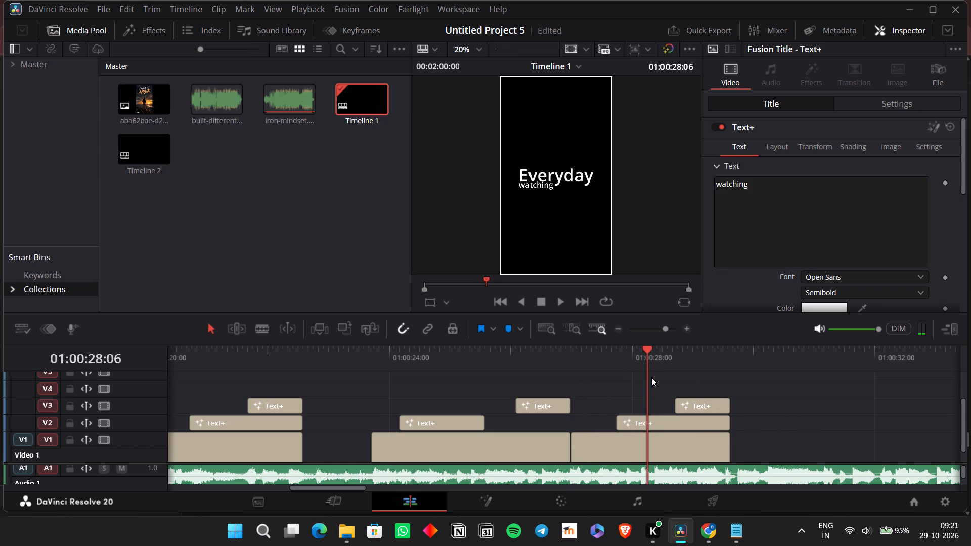
pyautogui.press('Left')
pyautogui.press('Left')
pyautogui.press('Left')
pyautogui.press('Left')
pyautogui.moveTo(652, 422); pyautogui.dragTo(676, 419)
# Replace the "watching" text in the shifted V2 clip with "I do it again".
pyautogui.click(756, 248)
pyautogui.hotkey('ctrl', 'a')
pyautogui.hotkey('ctrl', 'v')
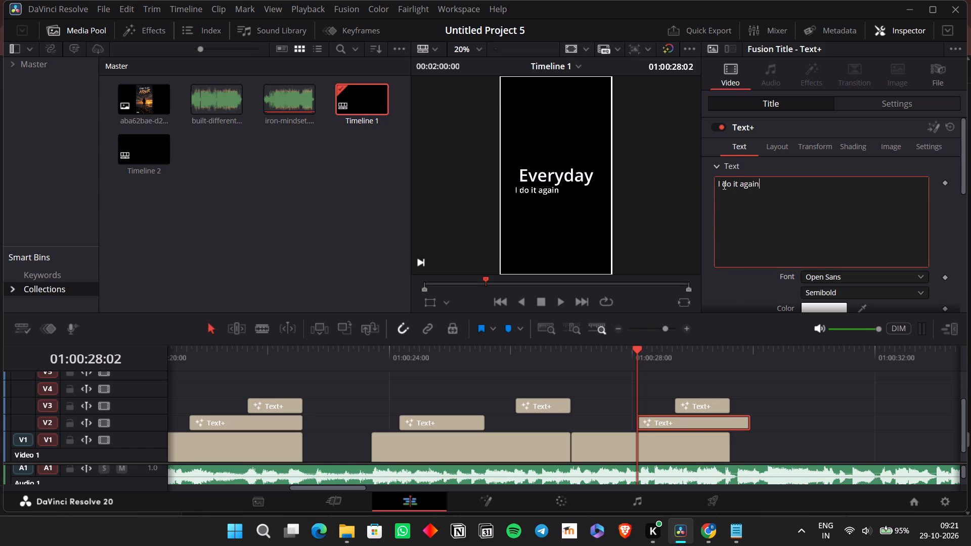
pyautogui.moveTo(723, 185); pyautogui.dragTo(779, 183)
pyautogui.click(779, 183)
pyautogui.press('space')
pyautogui.press('BackSpace')
# Play back the "Everyday" set and delete its leftover V3 "I go far" clip.
pyautogui.click(794, 460)
pyautogui.press('space')
pyautogui.press('space')
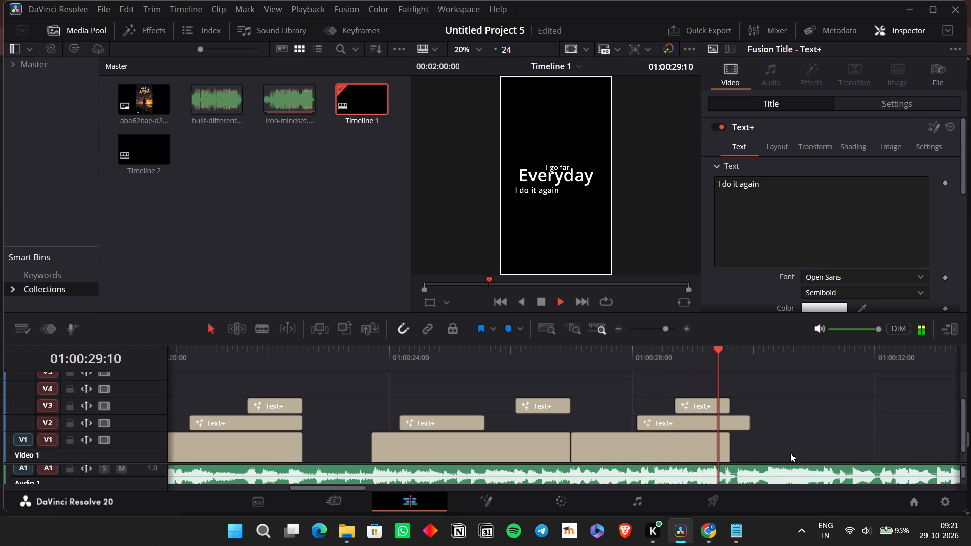
pyautogui.click(710, 409)
pyautogui.press('BackSpace')
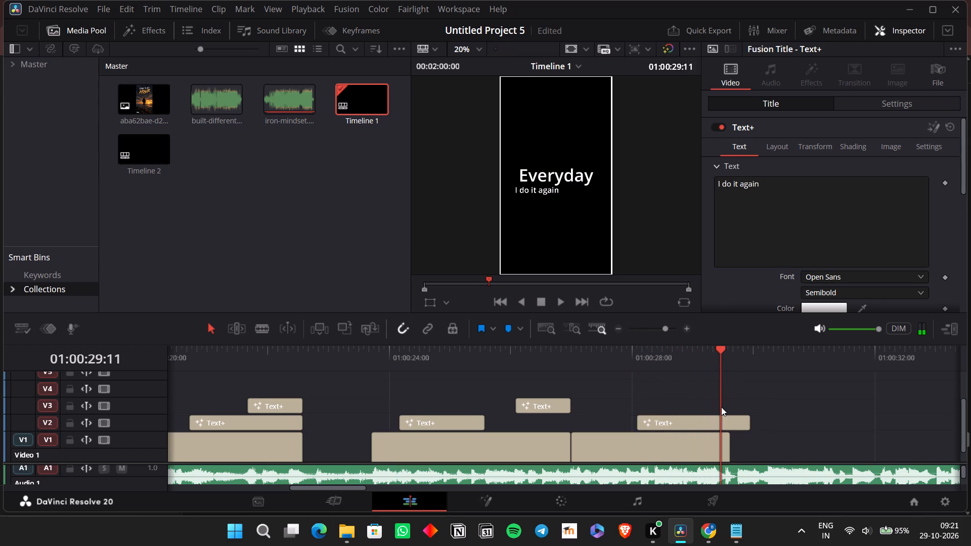
# Trim the end of the V2 "I do it again" clip to line up with the end of the V1 "Everyday" clip.
pyautogui.press('space')
pyautogui.press('space')
pyautogui.moveTo(748, 421); pyautogui.dragTo(724, 420)
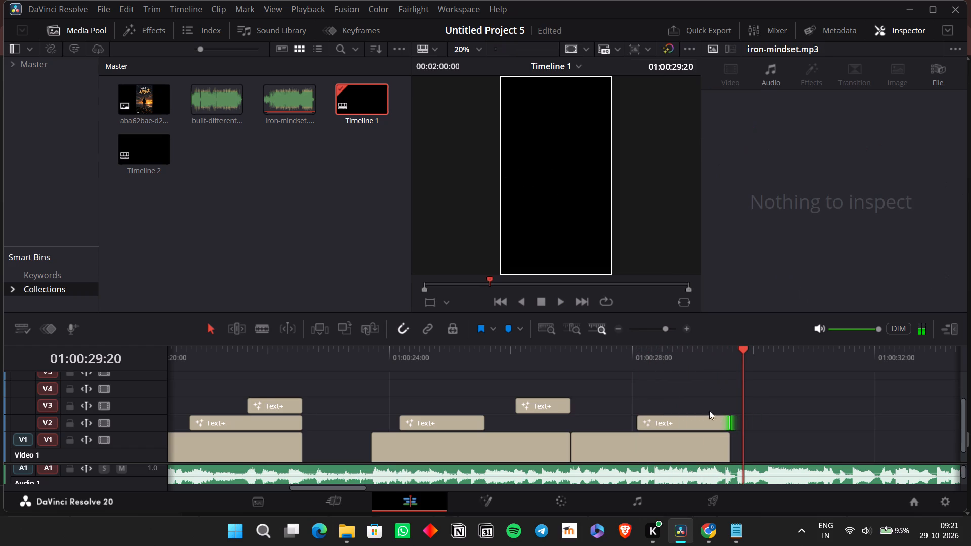
# Play back from the "Mind" set and move the "over pain" clip from V3 down to V2, keeping its timing.
pyautogui.click(337, 367)
pyautogui.press('space')
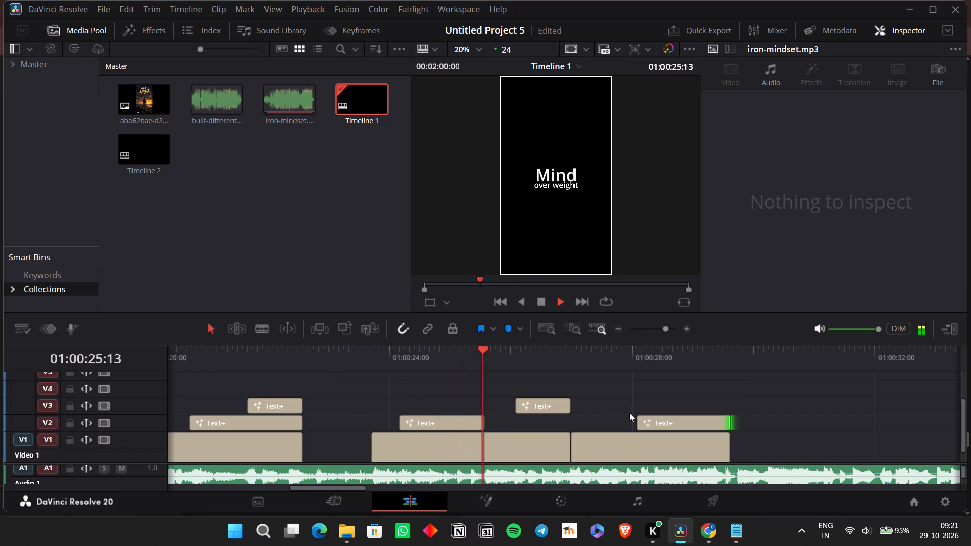
pyautogui.press('space')
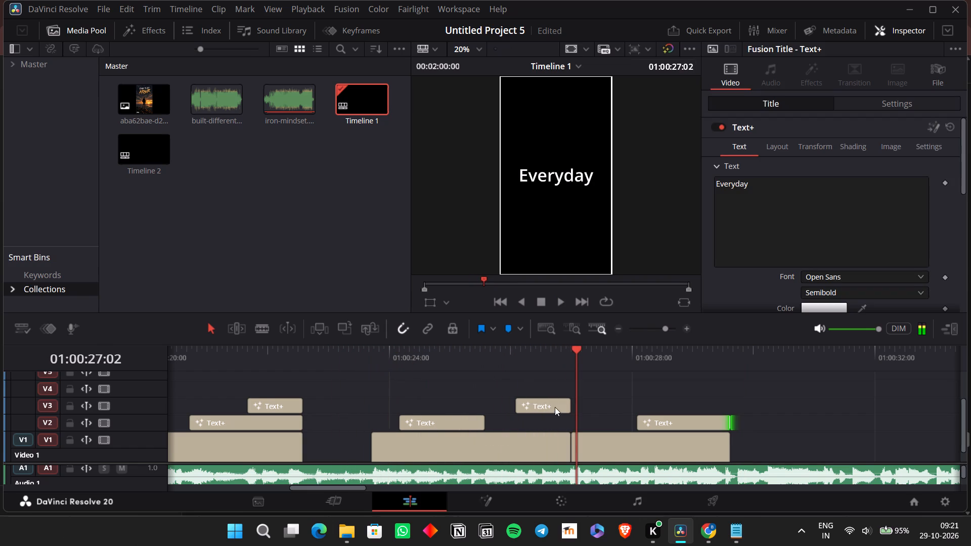
pyautogui.moveTo(551, 402); pyautogui.dragTo(550, 418)
pyautogui.press('space')
pyautogui.click(825, 398)
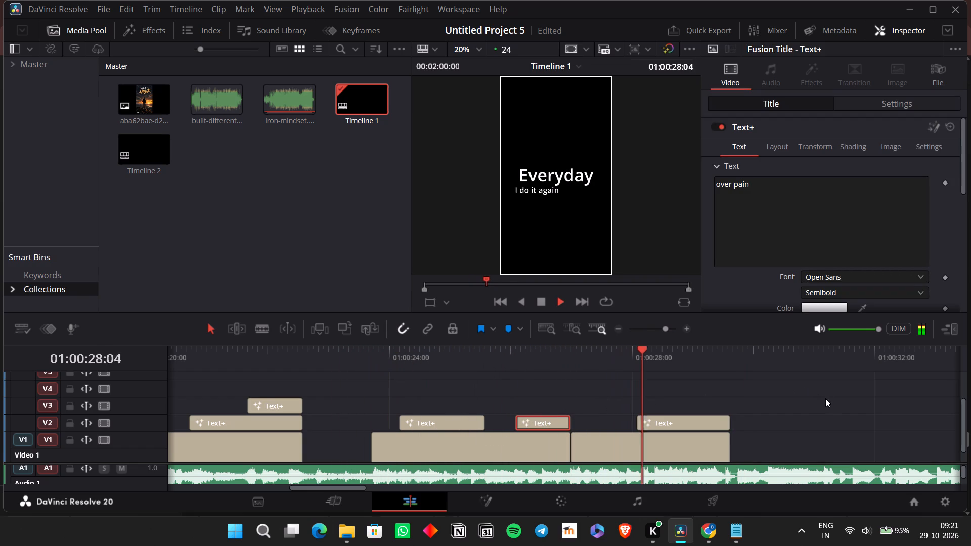
pyautogui.press('space')
pyautogui.click(729, 409)
pyautogui.click(725, 415)
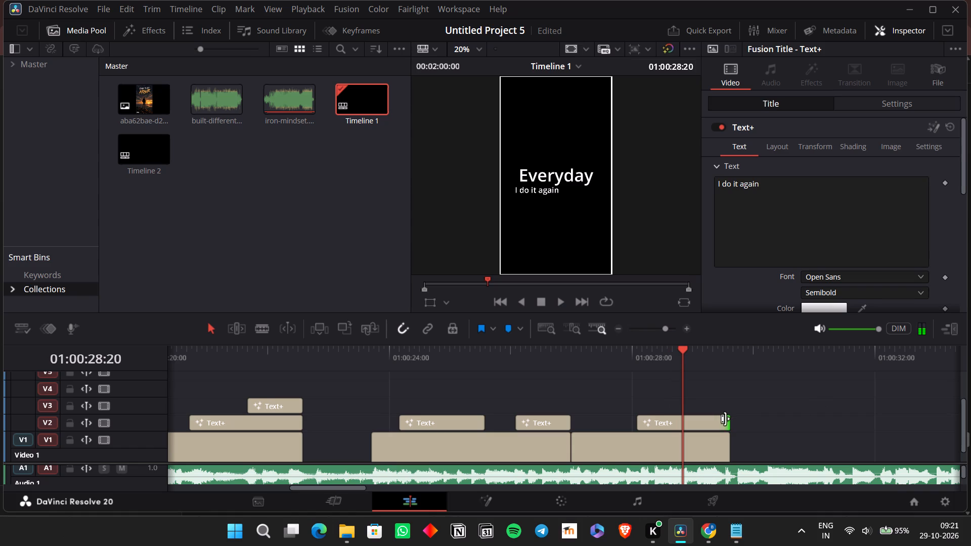
# Place the "I do it again" caption just above "Everyday", with zoom 1.19 and position X -75, Y 75.
pyautogui.click(717, 422)
pyautogui.click(851, 96)
pyautogui.click(852, 105)
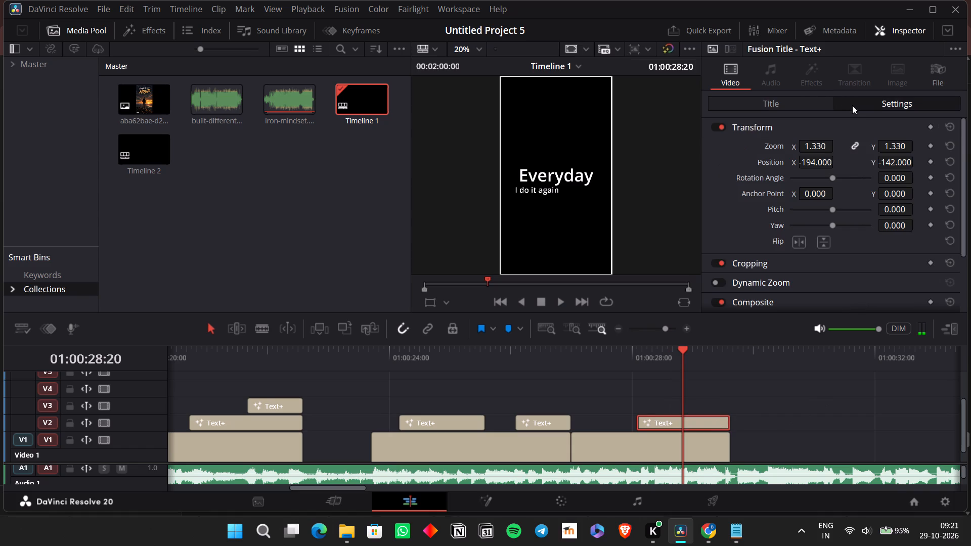
pyautogui.moveTo(816, 171); pyautogui.dragTo(861, 174)
pyautogui.moveTo(898, 159); pyautogui.dragTo(491, 273)
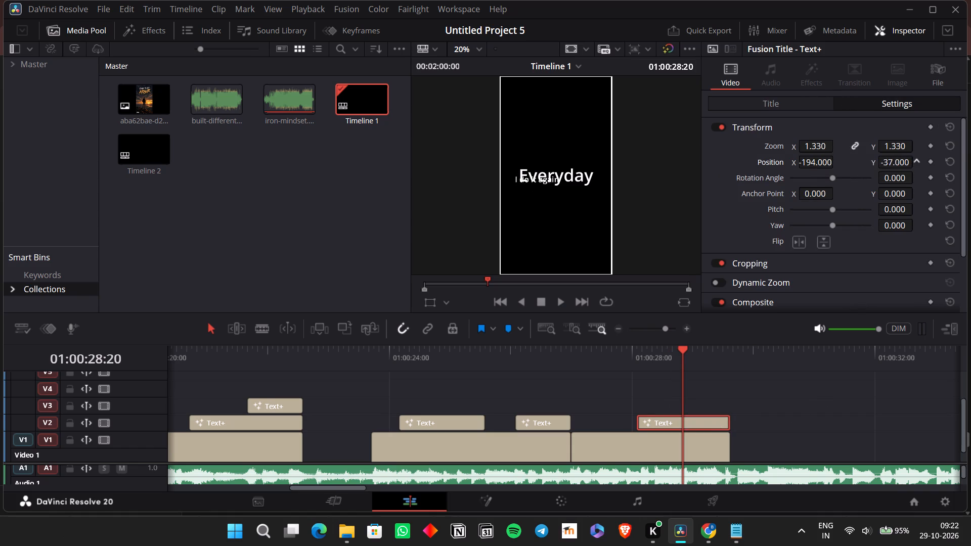
pyautogui.moveTo(491, 273); pyautogui.dragTo(572, 274)
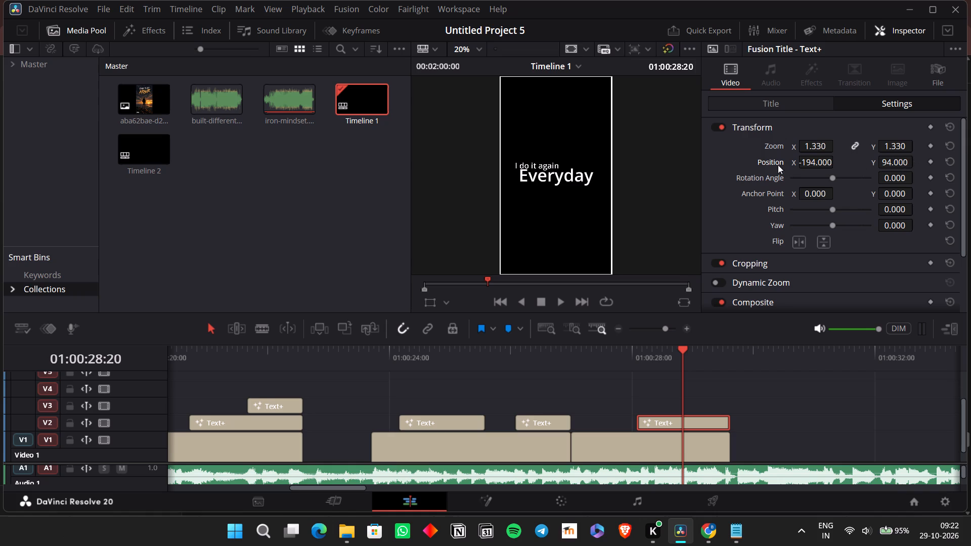
pyautogui.moveTo(808, 163); pyautogui.dragTo(873, 172)
pyautogui.moveTo(806, 151); pyautogui.dragTo(797, 151)
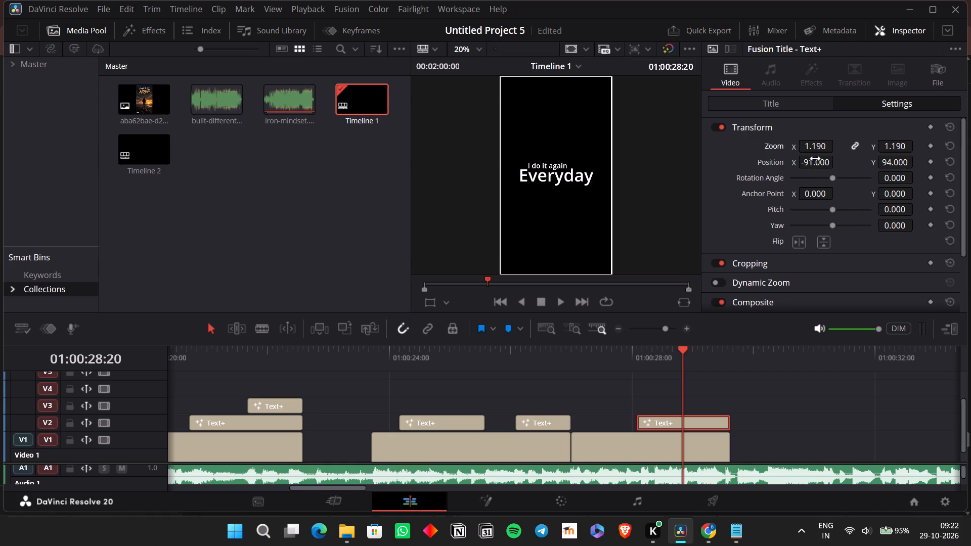
pyautogui.moveTo(819, 165); pyautogui.dragTo(826, 168)
pyautogui.moveTo(878, 157); pyautogui.dragTo(879, 161)
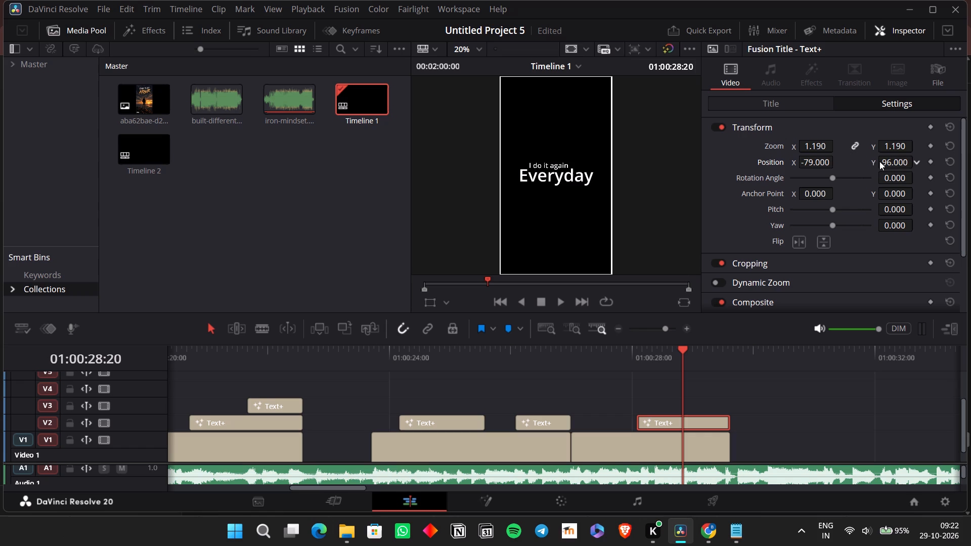
pyautogui.moveTo(879, 161); pyautogui.dragTo(866, 171)
pyautogui.moveTo(823, 163); pyautogui.dragTo(827, 168)
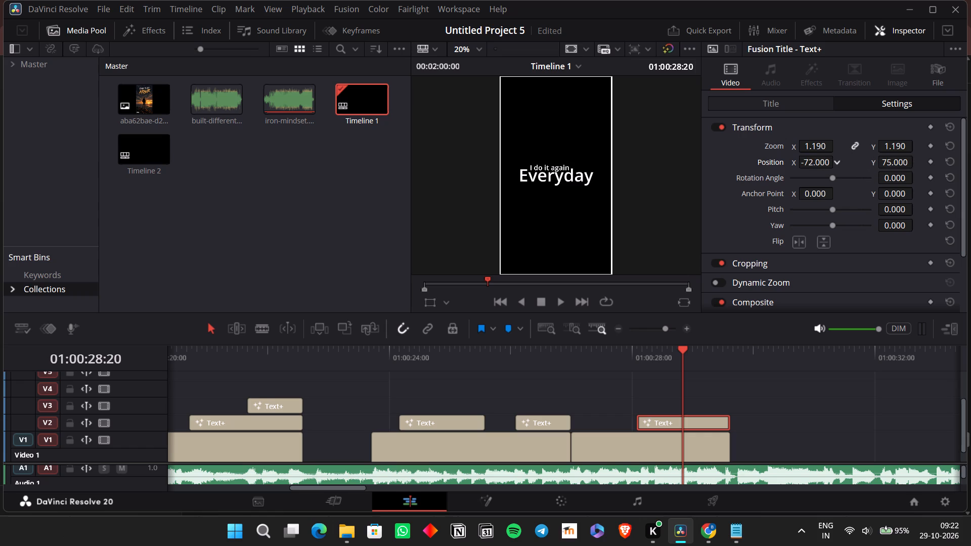
pyautogui.moveTo(827, 168); pyautogui.dragTo(826, 168)
# Play back the "Everyday I do it again" captions through their end to check the timing against the vocals.
pyautogui.click(357, 368)
pyautogui.click(576, 371)
pyautogui.press('space')
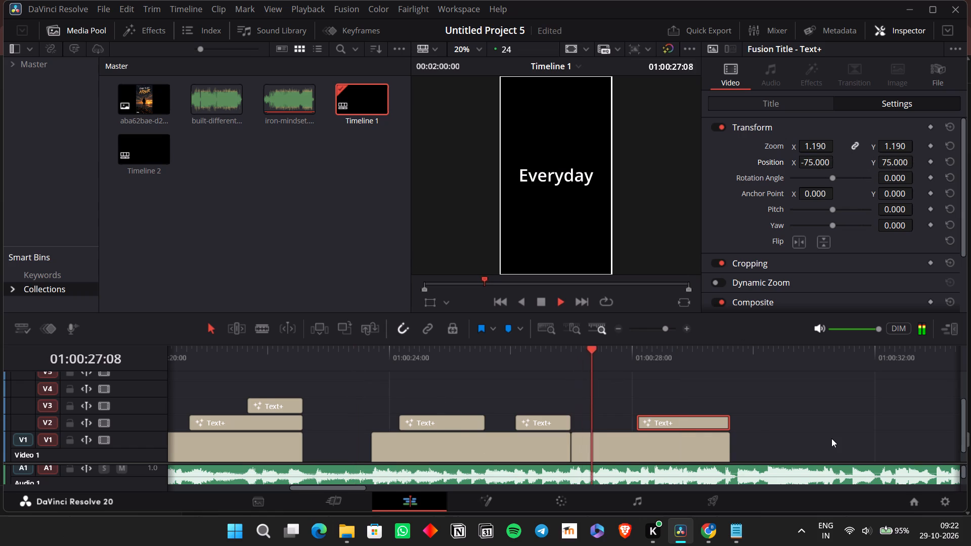
pyautogui.click(835, 437)
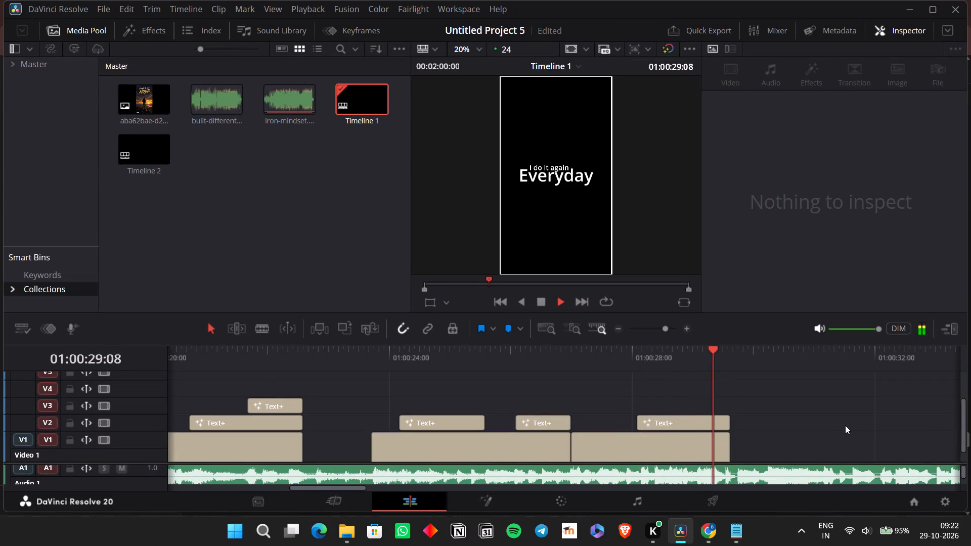
pyautogui.press('space')
pyautogui.hscroll(-1, 845, 425)
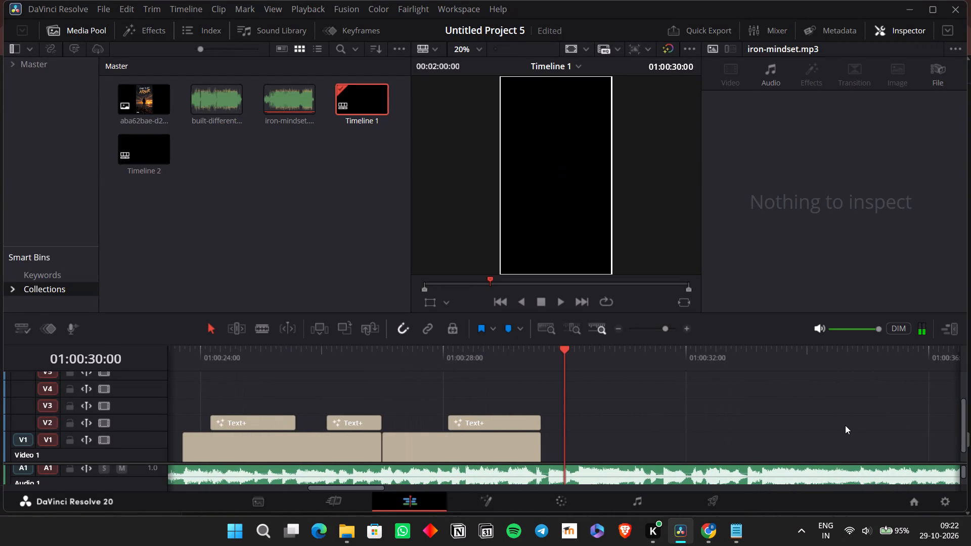
pyautogui.hscroll(-1, 845, 425)
pyautogui.scroll(-1, 715, 470)
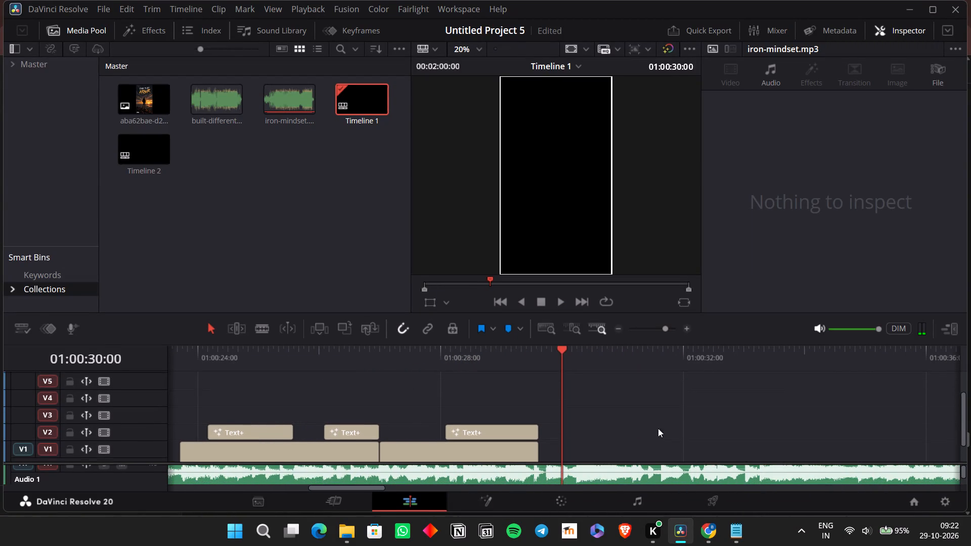
pyautogui.scroll(-1, 587, 426)
pyautogui.click(516, 357)
pyautogui.press('space')
pyautogui.press('space')
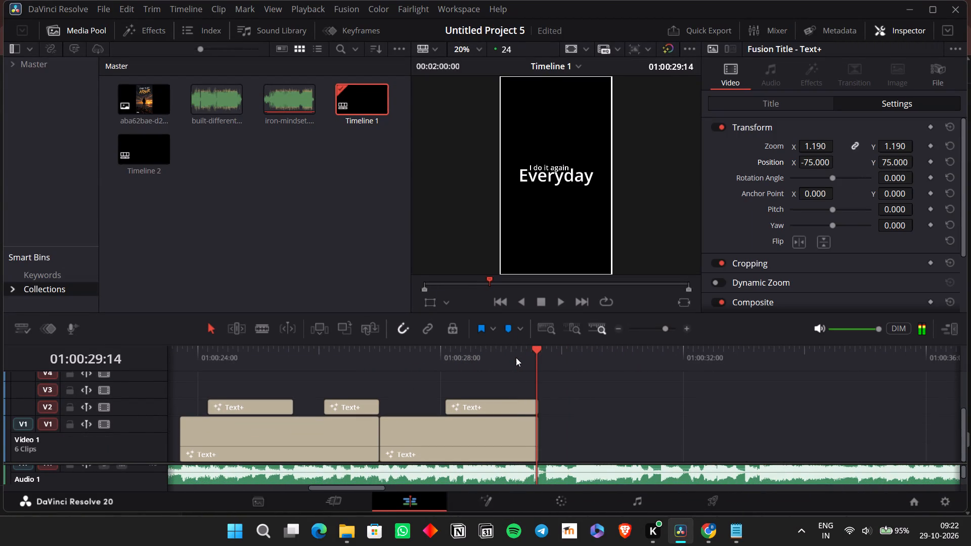
# Trim the ends of the "Everyday" and "I do it again" clips back to 01:00:29:12.
pyautogui.press('Left')
pyautogui.press('Left')
pyautogui.moveTo(566, 425); pyautogui.dragTo(551, 419)
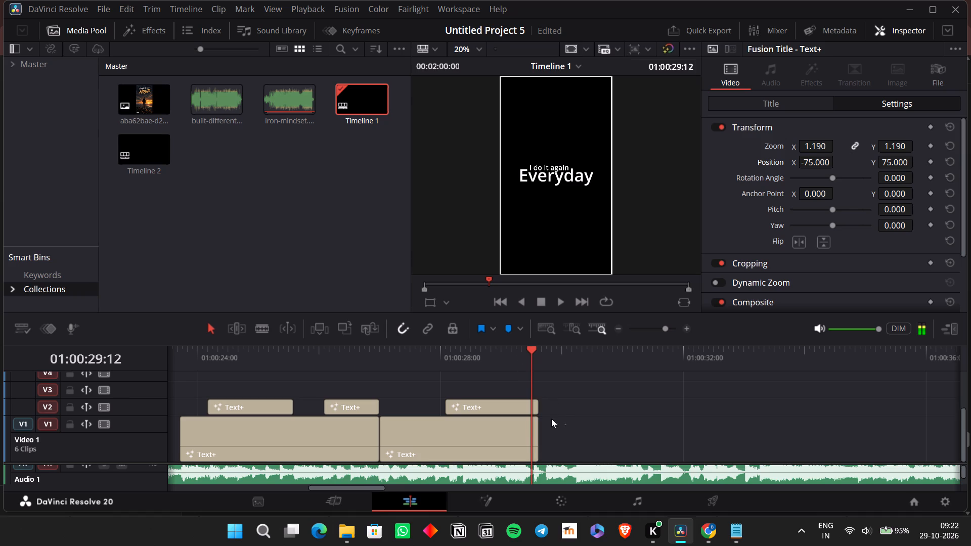
pyautogui.moveTo(551, 419); pyautogui.dragTo(535, 408)
pyautogui.moveTo(538, 440); pyautogui.dragTo(531, 437)
pyautogui.click(623, 465)
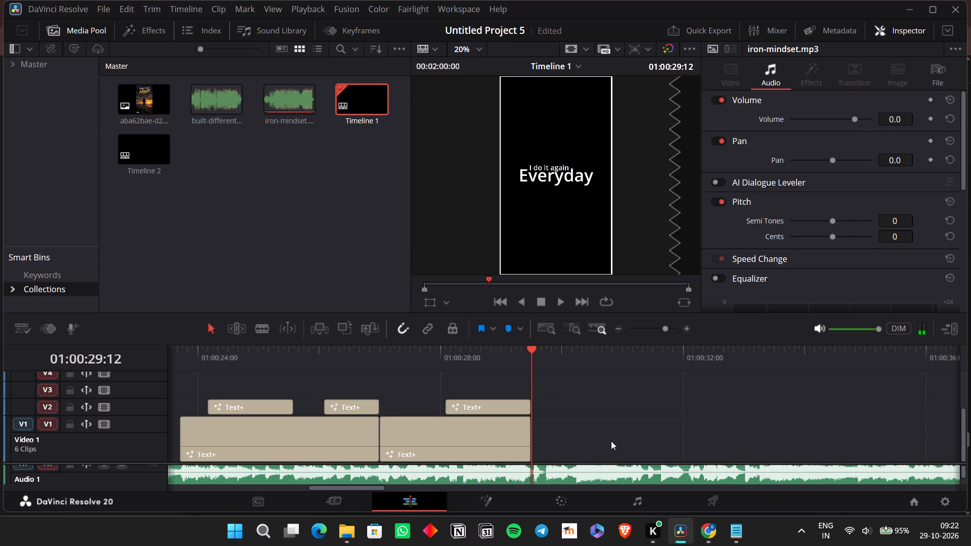
# Read through the chorus lines in the full-lyrics Text+ clip at the start of the timeline.
pyautogui.hscroll(4, 597, 420)
pyautogui.moveTo(358, 425); pyautogui.dragTo(263, 386)
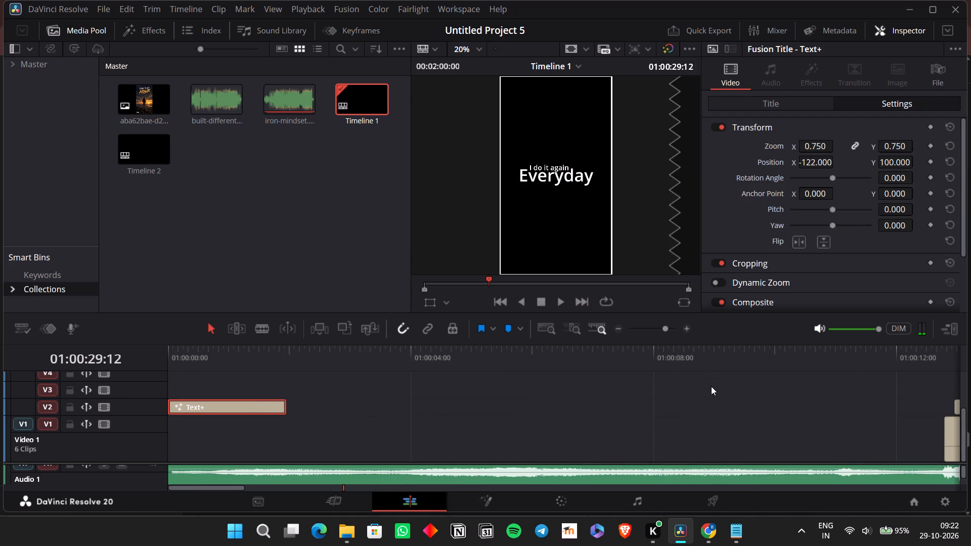
pyautogui.hscroll(-8, 714, 389)
pyautogui.hscroll(1, 795, 405)
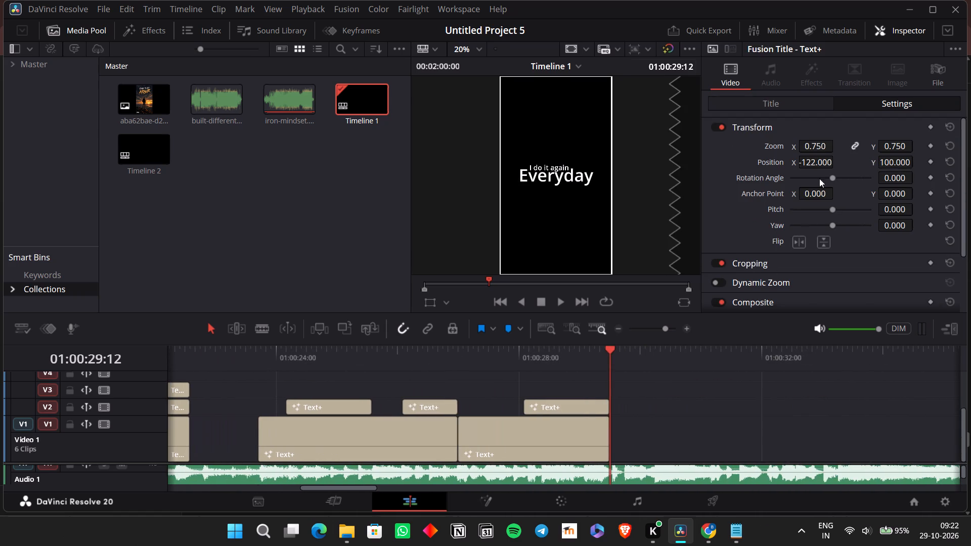
pyautogui.click(825, 102)
pyautogui.scroll(-3, 820, 224)
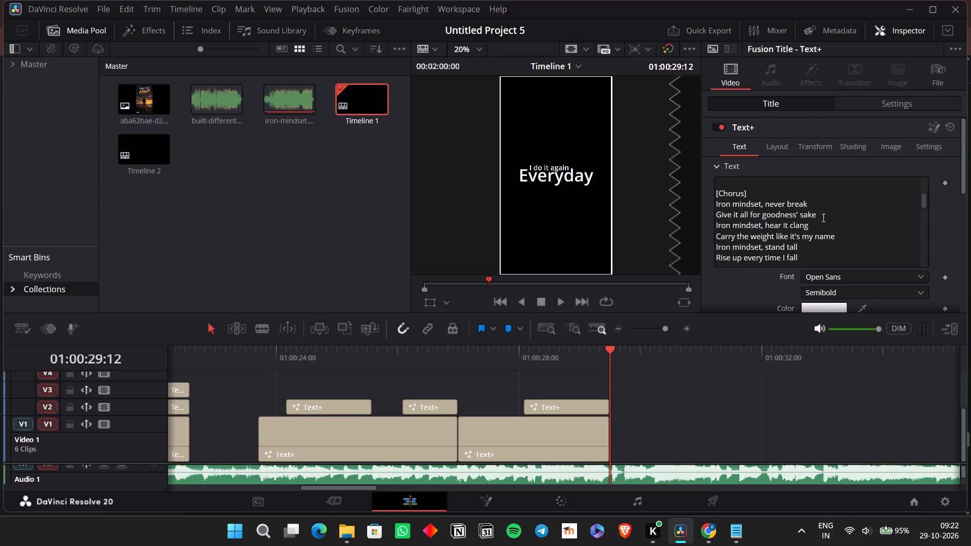
pyautogui.scroll(-1, 821, 213)
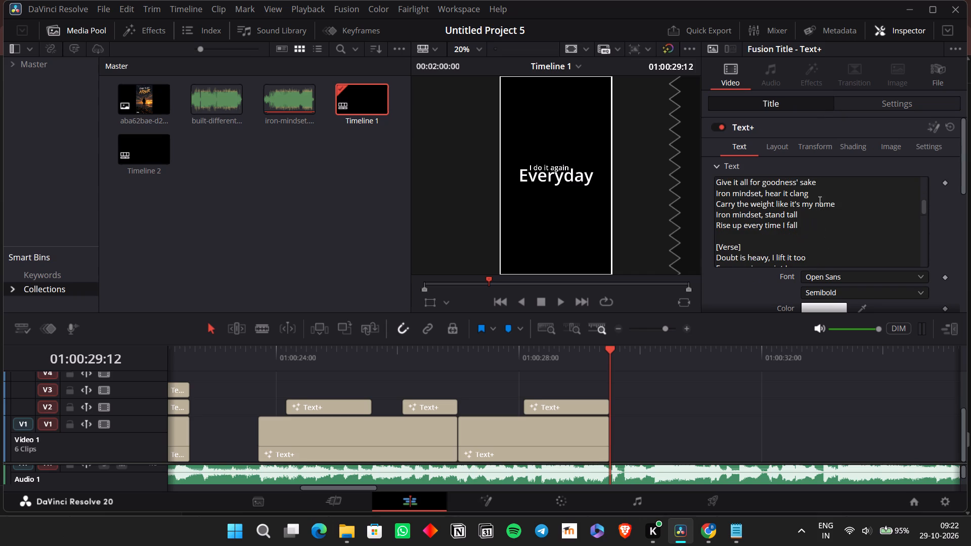
pyautogui.scroll(1, 835, 221)
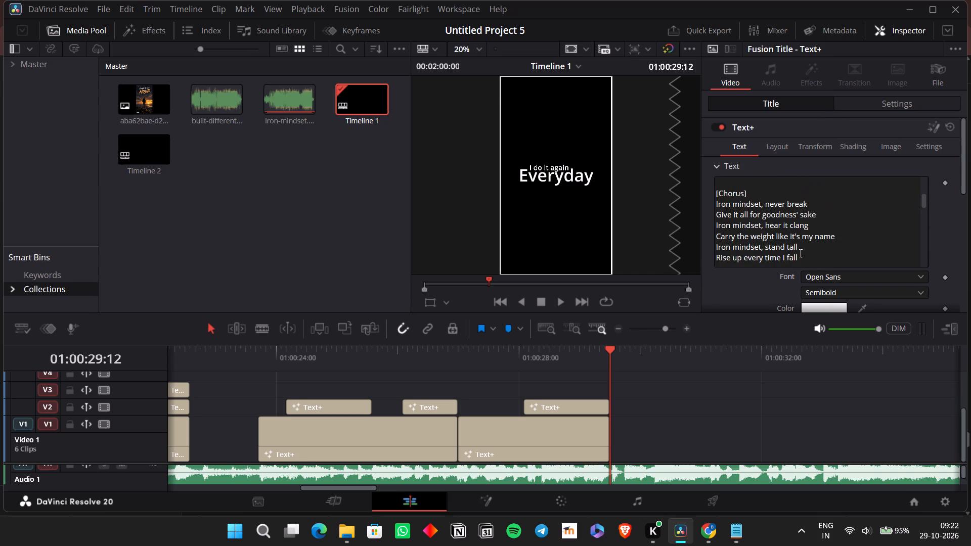
pyautogui.scroll(-5, 808, 259)
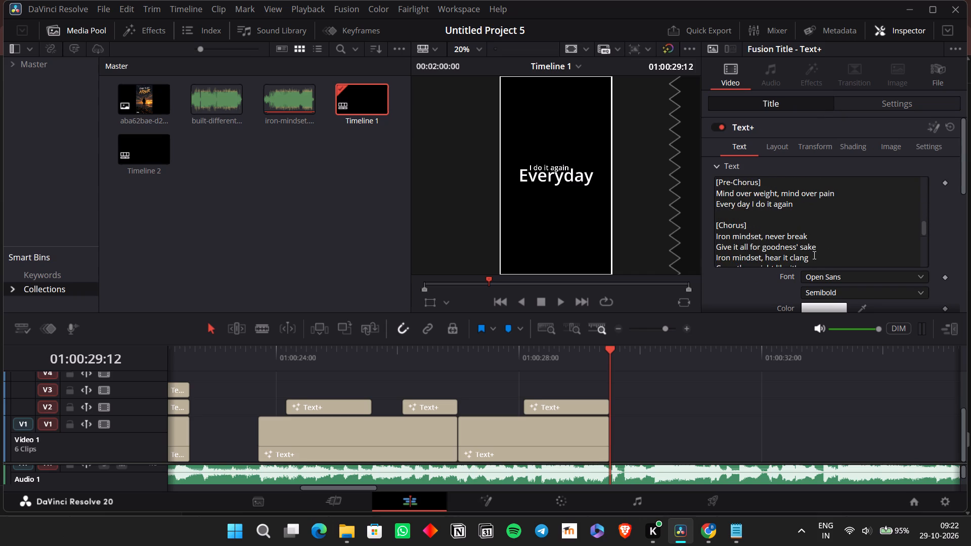
pyautogui.scroll(-7, 816, 247)
pyautogui.scroll(7, 825, 241)
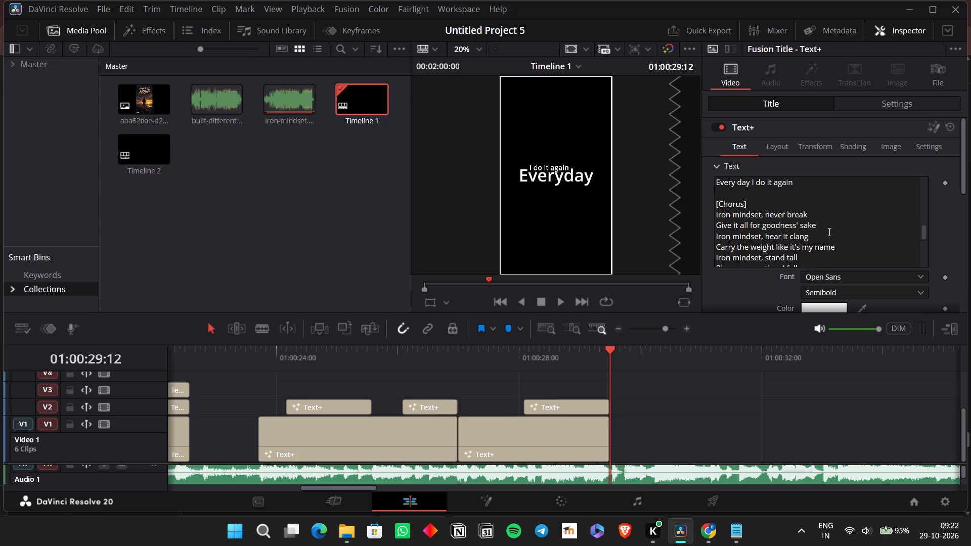
pyautogui.scroll(5, 832, 242)
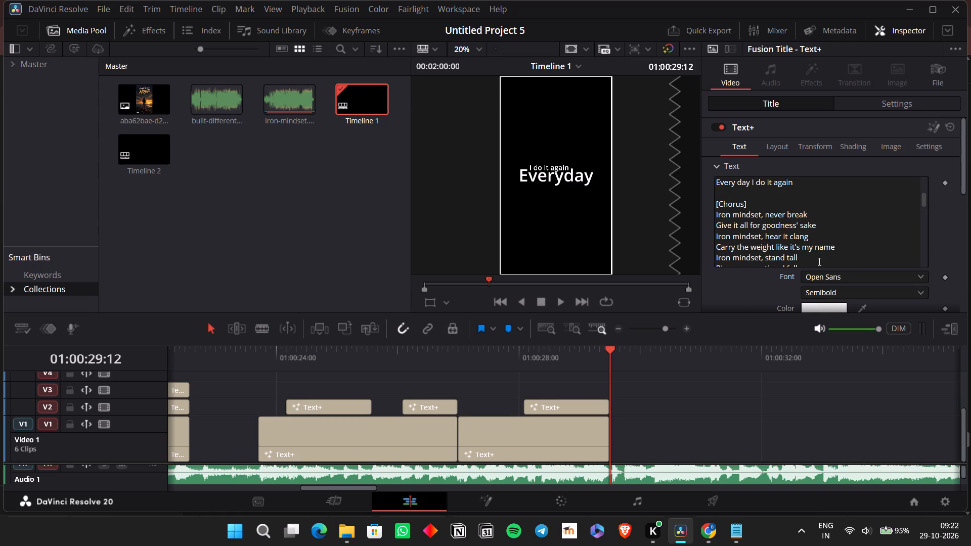
pyautogui.scroll(-1, 818, 261)
pyautogui.moveTo(811, 237); pyautogui.dragTo(805, 233)
pyautogui.scroll(2, 806, 235)
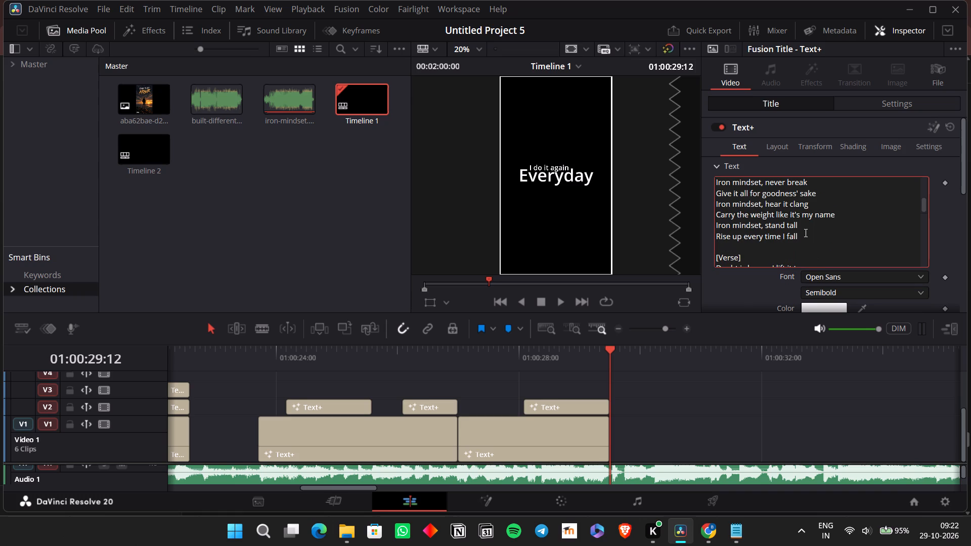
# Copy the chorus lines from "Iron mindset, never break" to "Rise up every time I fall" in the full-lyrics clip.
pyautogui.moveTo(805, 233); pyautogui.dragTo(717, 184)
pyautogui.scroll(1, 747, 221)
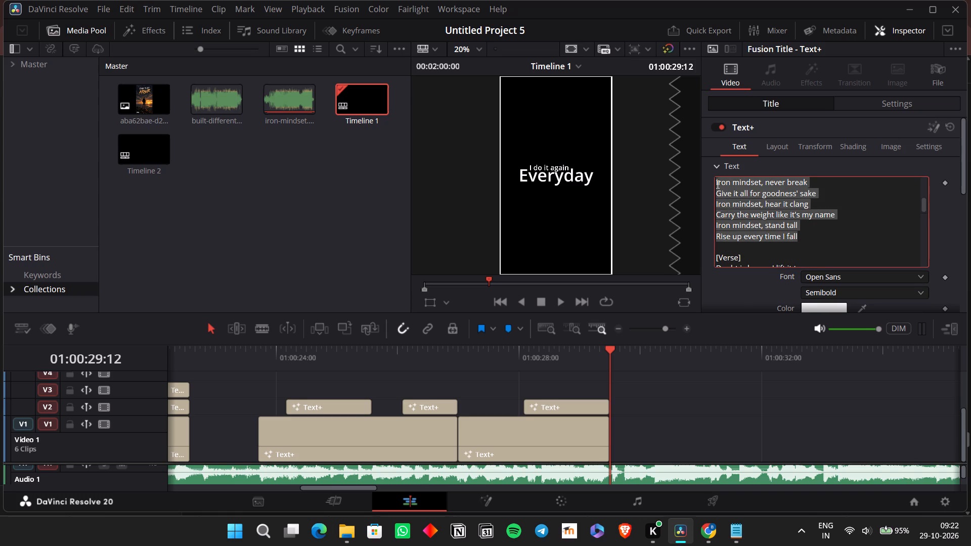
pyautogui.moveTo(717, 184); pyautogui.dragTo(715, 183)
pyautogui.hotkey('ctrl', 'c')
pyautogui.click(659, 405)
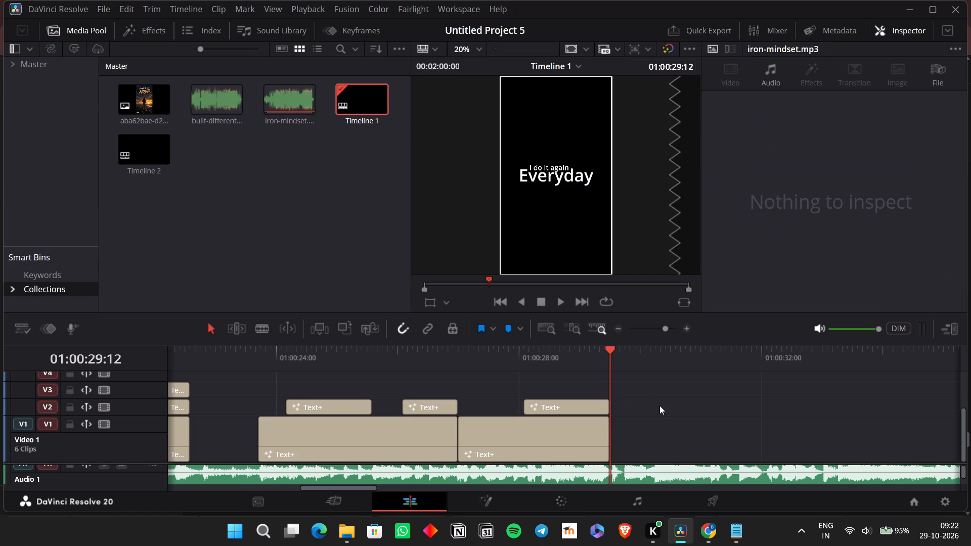
# Copy the full-lyrics Text+ clip from the timeline start and paste it at 01:00:29:12, after the "Everyday" captions.
pyautogui.hscroll(12, 659, 405)
pyautogui.moveTo(520, 441); pyautogui.dragTo(242, 373)
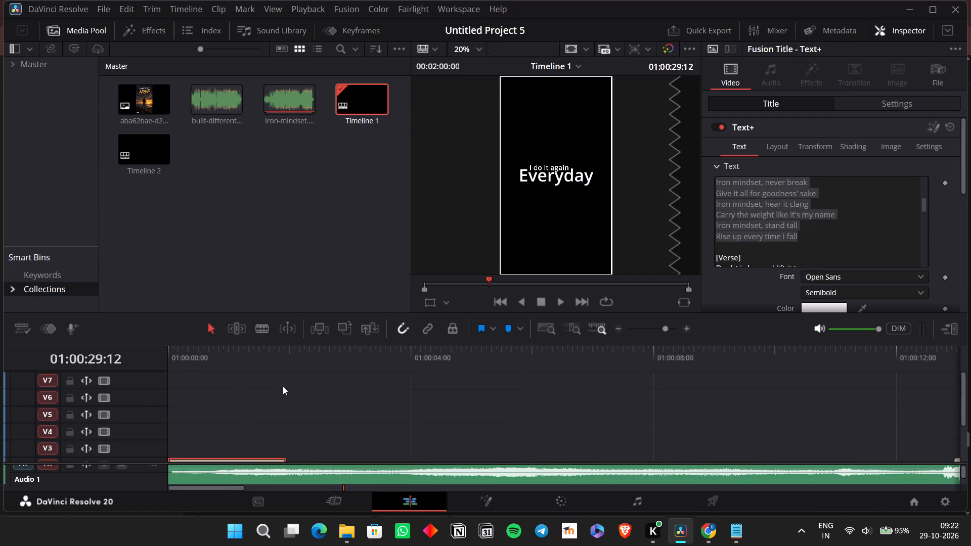
pyautogui.hotkey('ctrl', 'c')
pyautogui.scroll(-7, 553, 440)
pyautogui.hscroll(-8, 562, 442)
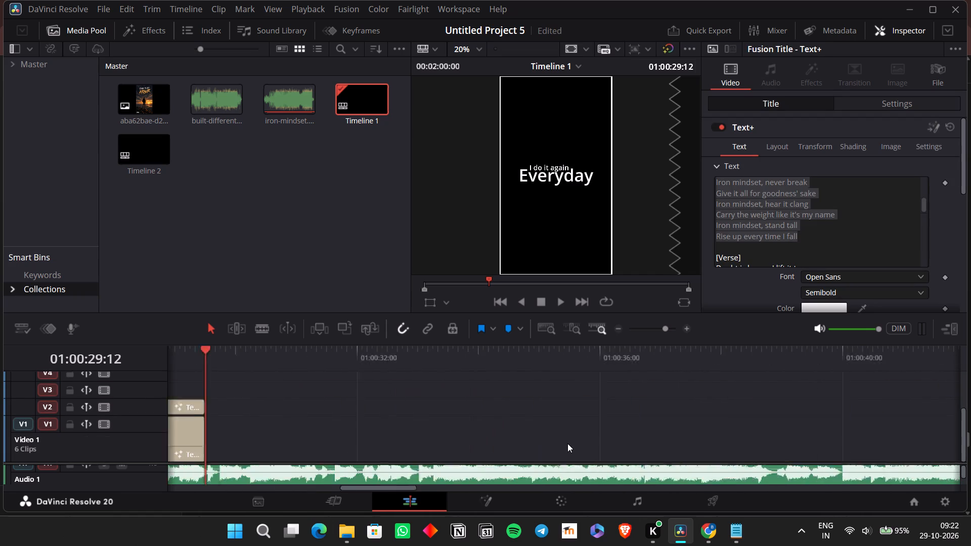
pyautogui.hscroll(3, 567, 443)
pyautogui.hotkey('ctrl', 'v')
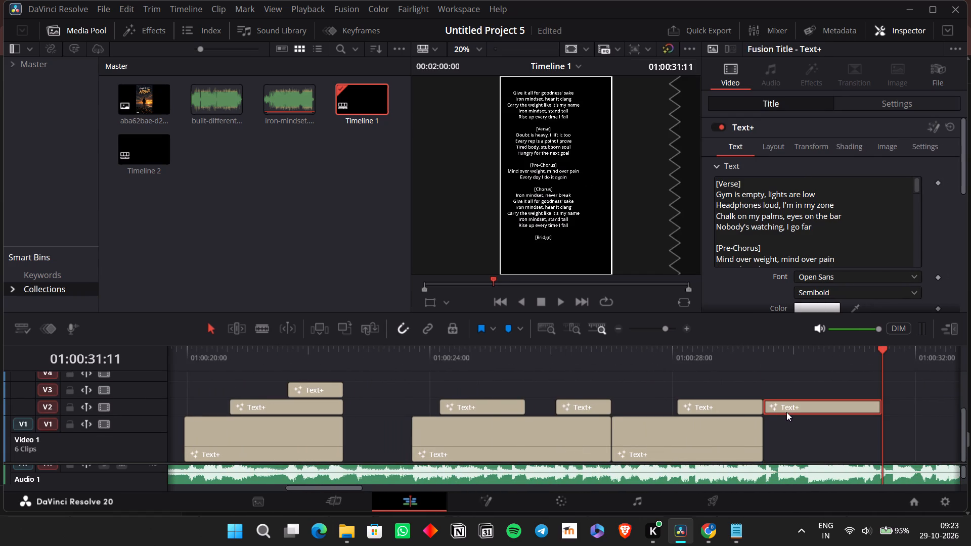
# Move the pasted lyrics clip up to V4, starting slightly earlier over the "I do it again" clip, and disable track V4.
pyautogui.moveTo(785, 401); pyautogui.dragTo(731, 385)
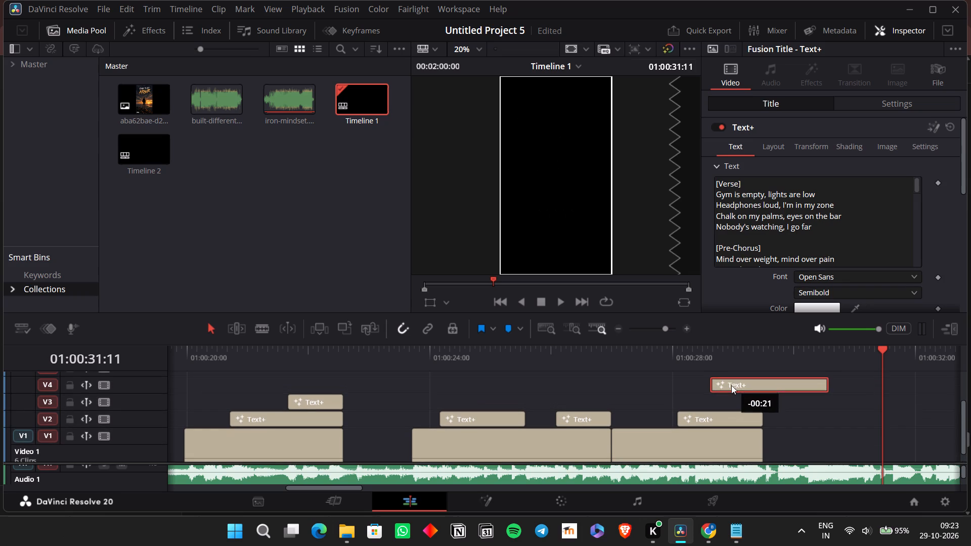
pyautogui.moveTo(731, 385); pyautogui.dragTo(726, 399)
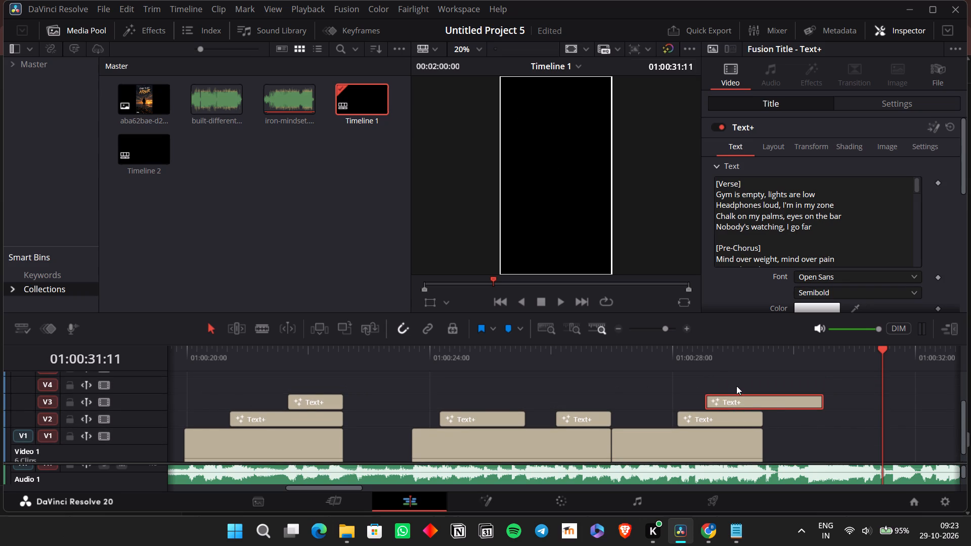
pyautogui.moveTo(741, 396); pyautogui.dragTo(739, 382)
pyautogui.click(108, 387)
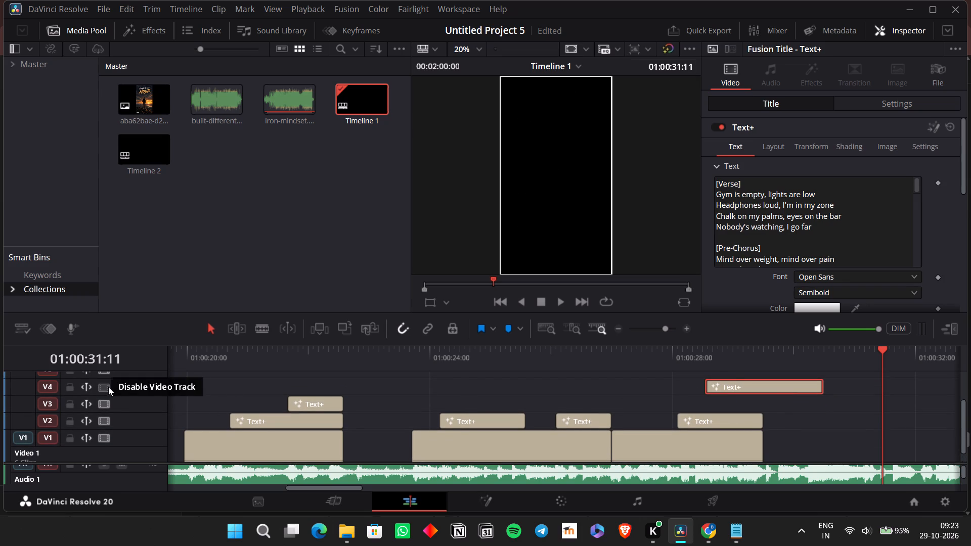
# Find "Iron mindset, never break" in the V4 lyrics clip and play the chorus audio after the last captions.
pyautogui.click(732, 361)
pyautogui.click(743, 384)
pyautogui.hscroll(-1, 743, 384)
pyautogui.scroll(-2, 810, 245)
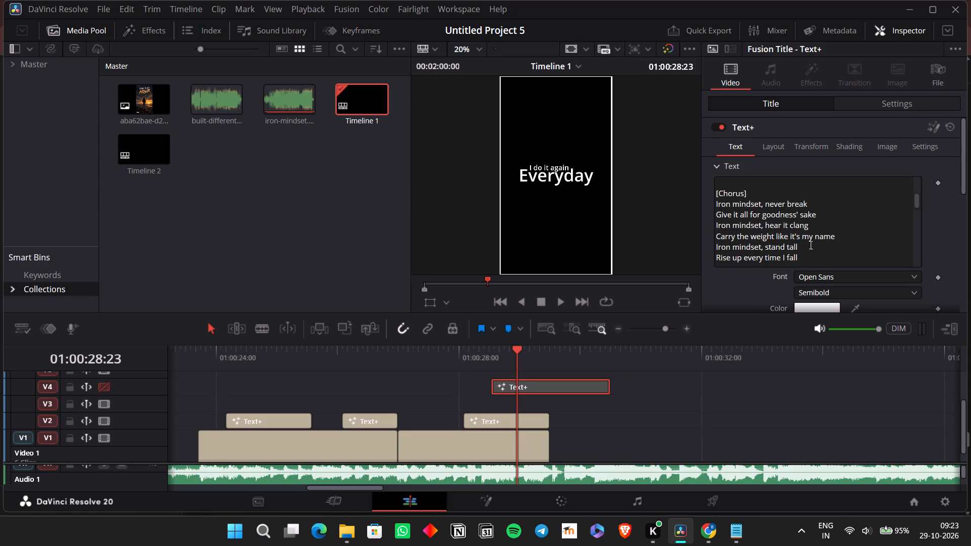
pyautogui.scroll(-1, 810, 245)
pyautogui.moveTo(822, 204); pyautogui.dragTo(680, 207)
pyautogui.click(568, 348)
pyautogui.press('space')
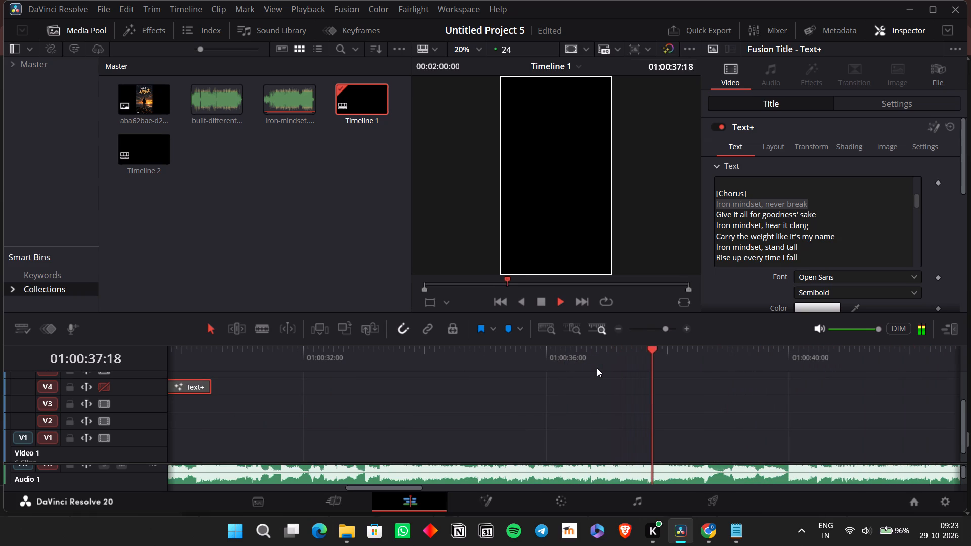
pyautogui.press('space')
# Replay the audio after the "Everyday" captions and park the playhead at 01:00:29:17, where the chorus begins.
pyautogui.hscroll(1, 619, 406)
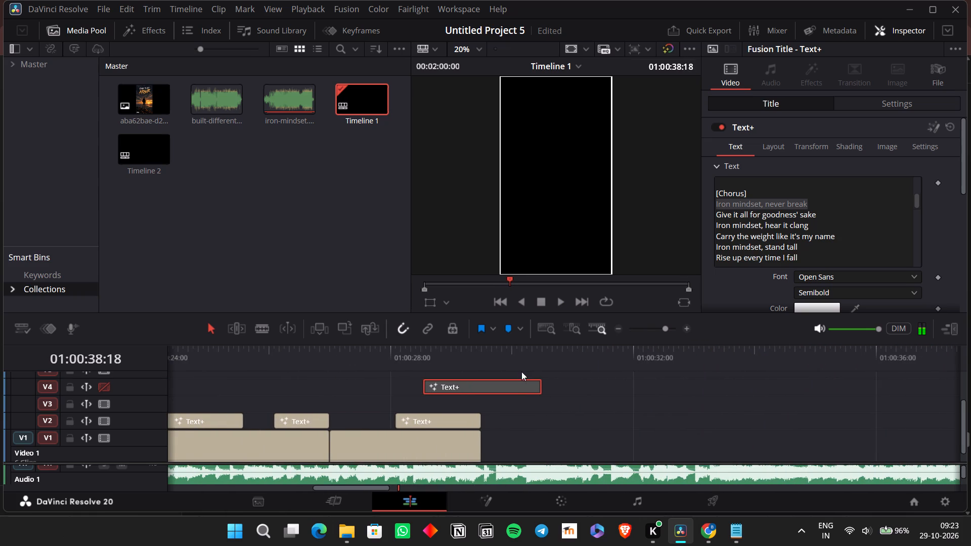
pyautogui.click(516, 362)
pyautogui.click(606, 429)
pyautogui.click(487, 362)
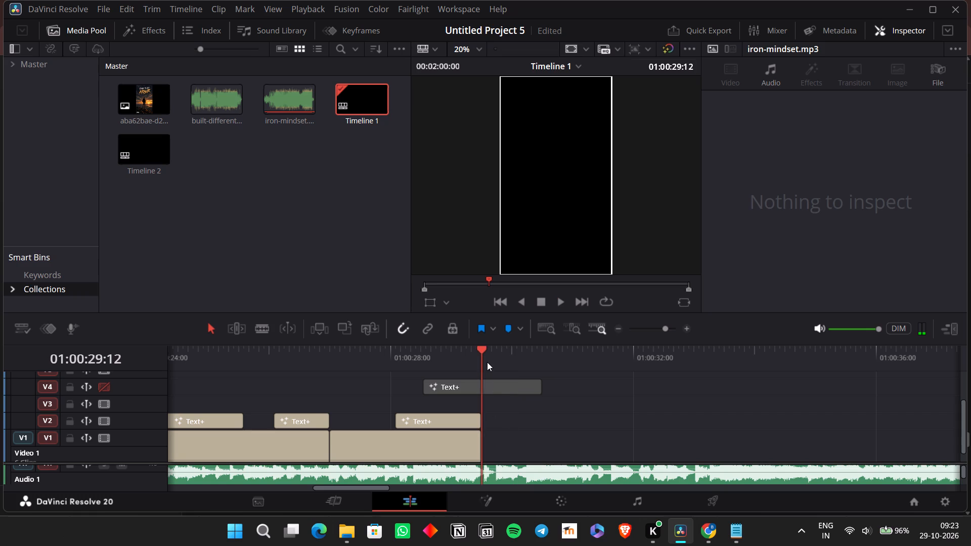
pyautogui.press('space')
pyautogui.press('space')
pyautogui.press('space')
pyautogui.press('space')
pyautogui.click(500, 352)
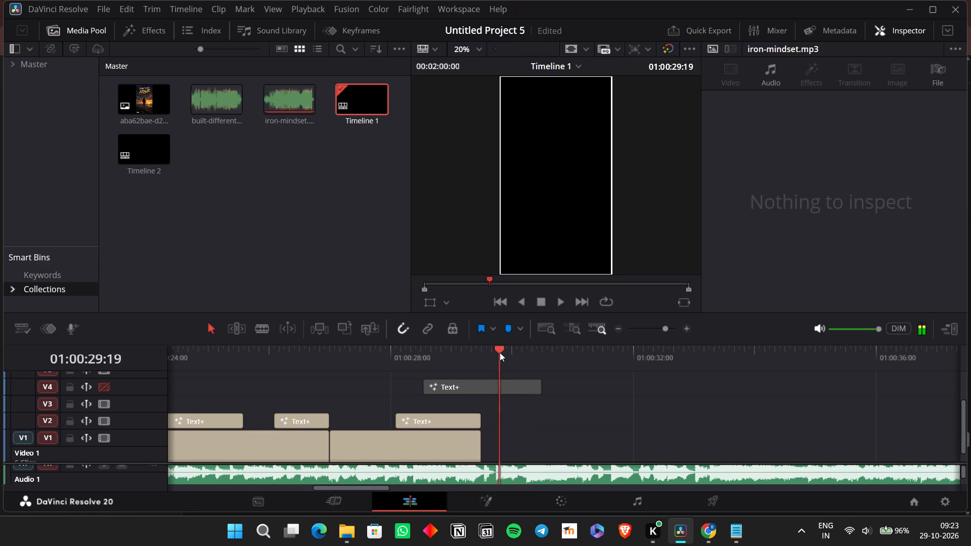
pyautogui.click(489, 356)
pyautogui.press('space')
pyautogui.press('space')
pyautogui.press('Left')
pyautogui.press('Left')
pyautogui.press('Left')
# Duplicate the "Everyday" and "I do it again" clips on V1 and V2 so the copies start at 01:00:29:17.
pyautogui.moveTo(517, 435); pyautogui.dragTo(438, 412)
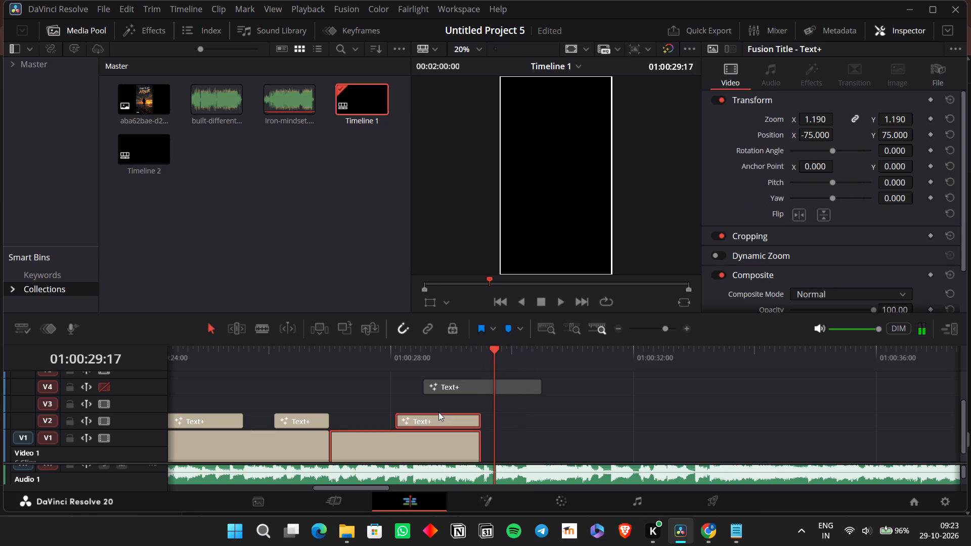
pyautogui.hotkey('ctrl', 'c')
pyautogui.hotkey('ctrl', 'v')
pyautogui.click(495, 364)
# Change the text of the duplicated V1 "Everyday" clip to "Iron".
pyautogui.click(531, 459)
pyautogui.moveTo(545, 408); pyautogui.dragTo(545, 439)
pyautogui.moveTo(504, 414); pyautogui.dragTo(531, 451)
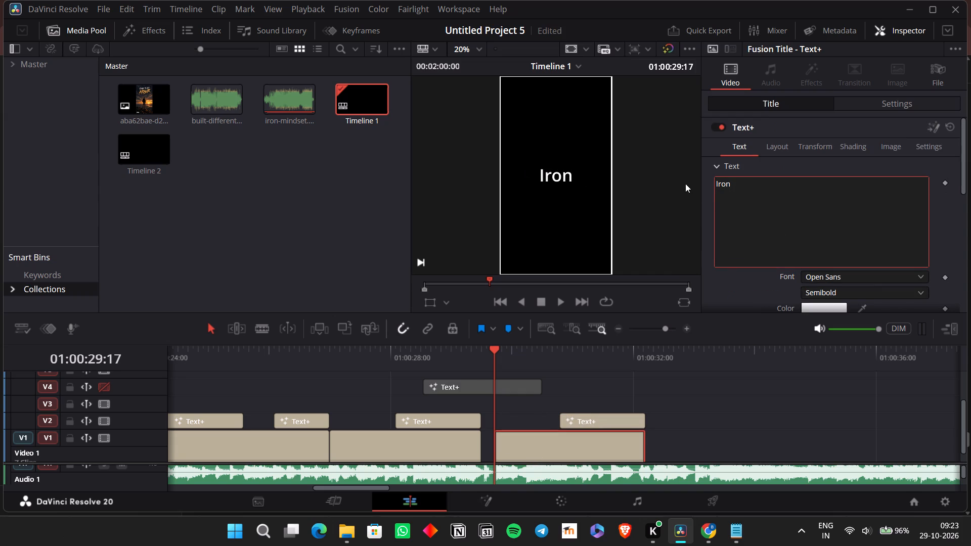
pyautogui.press('space')
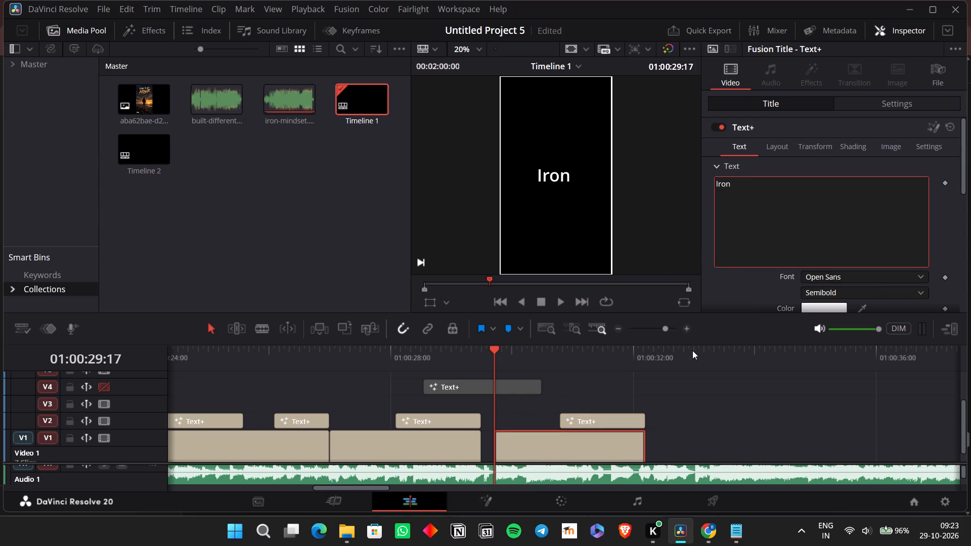
pyautogui.press('BackSpace')
# Play on to the start of the next word and move the duplicated V2 clip to start at 01:00:30:02.
pyautogui.click(525, 421)
pyautogui.press('space')
pyautogui.press('space')
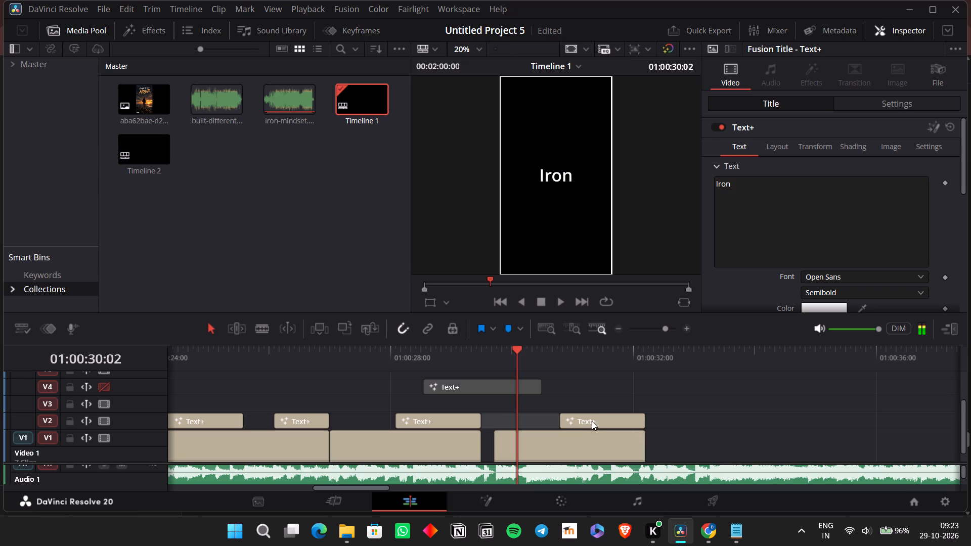
pyautogui.moveTo(590, 418); pyautogui.dragTo(546, 418)
# Replace the text of the duplicated V2 clip with "mindset".
pyautogui.click(546, 418)
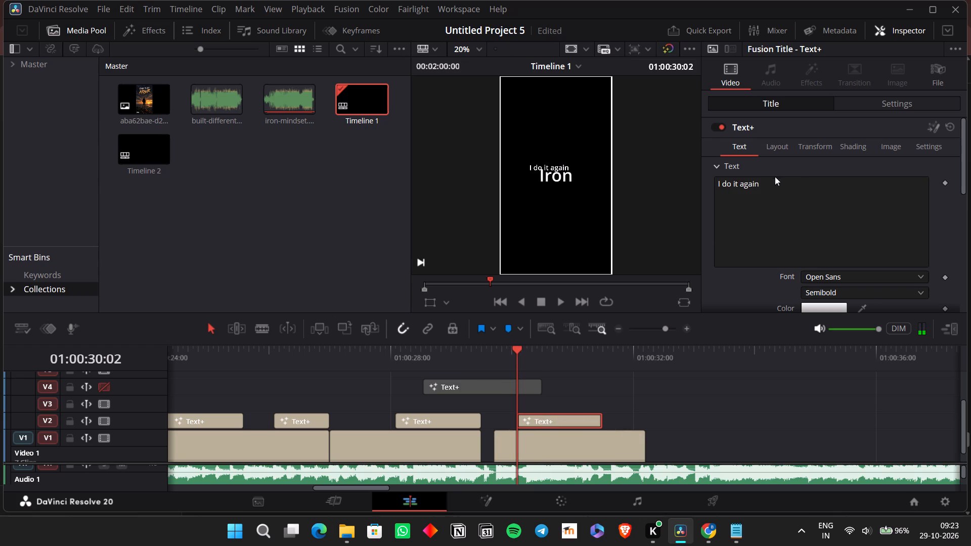
pyautogui.moveTo(771, 183); pyautogui.dragTo(701, 184)
pyautogui.write('mindset')
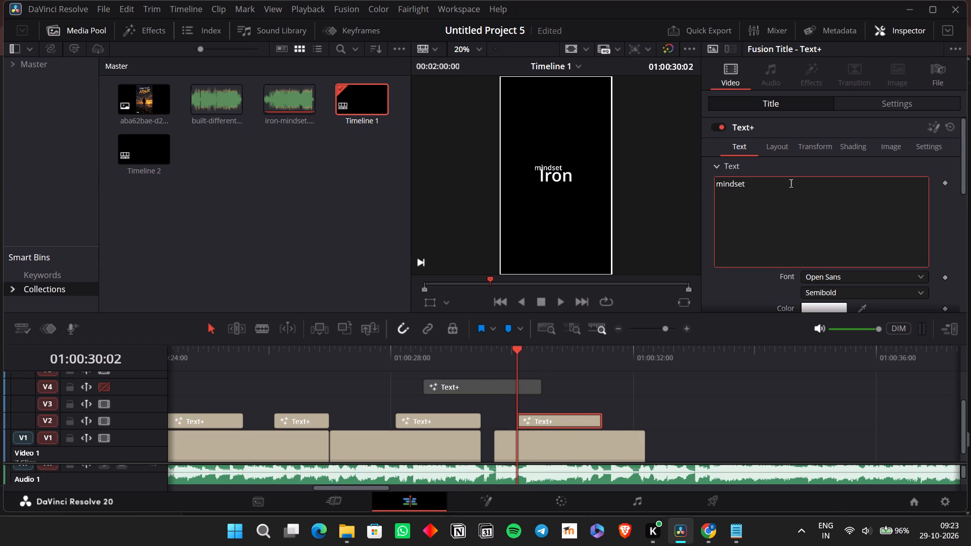
# Shift the "mindset" caption sideways over "Iron" by setting its position X to 9.
pyautogui.click(881, 100)
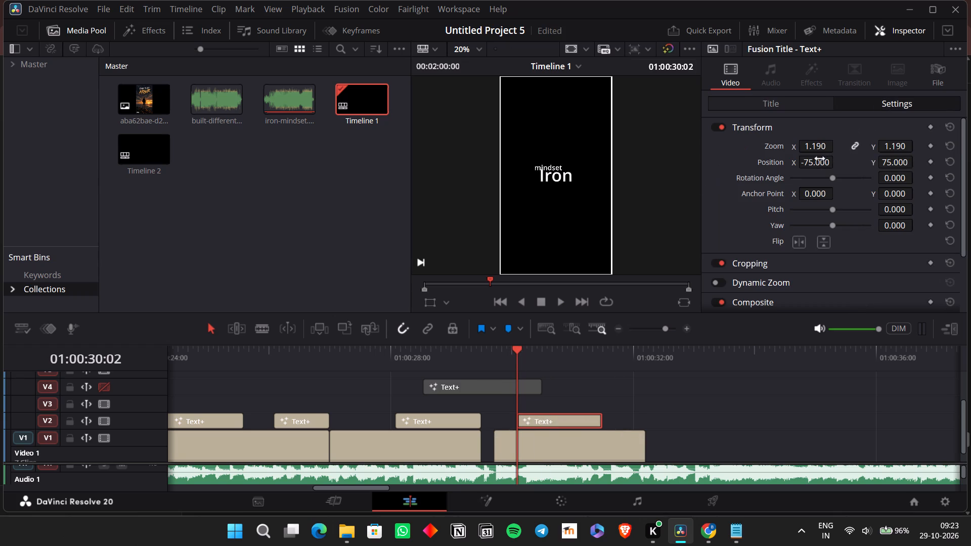
pyautogui.moveTo(819, 160); pyautogui.dragTo(880, 190)
pyautogui.moveTo(880, 190); pyautogui.dragTo(872, 194)
pyautogui.click(819, 160)
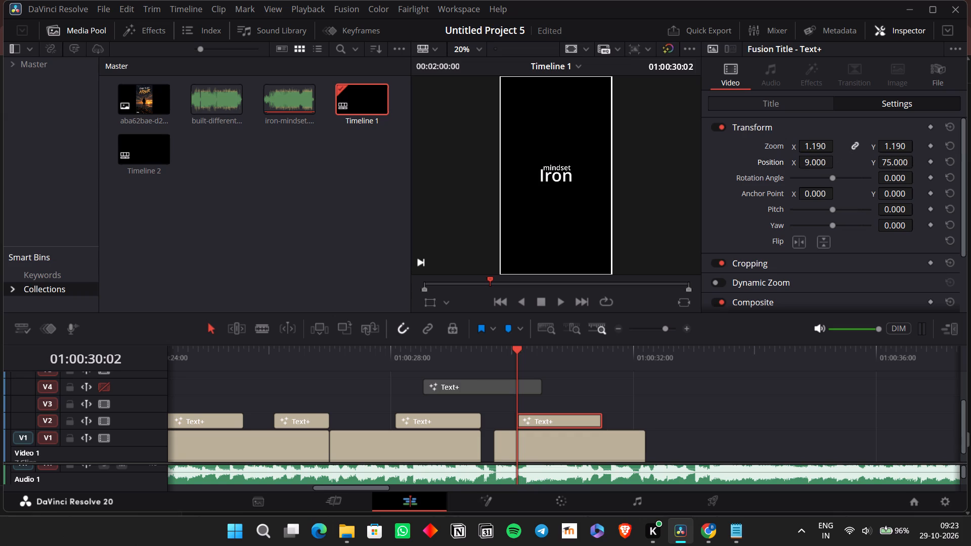
# Play the "Iron mindset" captions and trim the end of the V1 "Iron" clip to 01:00:31:01.
pyautogui.click(491, 357)
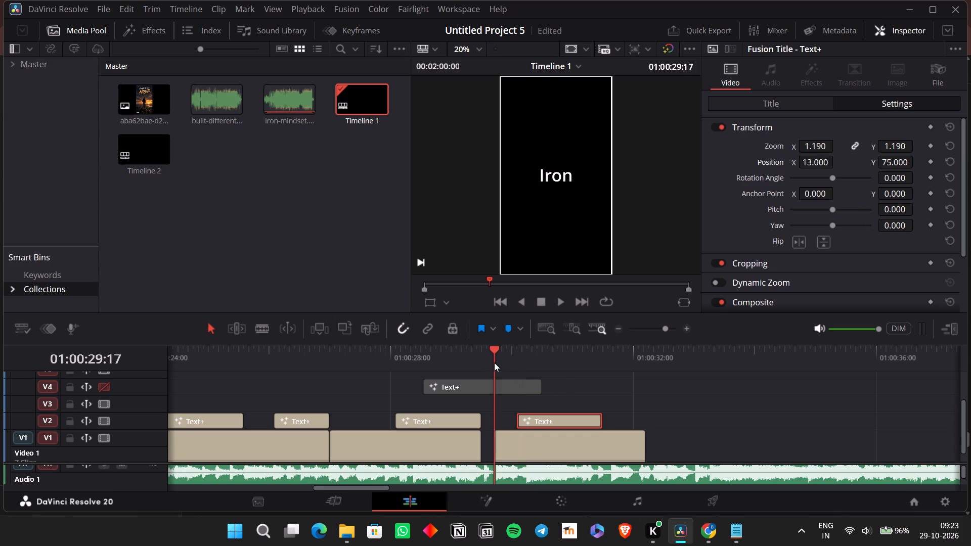
pyautogui.press('space')
pyautogui.press('space')
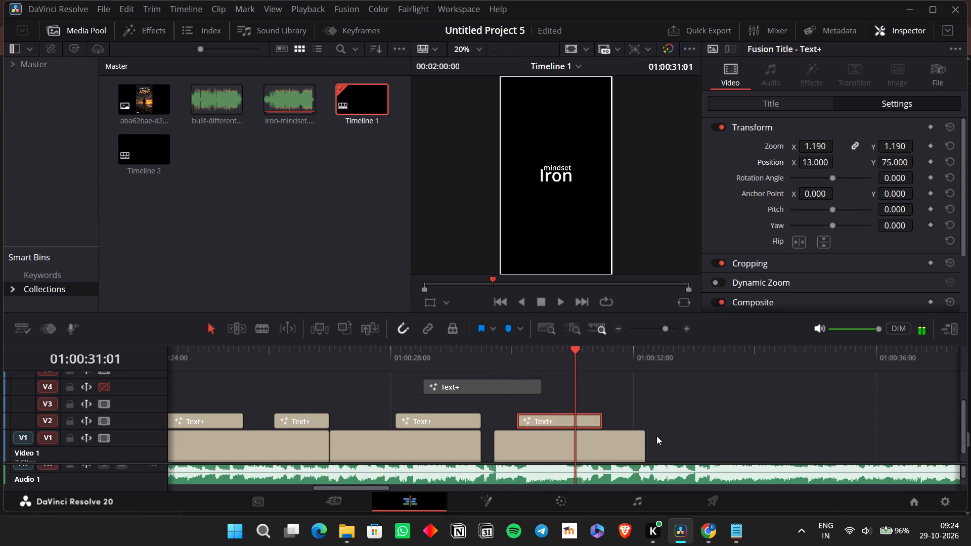
pyautogui.moveTo(655, 441); pyautogui.dragTo(564, 398)
pyautogui.click(647, 451)
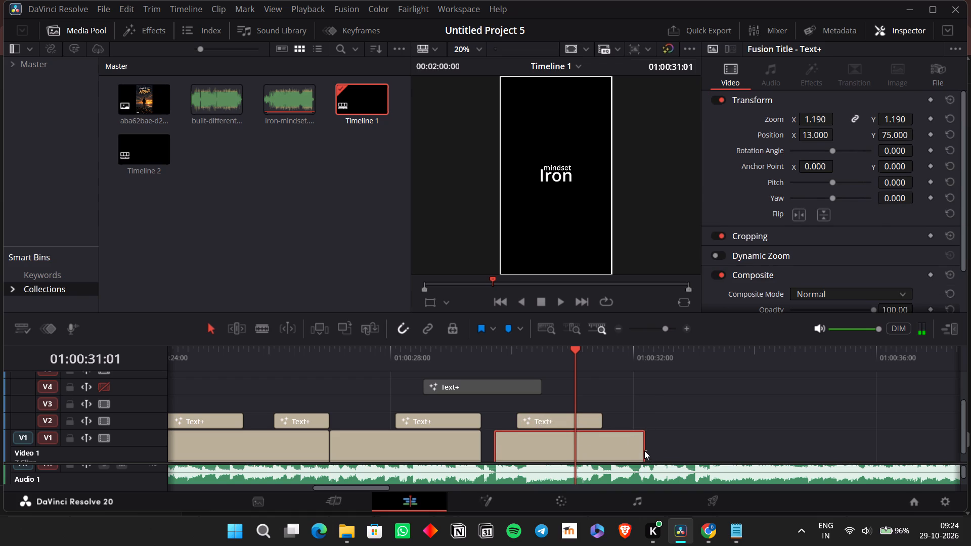
pyautogui.moveTo(639, 446); pyautogui.dragTo(578, 446)
pyautogui.press('space')
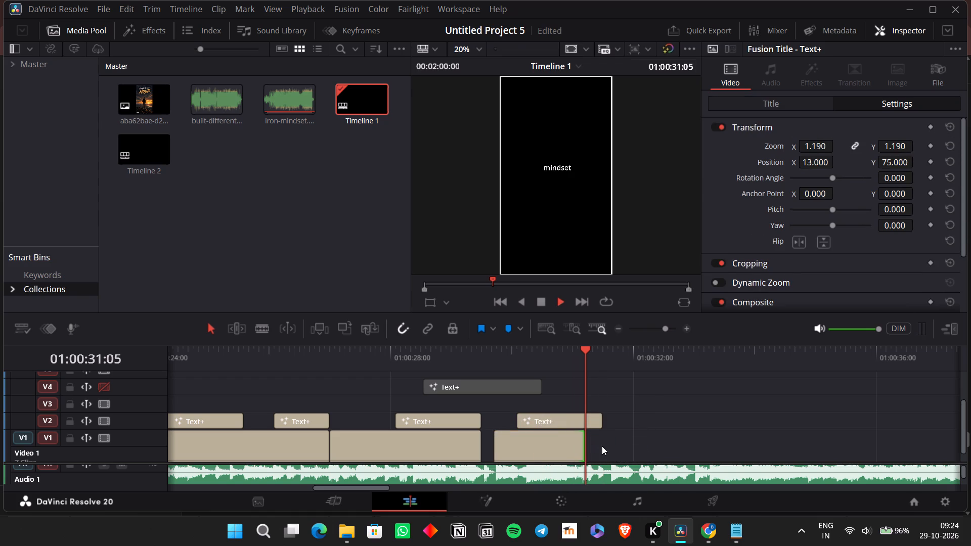
pyautogui.press('space')
pyautogui.click(561, 385)
pyautogui.click(559, 356)
pyautogui.press('space')
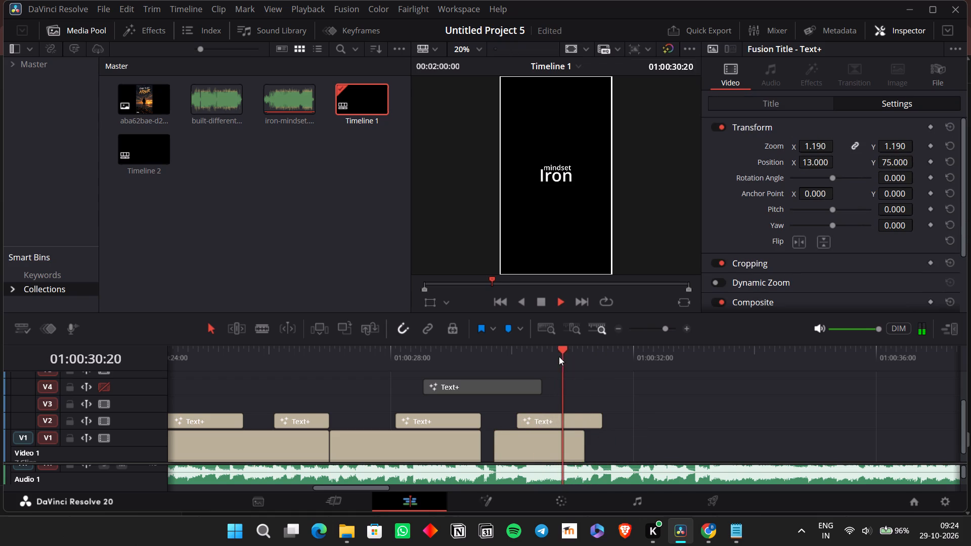
pyautogui.press('space')
pyautogui.moveTo(581, 456); pyautogui.dragTo(571, 449)
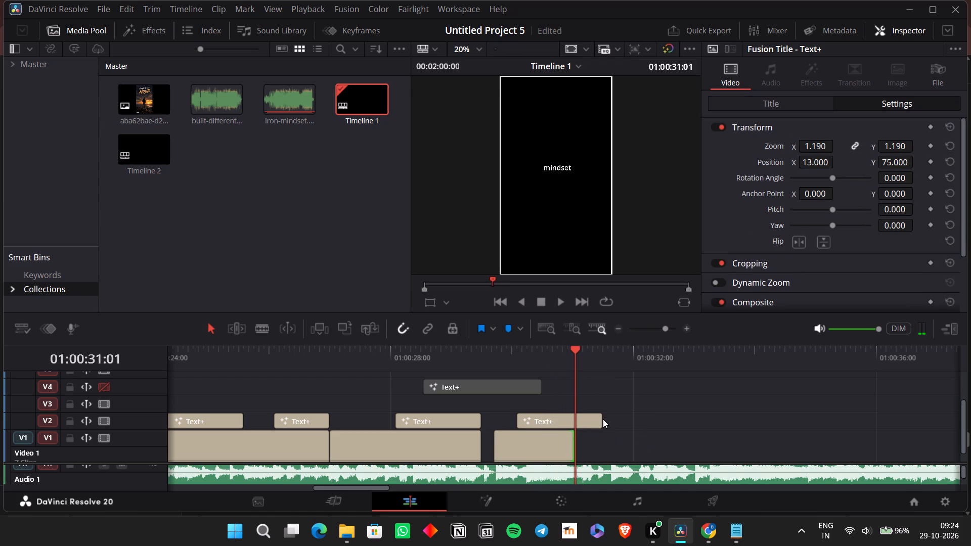
# Trim the end of the V2 "mindset" clip to 01:00:31:01, level with the end of the "Iron" clip.
pyautogui.moveTo(603, 419); pyautogui.dragTo(582, 420)
pyautogui.moveTo(598, 417); pyautogui.dragTo(573, 415)
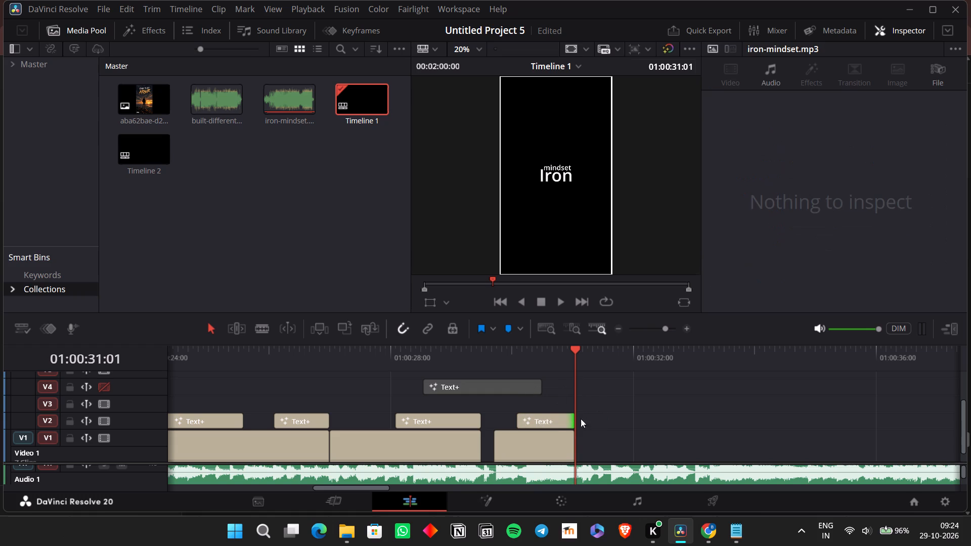
pyautogui.click(609, 446)
# Duplicate the V1 "Iron" clip directly after the original, starting at 01:00:31:01, and play across the join.
pyautogui.click(522, 452)
pyautogui.hotkey('ctrl', 'c')
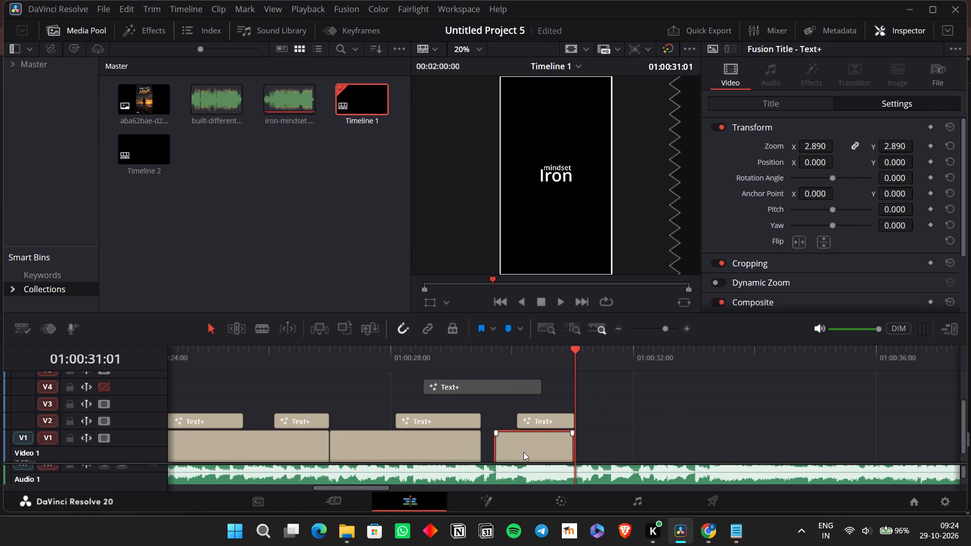
pyautogui.hotkey('ctrl', 'v')
pyautogui.click(551, 352)
pyautogui.press('space')
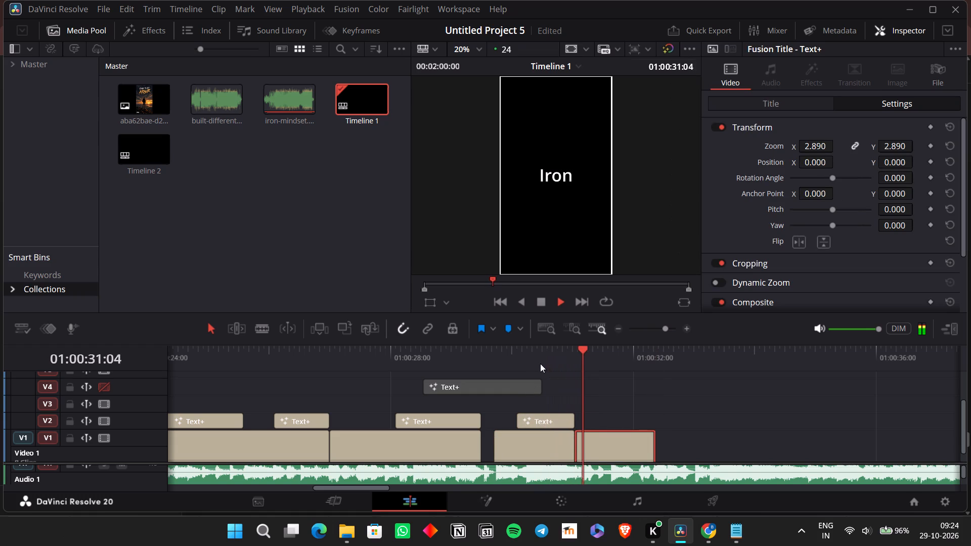
pyautogui.press('space')
# Replace the text of the duplicated V1 clip with "Never".
pyautogui.click(644, 457)
pyautogui.click(799, 101)
pyautogui.moveTo(802, 195); pyautogui.dragTo(682, 177)
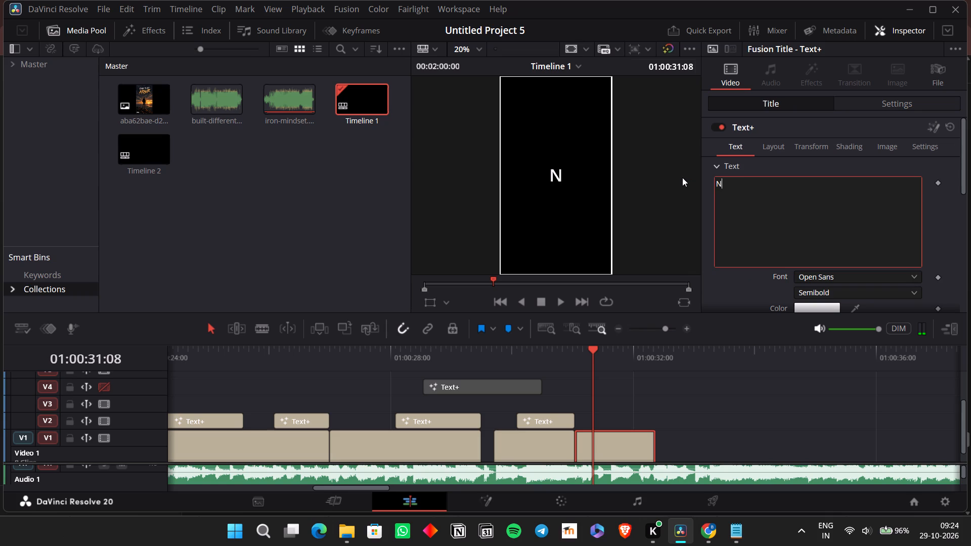
pyautogui.write('evr')
pyautogui.press('BackSpace')
pyautogui.write('er')
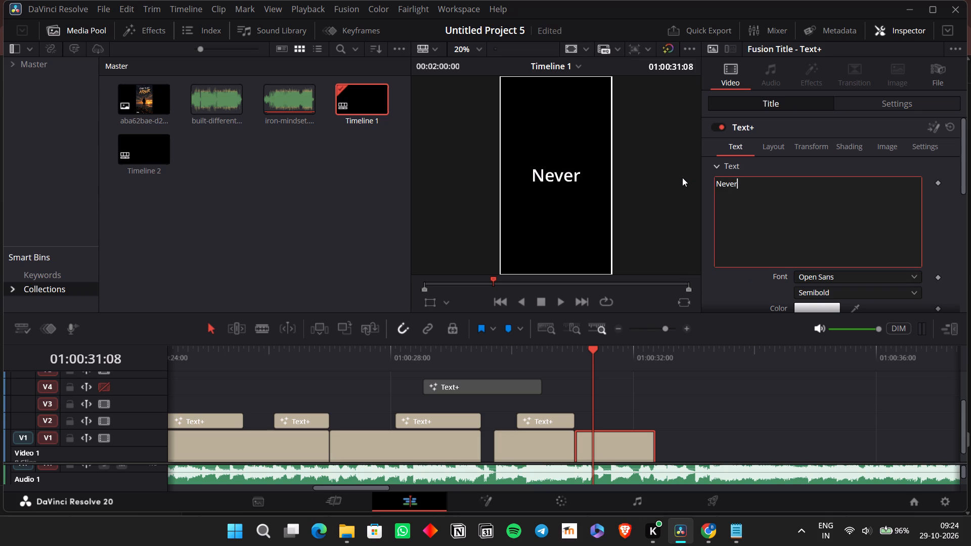
# Play on to the start of the next word and split the "Never" clip at 01:00:31:14.
pyautogui.click(553, 362)
pyautogui.press('space')
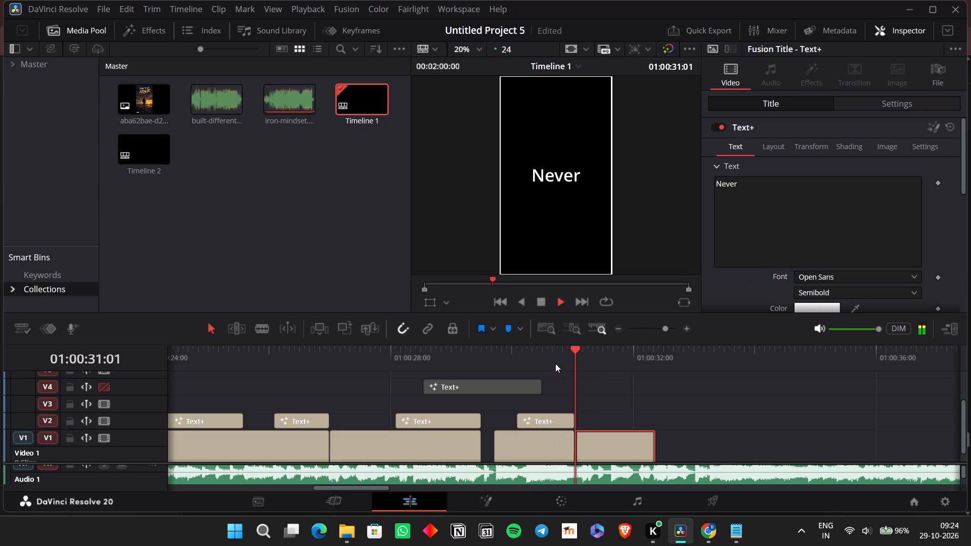
pyautogui.press('space')
pyautogui.moveTo(568, 341); pyautogui.dragTo(575, 345)
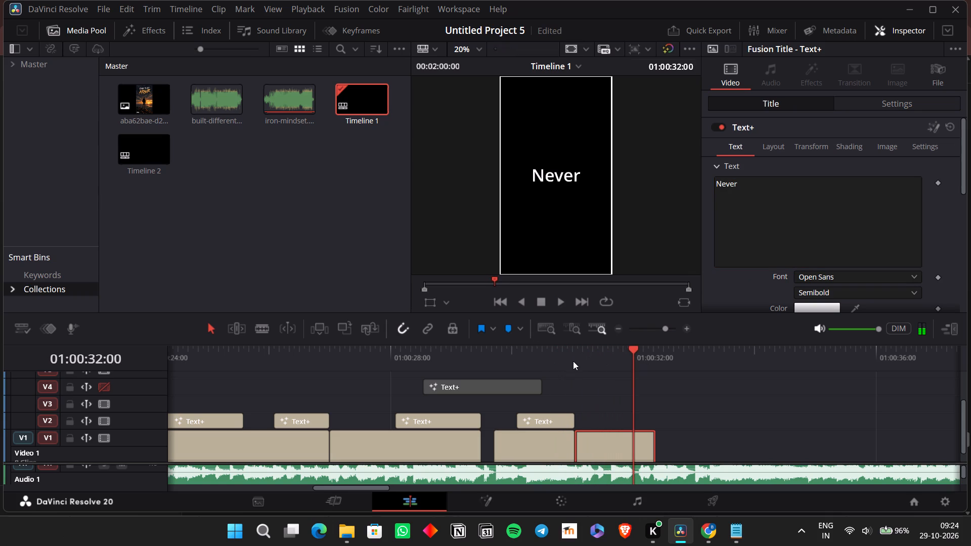
pyautogui.click(573, 357)
pyautogui.press('space')
pyautogui.press('space')
pyautogui.press('space')
pyautogui.press('space')
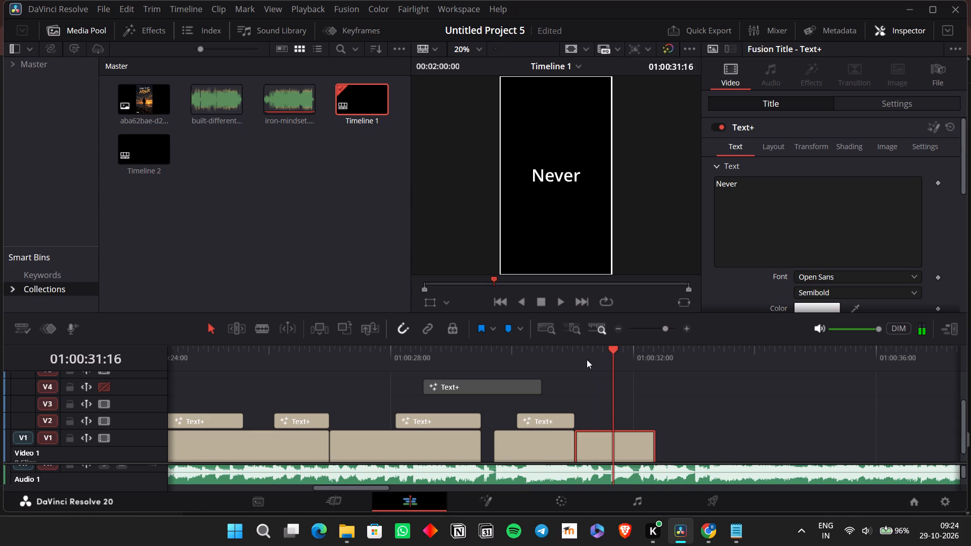
pyautogui.press('Left')
pyautogui.press('Left')
pyautogui.hotkey('ctrl', 'b')
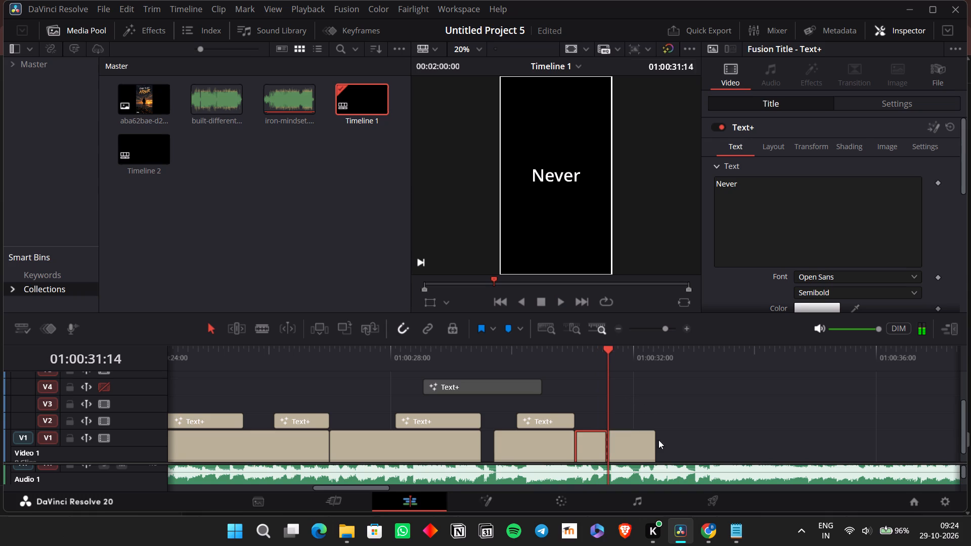
# Replace the text of the V1 piece after the split with "Break".
pyautogui.click(637, 441)
pyautogui.moveTo(765, 204); pyautogui.dragTo(705, 186)
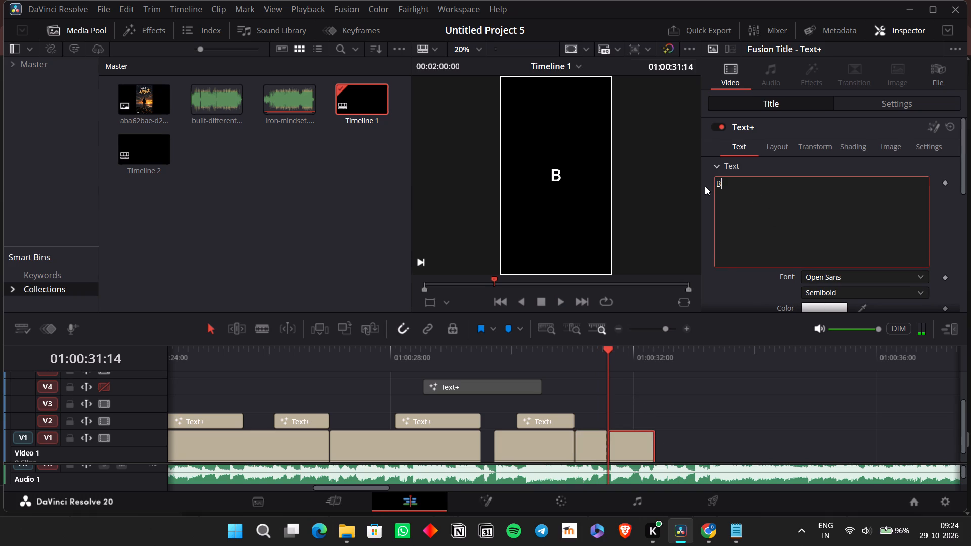
pyautogui.write('reak')
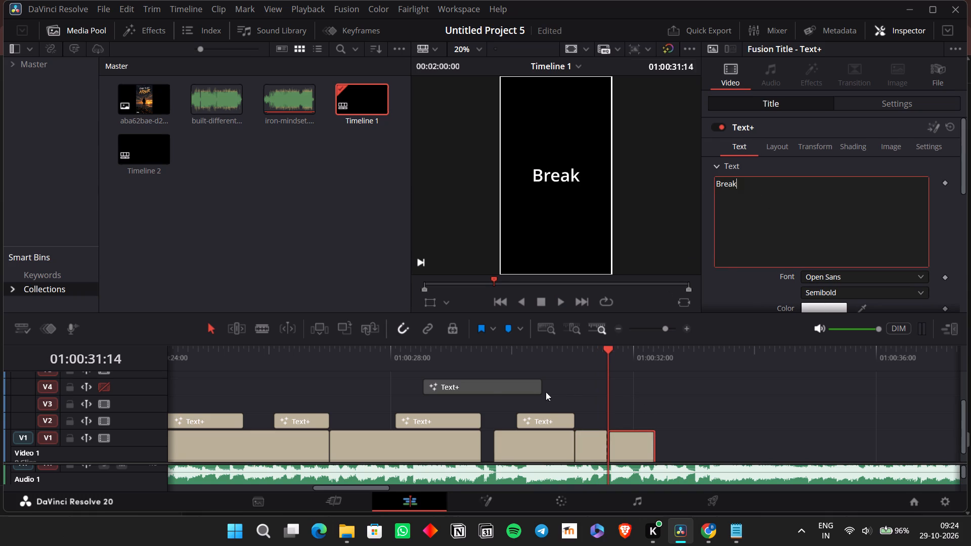
# Copy the chorus lines from "Give it all for goodness' sake" through "Rise up every time I fall" out of the V4 lyrics clip.
pyautogui.click(496, 363)
pyautogui.click(503, 388)
pyautogui.scroll(-2, 829, 224)
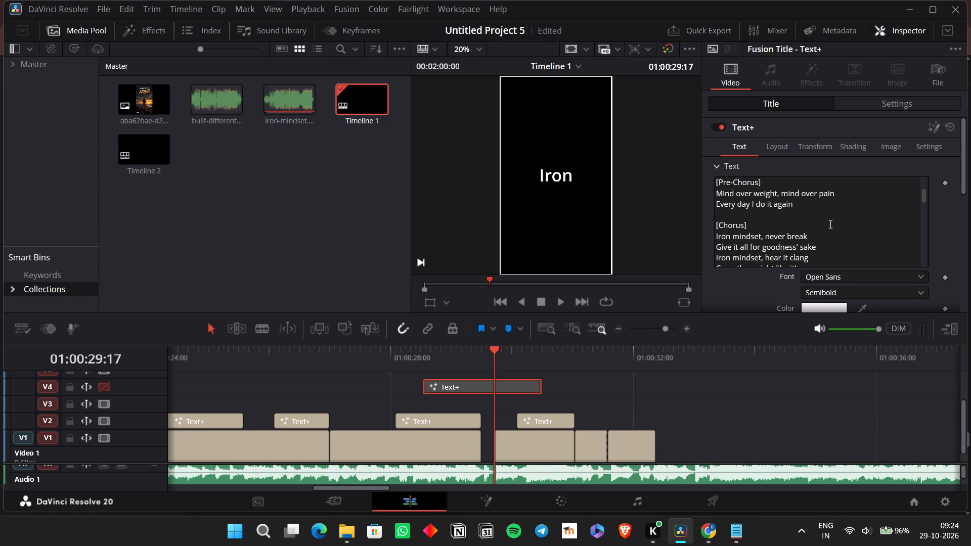
pyautogui.scroll(-1, 829, 224)
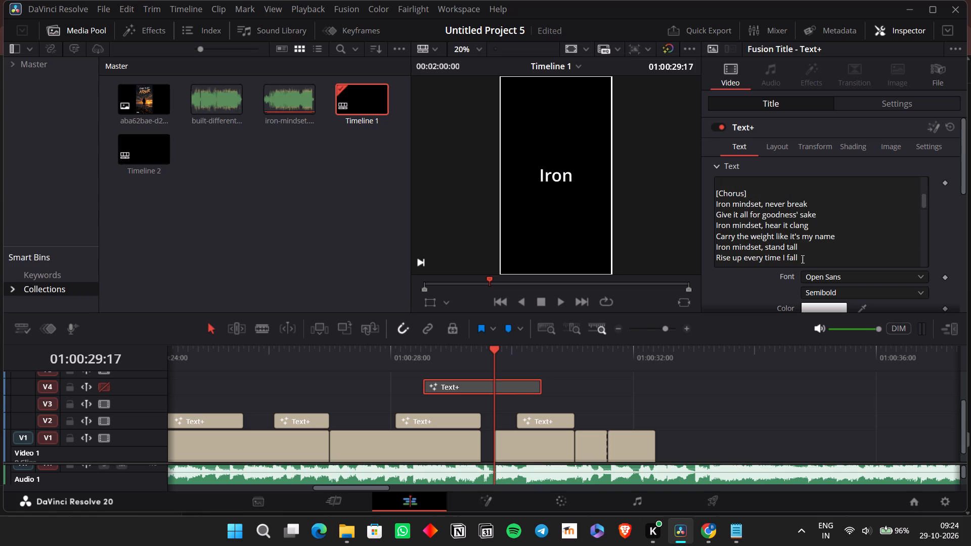
pyautogui.scroll(-1, 802, 258)
pyautogui.scroll(1, 802, 254)
pyautogui.moveTo(804, 257); pyautogui.dragTo(704, 217)
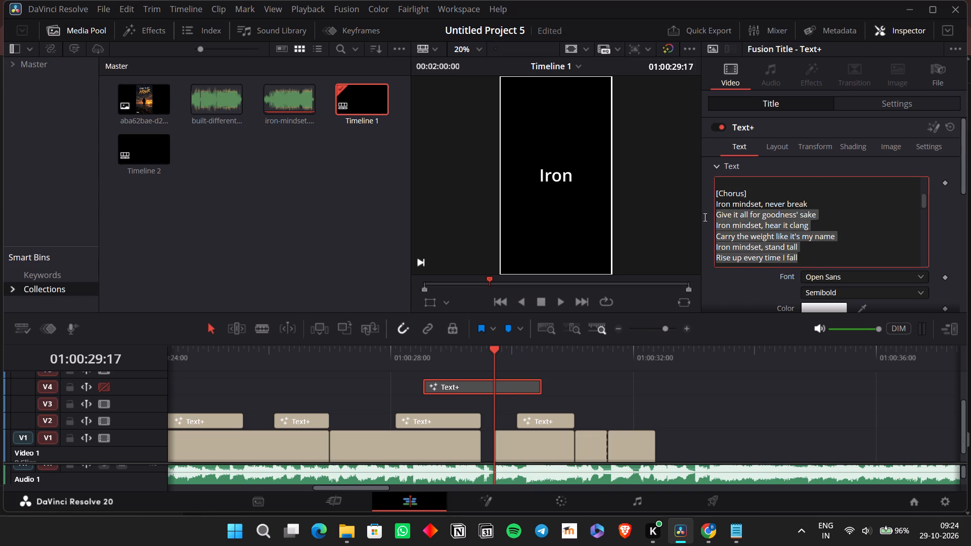
pyautogui.moveTo(704, 217); pyautogui.dragTo(704, 217)
pyautogui.hotkey('ctrl', 'c')
# Play on to the end of the word "Break" and split its V1 clip at 01:00:32:01.
pyautogui.click(575, 364)
pyautogui.click(712, 461)
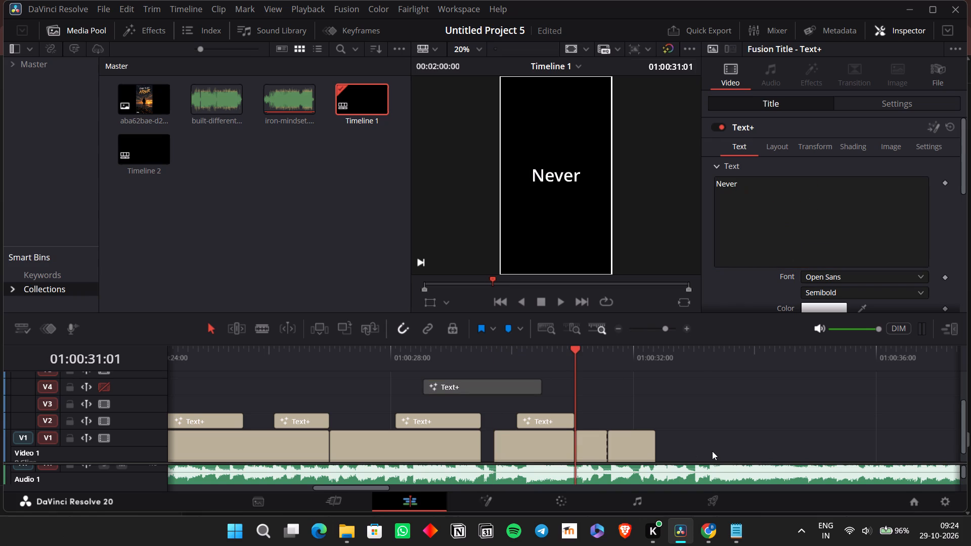
pyautogui.click(712, 449)
pyautogui.press('space')
pyautogui.press('space')
pyautogui.press('space')
pyautogui.press('space')
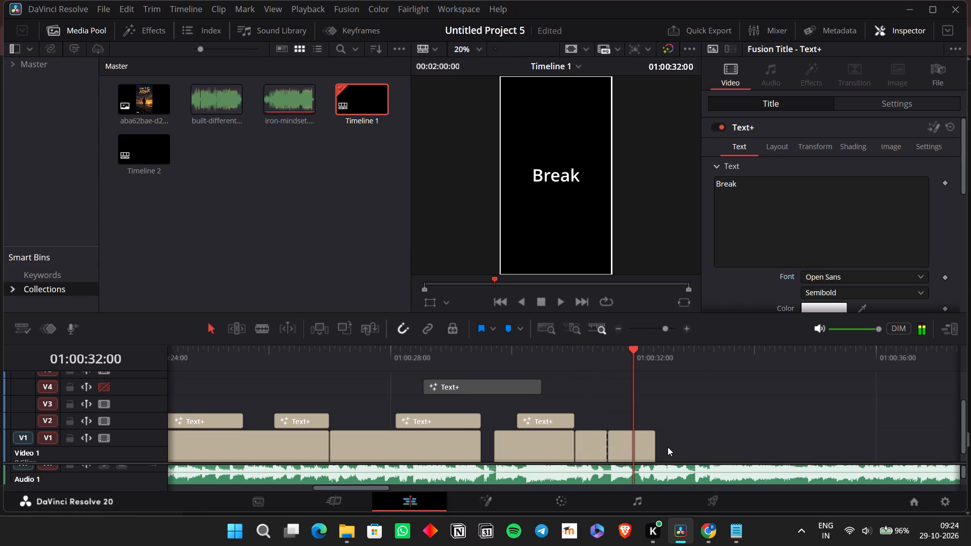
pyautogui.press('space')
pyautogui.press('space')
pyautogui.press('Left')
pyautogui.press('Left')
pyautogui.press('Left')
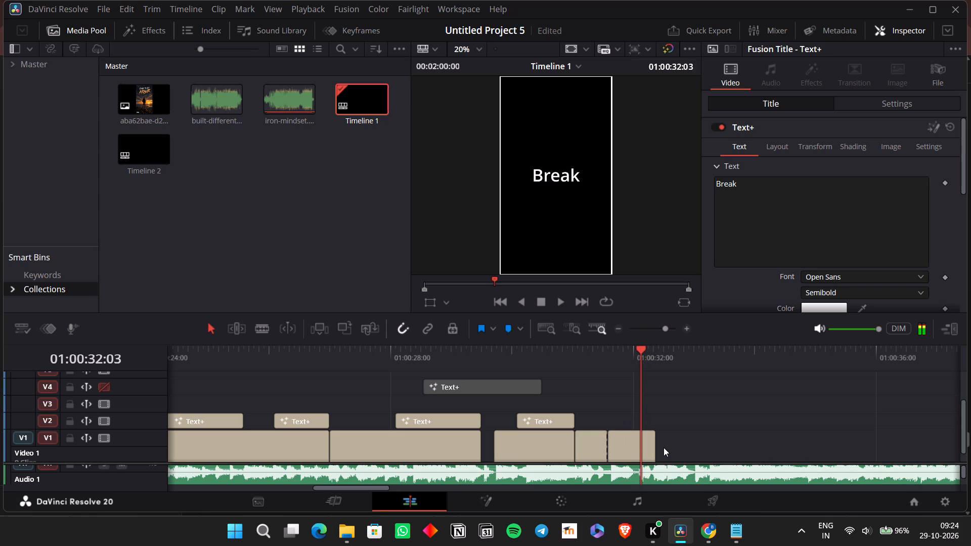
pyautogui.press('Left')
pyautogui.press('Left')
pyautogui.click(632, 441)
pyautogui.hotkey('ctrl', 'b')
# Extend the end of the V1 piece after the "Break" split to about 01:00:39.
pyautogui.hscroll(-1, 637, 446)
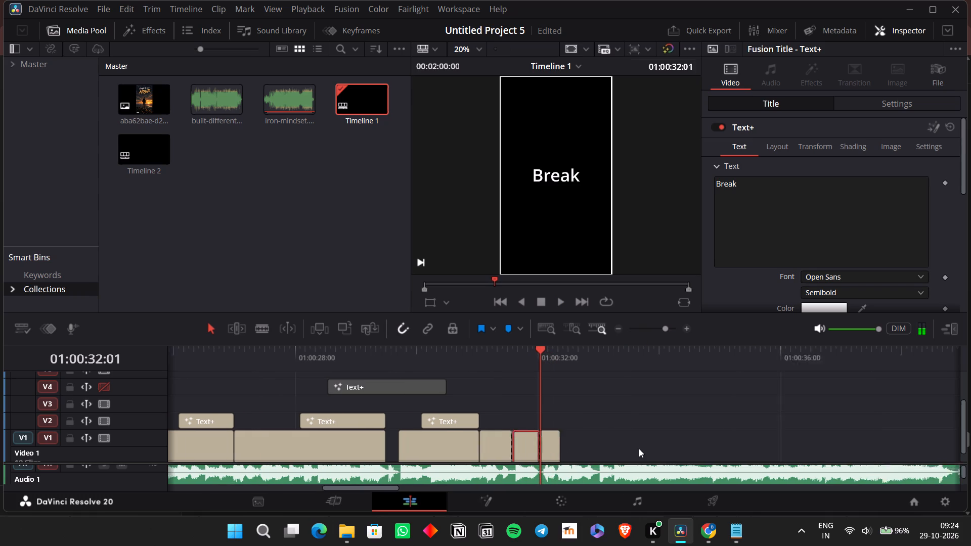
pyautogui.hscroll(-1, 639, 448)
pyautogui.click(422, 443)
pyautogui.moveTo(426, 444); pyautogui.dragTo(431, 446)
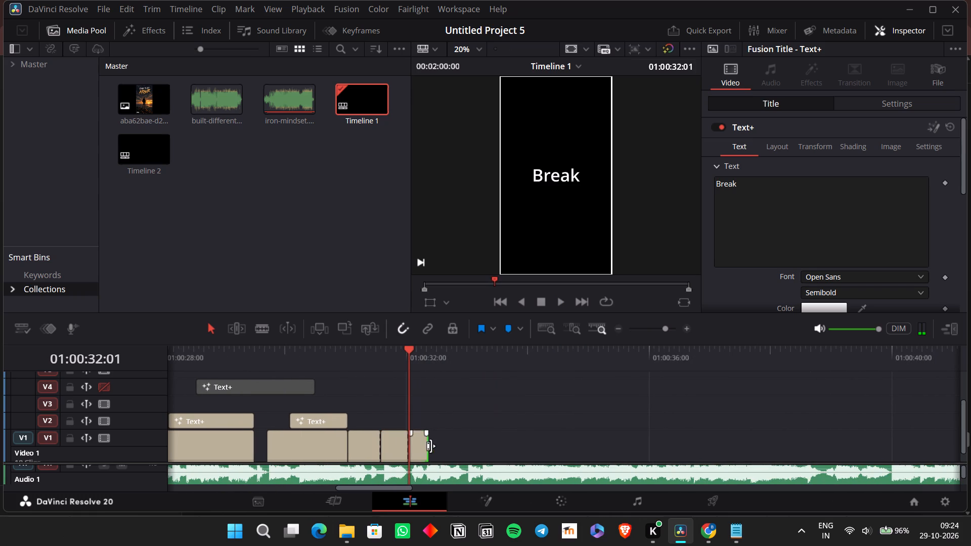
pyautogui.moveTo(431, 446); pyautogui.dragTo(825, 428)
pyautogui.click(466, 430)
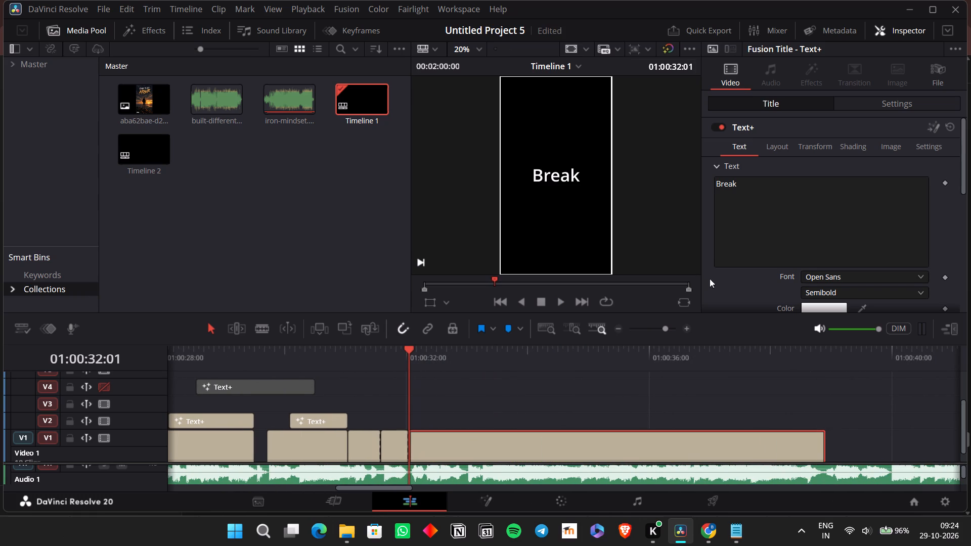
# Replace the extended clip's text with the copied chorus lines and cut everything after the word "Give".
pyautogui.click(857, 203)
pyautogui.hotkey('ctrl', 'a')
pyautogui.hotkey('ctrl', 'v')
pyautogui.moveTo(848, 233); pyautogui.dragTo(769, 208)
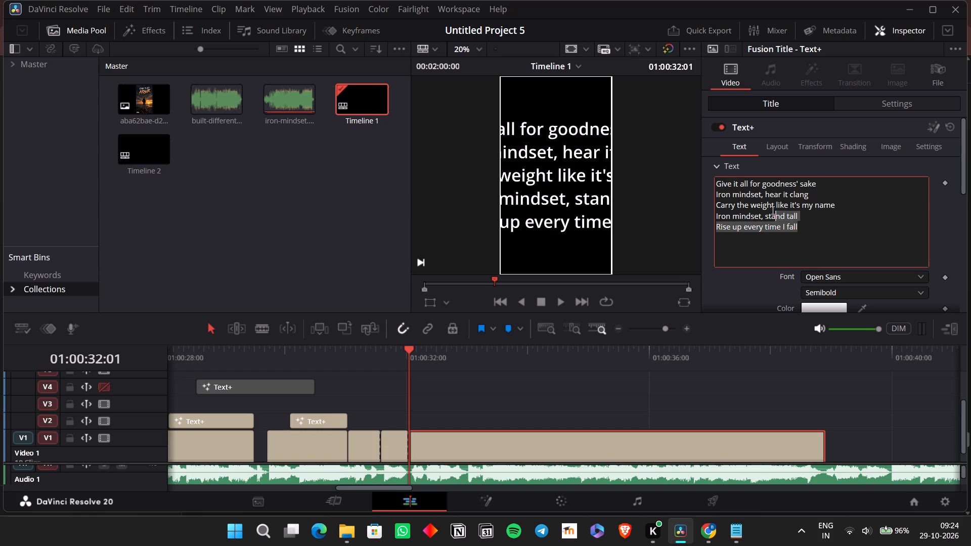
pyautogui.moveTo(769, 208); pyautogui.dragTo(732, 183)
pyautogui.hotkey('ctrl', 'c')
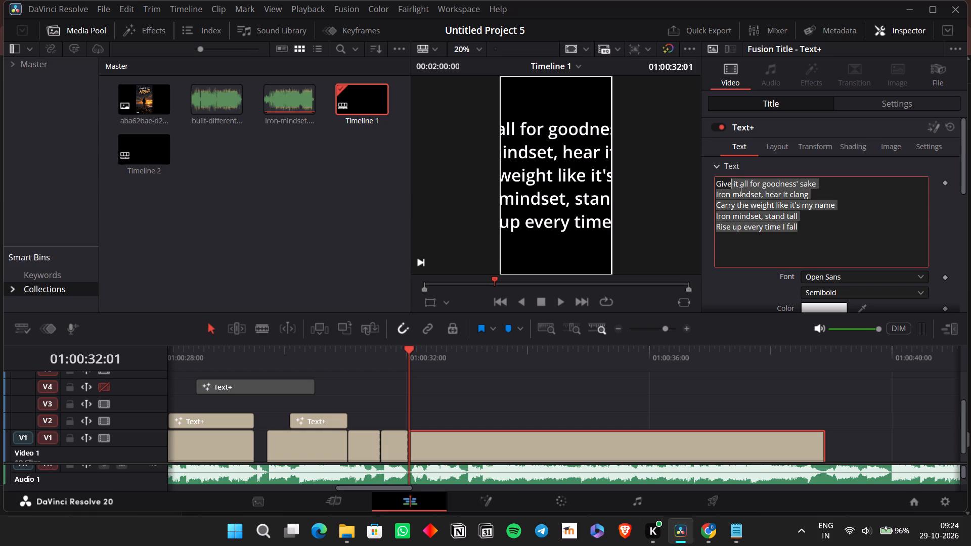
pyautogui.hotkey('ctrl', 'x')
# Play on to the start of the next word and split the "Give" clip at 01:00:32:07.
pyautogui.click(431, 446)
pyautogui.press('space')
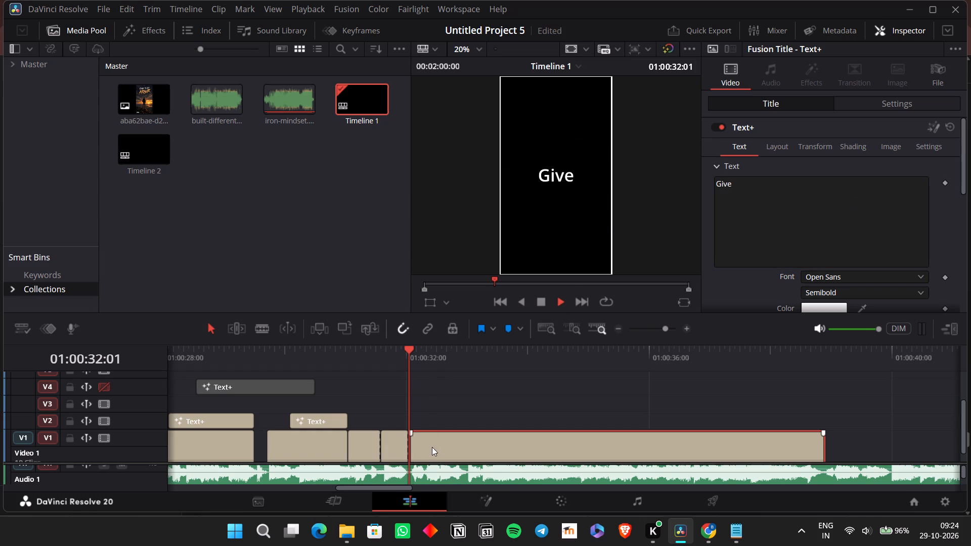
pyautogui.press('space')
pyautogui.press('Left')
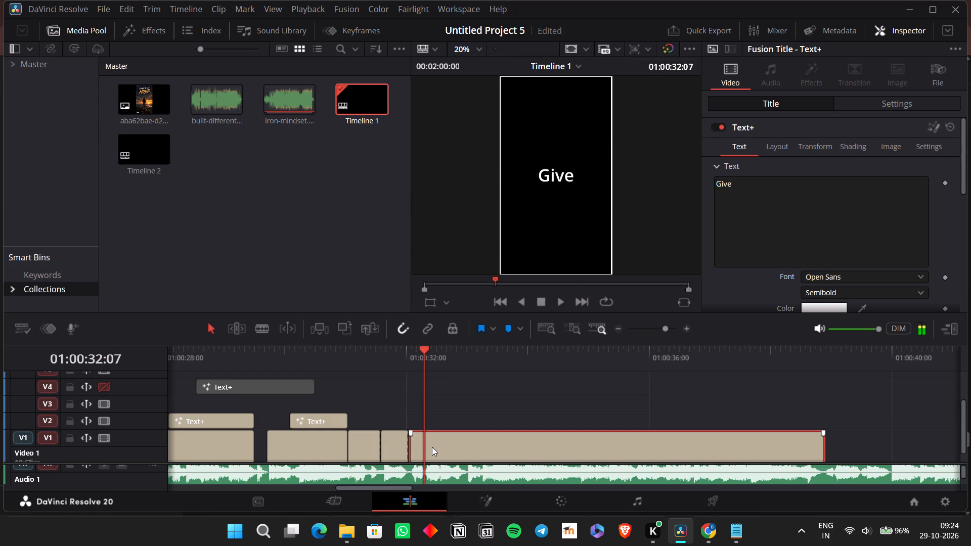
pyautogui.hotkey('ctrl', 'b')
# Replace the text of the long V1 piece after the split with the cut lyrics, and cut everything after "it".
pyautogui.click(445, 449)
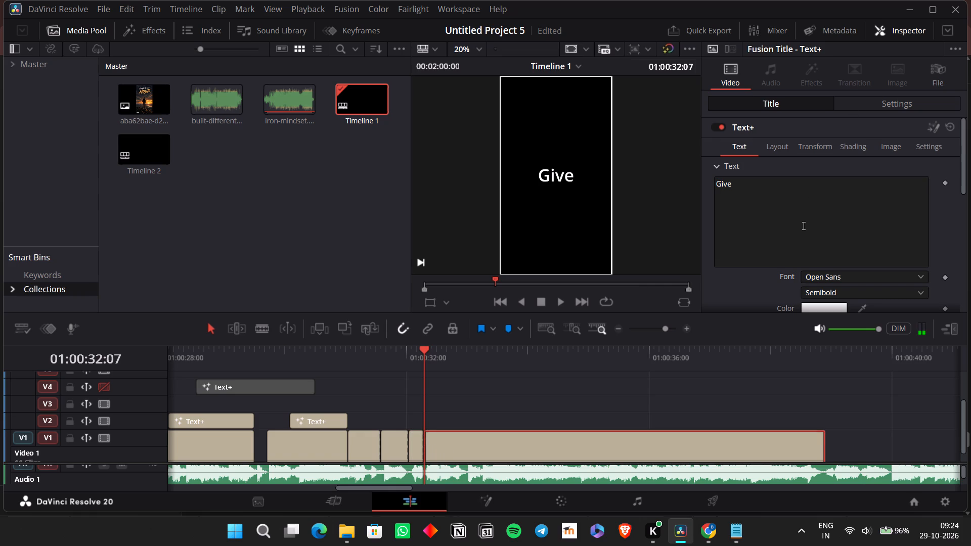
pyautogui.click(803, 227)
pyautogui.hotkey('ctrl', 'a')
pyautogui.hotkey('ctrl', 'v')
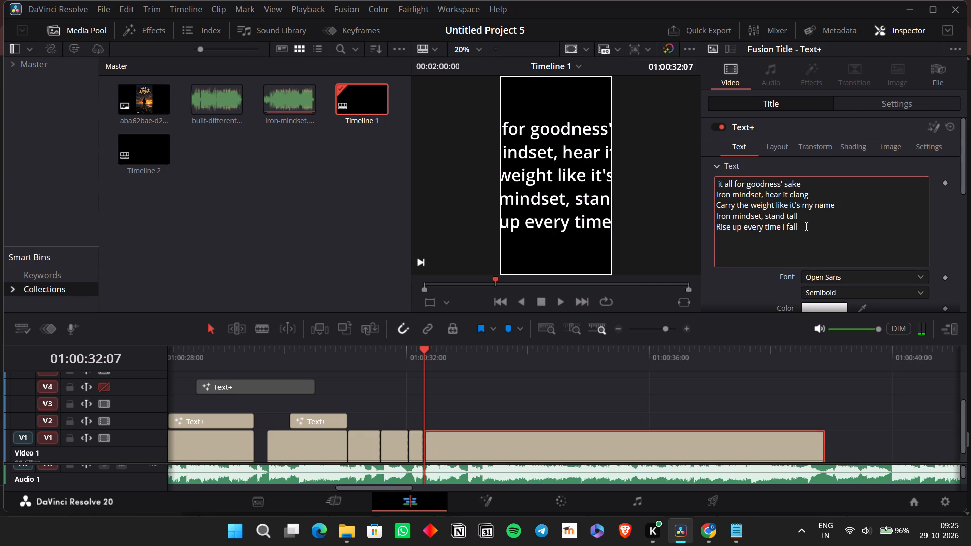
pyautogui.moveTo(805, 227); pyautogui.dragTo(725, 185)
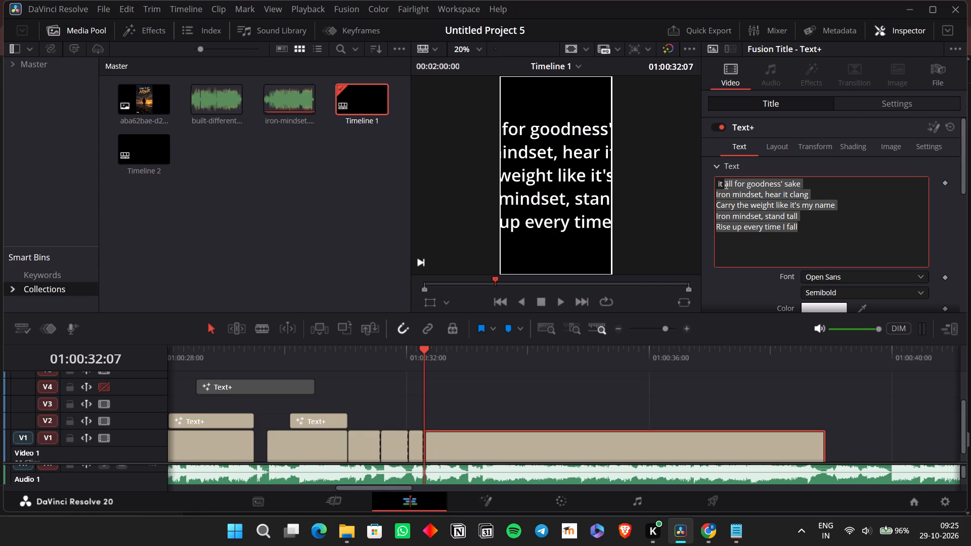
pyautogui.hotkey('ctrl', 'x')
# Play on to the start of the next word and split the "it" clip at 01:00:32:12.
pyautogui.click(608, 439)
pyautogui.press('space')
pyautogui.press('space')
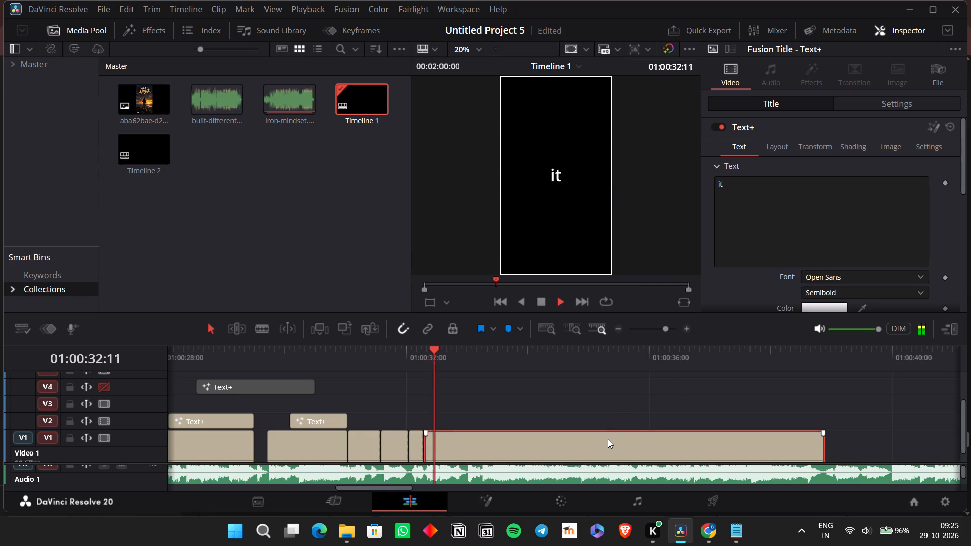
pyautogui.press('space')
pyautogui.press('space')
pyautogui.press('Left')
pyautogui.press('Left')
pyautogui.press('Left')
pyautogui.press('Left')
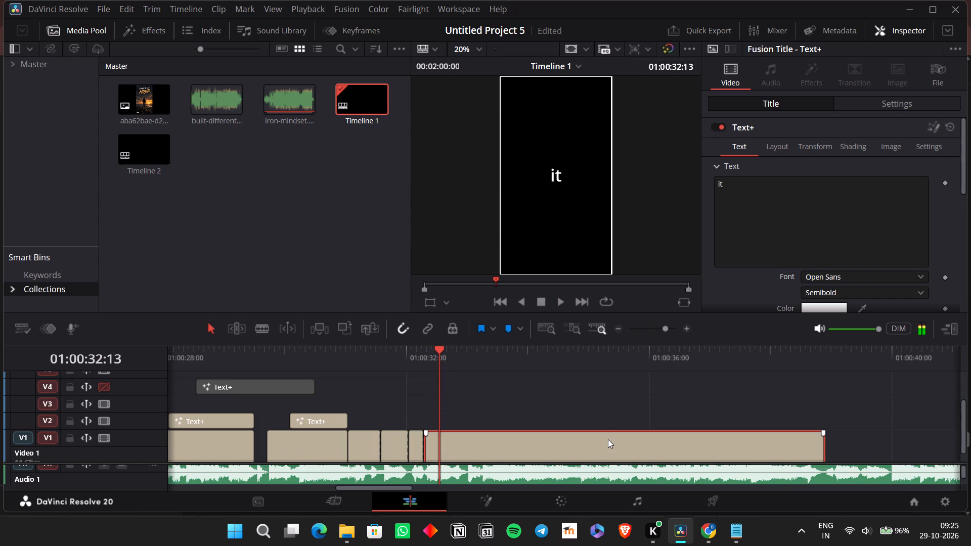
pyautogui.press('Left')
pyautogui.hotkey('ctrl', 'b')
# Replace the text of the long V1 piece after the split with the cut lyrics, and cut everything after "all".
pyautogui.hotkey('ctrl', 'Right')
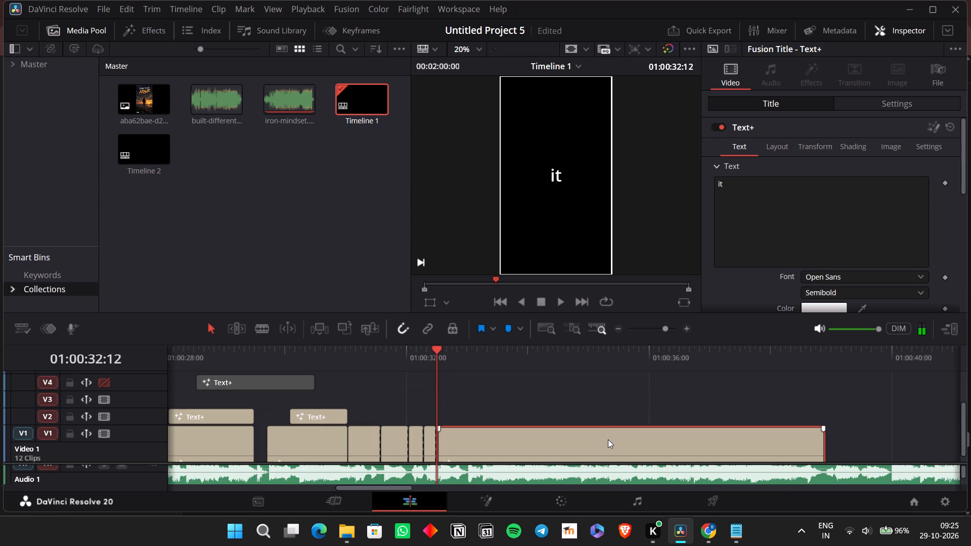
pyautogui.click(734, 216)
pyautogui.hotkey('ctrl', 'a')
pyautogui.hotkey('ctrl', 'v')
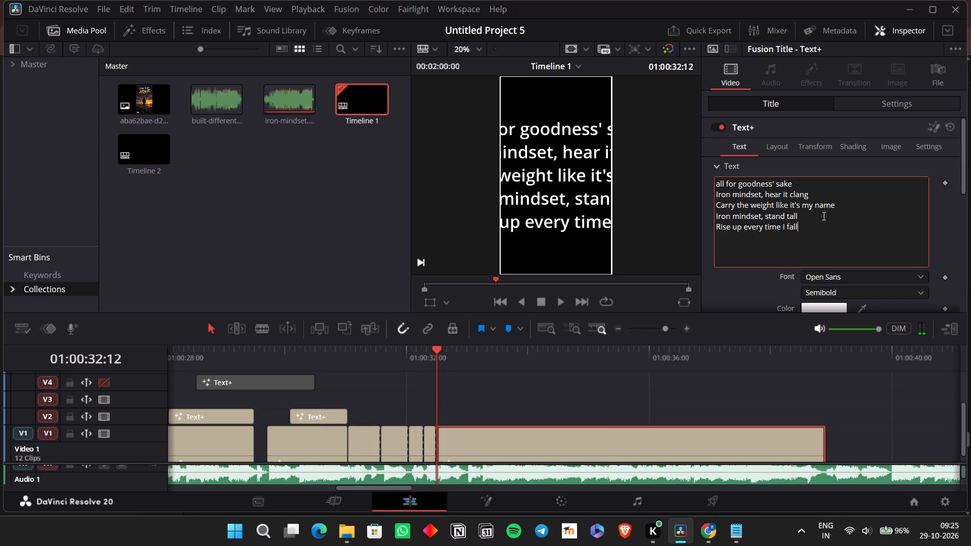
pyautogui.moveTo(813, 224); pyautogui.dragTo(725, 185)
pyautogui.hotkey('ctrl', 'x')
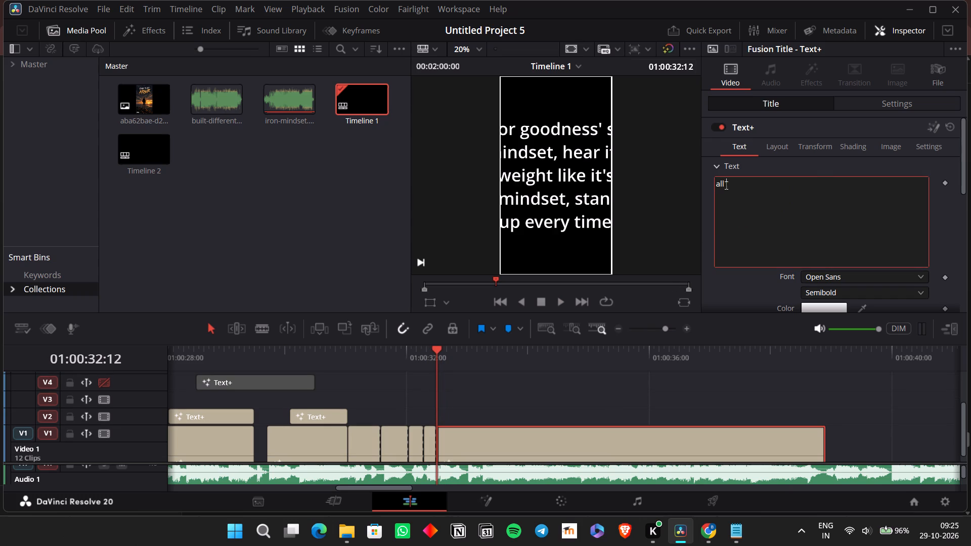
pyautogui.press('BackSpace')
# Play on to the start of the next word and split the "all" clip at 01:00:32:18.
pyautogui.click(602, 445)
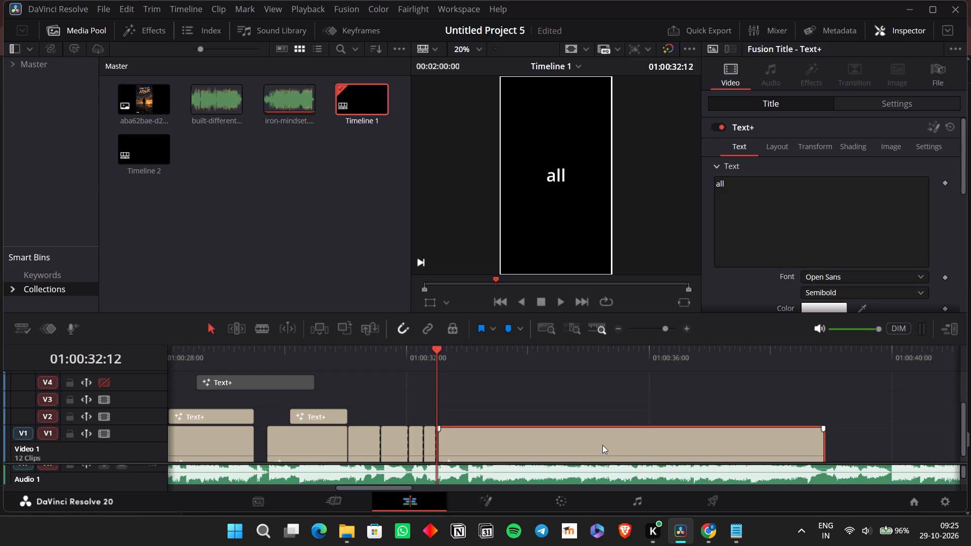
pyautogui.press('space')
pyautogui.press('space')
pyautogui.press('space')
pyautogui.press('space')
pyautogui.press('Left')
pyautogui.press('Left')
pyautogui.press('Left')
pyautogui.press('Left')
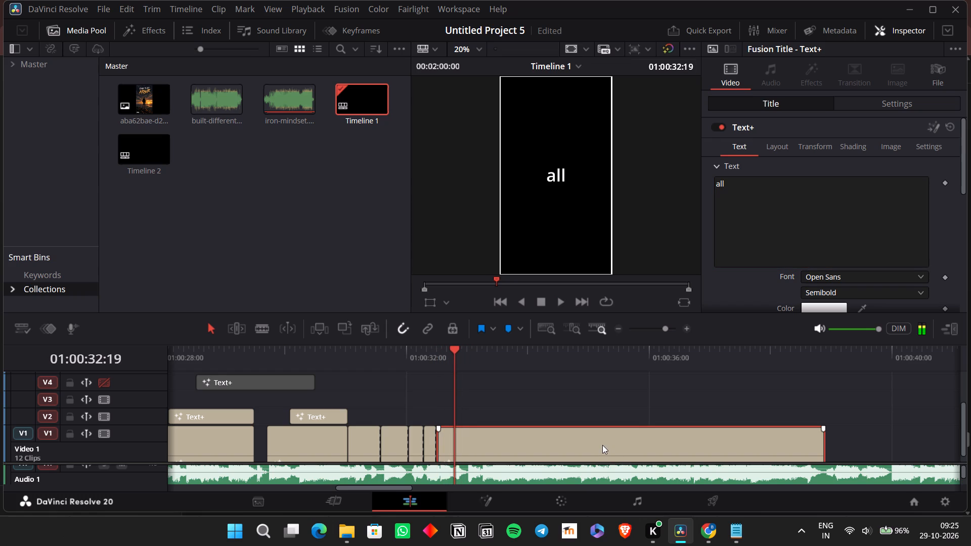
pyautogui.press('Left')
pyautogui.hotkey('ctrl', 'b')
# Replace the text of the long V1 piece after the split with the cut lyrics, and cut everything after "for".
pyautogui.hotkey('ctrl', 'Right')
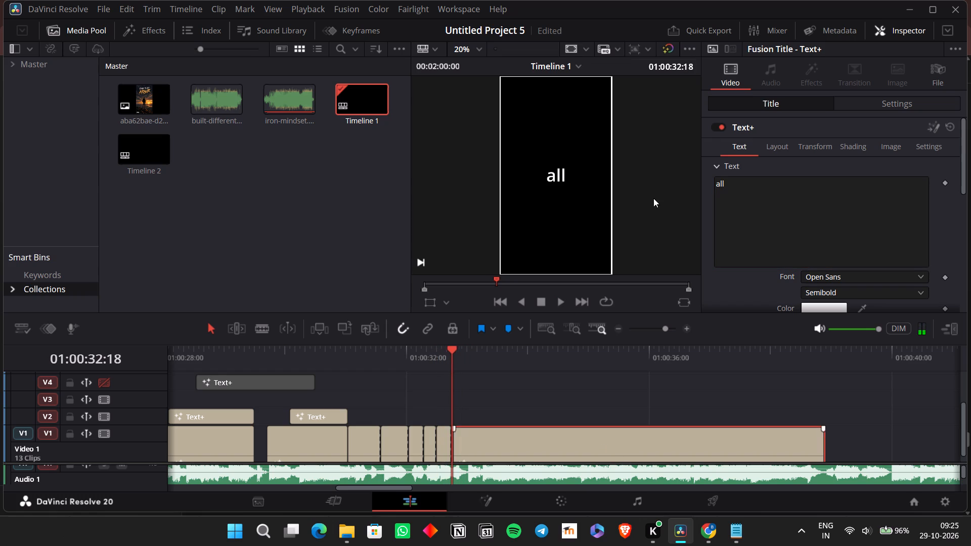
pyautogui.moveTo(762, 210); pyautogui.dragTo(763, 218)
pyautogui.hotkey('ctrl', 'a')
pyautogui.hotkey('ctrl', 'v')
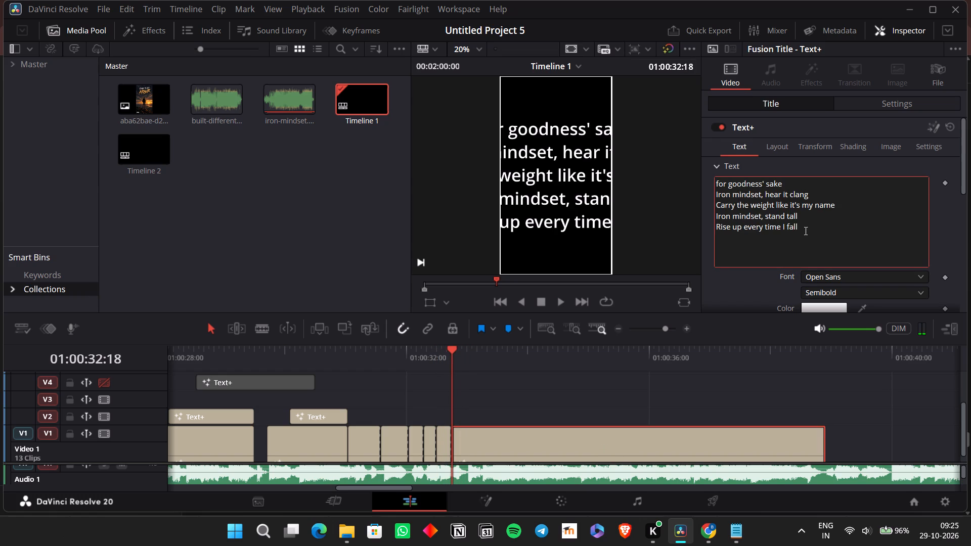
pyautogui.moveTo(805, 231); pyautogui.dragTo(727, 183)
pyautogui.hotkey('ctrl', 'x')
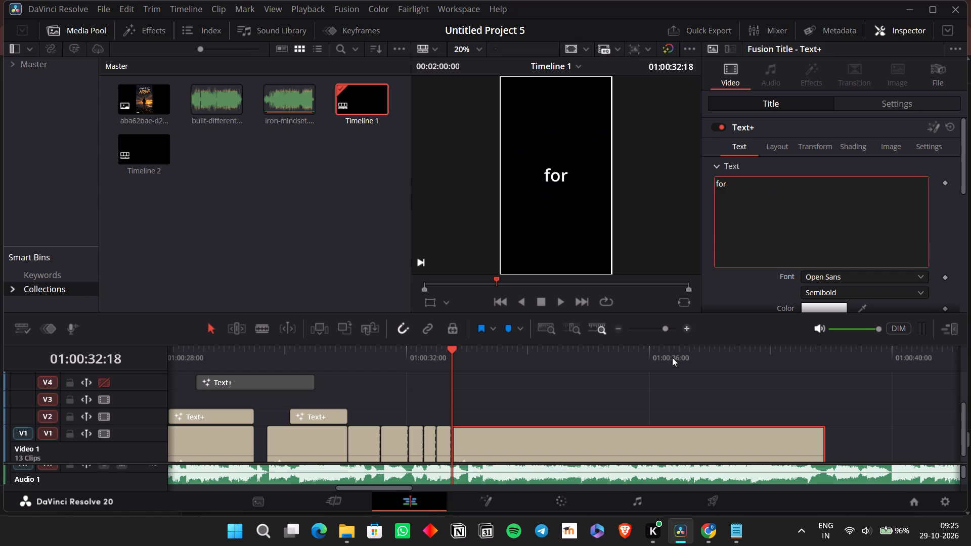
# Play on to the start of the next word and split the "for" clip at 01:00:32:23.
pyautogui.click(648, 433)
pyautogui.press('space')
pyautogui.press('space')
pyautogui.press('Left')
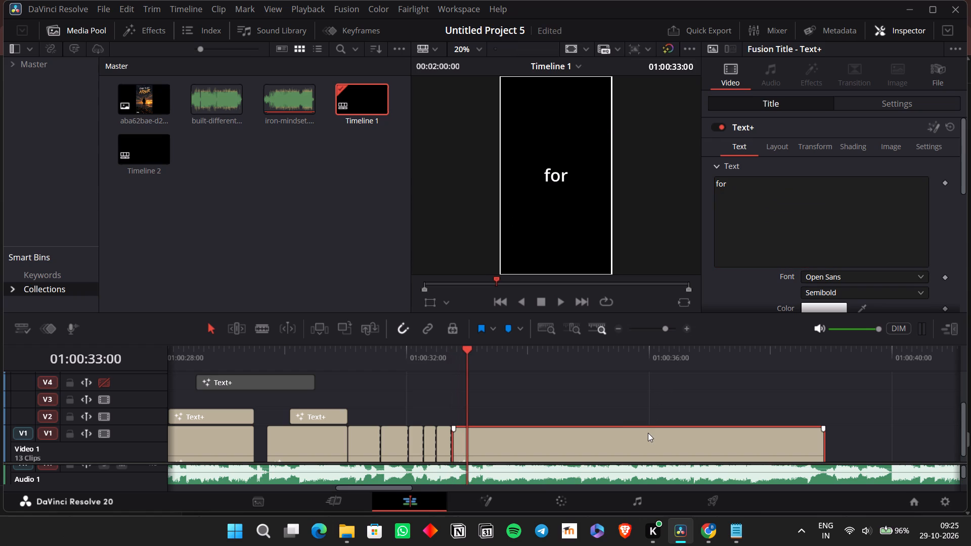
pyautogui.press('Left')
pyautogui.hotkey('ctrl', 'b')
# Replace the text of the long V1 piece after the split with the cut lyrics, and cut everything after "goodness'".
pyautogui.hotkey('ctrl', 'Right')
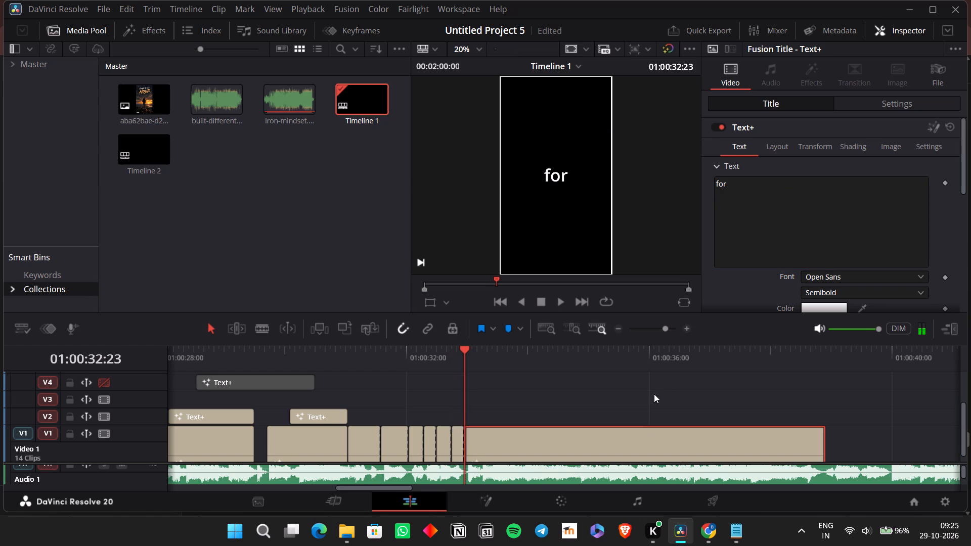
pyautogui.click(765, 202)
pyautogui.hotkey('ctrl', 'a')
pyautogui.hotkey('ctrl', 'v')
pyautogui.moveTo(813, 232); pyautogui.dragTo(775, 199)
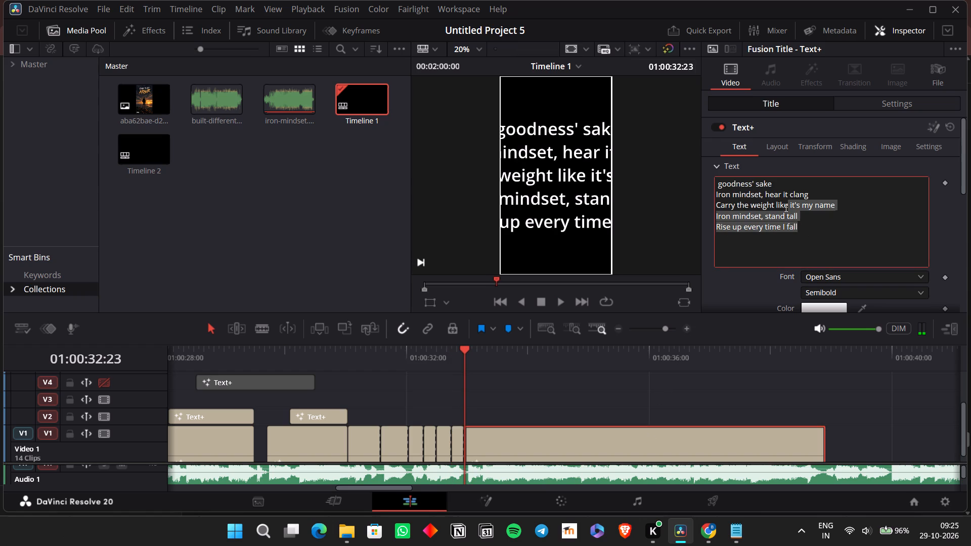
pyautogui.moveTo(775, 199); pyautogui.dragTo(710, 196)
pyautogui.hotkey('ctrl', 'x')
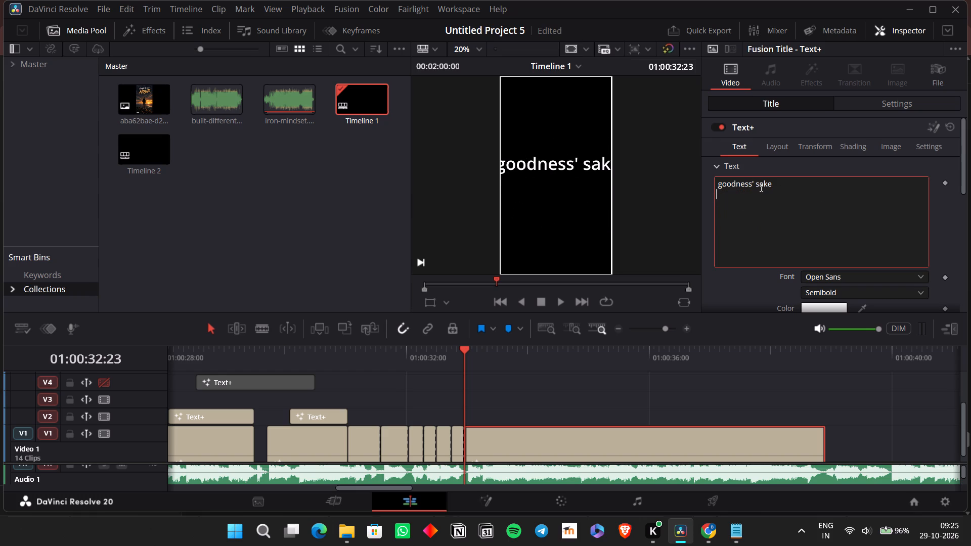
pyautogui.hotkey('ctrl', 'z')
pyautogui.moveTo(808, 231); pyautogui.dragTo(756, 186)
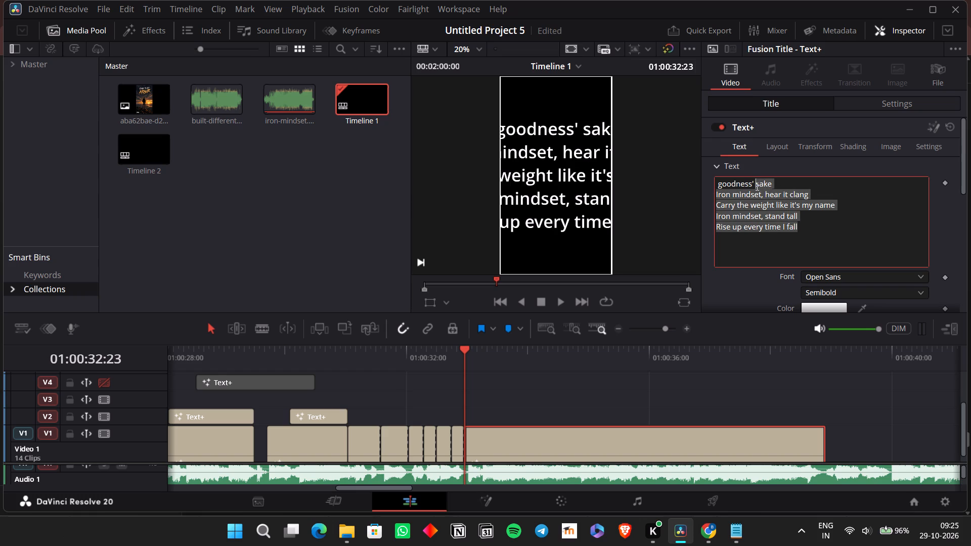
pyautogui.moveTo(756, 186); pyautogui.dragTo(756, 185)
pyautogui.hotkey('ctrl', 'x')
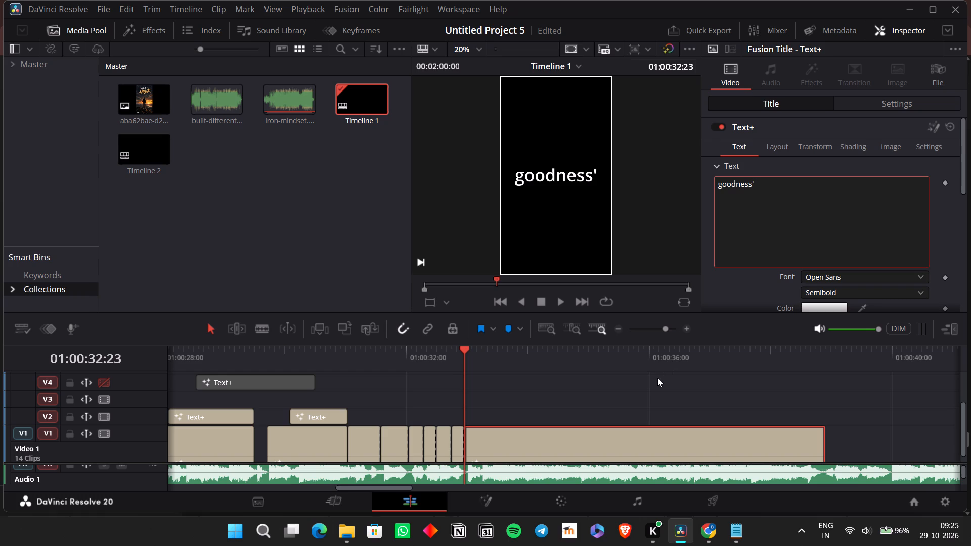
# Play on to the start of the next word and split the "goodness'" clip at 01:00:33:09.
pyautogui.click(481, 443)
pyautogui.press('space')
pyautogui.press('space')
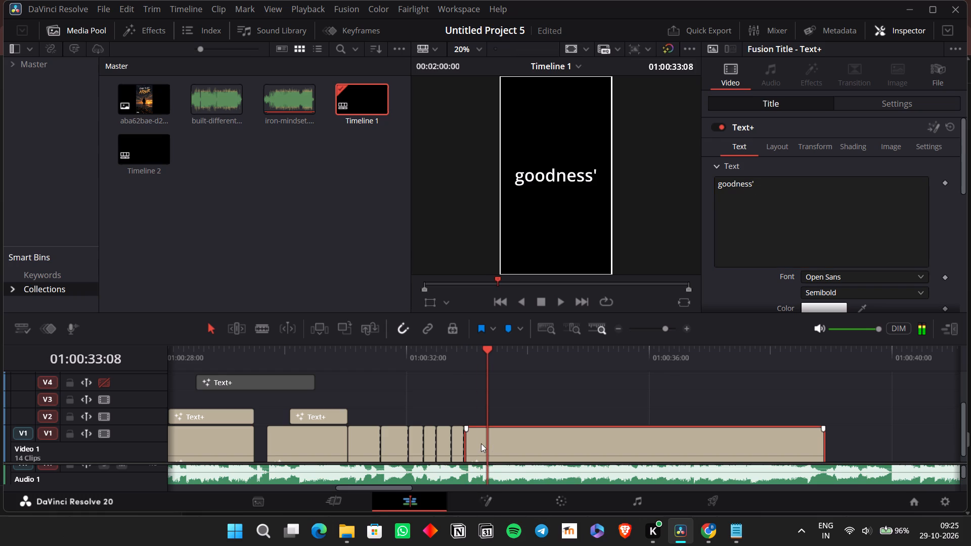
pyautogui.press('space')
pyautogui.press('space')
pyautogui.press('Left')
pyautogui.press('Left')
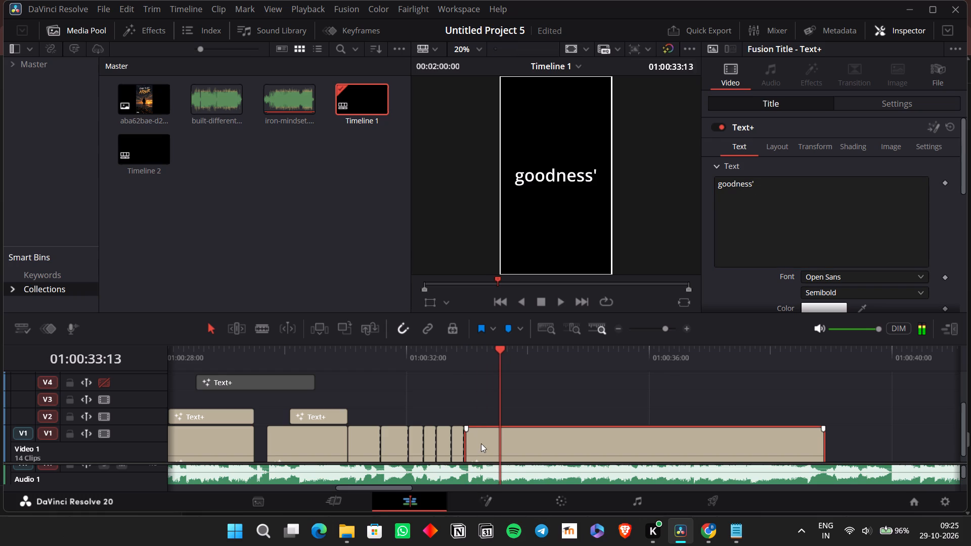
pyautogui.press('Left')
pyautogui.press('Left')
pyautogui.press('Left')
pyautogui.hotkey('ctrl', 'b')
# Replace the text of the long V1 piece after the split with the cut lyrics, cutting the lines after "sake" and removing the empty line.
pyautogui.hotkey('ctrl', 'Right')
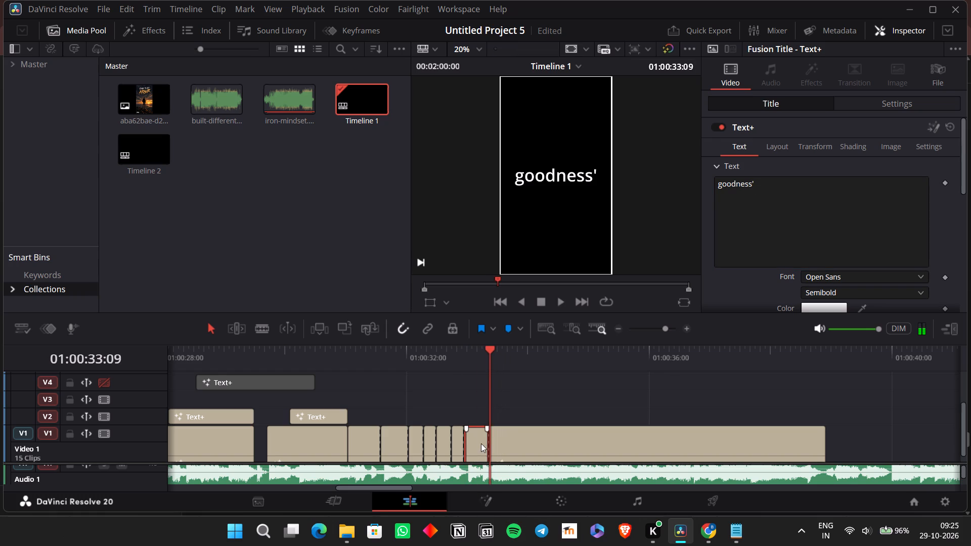
pyautogui.click(814, 234)
pyautogui.hotkey('ctrl', 'a')
pyautogui.hotkey('ctrl', 'v')
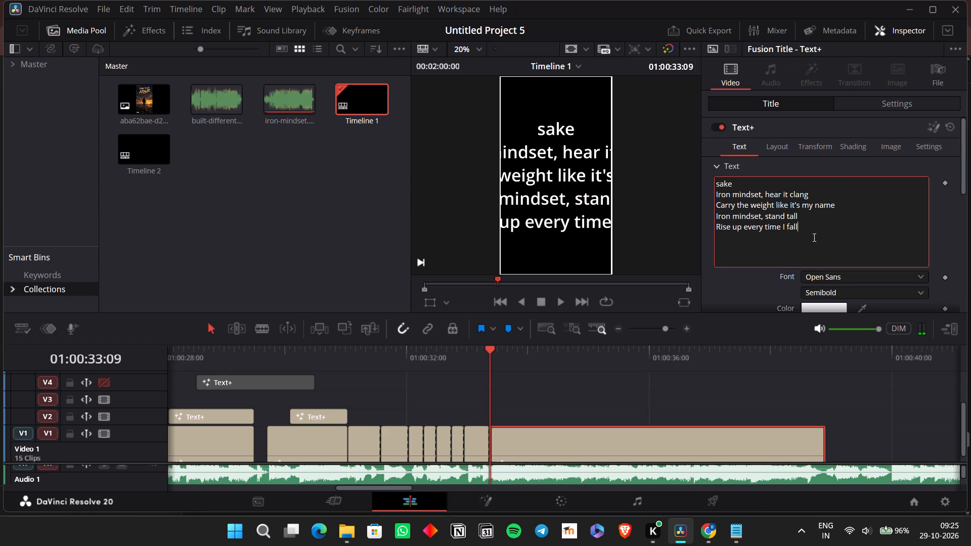
pyautogui.moveTo(806, 232); pyautogui.dragTo(709, 195)
pyautogui.hotkey('ctrl', 'x')
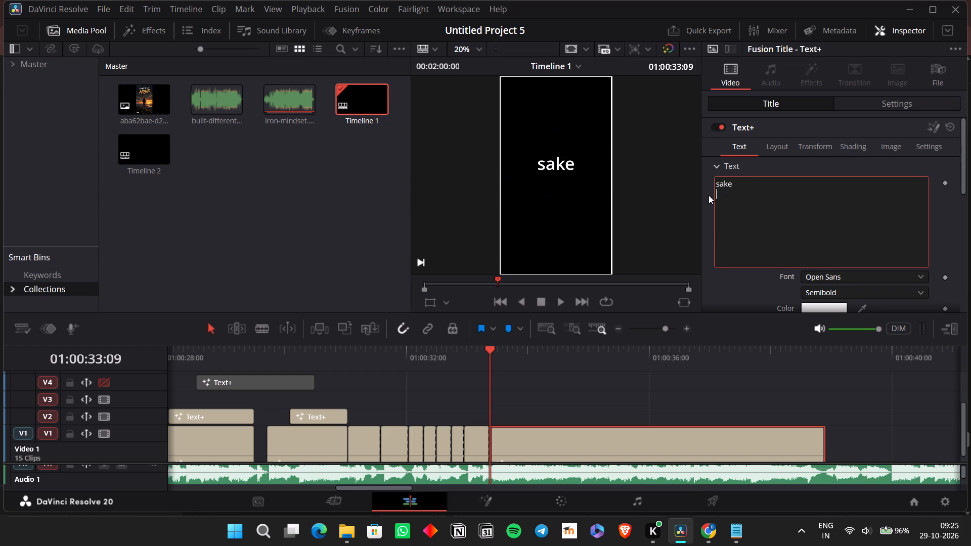
pyautogui.press('BackSpace')
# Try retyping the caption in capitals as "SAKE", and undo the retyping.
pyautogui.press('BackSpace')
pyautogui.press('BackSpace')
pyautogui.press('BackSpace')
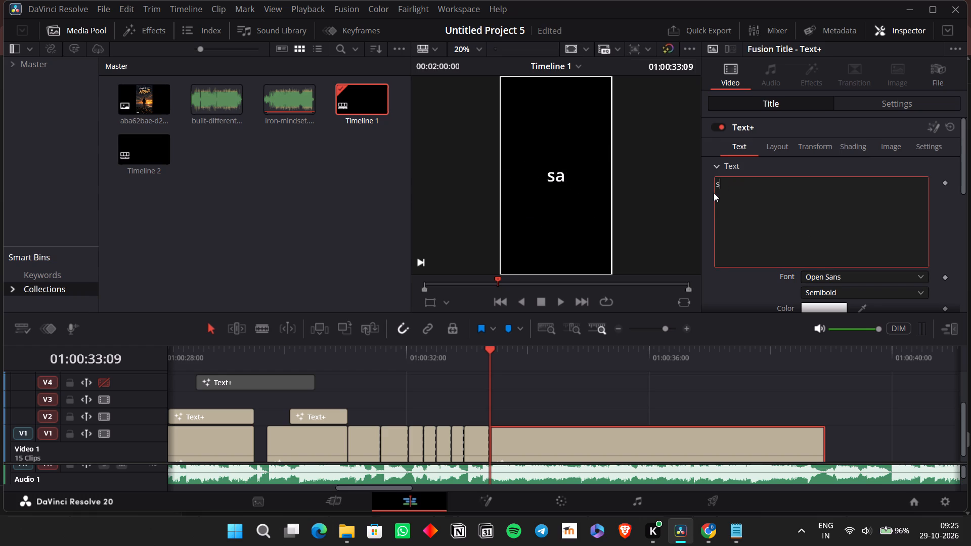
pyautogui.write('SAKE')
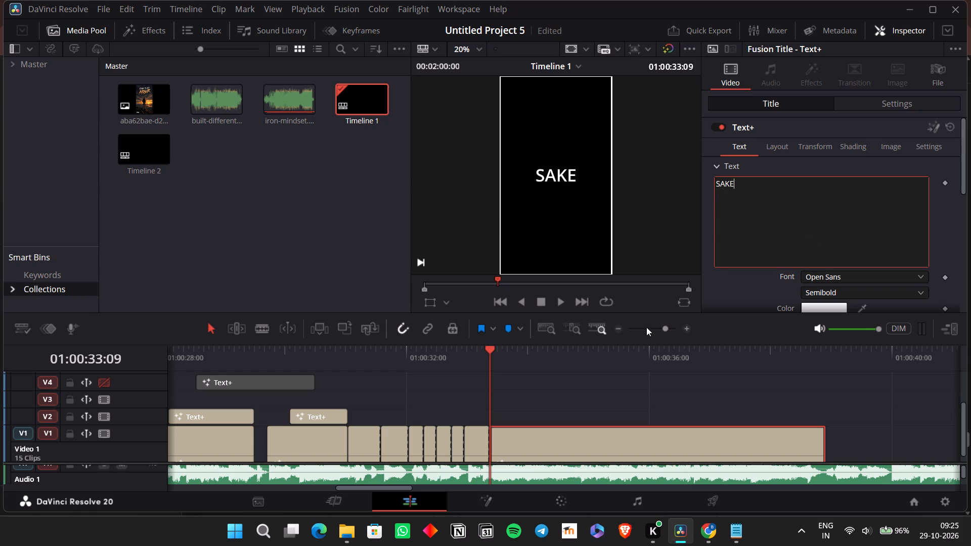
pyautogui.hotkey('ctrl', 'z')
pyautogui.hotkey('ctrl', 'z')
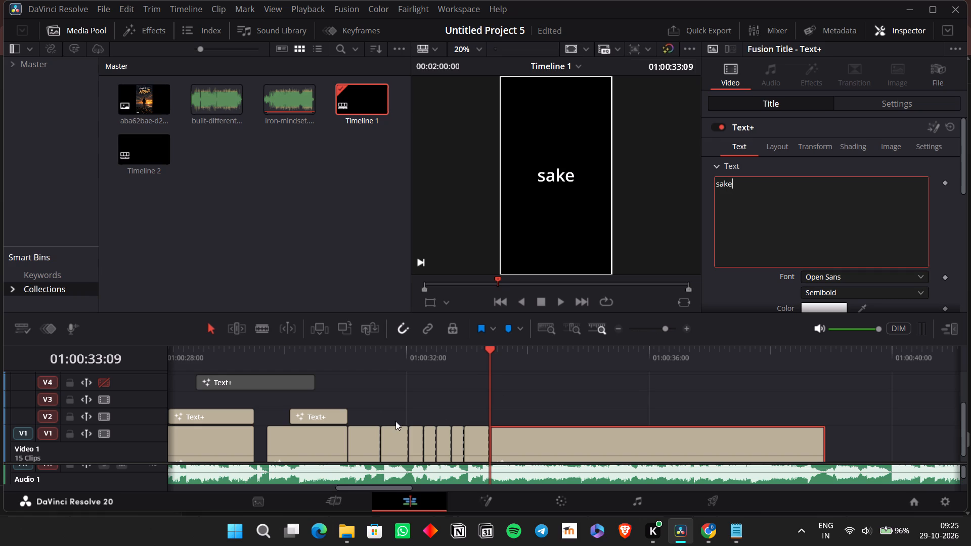
# Play the captioned line from about 01:00:31 to the end of "sake" and split the clip at 01:00:33:14.
pyautogui.click(339, 348)
pyautogui.press('space')
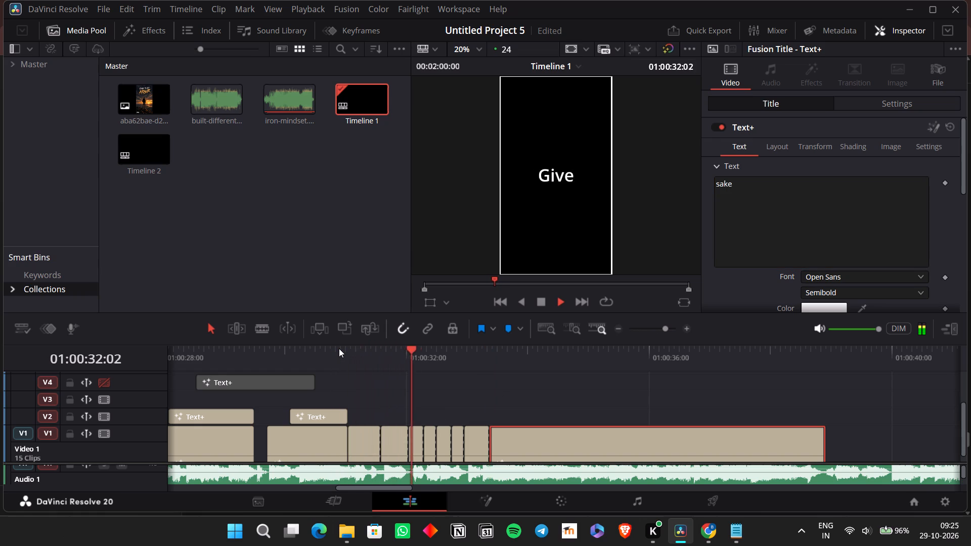
pyautogui.press('space')
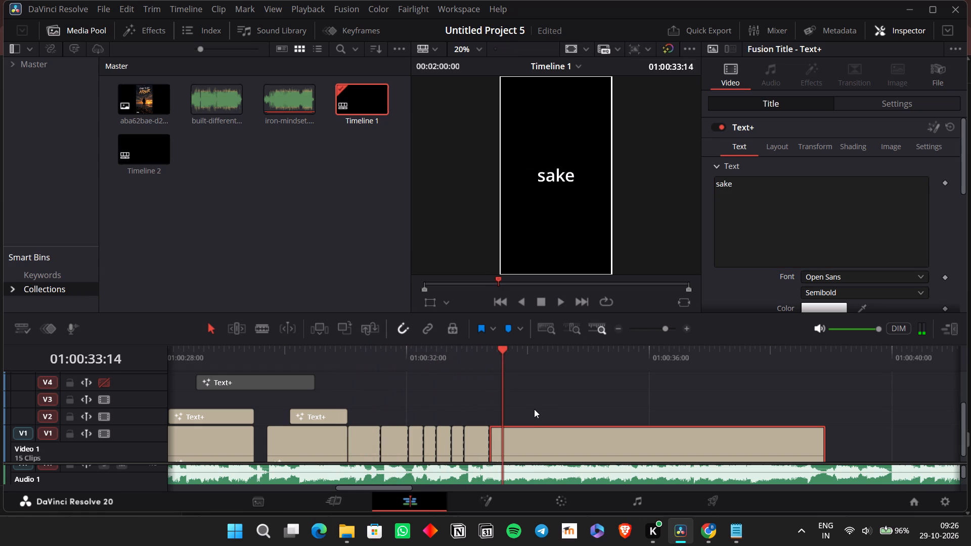
pyautogui.hotkey('ctrl', 'b')
# Move the long V1 piece after the split about one second later on the timeline.
pyautogui.keyDown('ctrl'); pyautogui.moveTo(534, 409); pyautogui.dragTo(544, 444); pyautogui.keyUp('ctrl')
pyautogui.moveTo(543, 443); pyautogui.dragTo(599, 441)
# Copy the earlier V1 "Iron" clip with its overlapping V2 Text+ clip, paste both at 01:00:33:14, and play them back.
pyautogui.moveTo(283, 400); pyautogui.dragTo(303, 433)
pyautogui.hotkey('ctrl', 'c')
pyautogui.hotkey('ctrl', 'v')
pyautogui.click(501, 371)
pyautogui.press('space')
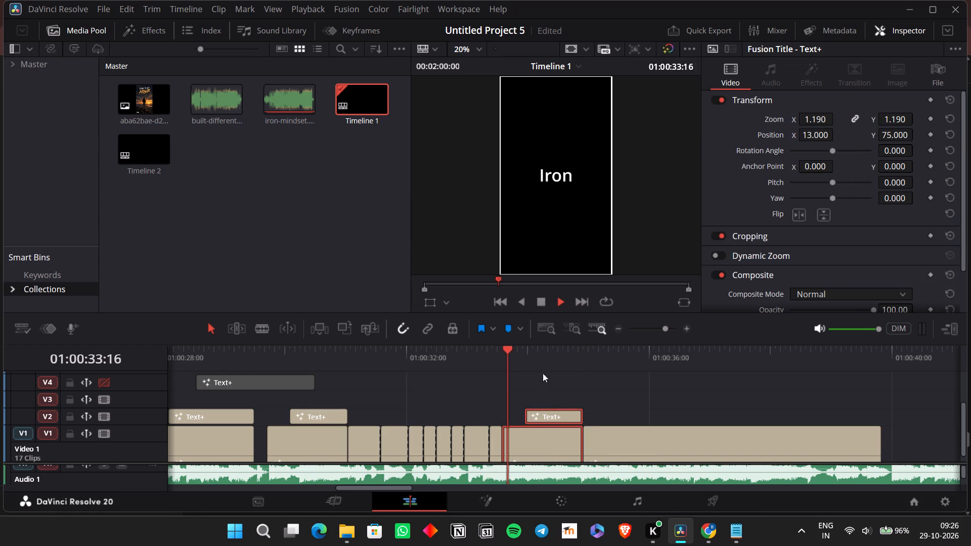
pyautogui.press('space')
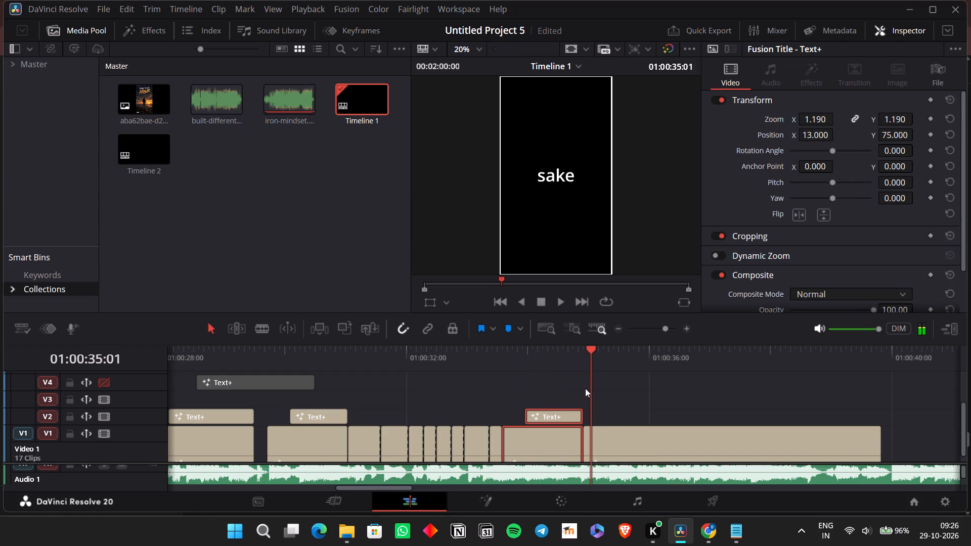
# Replace the long V1 piece's text with the cut lyrics, delete "Iron mindset," from the first line, and cut everything after "hear".
pyautogui.click(614, 437)
pyautogui.click(798, 198)
pyautogui.hotkey('ctrl', 'a')
pyautogui.hotkey('ctrl', 'v')
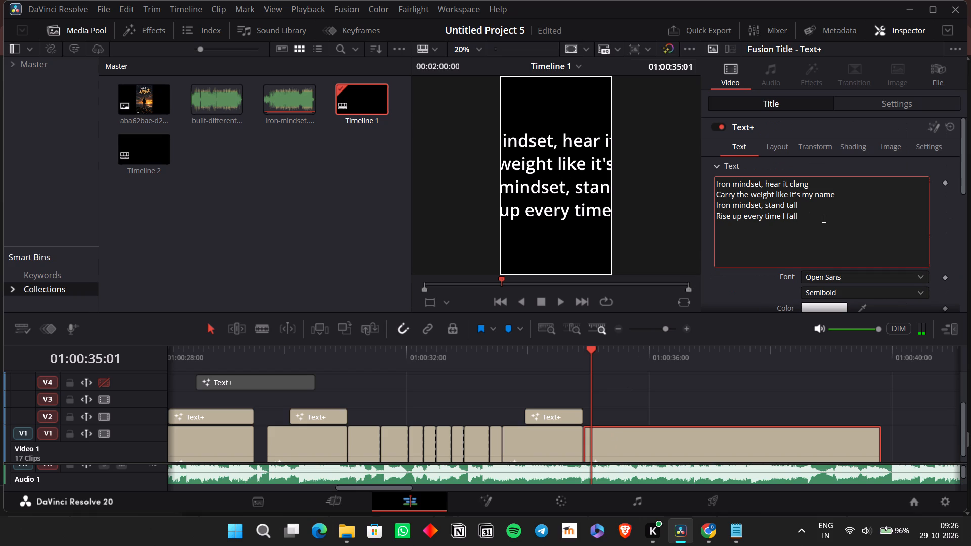
pyautogui.moveTo(765, 182); pyautogui.dragTo(645, 182)
pyautogui.press('BackSpace')
pyautogui.moveTo(815, 219); pyautogui.dragTo(744, 193)
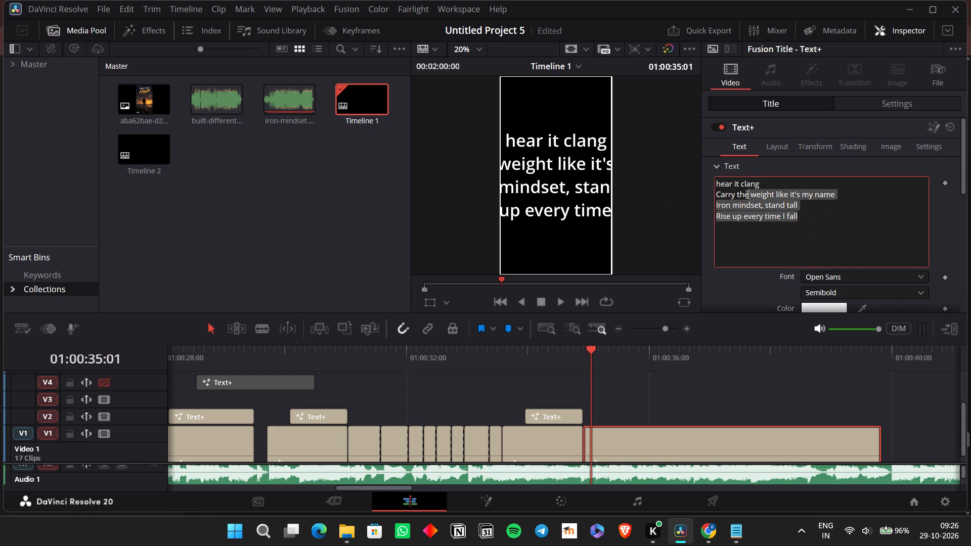
pyautogui.moveTo(744, 193); pyautogui.dragTo(733, 185)
pyautogui.hotkey('ctrl', 'x')
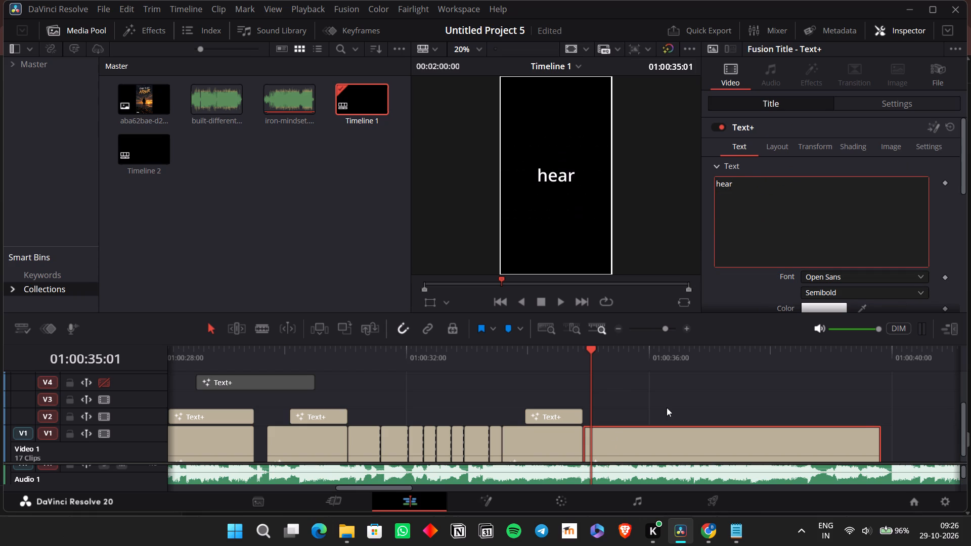
# Find the start of the next word by playback and frame steps, and split the "hear" clip at 01:00:35:02.
pyautogui.click(646, 438)
pyautogui.press('space')
pyautogui.press('space')
pyautogui.press('Left')
pyautogui.press('Left')
pyautogui.press('Left')
pyautogui.press('Left')
pyautogui.press('Left')
pyautogui.press('Left')
pyautogui.press('Left')
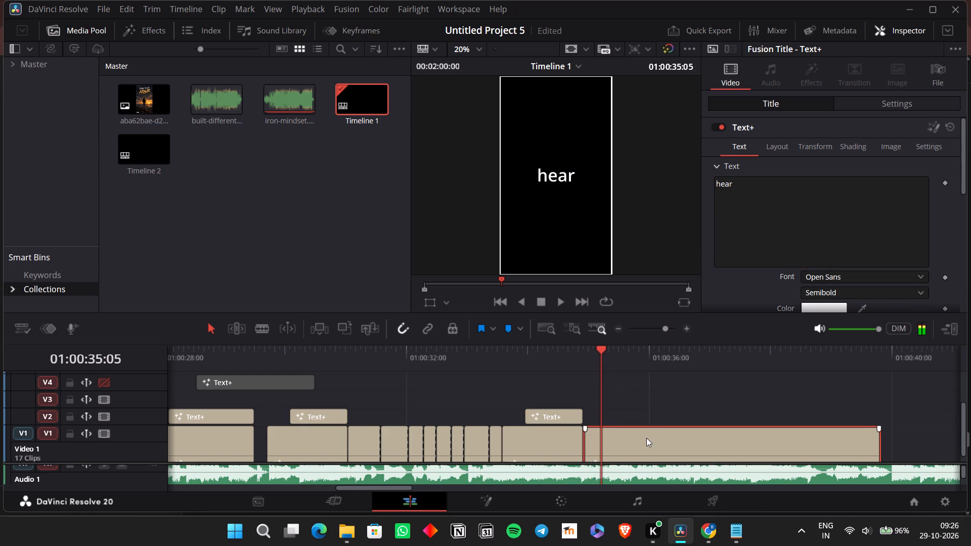
pyautogui.press('Left')
pyautogui.press('Left')
pyautogui.press('space')
pyautogui.press('space')
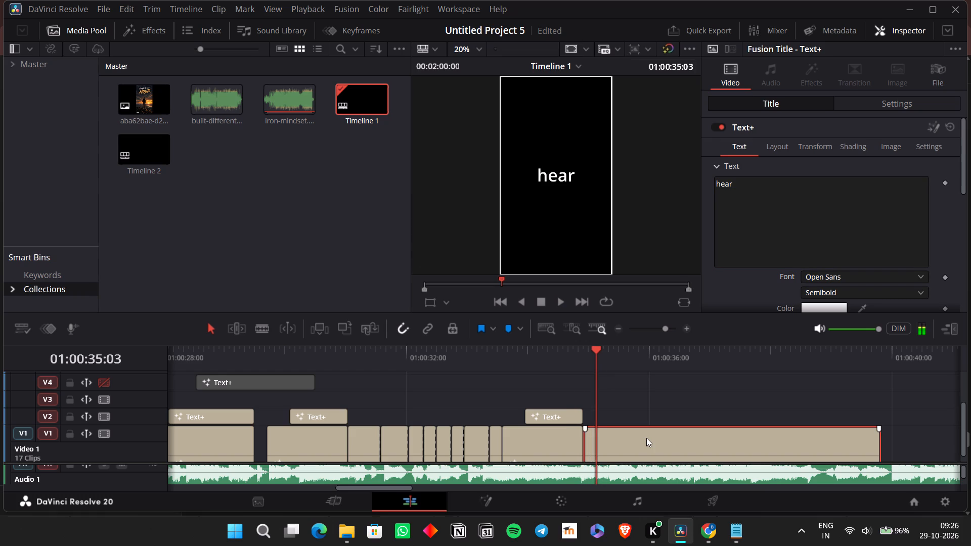
pyautogui.press('Left')
pyautogui.press('Left')
pyautogui.press('Right')
pyautogui.hotkey('ctrl', 'b')
# Replace the text of the V1 piece starting at 01:00:35:02 with the cut lyrics and cut everything after "it".
pyautogui.hotkey('ctrl', 'Right')
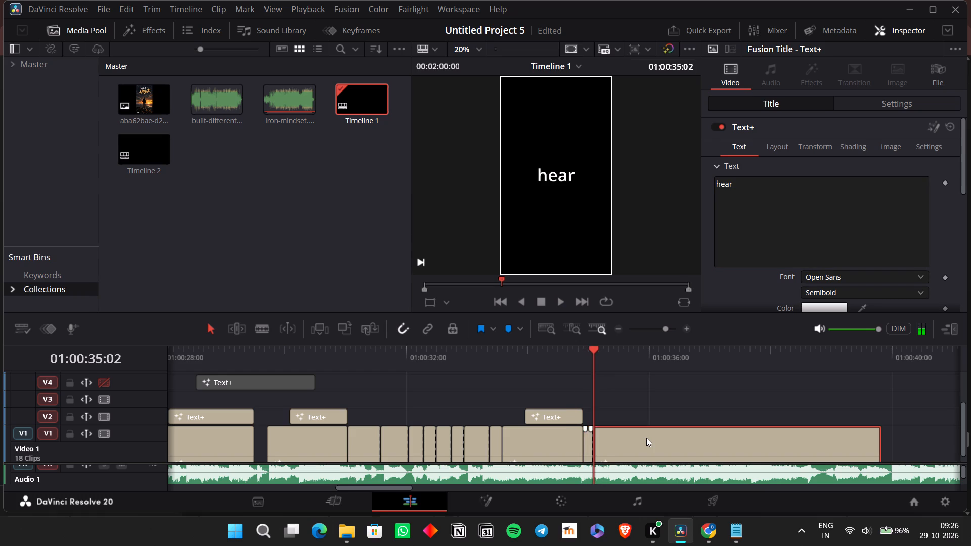
pyautogui.click(744, 260)
pyautogui.hotkey('ctrl', 'a')
pyautogui.hotkey('ctrl', 'v')
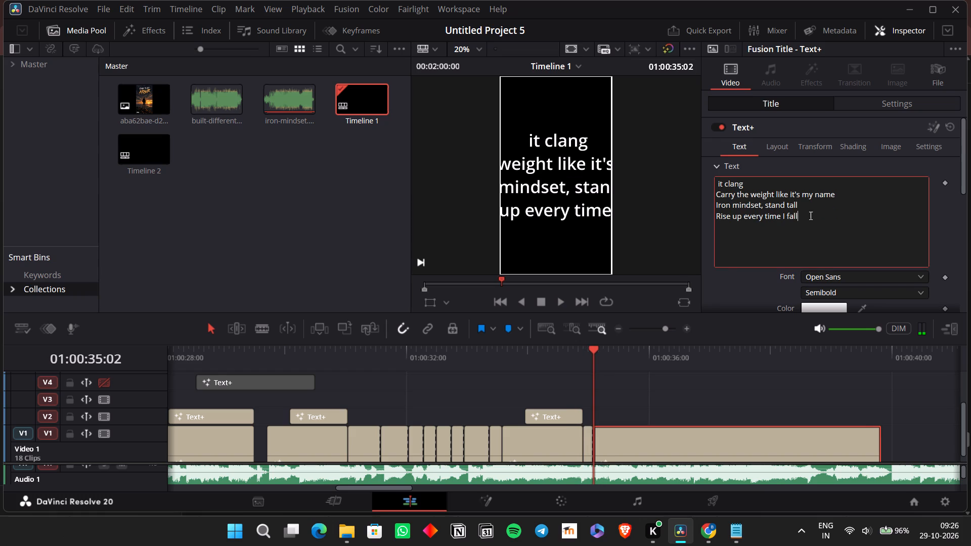
pyautogui.moveTo(806, 218); pyautogui.dragTo(725, 181)
pyautogui.hotkey('ctrl', 'x')
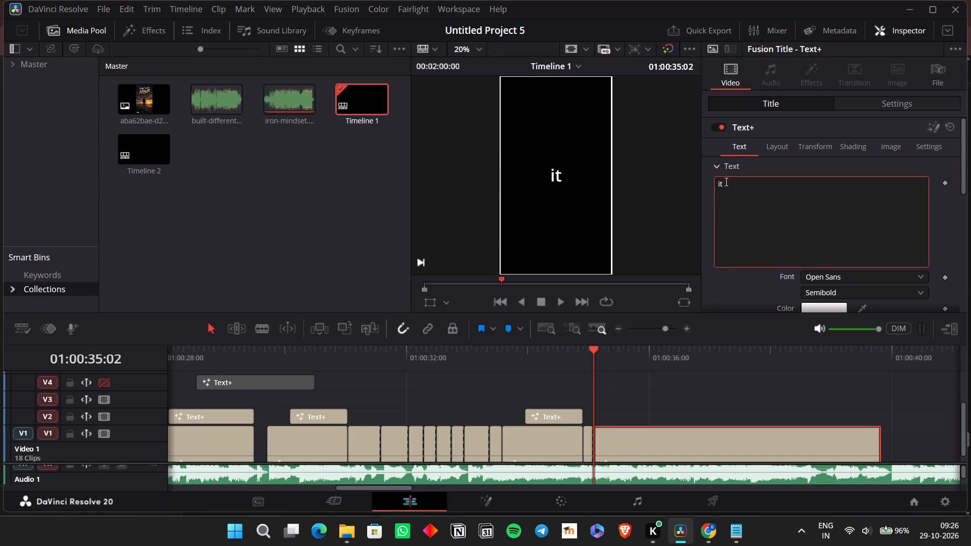
pyautogui.press('space')
pyautogui.press('space')
pyautogui.press('BackSpace')
pyautogui.press('BackSpace')
# Play to the end of the sung word "it" and split its clip at 01:00:35:08.
pyautogui.click(676, 454)
pyautogui.press('space')
pyautogui.press('space')
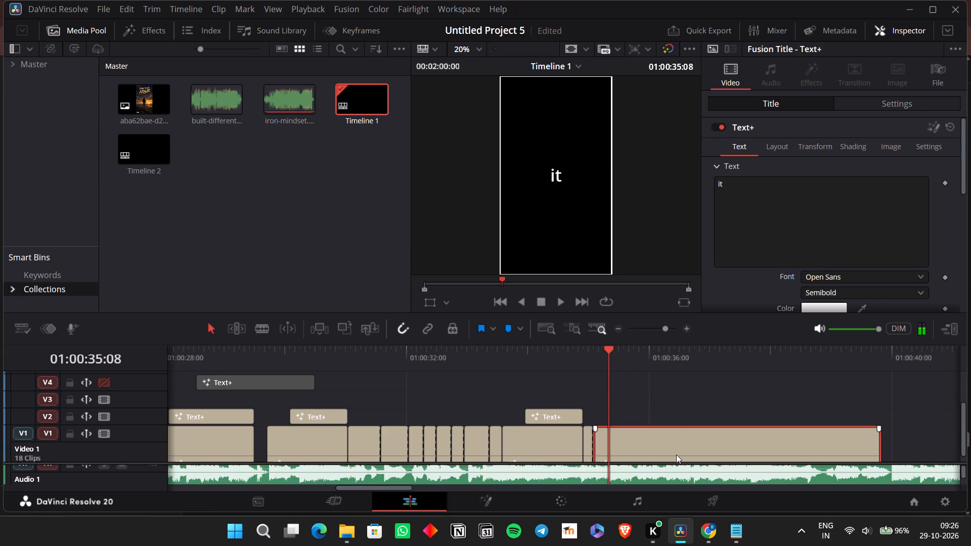
pyautogui.hotkey('ctrl', 'b')
# Replace the text of the long V1 piece after the split with the cut lyrics and cut everything after "clang".
pyautogui.hotkey('ctrl', 'Right')
pyautogui.click(775, 215)
pyautogui.hotkey('ctrl', 'a')
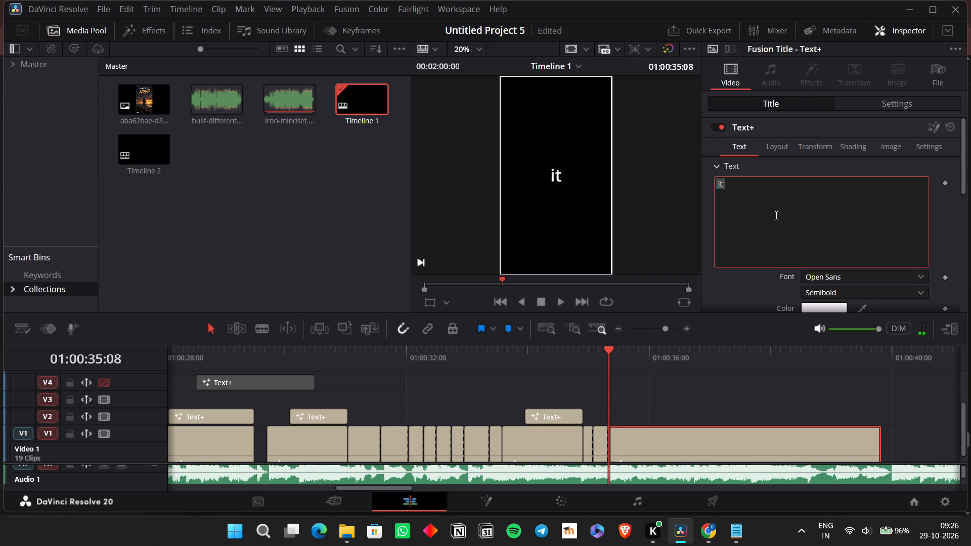
pyautogui.hotkey('ctrl', 'v')
pyautogui.moveTo(799, 215); pyautogui.dragTo(721, 194)
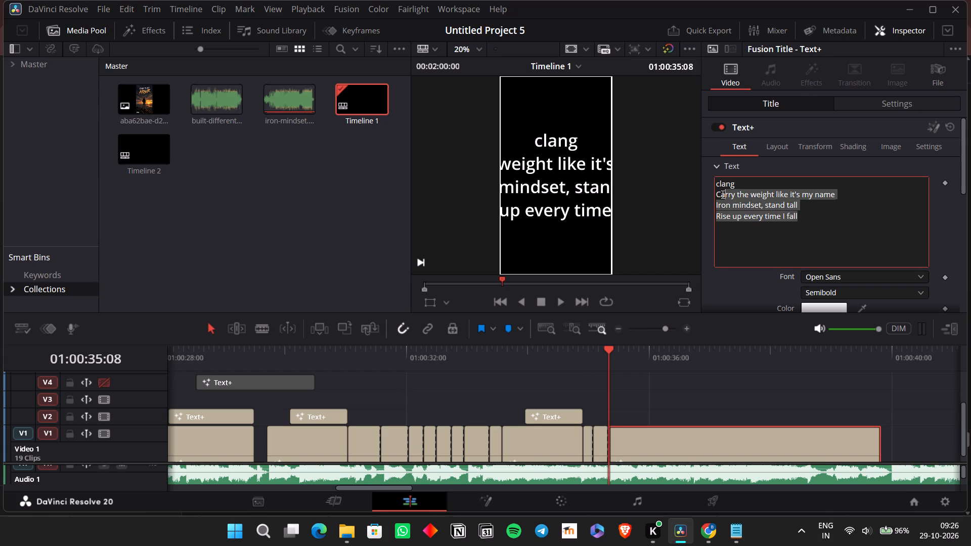
pyautogui.moveTo(721, 194); pyautogui.dragTo(705, 192)
pyautogui.hotkey('ctrl', 'x')
pyautogui.press('BackSpace')
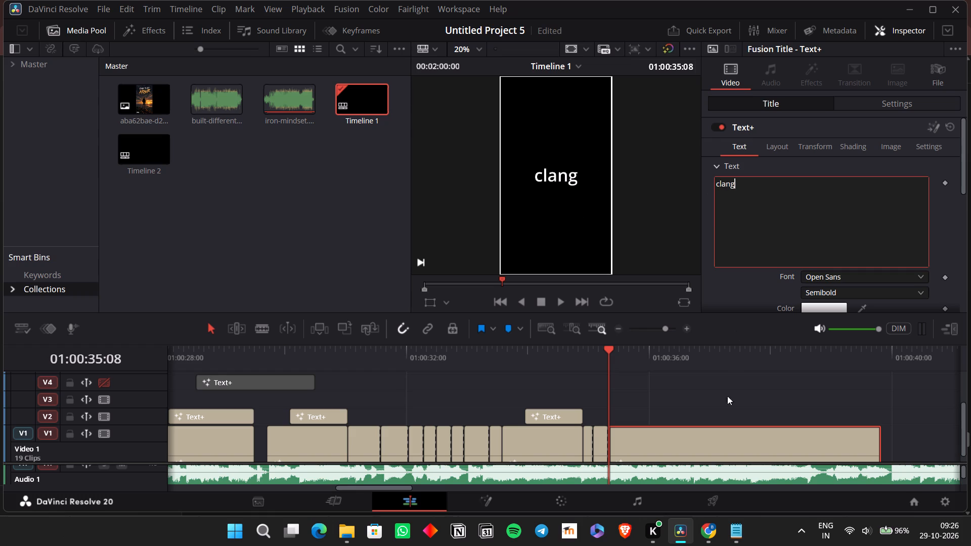
# Find the end of the sung word "clang" by playback and split its clip at 01:00:35:18.
pyautogui.click(715, 434)
pyautogui.press('space')
pyautogui.press('space')
pyautogui.press('space')
pyautogui.press('space')
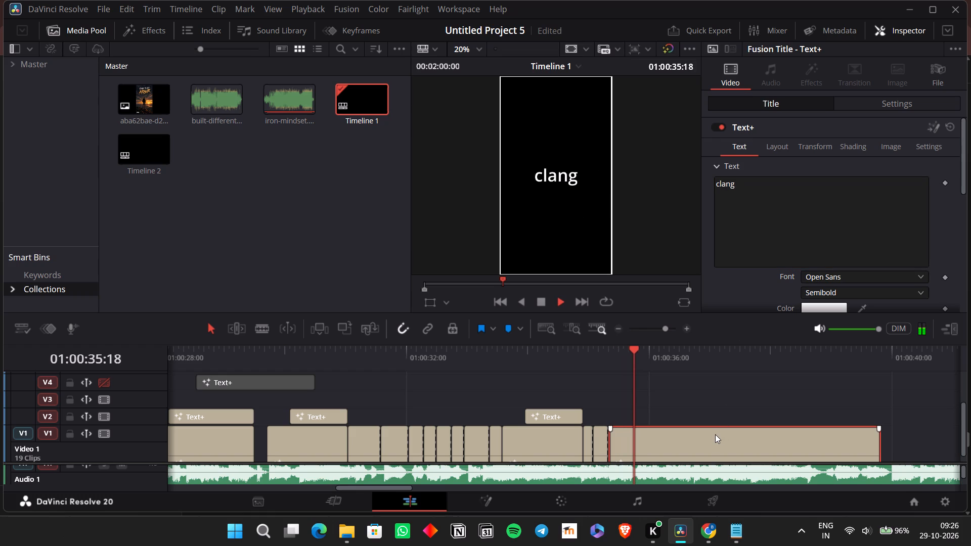
pyautogui.press('Left')
pyautogui.press('Left')
pyautogui.hotkey('ctrl', 'b')
# Replace the text of the long V1 piece after the split with the cut lyrics and cut everything after "Carry".
pyautogui.hotkey('ctrl', 'Right')
pyautogui.click(765, 253)
pyautogui.hotkey('ctrl', 'a')
pyautogui.hotkey('ctrl', 'v')
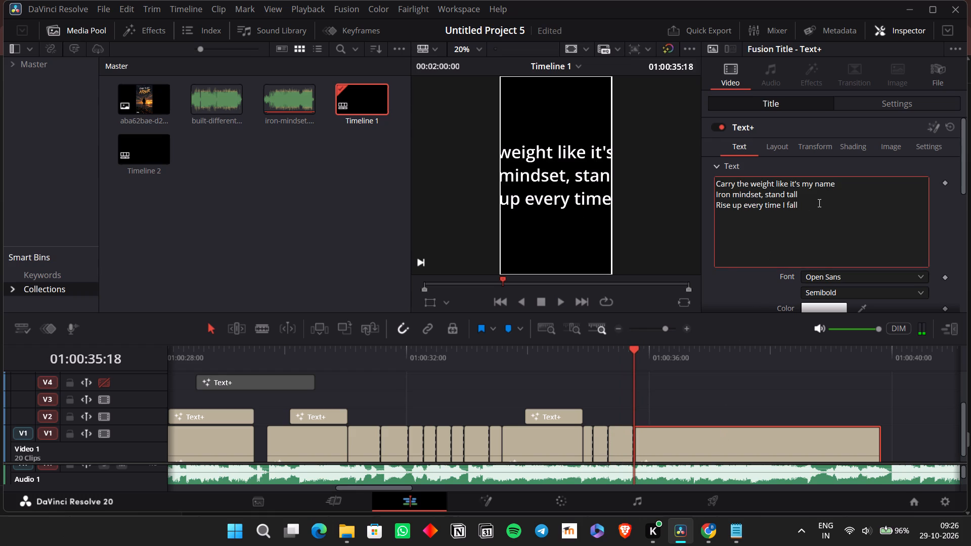
pyautogui.moveTo(811, 207); pyautogui.dragTo(736, 178)
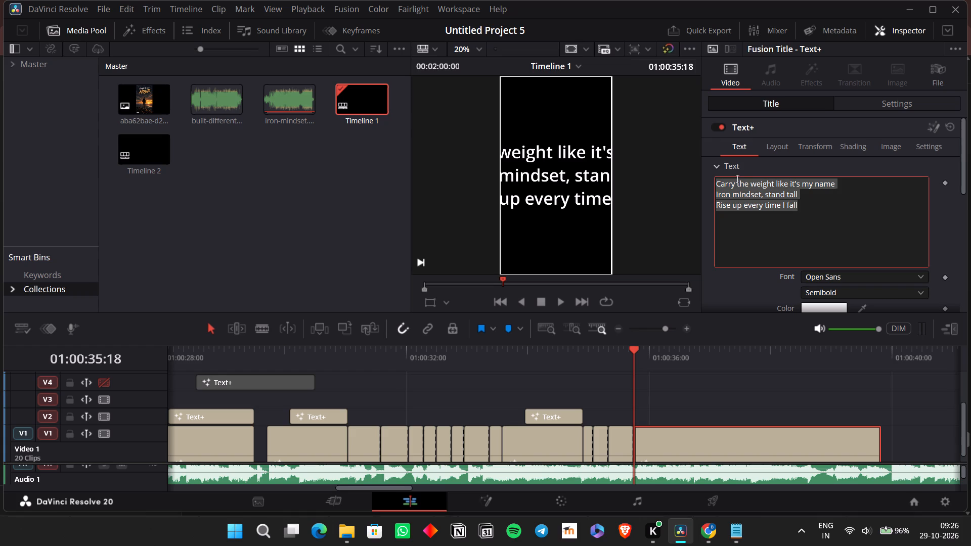
pyautogui.click(736, 178)
pyautogui.moveTo(800, 206); pyautogui.dragTo(739, 187)
pyautogui.moveTo(739, 187); pyautogui.dragTo(738, 183)
pyautogui.hotkey('ctrl', 'x')
pyautogui.press('BackSpace')
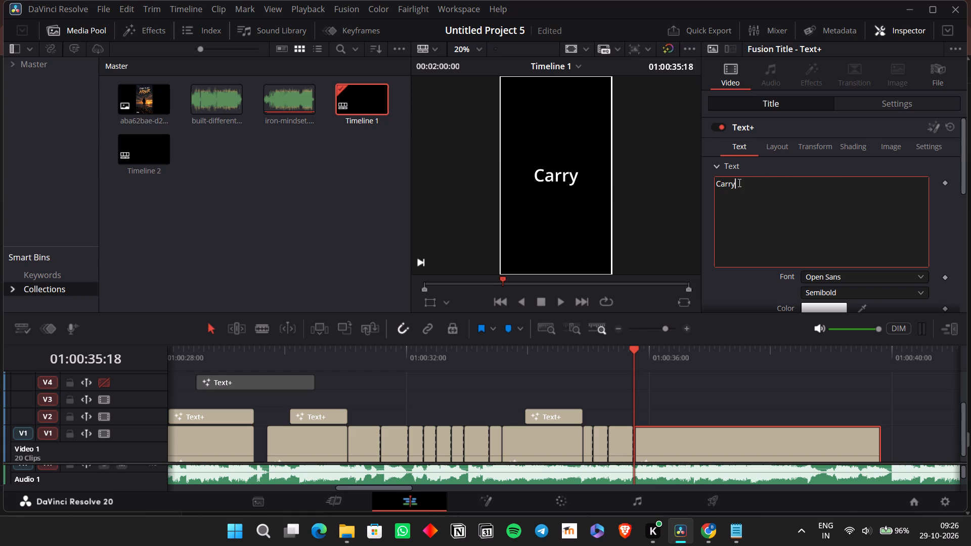
# Find the end of the sung word "Carry" by playback and frame steps, and split its clip at 01:00:35:23.
pyautogui.click(727, 452)
pyautogui.press('space')
pyautogui.press('space')
pyautogui.press('space')
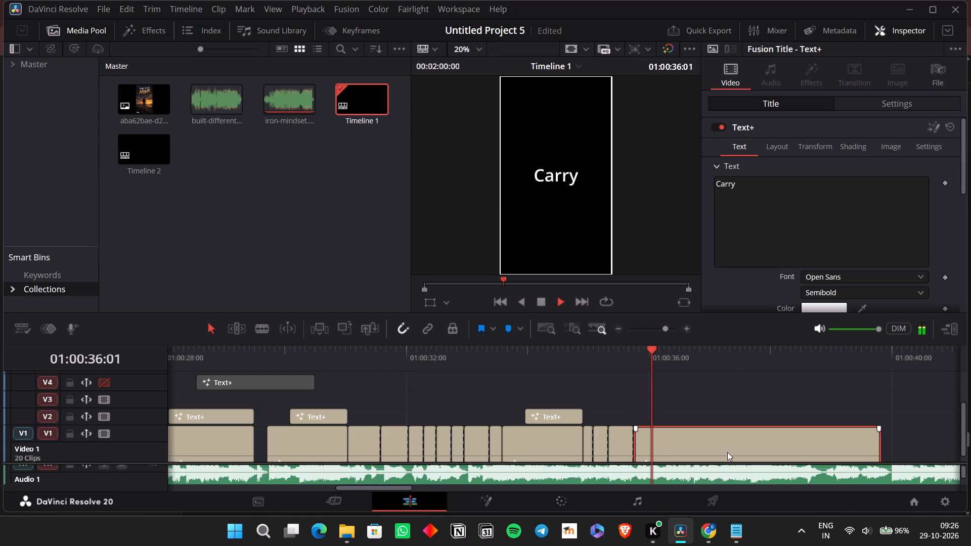
pyautogui.press('space')
pyautogui.press('Left')
pyautogui.press('Left')
pyautogui.press('Left')
pyautogui.press('Left')
pyautogui.press('Left')
pyautogui.press('Left')
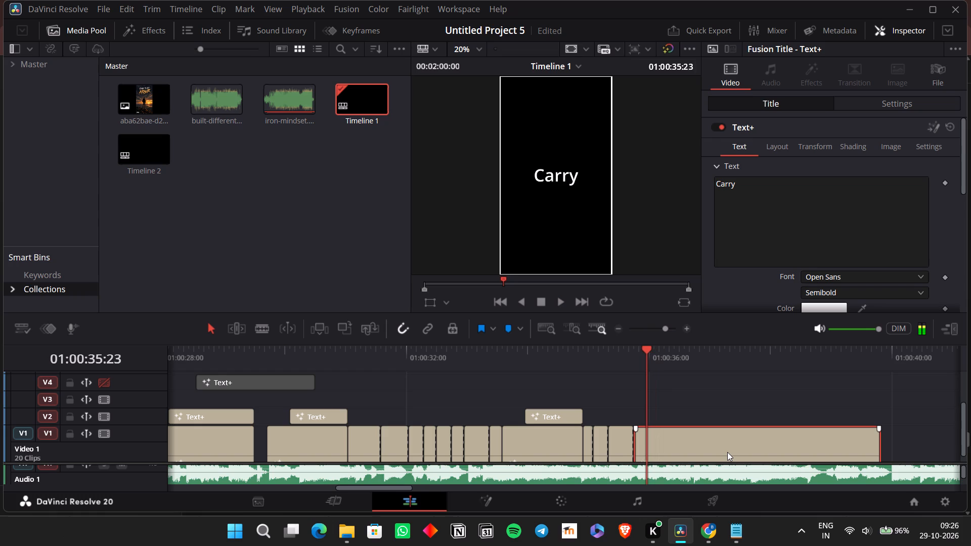
pyautogui.hotkey('ctrl', 'b')
# Replace the text of the long V1 piece after the split with the cut lyrics and cut everything after "the".
pyautogui.hotkey('ctrl', 'Right')
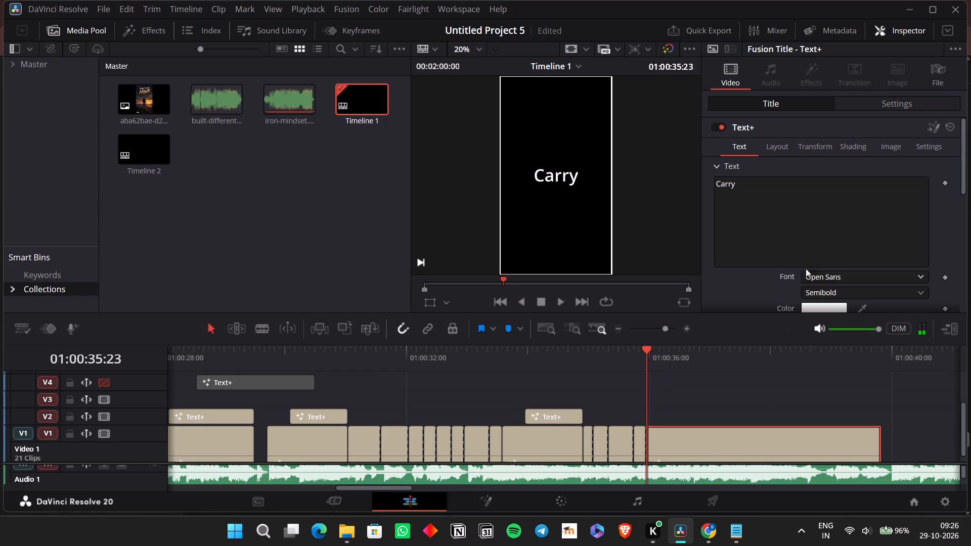
pyautogui.click(806, 252)
pyautogui.hotkey('ctrl', 'a')
pyautogui.hotkey('ctrl', 'v')
pyautogui.moveTo(823, 202); pyautogui.dragTo(734, 183)
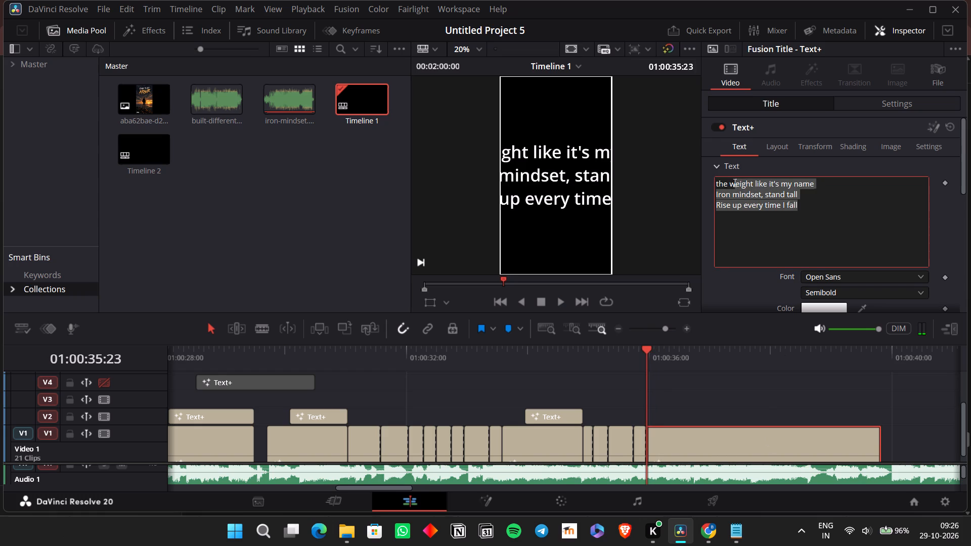
pyautogui.moveTo(734, 183); pyautogui.dragTo(730, 181)
pyautogui.hotkey('ctrl', 'x')
pyautogui.press('BackSpace')
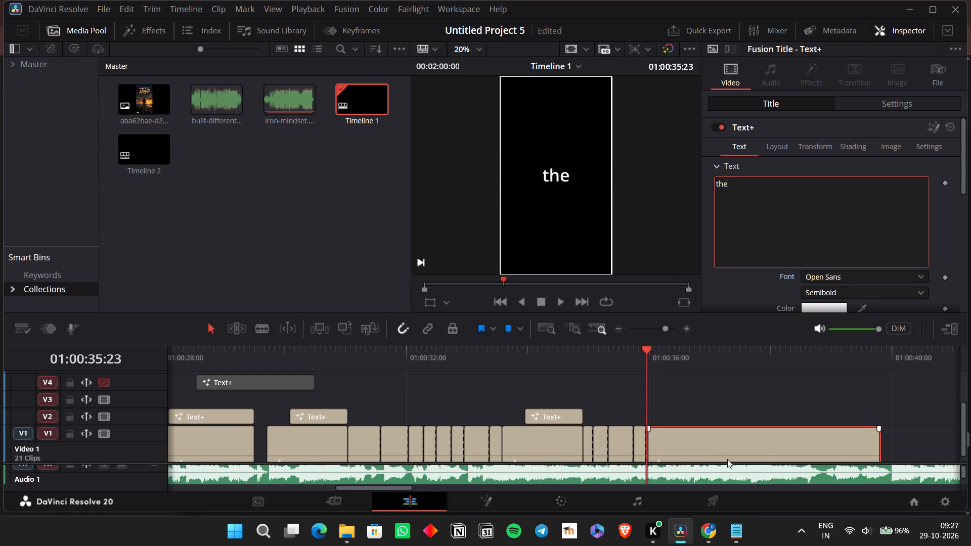
# Play to the end of the sung word "the" and split its clip at 01:00:36:04.
pyautogui.click(686, 430)
pyautogui.press('space')
pyautogui.press('space')
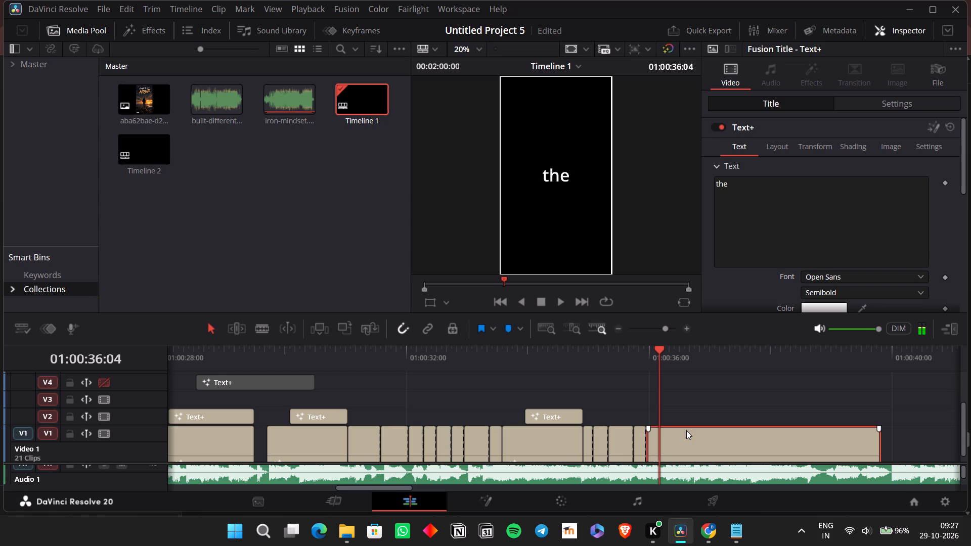
pyautogui.hotkey('ctrl', 'b')
# Replace the text of the long V1 piece after the split with the cut lyrics and cut everything after "weight".
pyautogui.keyDown('ctrl'); pyautogui.click(686, 430); pyautogui.keyUp('ctrl')
pyautogui.moveTo(714, 384); pyautogui.dragTo(722, 427)
pyautogui.click(796, 165)
pyautogui.keyDown('ctrl'); pyautogui.click(795, 204); pyautogui.keyUp('ctrl')
pyautogui.hotkey('ctrl', 'a')
pyautogui.hotkey('ctrl', 'v')
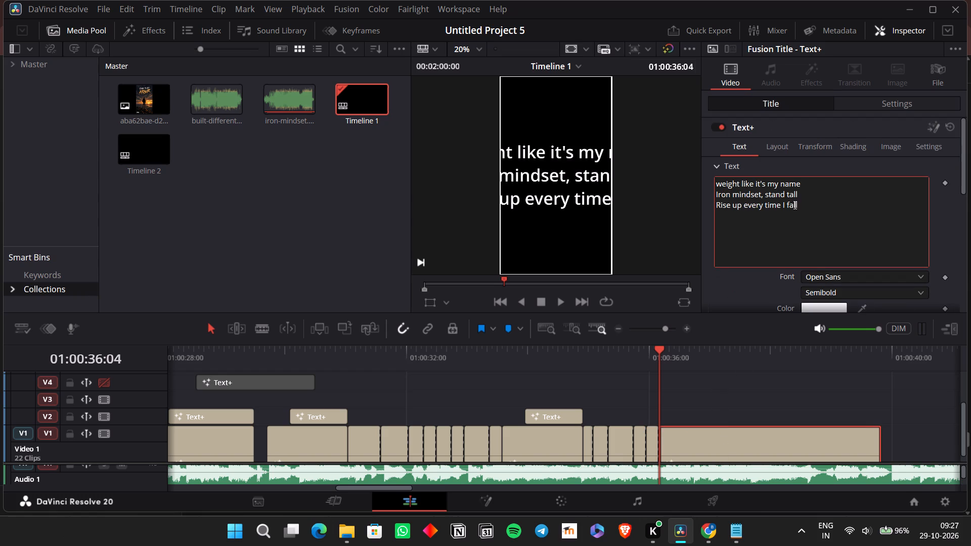
pyautogui.moveTo(805, 211); pyautogui.dragTo(741, 184)
pyautogui.hotkey('ctrl', 'x')
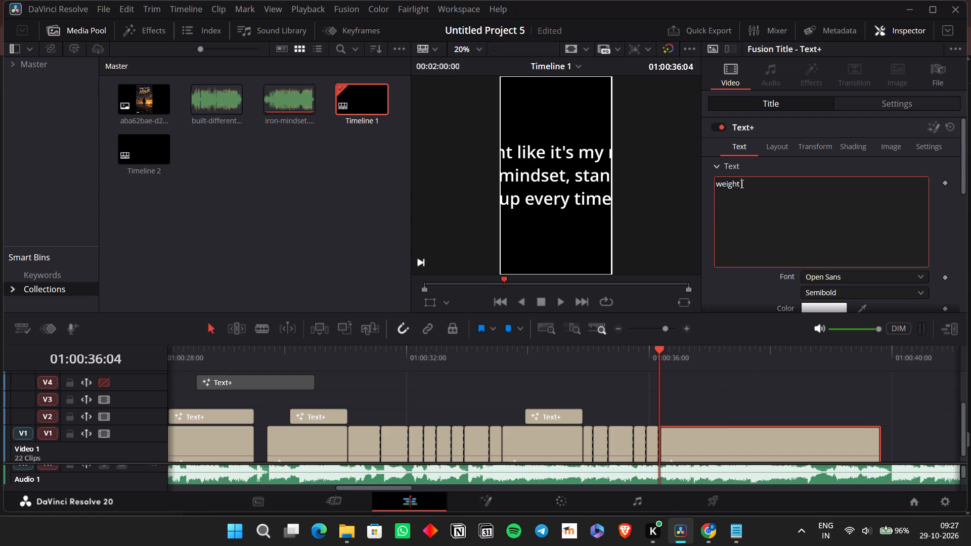
pyautogui.press('BackSpace')
# Play to the end of the sung word "weight" and split its clip at 01:00:36:11.
pyautogui.click(747, 441)
pyautogui.press('space')
pyautogui.press('space')
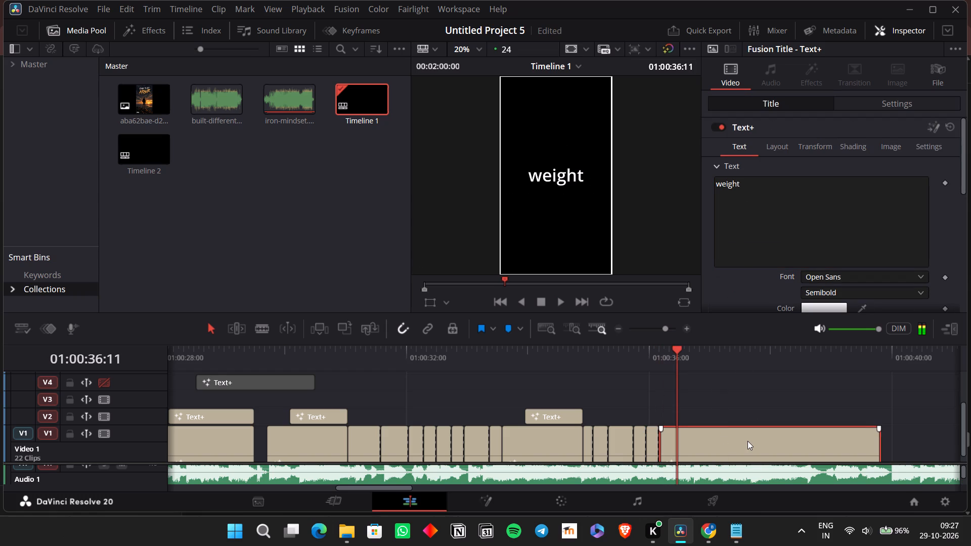
pyautogui.hotkey('ctrl', 'b')
# Replace the text of the long V1 piece after the split with the cut lyrics and cut everything after "like".
pyautogui.keyDown('ctrl'); pyautogui.click(747, 441); pyautogui.keyUp('ctrl')
pyautogui.moveTo(744, 404); pyautogui.dragTo(749, 433)
pyautogui.click(785, 312)
pyautogui.click(770, 218)
pyautogui.hotkey('ctrl', 'a')
pyautogui.hotkey('ctrl', 'v')
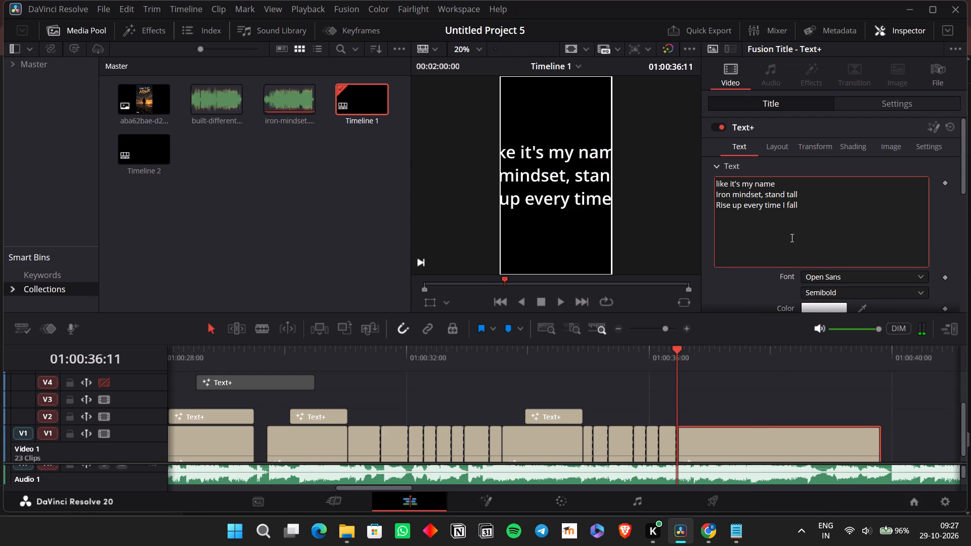
pyautogui.moveTo(819, 209); pyautogui.dragTo(730, 187)
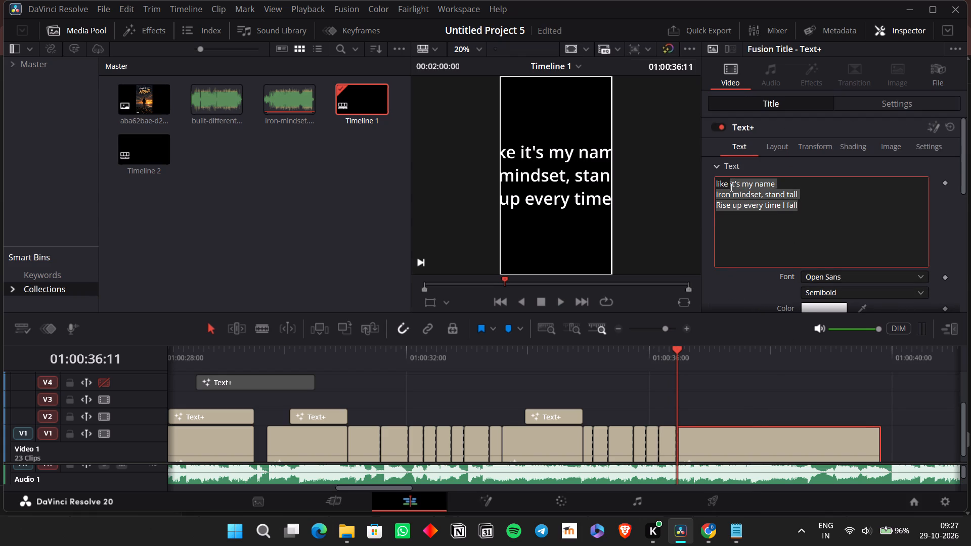
pyautogui.hotkey('ctrl', 'x')
pyautogui.press('BackSpace')
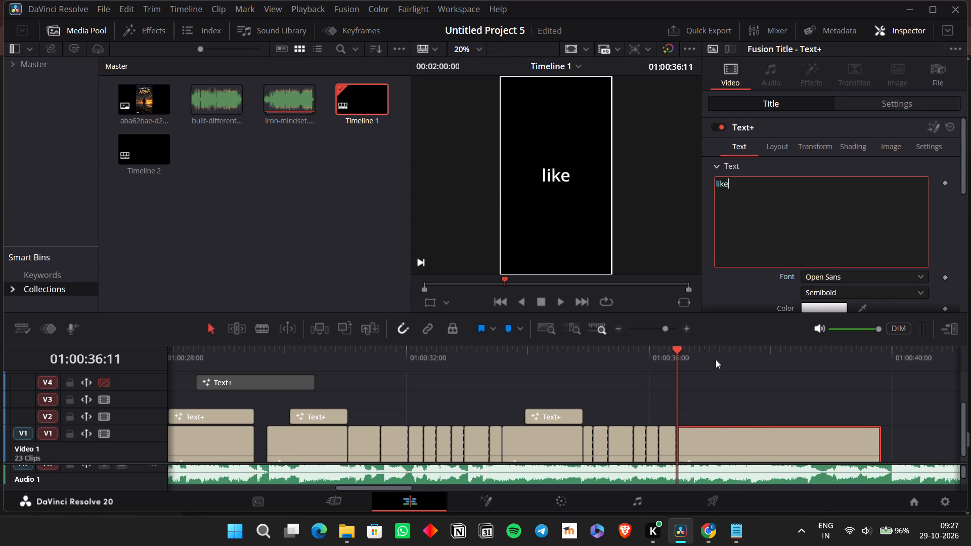
# Play to the end of the sung word "like" and split its clip at 01:00:36:18.
pyautogui.click(711, 436)
pyautogui.press('space')
pyautogui.press('space')
pyautogui.hotkey('ctrl', 'b')
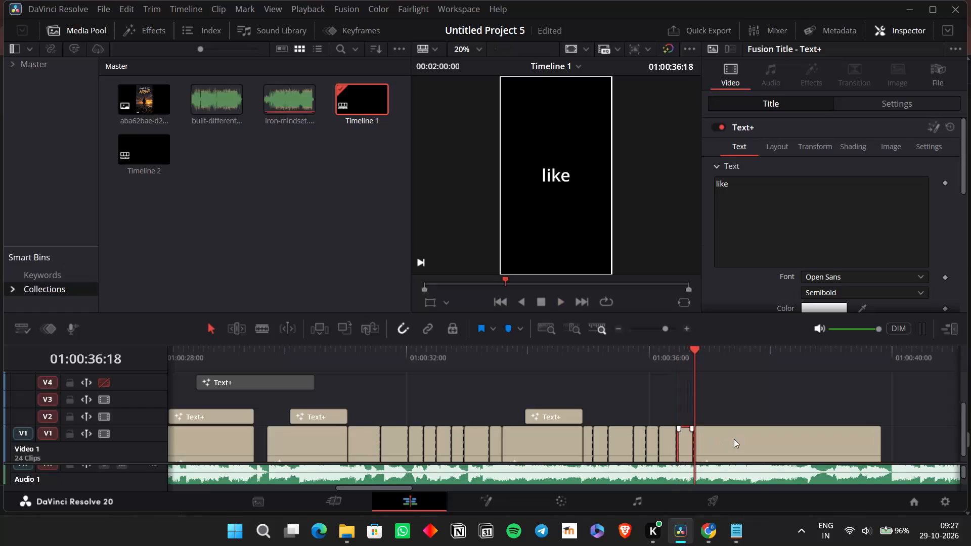
# Replace the text of the long V1 piece after the split with the cut lyrics and cut everything after "it's".
pyautogui.keyDown('ctrl'); pyautogui.click(734, 439); pyautogui.keyUp('ctrl')
pyautogui.moveTo(741, 411); pyautogui.dragTo(741, 440)
pyautogui.click(737, 453)
pyautogui.click(768, 250)
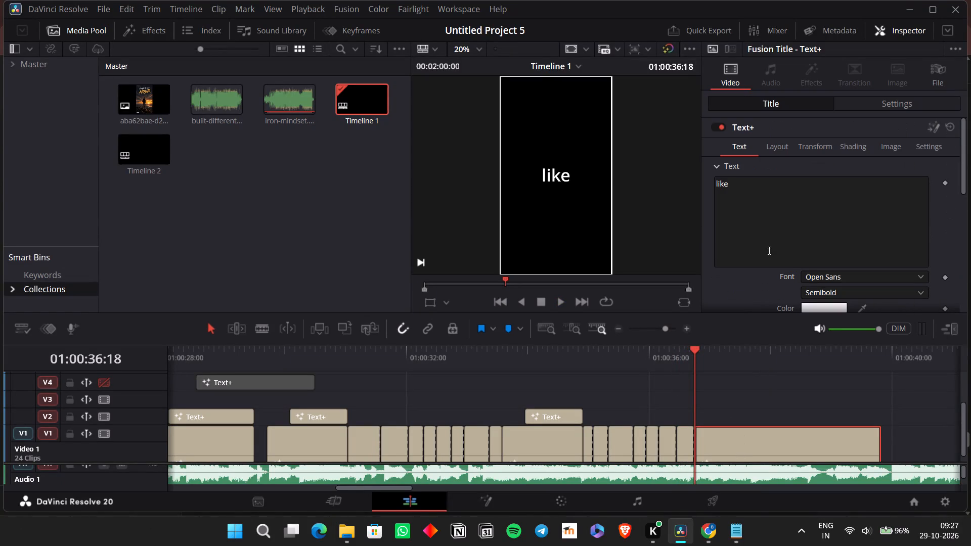
pyautogui.hotkey('ctrl', 'a')
pyautogui.hotkey('ctrl', 'v')
pyautogui.moveTo(806, 208); pyautogui.dragTo(731, 182)
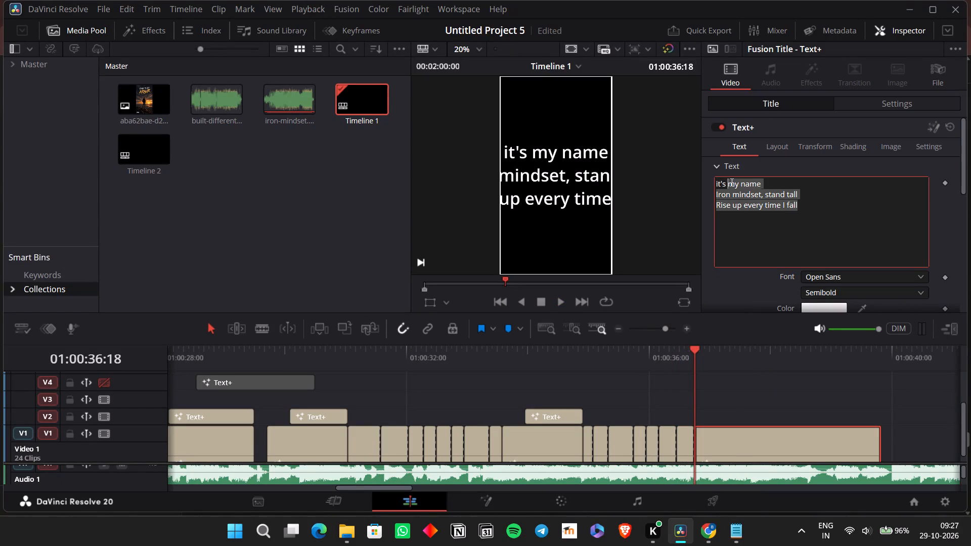
pyautogui.moveTo(731, 182); pyautogui.dragTo(731, 183)
pyautogui.hotkey('ctrl', 'x')
pyautogui.press('BackSpace')
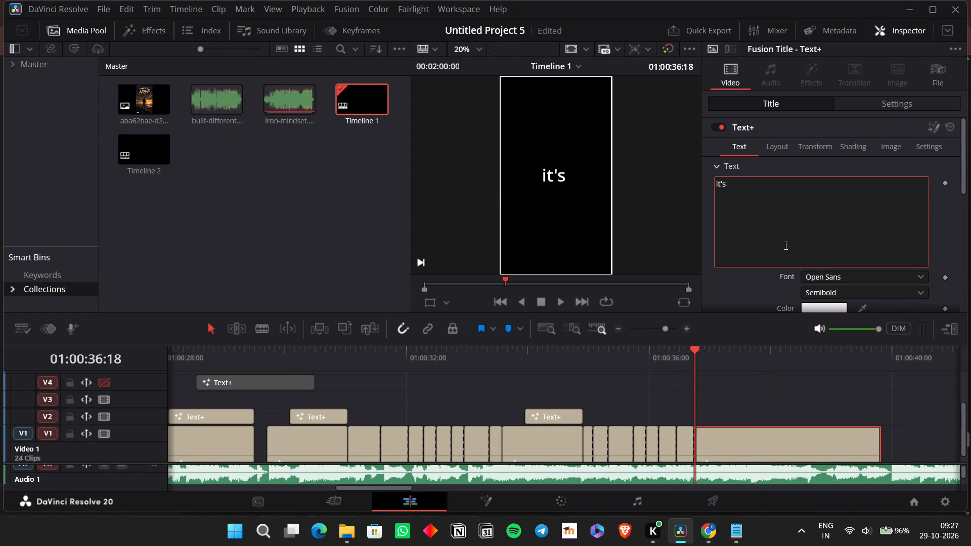
# Find the end of the sung word "it's" by playback and frame steps, and split its clip at 01:00:36:21.
pyautogui.click(714, 453)
pyautogui.press('space')
pyautogui.press('space')
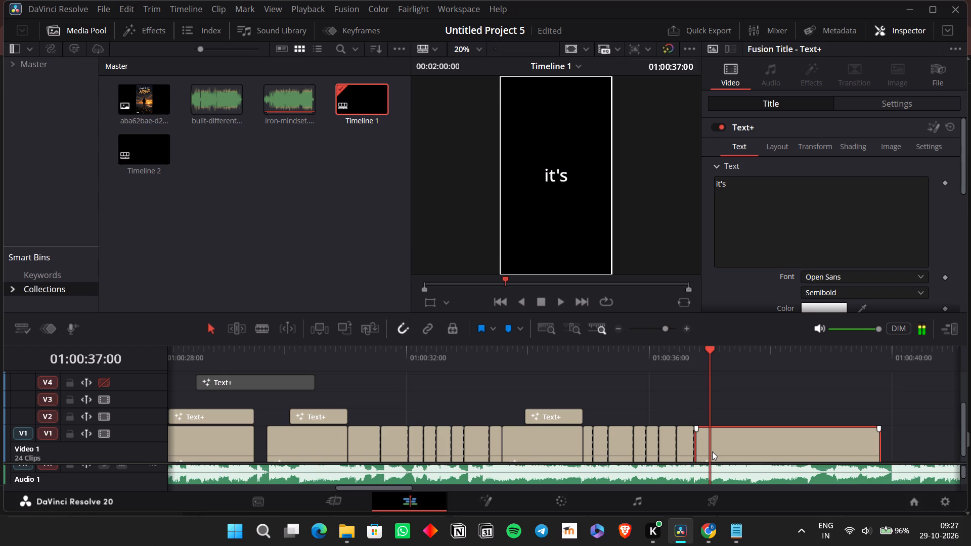
pyautogui.press('Left')
pyautogui.press('Left')
pyautogui.press('Left')
pyautogui.press('Left')
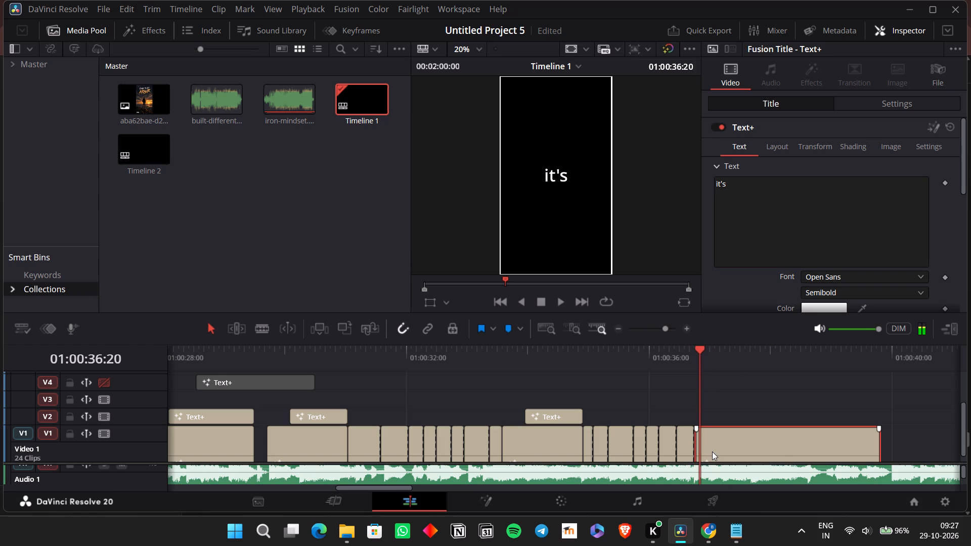
pyautogui.press('Right')
pyautogui.hotkey('ctrl', 'v')
pyautogui.hotkey('ctrl', 'z')
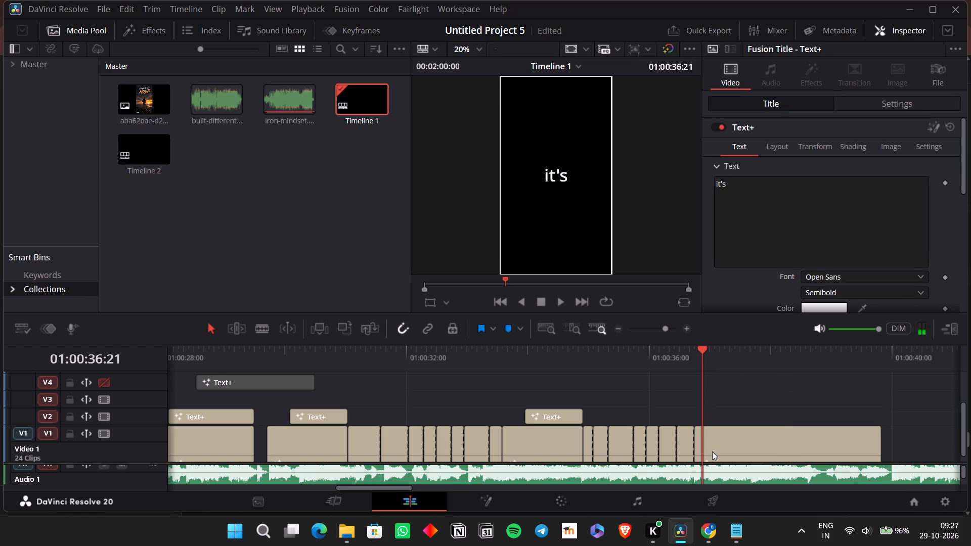
pyautogui.hotkey('ctrl', 'b')
# Replace the text of the long V1 piece after the split with the cut lyrics and cut everything after "my".
pyautogui.click(762, 439)
pyautogui.click(784, 227)
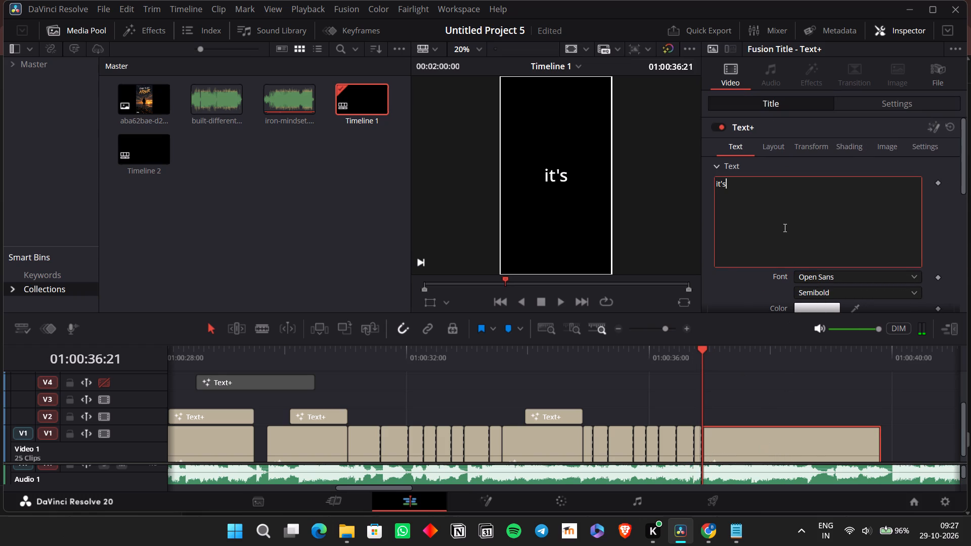
pyautogui.hotkey('ctrl', 'a')
pyautogui.hotkey('ctrl', 'v')
pyautogui.moveTo(815, 215); pyautogui.dragTo(721, 189)
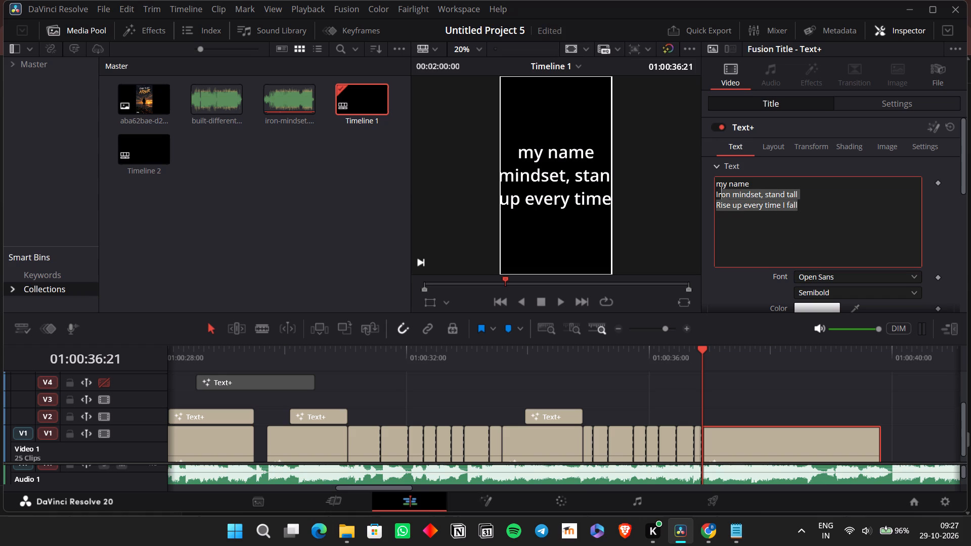
pyautogui.moveTo(721, 189); pyautogui.dragTo(729, 186)
pyautogui.hotkey('ctrl', 'x')
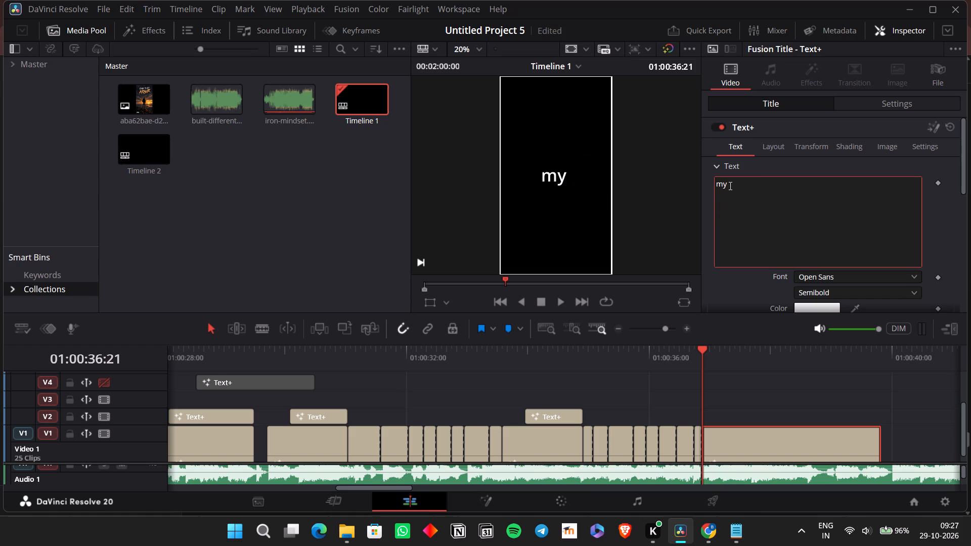
pyautogui.press('BackSpace')
# Play to the end of the sung word "my" and split its clip at 01:00:37:04.
pyautogui.click(746, 450)
pyautogui.click(755, 391)
pyautogui.click(758, 446)
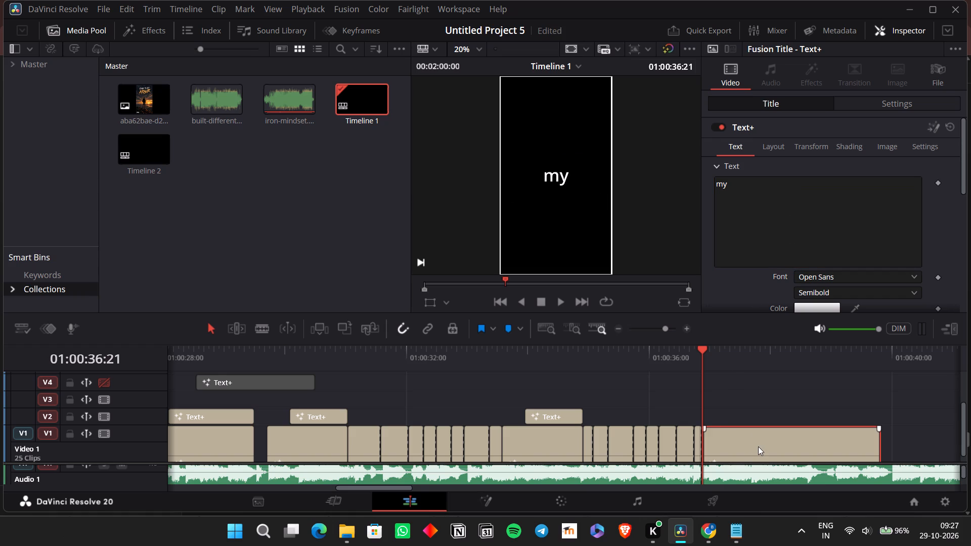
pyautogui.press('space')
pyautogui.press('space')
pyautogui.hotkey('ctrl', 'b')
# Replace the text of the long V1 piece after the split with the cut lyrics and cut everything after "name".
pyautogui.keyDown('ctrl'); pyautogui.click(758, 446); pyautogui.keyUp('ctrl')
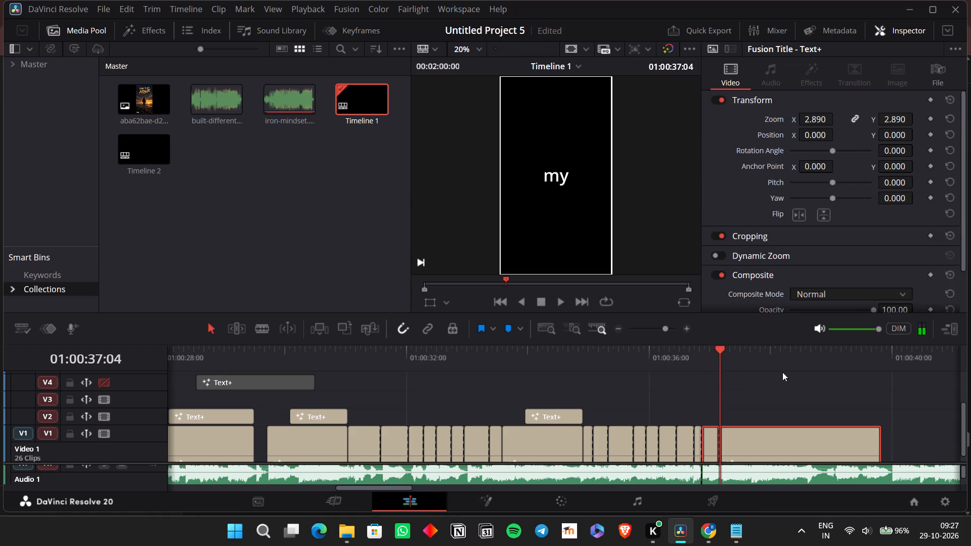
pyautogui.click(792, 403)
pyautogui.click(795, 445)
pyautogui.click(800, 225)
pyautogui.hotkey('ctrl', 'a')
pyautogui.hotkey('ctrl', 'v')
pyautogui.moveTo(813, 204); pyautogui.dragTo(712, 192)
pyautogui.hotkey('ctrl', 'x')
pyautogui.press('BackSpace')
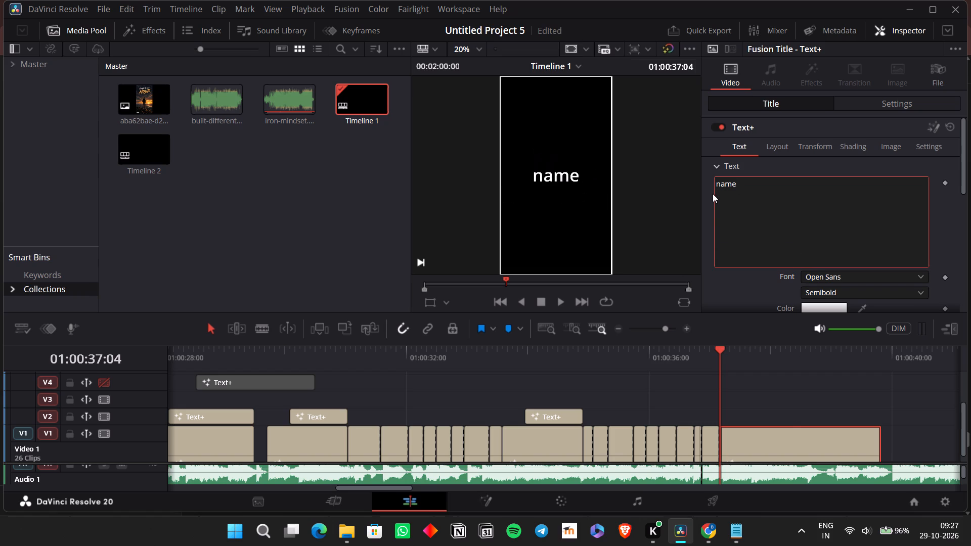
# Play the captions from 01:00:30:21 through "name" to check their timing against the song.
pyautogui.click(287, 368)
pyautogui.click(339, 359)
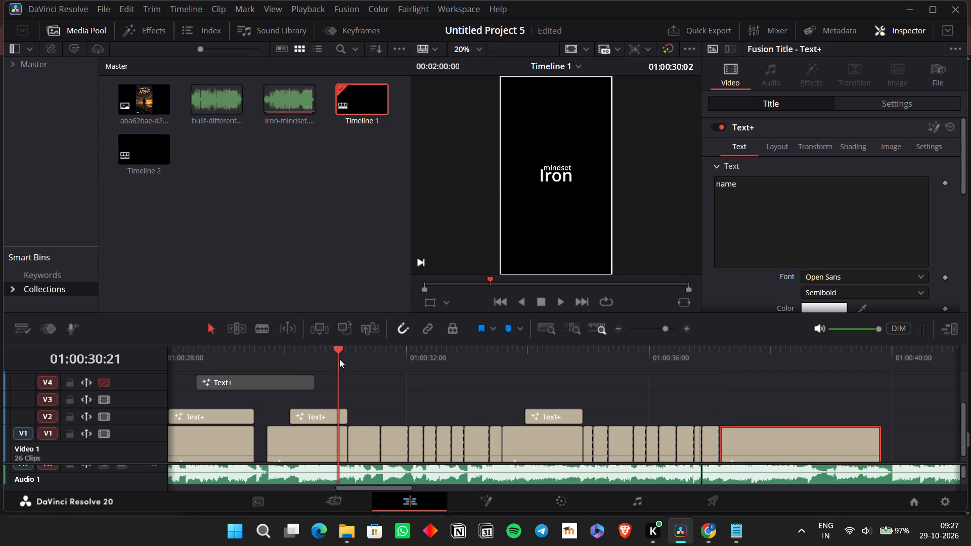
pyautogui.press('space')
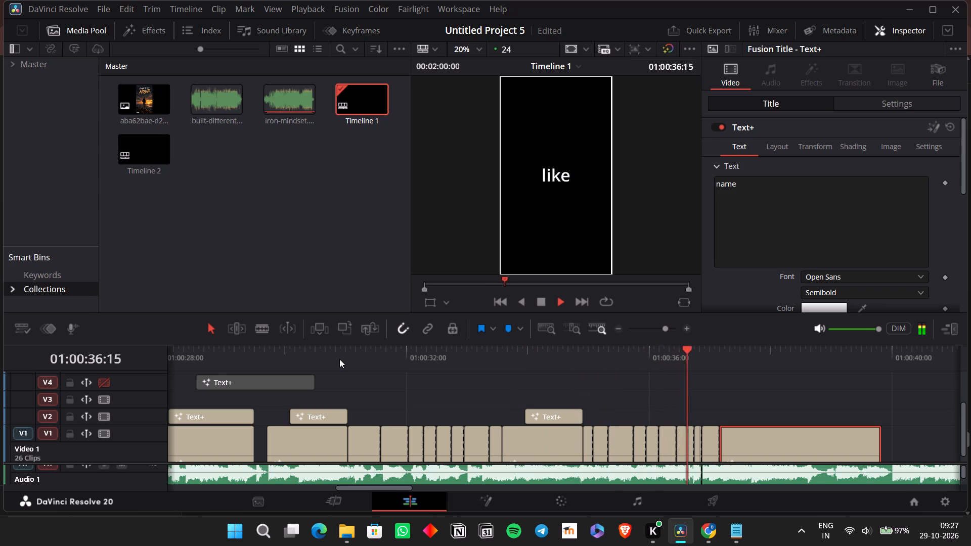
pyautogui.press('space')
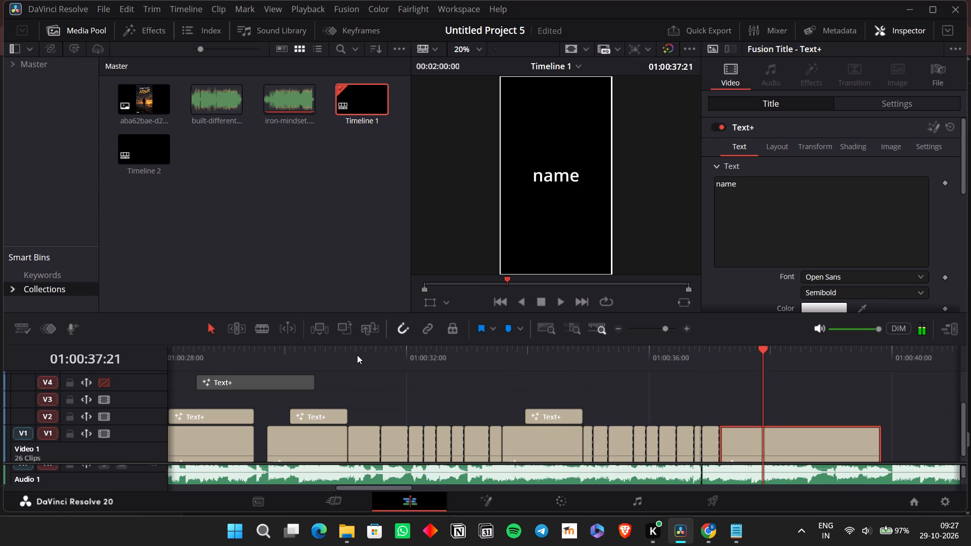
# Change the font of the V1 "Never" clip to Niagara Engraved.
pyautogui.click(357, 355)
pyautogui.click(367, 436)
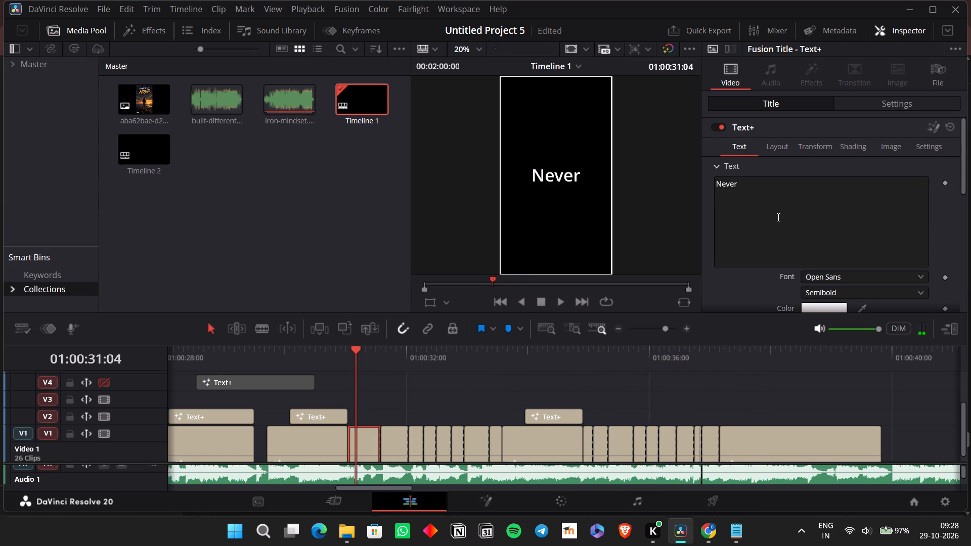
pyautogui.scroll(-5, 777, 217)
pyautogui.scroll(1, 873, 201)
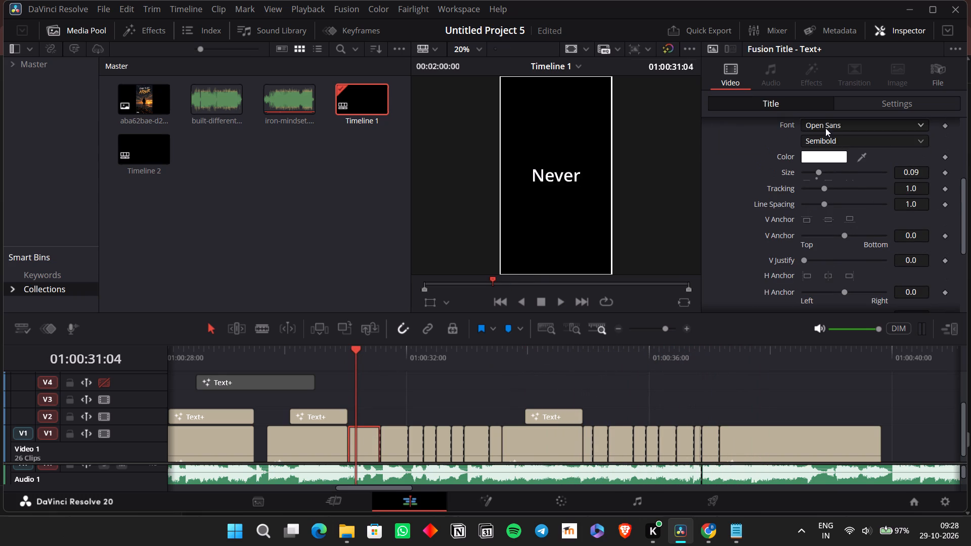
pyautogui.click(835, 122)
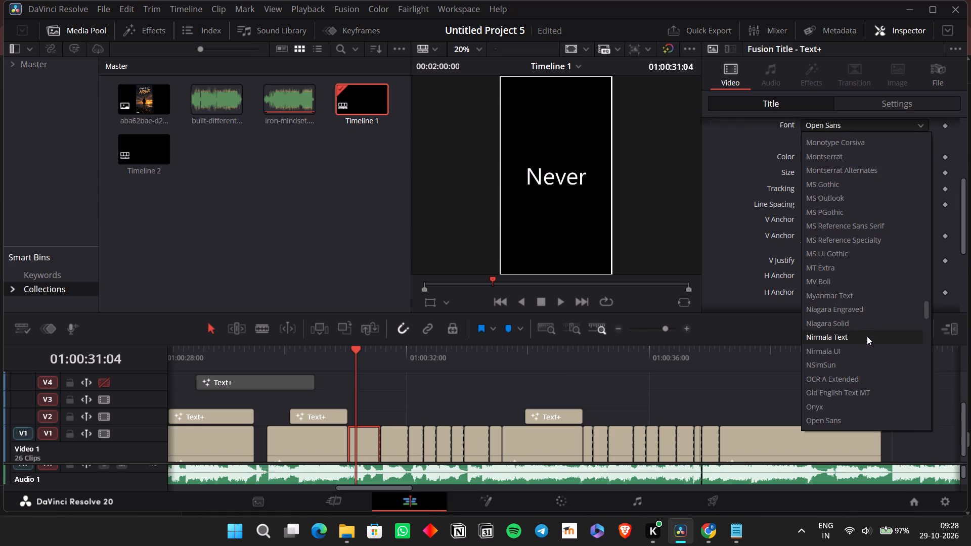
pyautogui.click(865, 306)
# Set the zoom of the "Never" clip to 6 in both X and Y.
pyautogui.scroll(4, 790, 258)
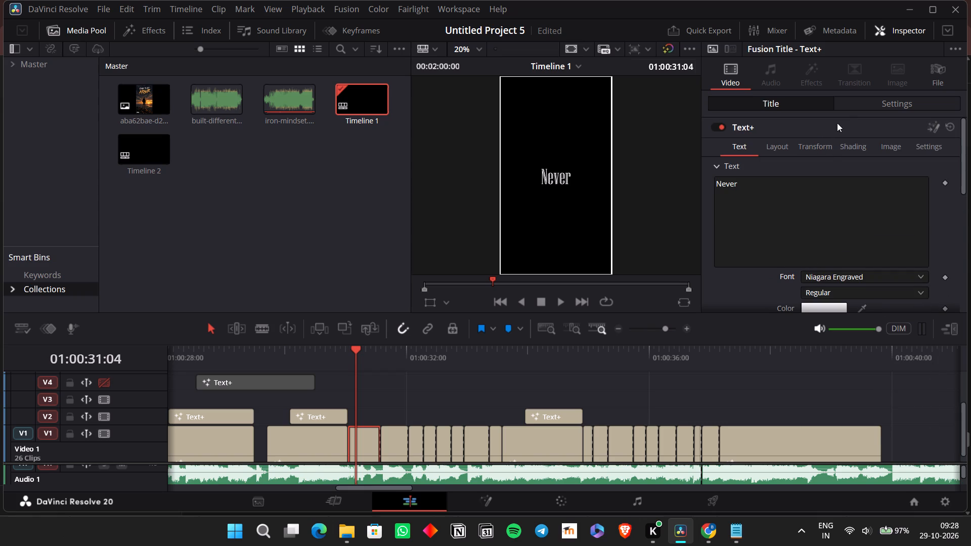
pyautogui.click(863, 96)
pyautogui.click(864, 104)
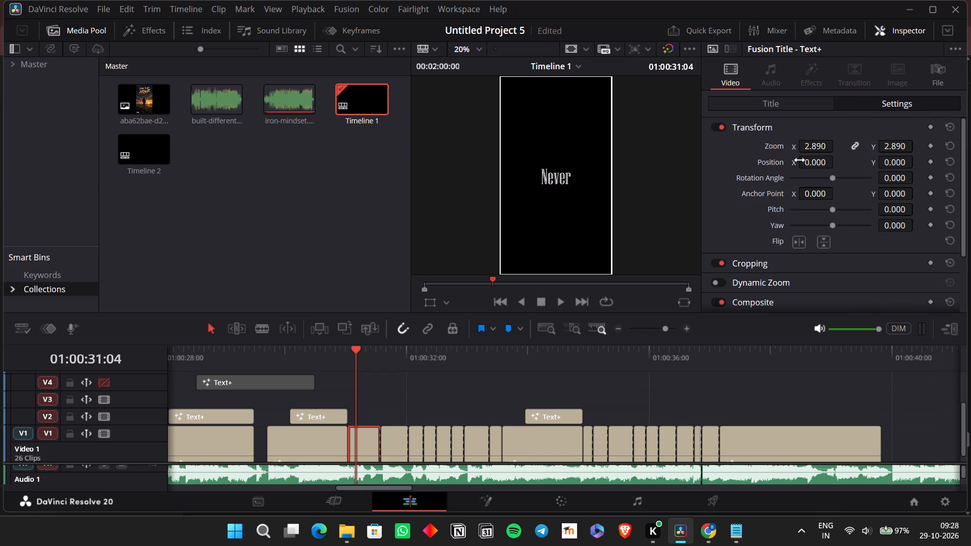
pyautogui.moveTo(818, 149); pyautogui.dragTo(506, 272)
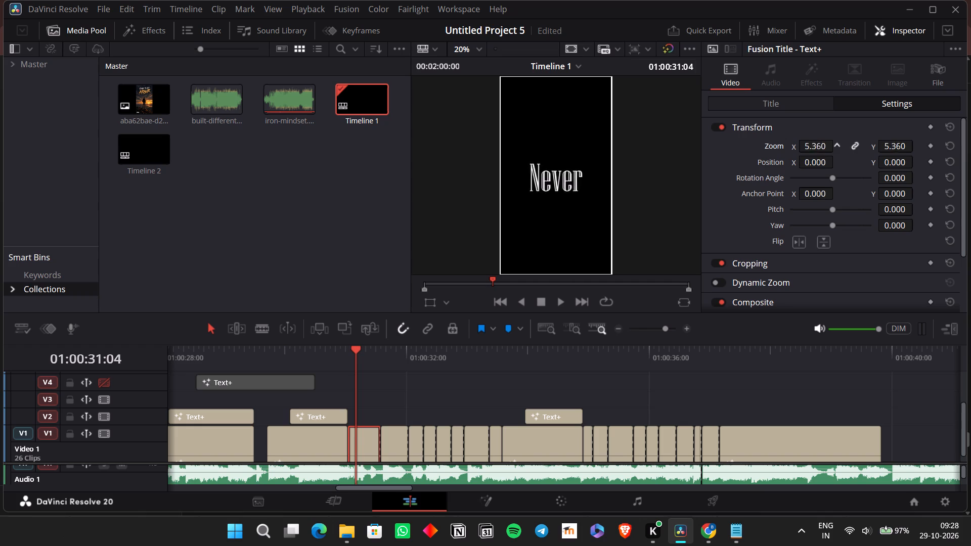
pyautogui.moveTo(506, 272); pyautogui.dragTo(573, 285)
pyautogui.doubleClick(818, 149)
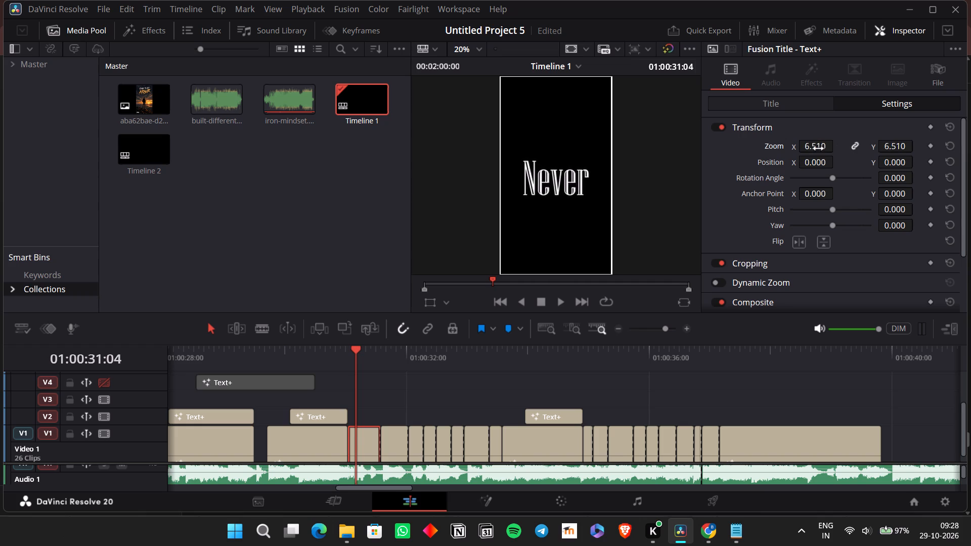
pyautogui.press('6')
pyautogui.press('Return')
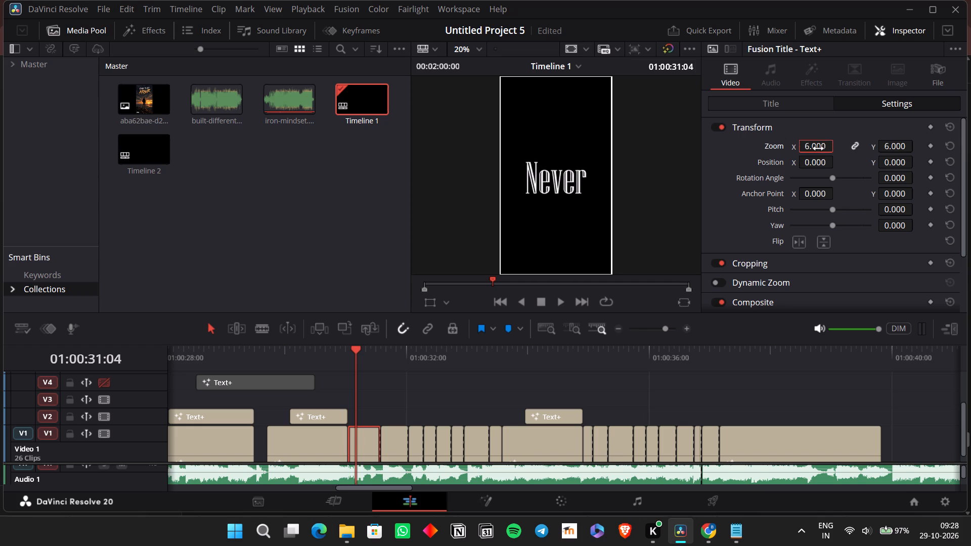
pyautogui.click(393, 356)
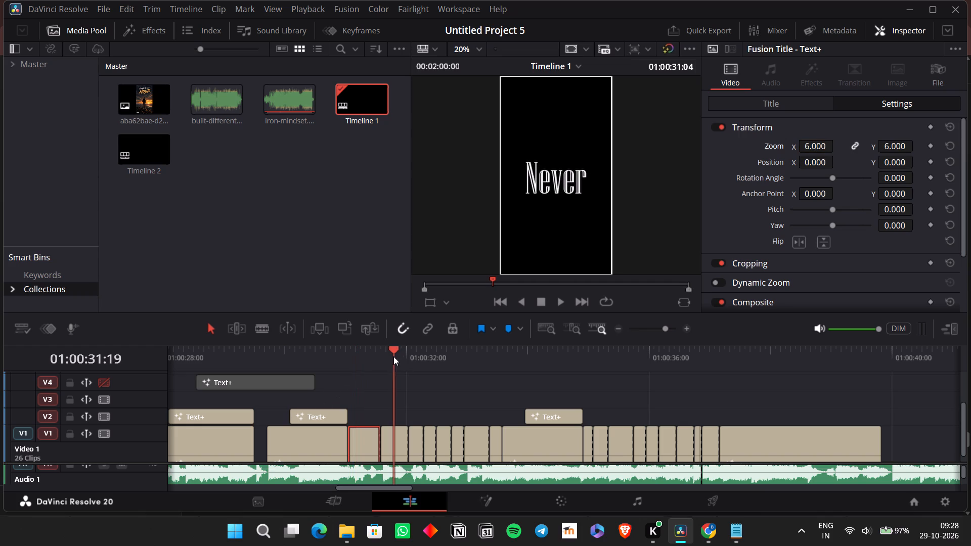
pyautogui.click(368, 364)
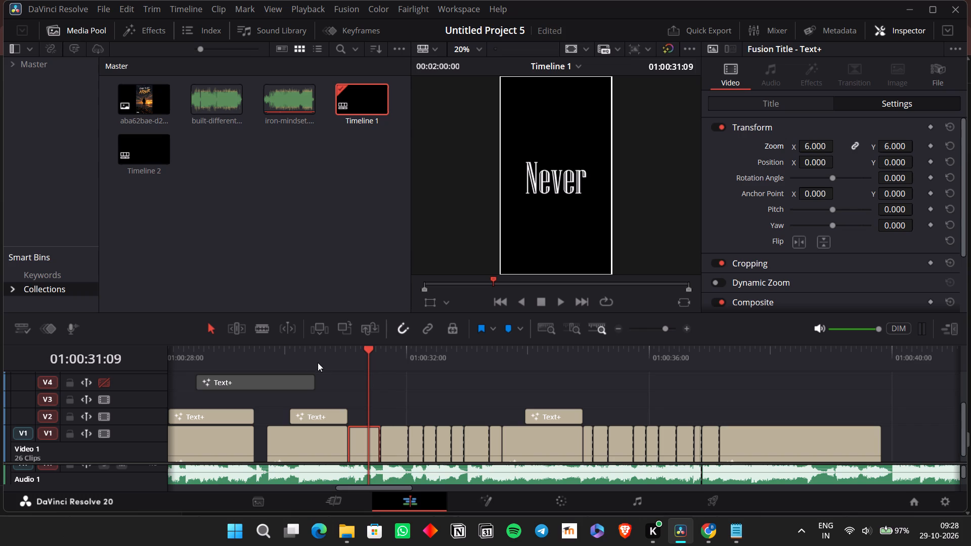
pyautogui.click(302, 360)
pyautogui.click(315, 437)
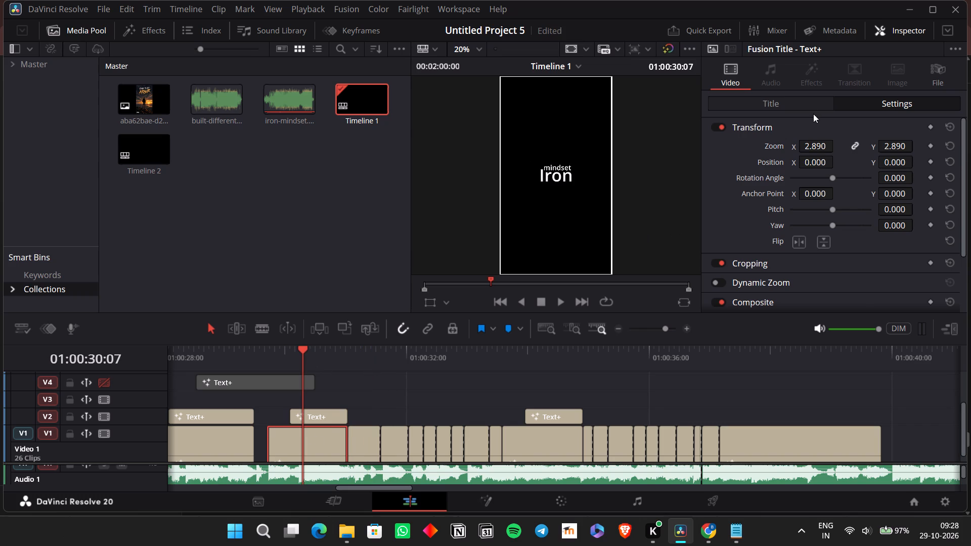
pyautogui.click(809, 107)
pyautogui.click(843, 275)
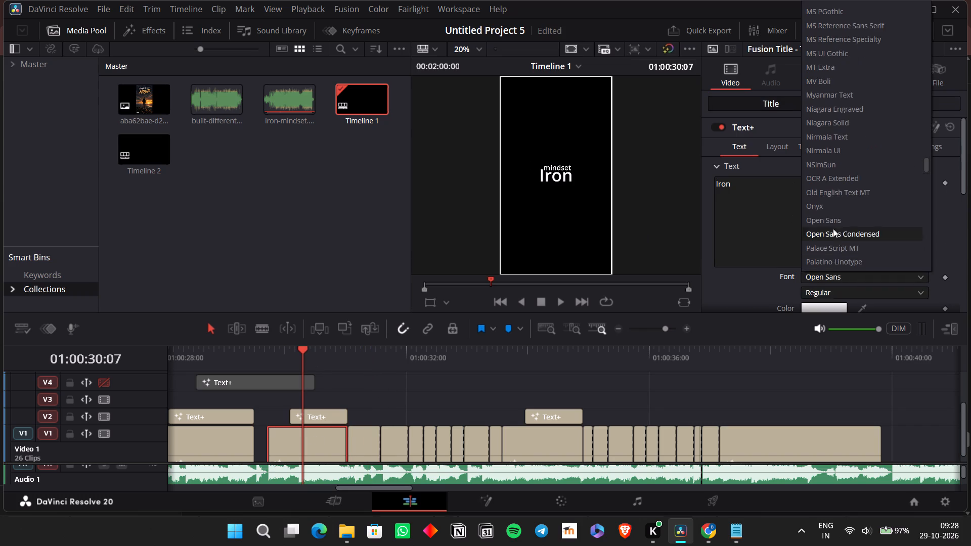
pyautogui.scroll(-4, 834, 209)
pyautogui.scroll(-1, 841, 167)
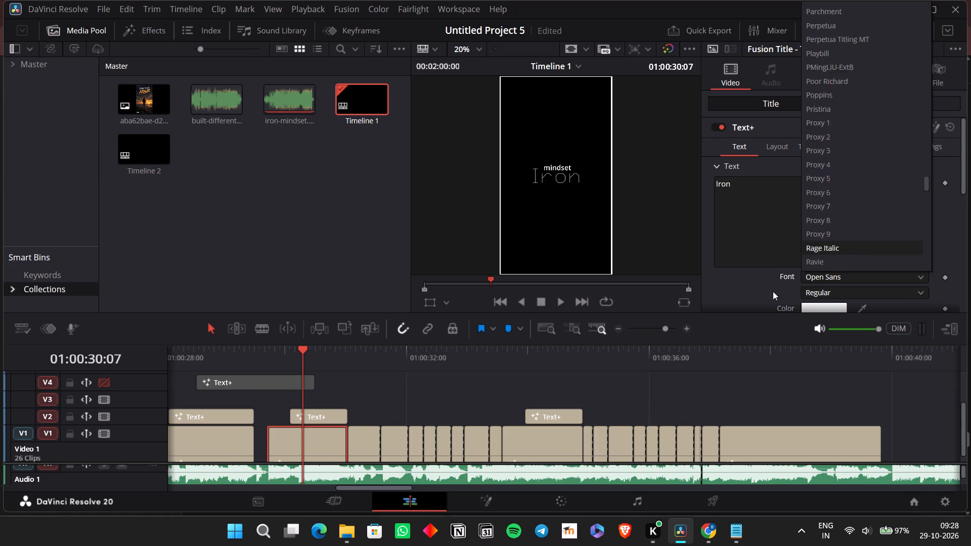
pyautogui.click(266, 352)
# Play the "Iron mindset" captions from about 01:00:29:17 and inspect the V1 "Iron" and V2 "mindset" clips.
pyautogui.click(388, 406)
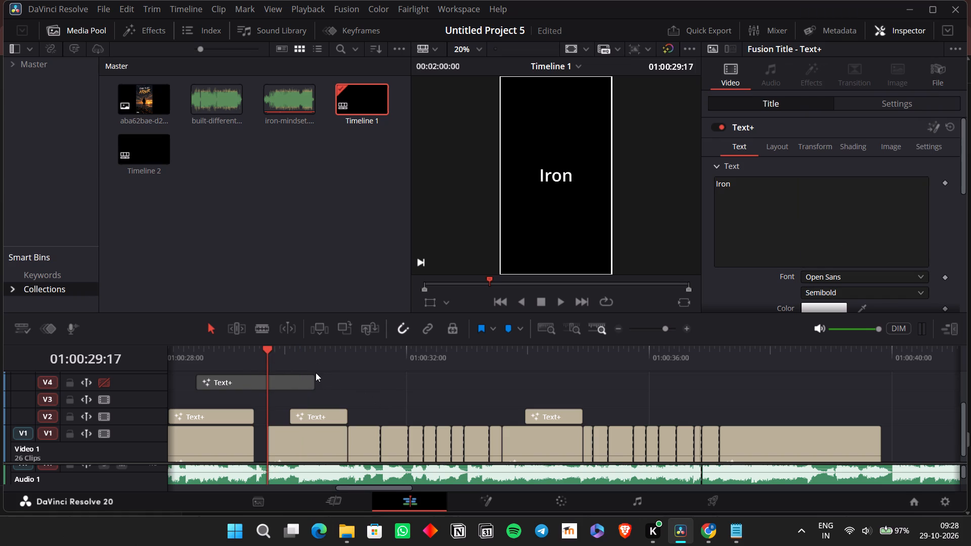
pyautogui.press('space')
pyautogui.press('space')
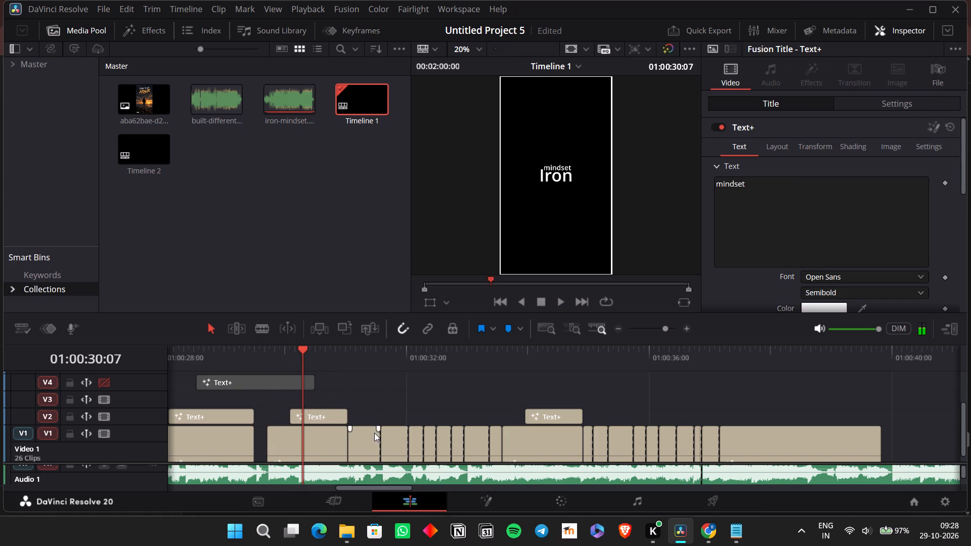
pyautogui.click(312, 446)
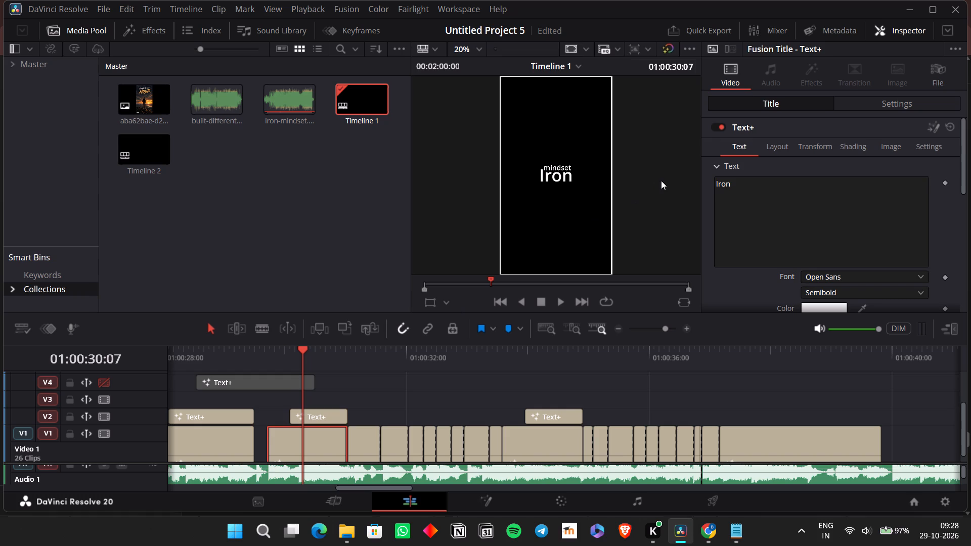
pyautogui.click(338, 414)
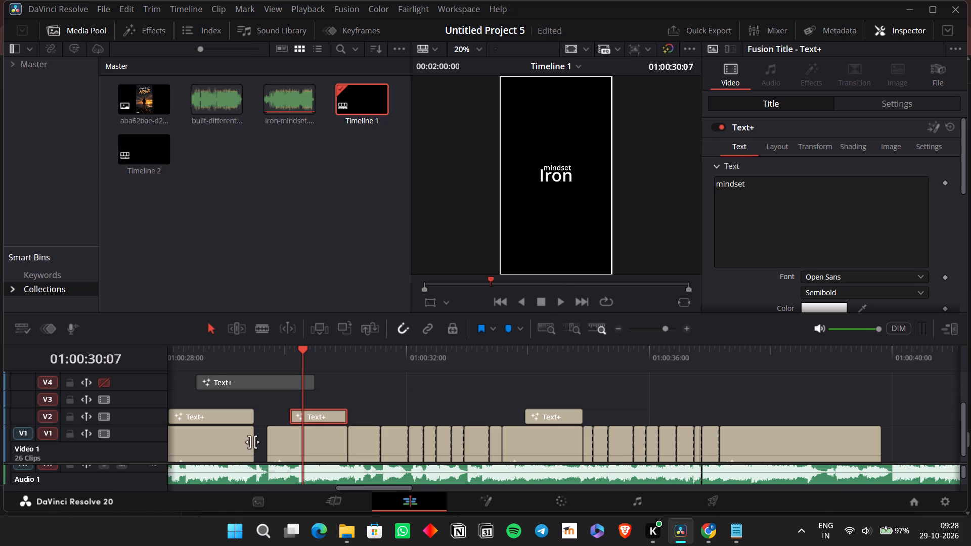
pyautogui.hscroll(1, 480, 429)
pyautogui.click(564, 363)
pyautogui.press('space')
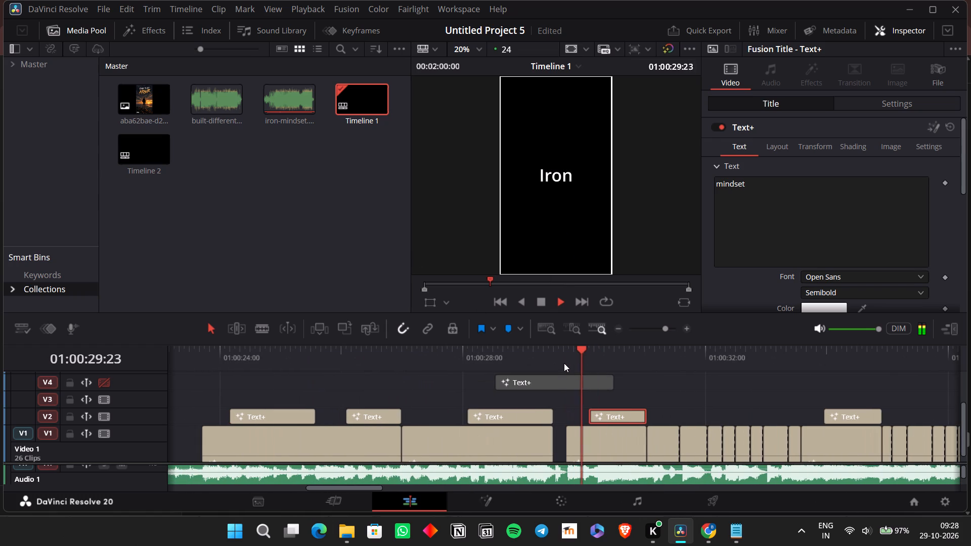
pyautogui.press('space')
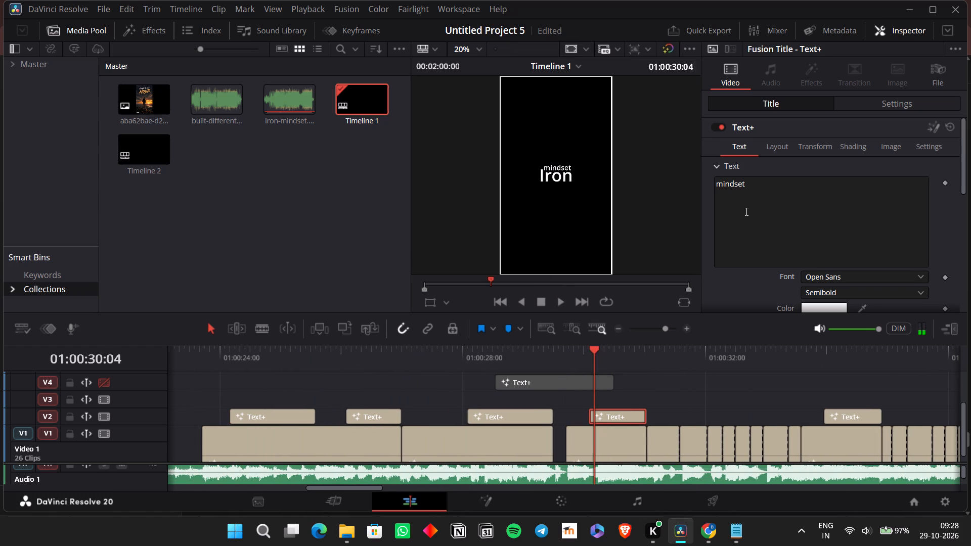
# Set the position of the V2 "mindset" clip to X 0 and Y 0.
pyautogui.scroll(-1, 778, 184)
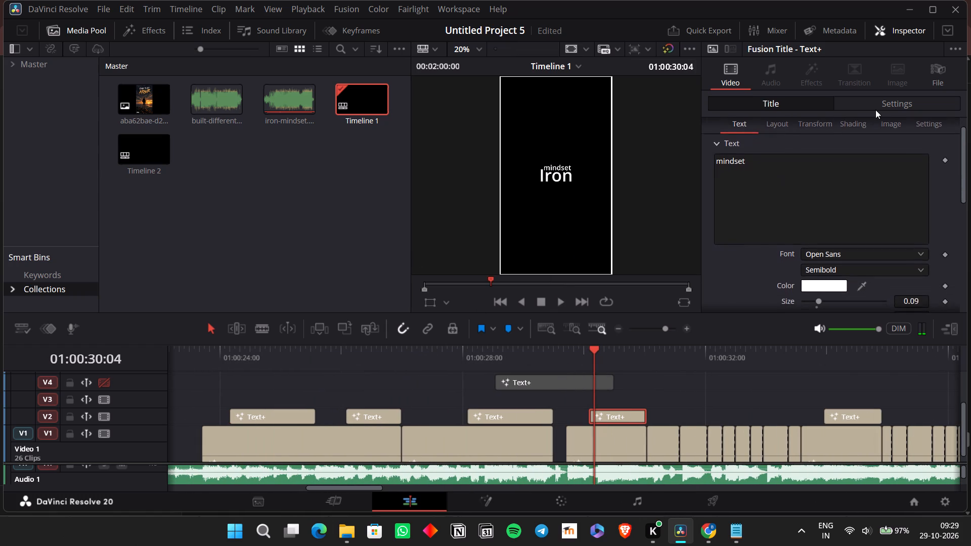
pyautogui.scroll(-1, 875, 110)
pyautogui.click(878, 110)
pyautogui.doubleClick(817, 162)
pyautogui.press('0')
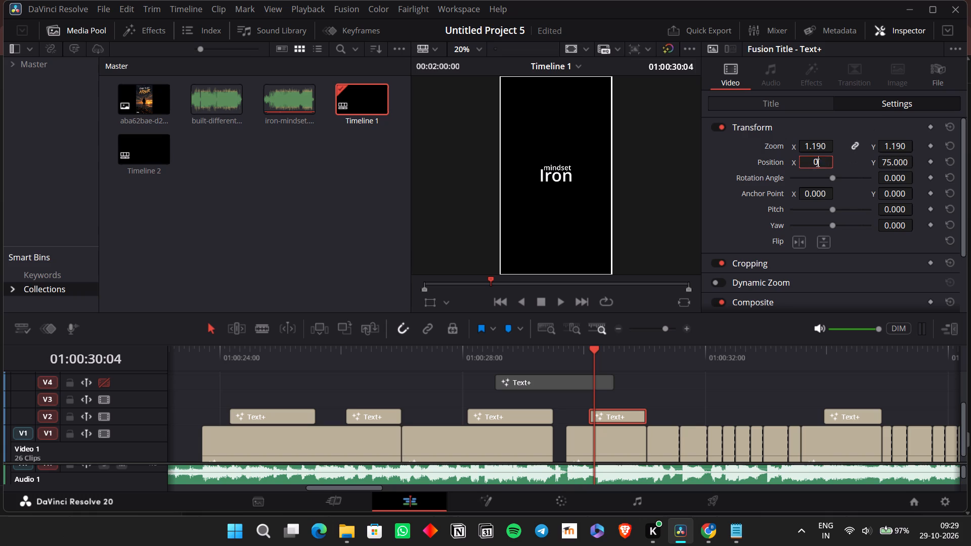
pyautogui.press('Return')
pyautogui.click(887, 153)
pyautogui.doubleClick(890, 159)
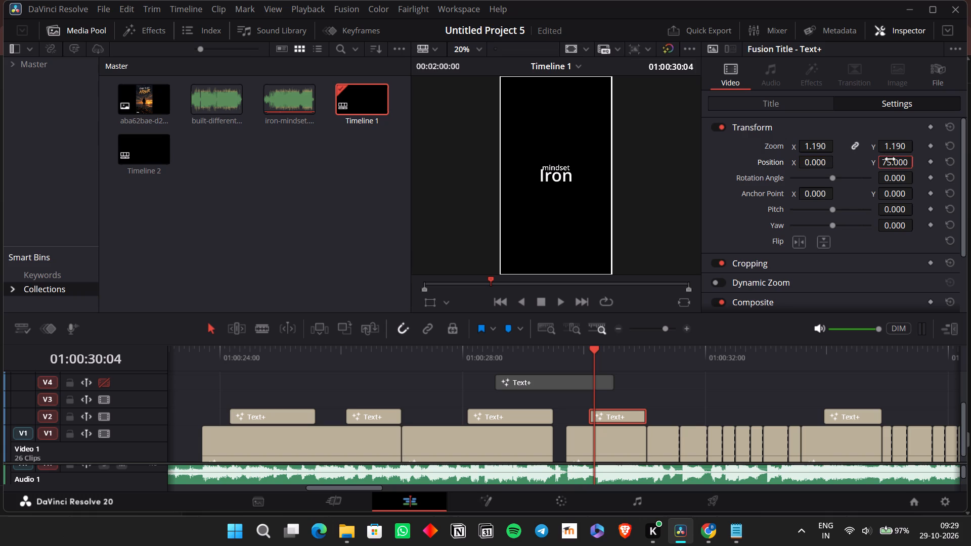
pyautogui.press('0')
pyautogui.press('Return')
# Add keyframes to the text of the V1 "Iron" clip every two frames from 01:00:29:17 to 01:00:29:23.
pyautogui.click(564, 359)
pyautogui.click(590, 430)
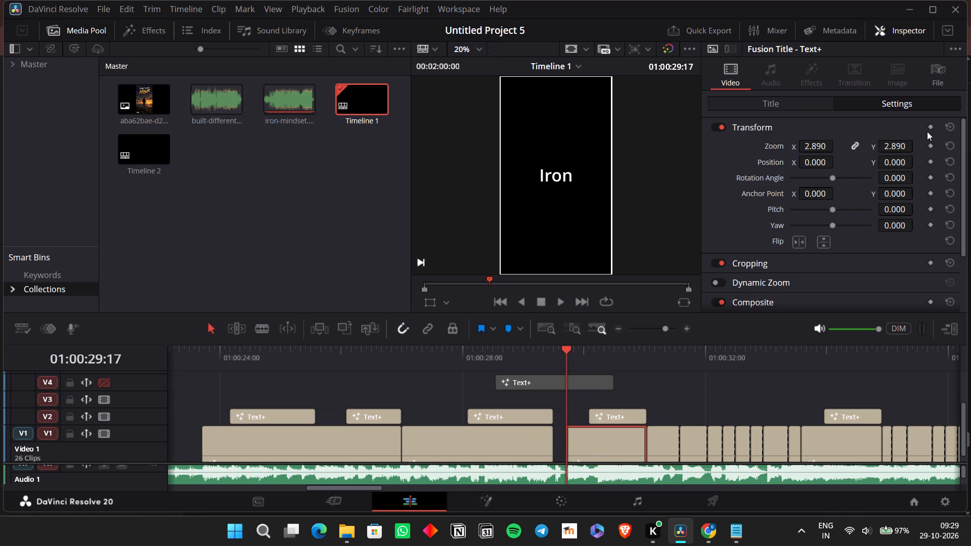
pyautogui.click(805, 101)
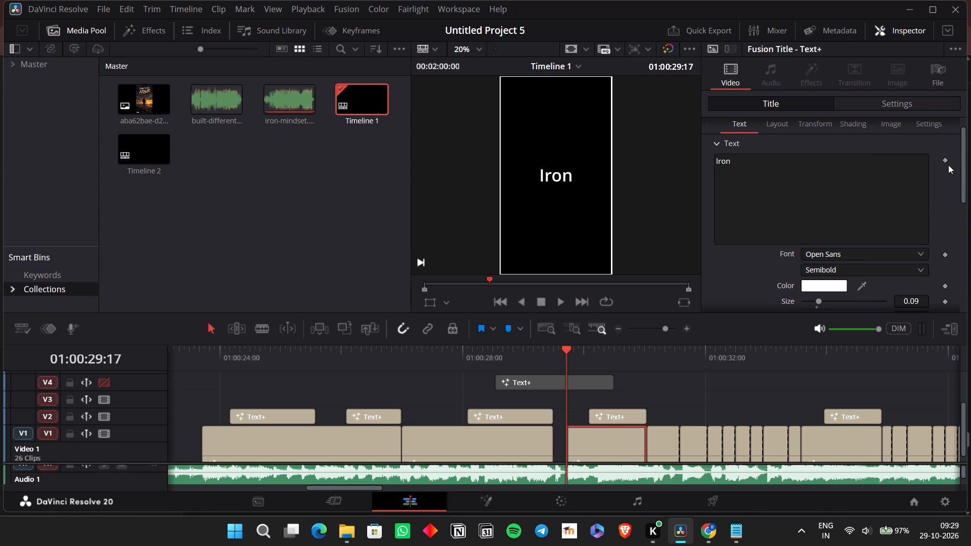
pyautogui.click(943, 161)
pyautogui.press('Right')
pyautogui.press('Right')
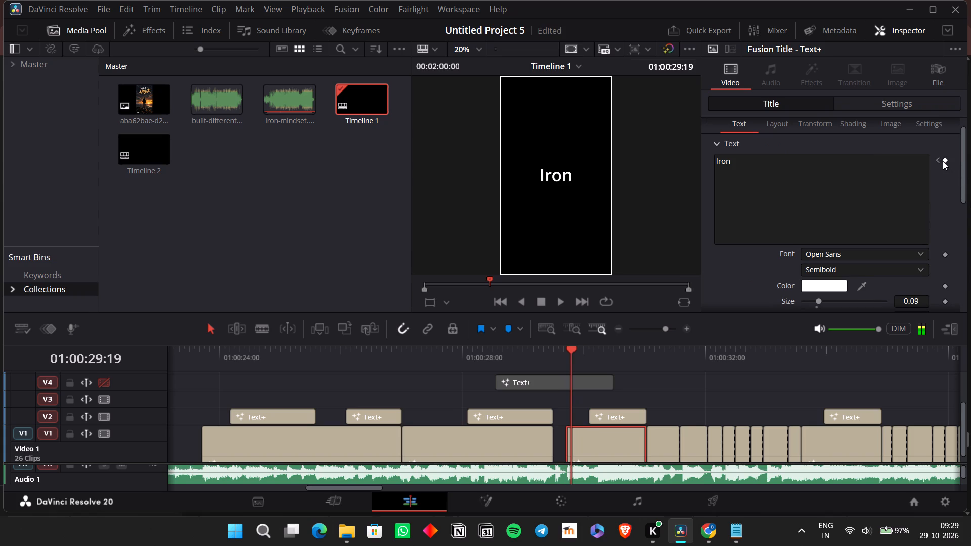
pyautogui.click(943, 161)
pyautogui.press('Right')
pyautogui.press('Right')
pyautogui.click(943, 161)
pyautogui.press('Right')
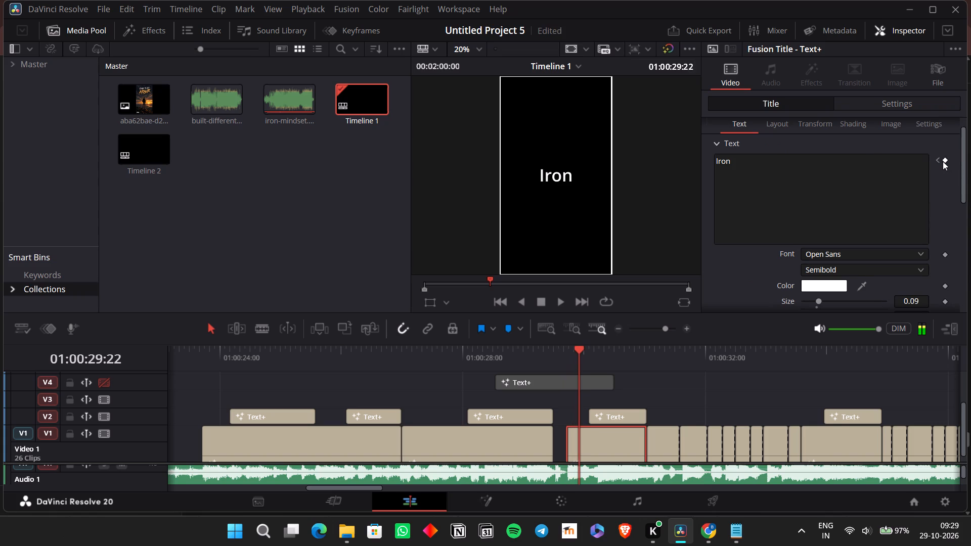
pyautogui.press('Right')
pyautogui.click(943, 161)
# Continue keyframing the text of the "Iron" clip every two frames from 01:00:30:01 to 01:00:30:09.
pyautogui.press('Right')
pyautogui.press('Right')
pyautogui.click(943, 161)
pyautogui.press('Right')
pyautogui.press('Right')
pyautogui.click(943, 161)
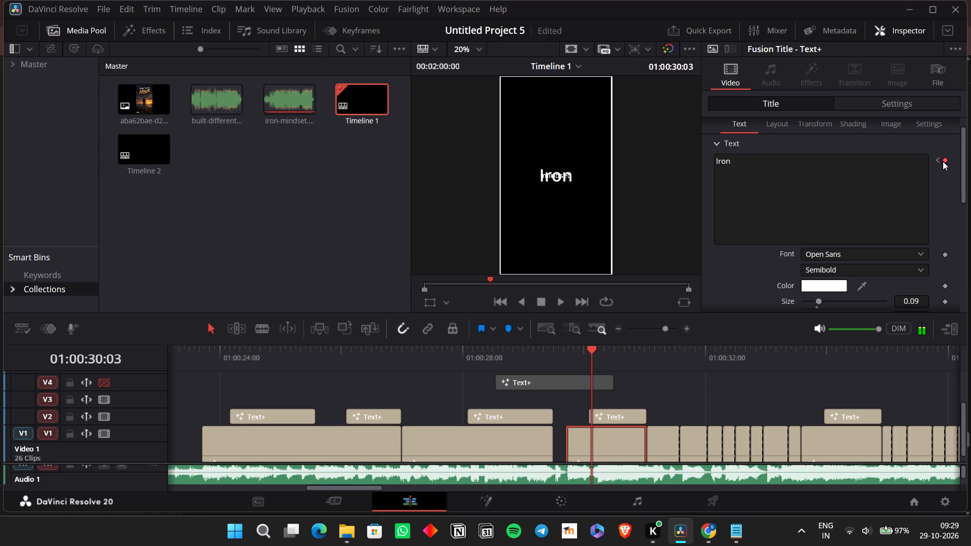
pyautogui.press('Right')
pyautogui.press('Right')
pyautogui.click(943, 161)
pyautogui.press('Right')
pyautogui.press('Right')
pyautogui.click(943, 161)
pyautogui.press('Right')
pyautogui.press('Right')
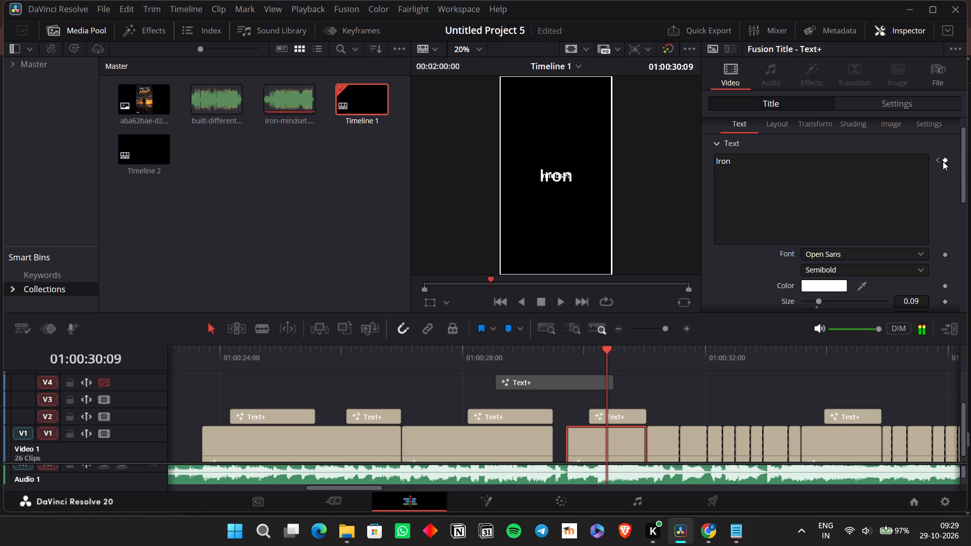
pyautogui.click(943, 161)
# Go back to the 01:00:29:19 text keyframe and add font keyframes to "Iron" every two frames up to 01:00:30:03.
pyautogui.tripleClick(938, 158)
pyautogui.tripleClick(938, 158)
pyautogui.doubleClick(938, 158)
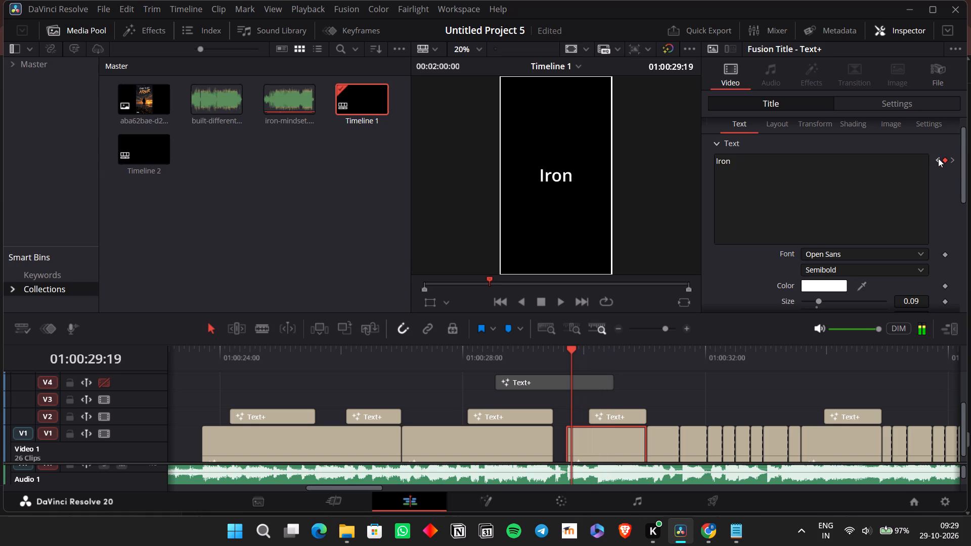
pyautogui.click(953, 157)
pyautogui.click(946, 252)
pyautogui.press('Right')
pyautogui.press('Right')
pyautogui.click(946, 252)
pyautogui.press('Right')
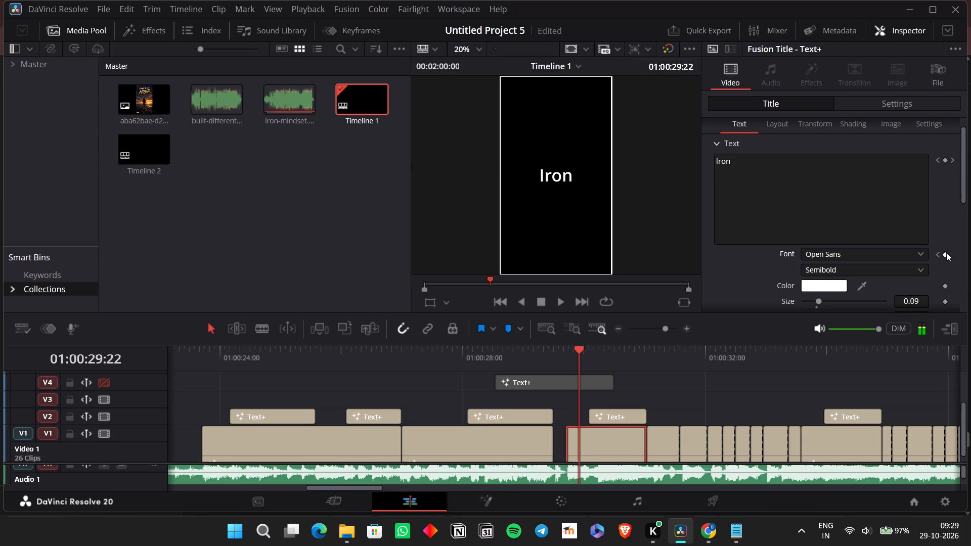
pyautogui.press('Right')
pyautogui.click(946, 252)
pyautogui.press('Right')
pyautogui.press('Right')
pyautogui.click(946, 252)
pyautogui.press('Right')
pyautogui.press('Right')
pyautogui.click(946, 252)
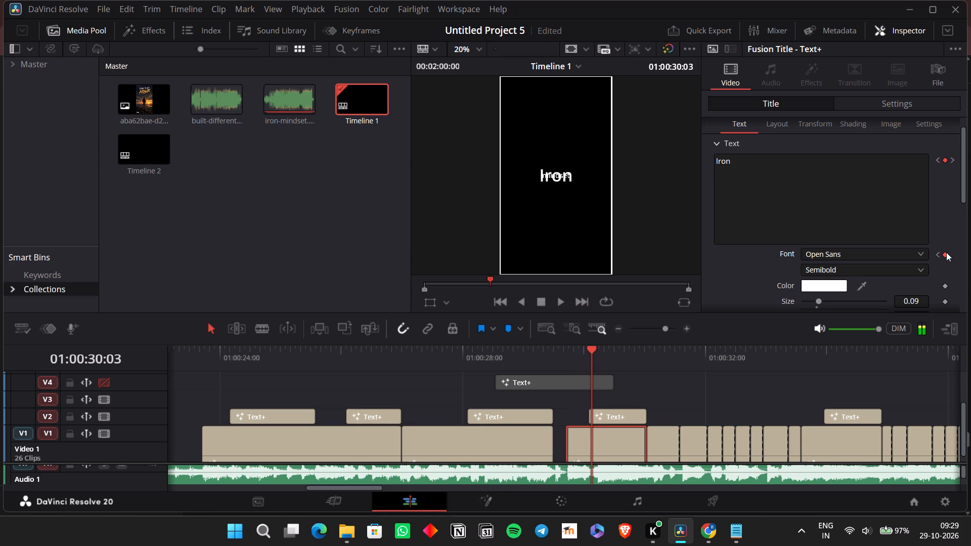
# Add font keyframes to the "Iron" clip every two frames from 01:00:30:05 to 01:00:30:13.
pyautogui.press('Right')
pyautogui.press('Right')
pyautogui.click(946, 252)
pyautogui.press('Right')
pyautogui.press('Right')
pyautogui.click(946, 252)
pyautogui.press('Right')
pyautogui.press('Right')
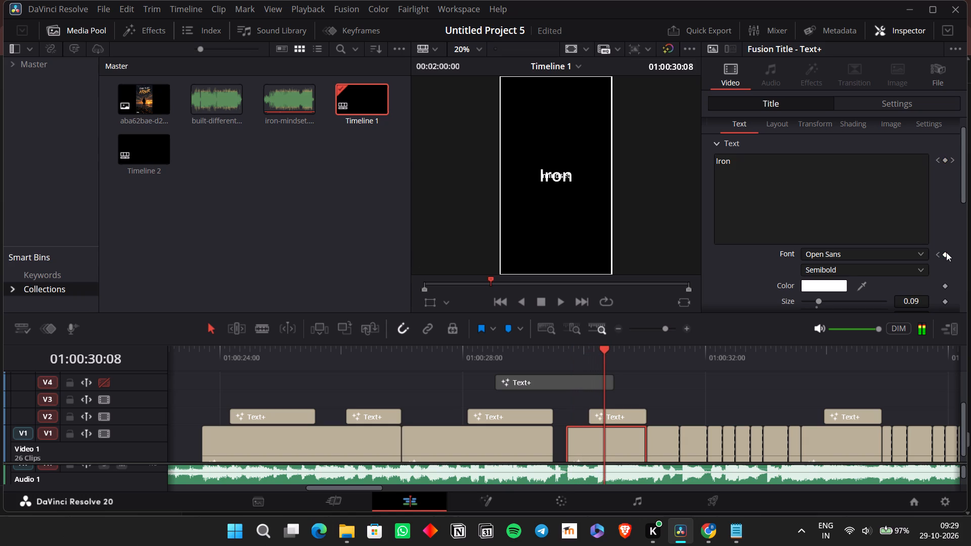
pyautogui.click(946, 252)
pyautogui.press('Right')
pyautogui.press('Right')
pyautogui.click(946, 252)
pyautogui.press('Right')
pyautogui.press('Right')
pyautogui.click(946, 252)
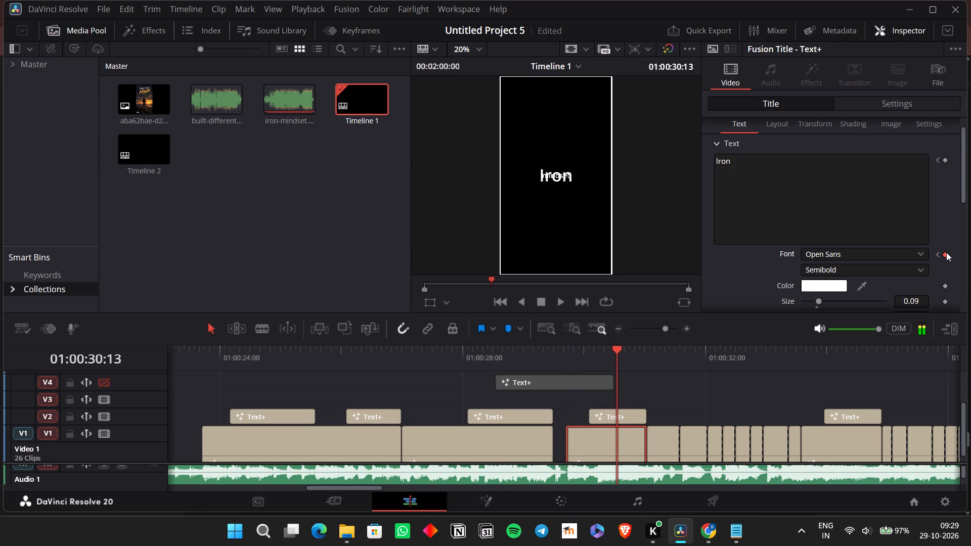
# Add font keyframes to the "Iron" clip every two frames from 01:00:30:15 to 01:00:31:01.
pyautogui.press('Right')
pyautogui.press('Right')
pyautogui.click(946, 252)
pyautogui.press('Right')
pyautogui.press('Right')
pyautogui.click(946, 252)
pyautogui.press('Right')
pyautogui.press('Right')
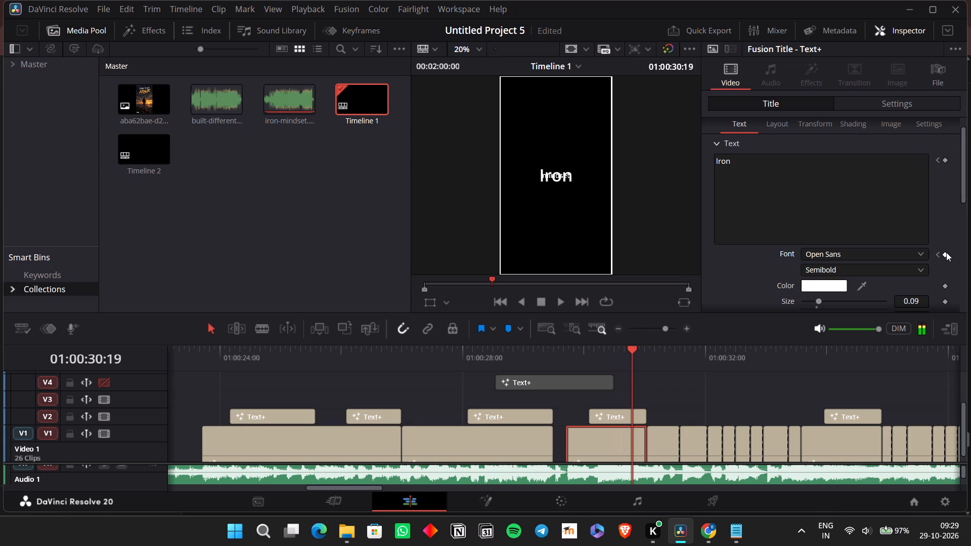
pyautogui.click(946, 252)
pyautogui.press('Right')
pyautogui.press('Right')
pyautogui.click(946, 252)
pyautogui.press('Right')
pyautogui.press('Right')
pyautogui.click(946, 252)
pyautogui.press('Right')
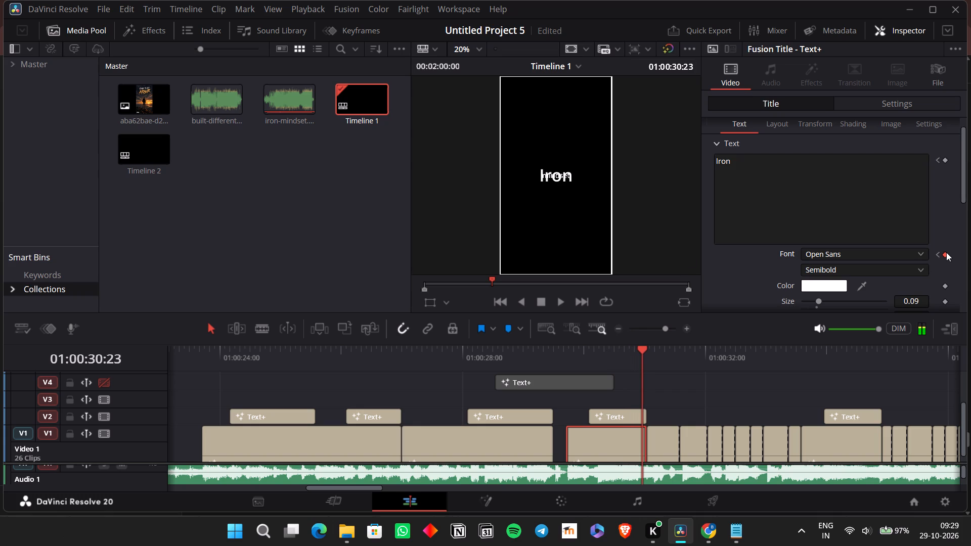
pyautogui.press('Right')
pyautogui.click(946, 252)
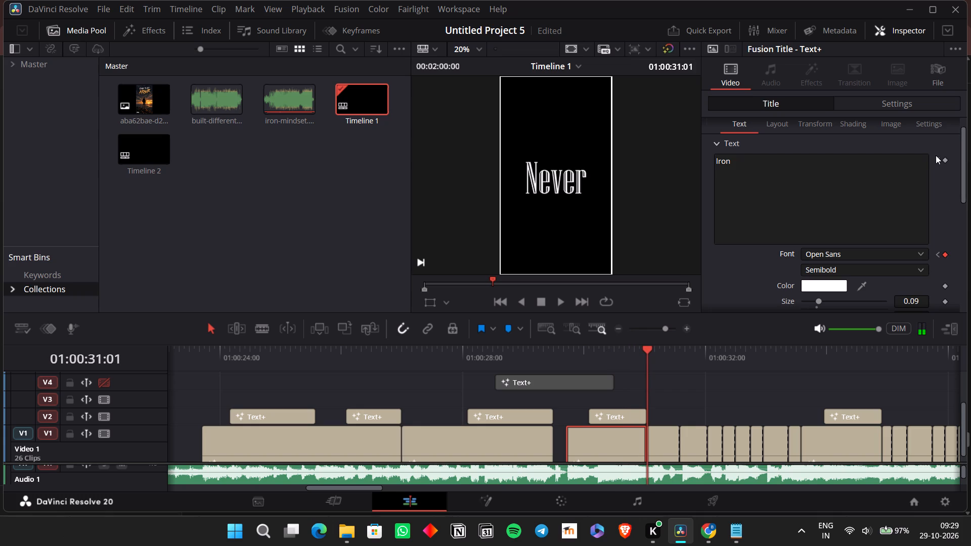
# Return to the first text keyframe of "Iron" at 01:00:29:17 and add a font keyframe there.
pyautogui.click(936, 155)
pyautogui.doubleClick(939, 165)
pyautogui.click(939, 165)
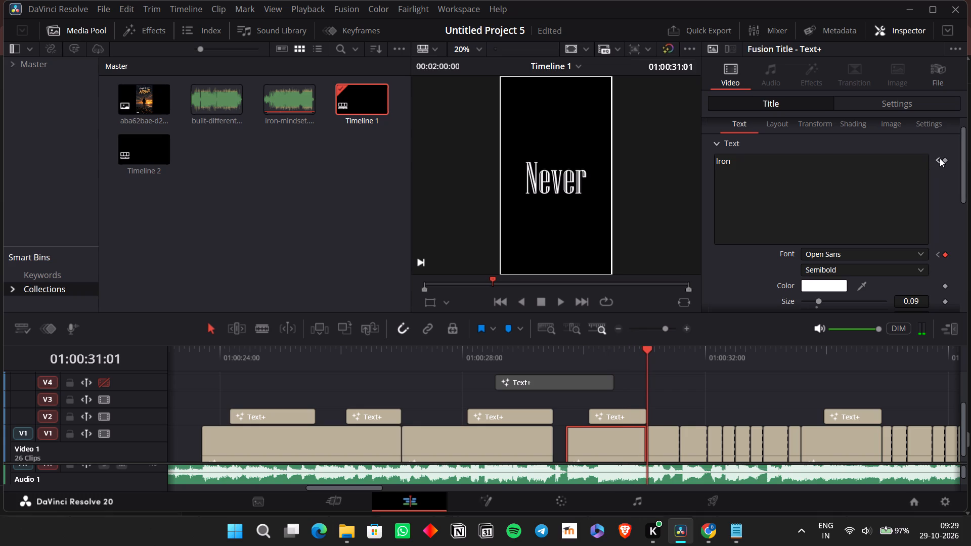
pyautogui.tripleClick(940, 158)
pyautogui.tripleClick(936, 159)
pyautogui.tripleClick(936, 159)
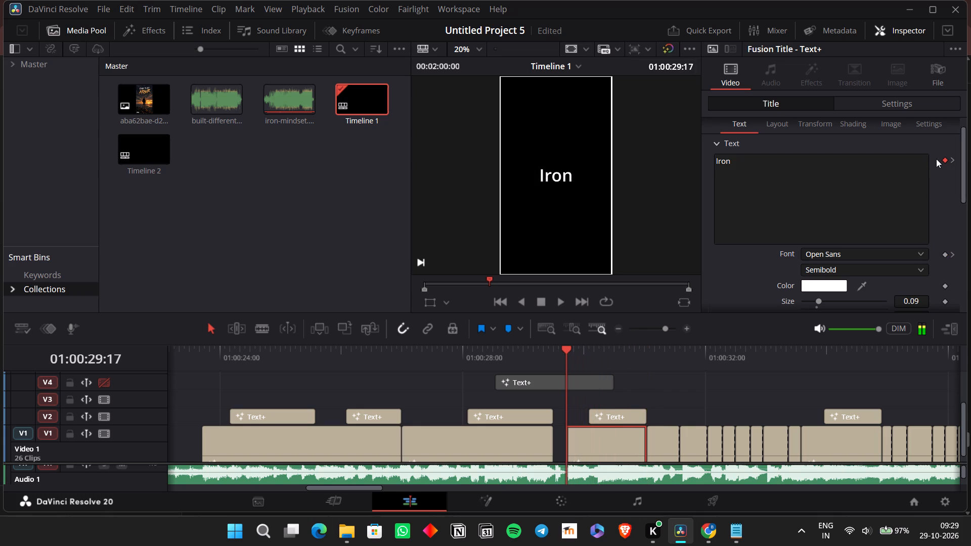
pyautogui.click(943, 254)
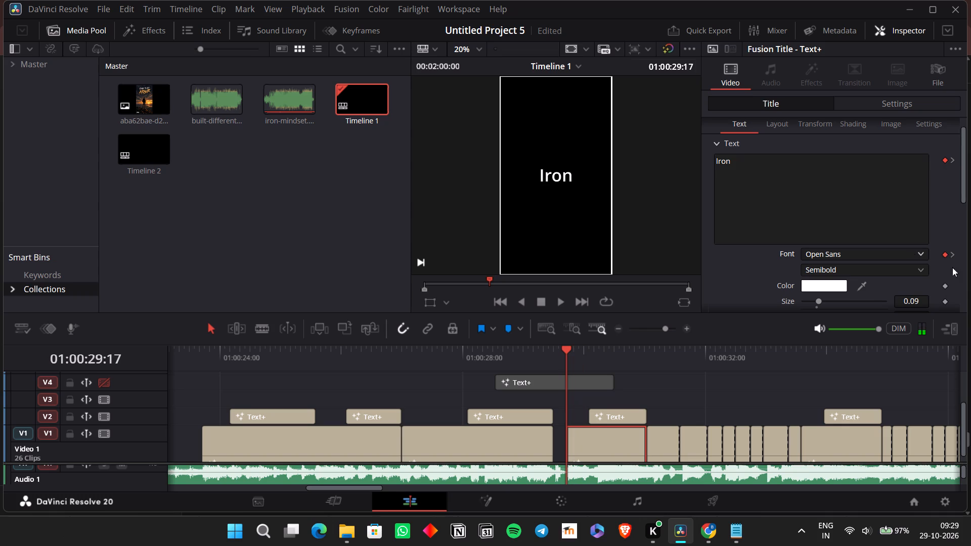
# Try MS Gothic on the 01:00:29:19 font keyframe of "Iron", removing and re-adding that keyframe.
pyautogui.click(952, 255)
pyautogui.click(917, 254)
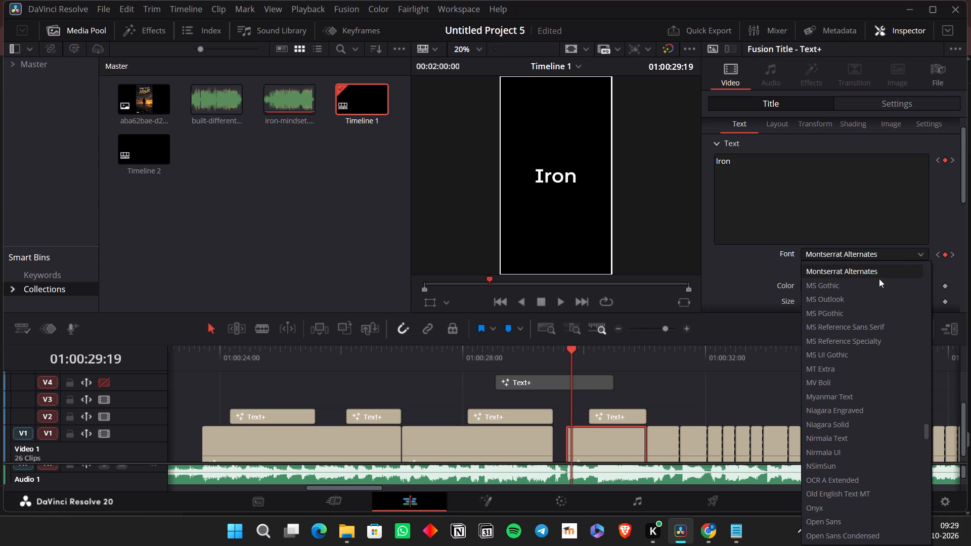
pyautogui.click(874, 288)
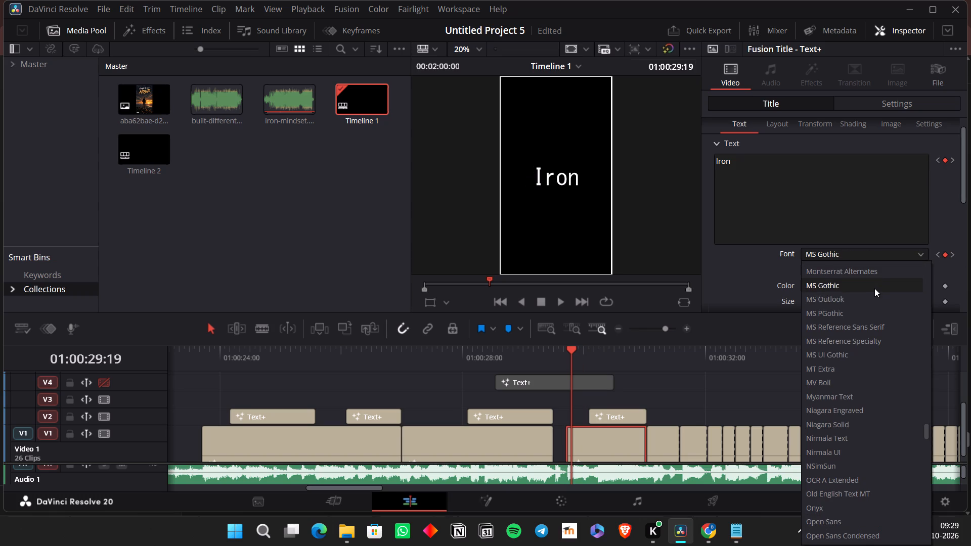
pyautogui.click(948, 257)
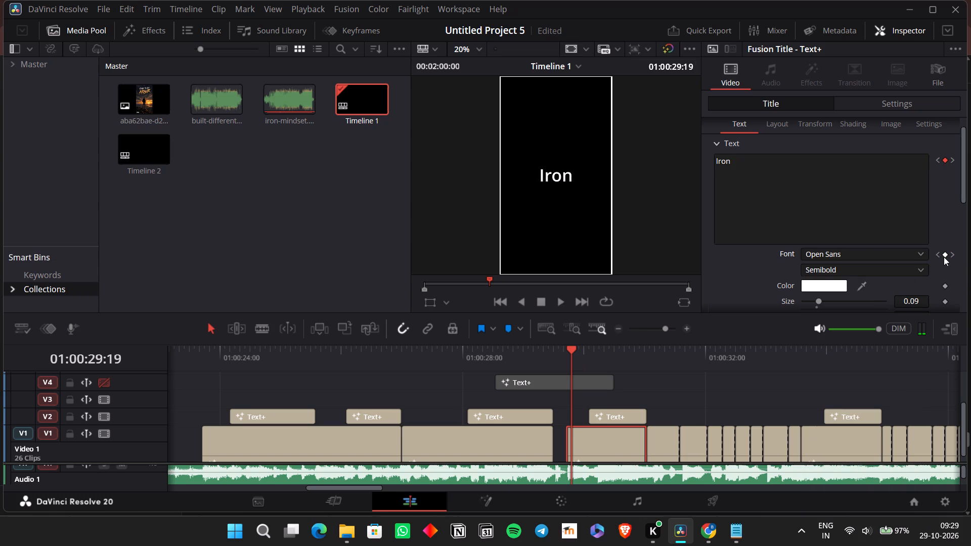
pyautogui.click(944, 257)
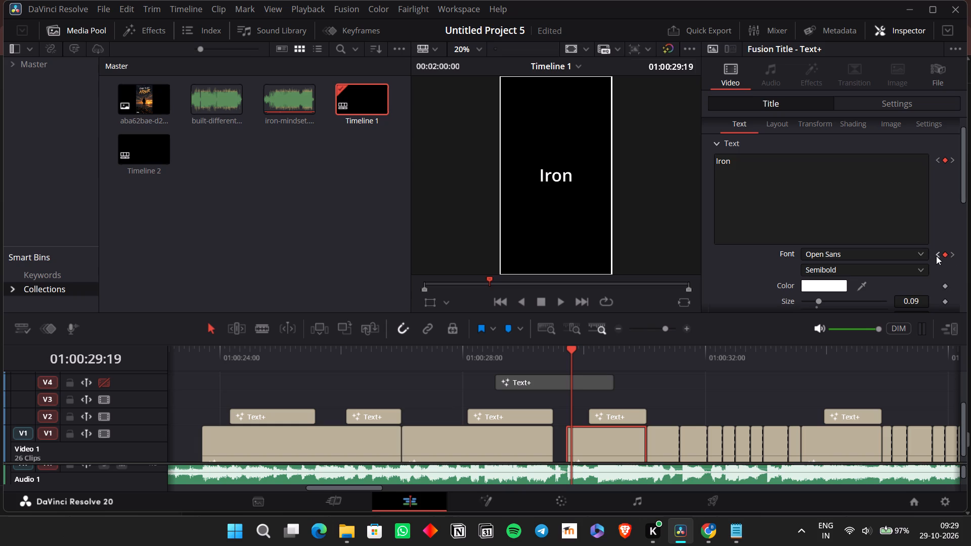
# Set the font of "Iron" to MS Reference Sans Serif at the 01:00:29:17 keyframe and Niagara Engraved at 01:00:29:21.
pyautogui.click(936, 256)
pyautogui.click(914, 253)
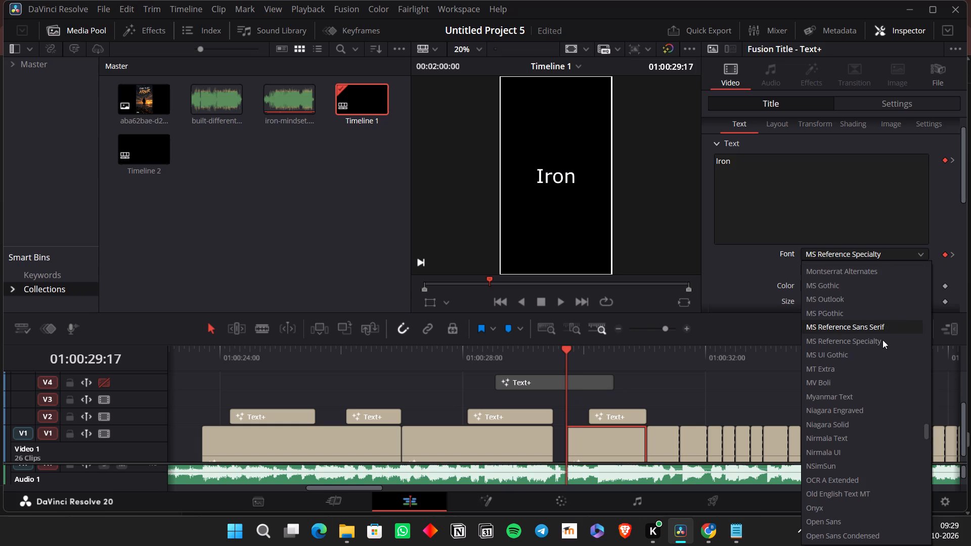
pyautogui.click(885, 327)
pyautogui.click(955, 255)
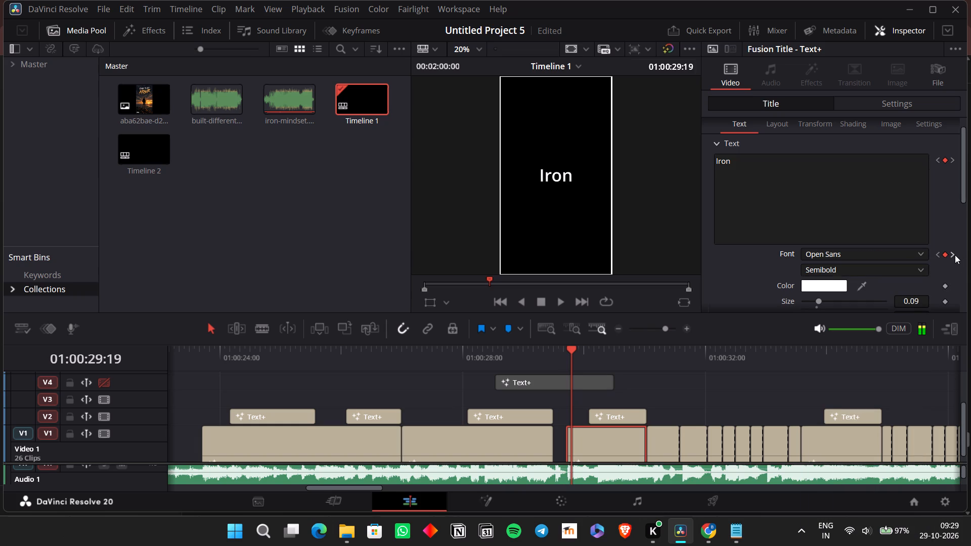
pyautogui.click(954, 255)
pyautogui.click(912, 258)
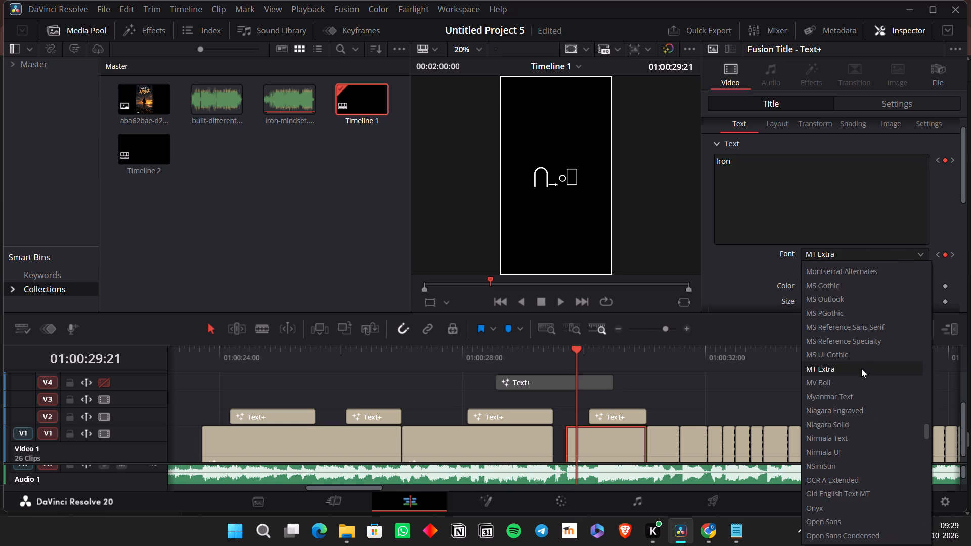
pyautogui.click(852, 414)
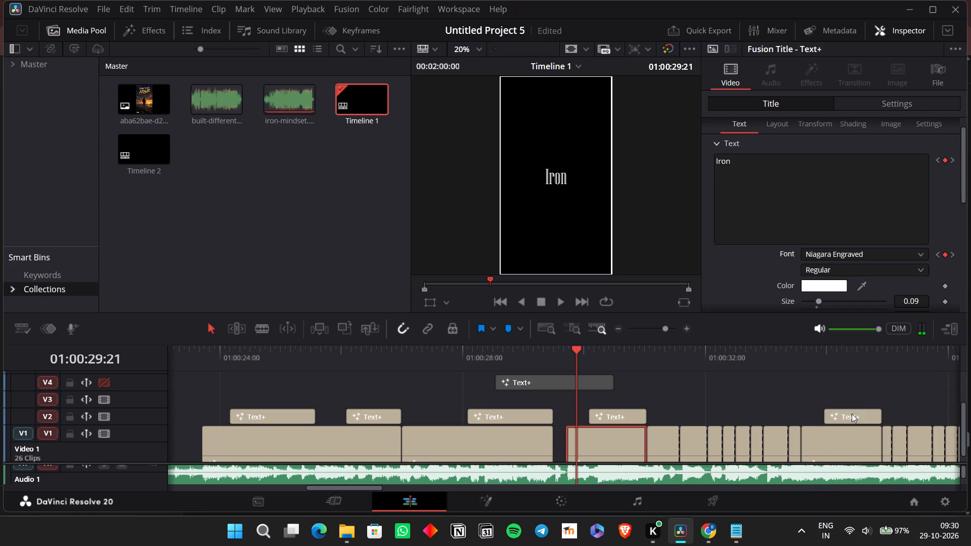
# Set the font of "Iron" to NSimSun at 01:00:29:23 and, after trying Open Sans Condensed, Palatino Linotype at 01:00:30:01.
pyautogui.click(953, 254)
pyautogui.click(922, 253)
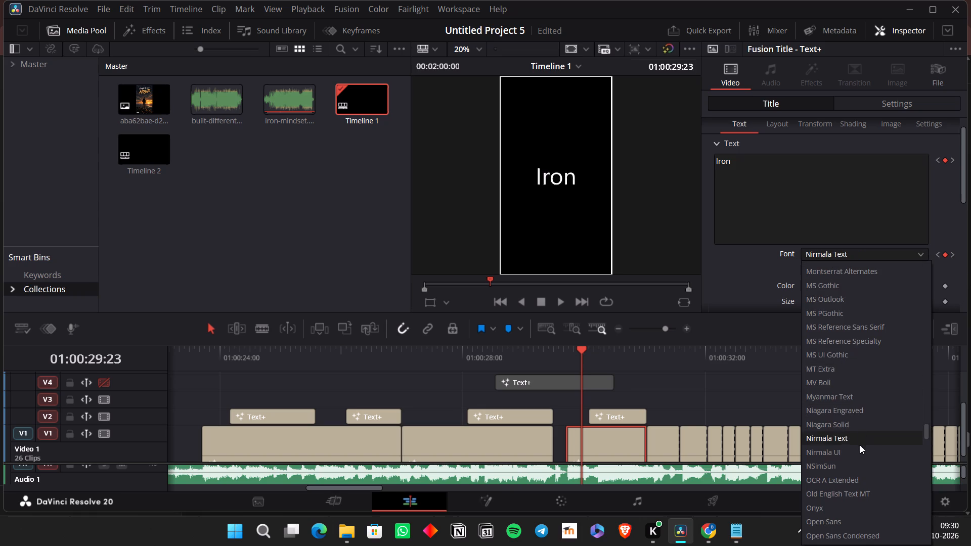
pyautogui.click(852, 472)
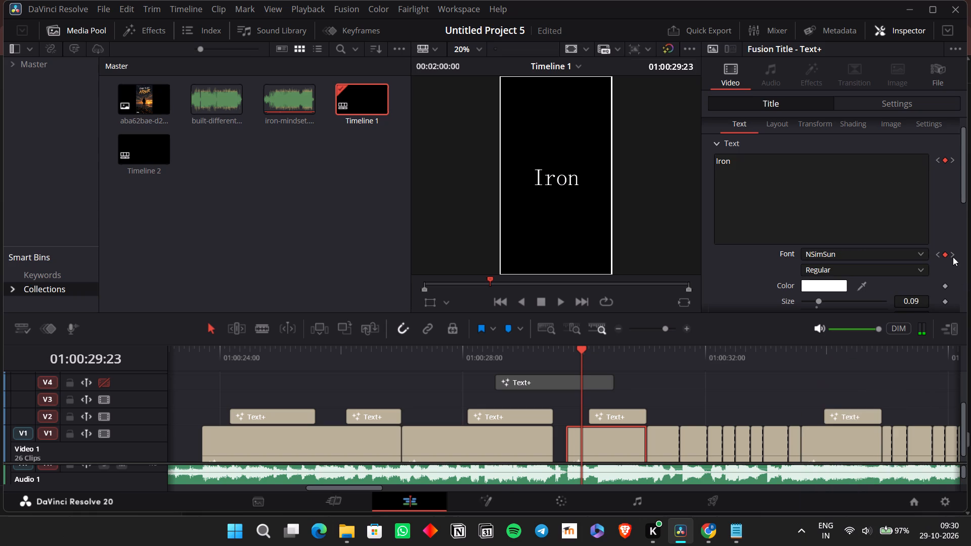
pyautogui.click(953, 257)
pyautogui.click(881, 250)
pyautogui.scroll(-2, 856, 458)
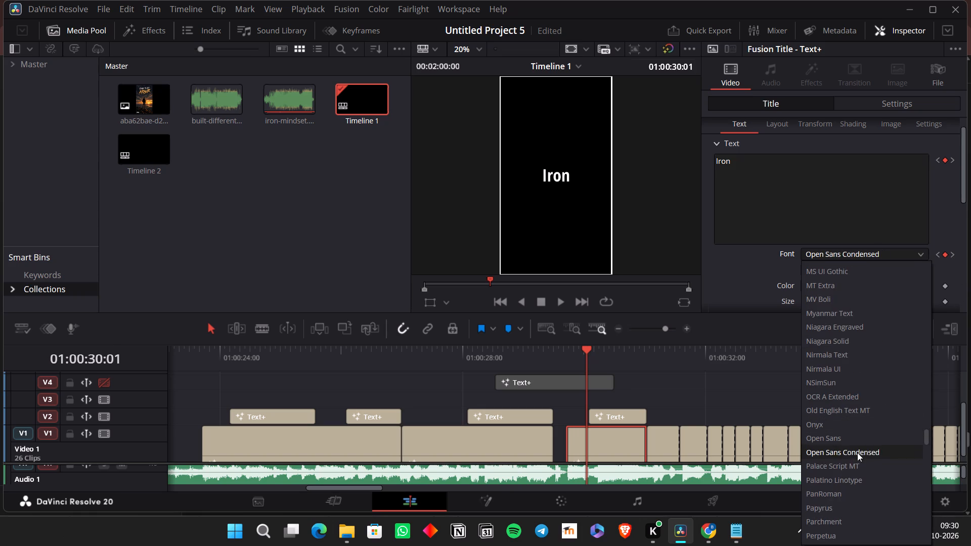
pyautogui.click(857, 452)
pyautogui.click(948, 256)
pyautogui.click(886, 247)
pyautogui.click(885, 253)
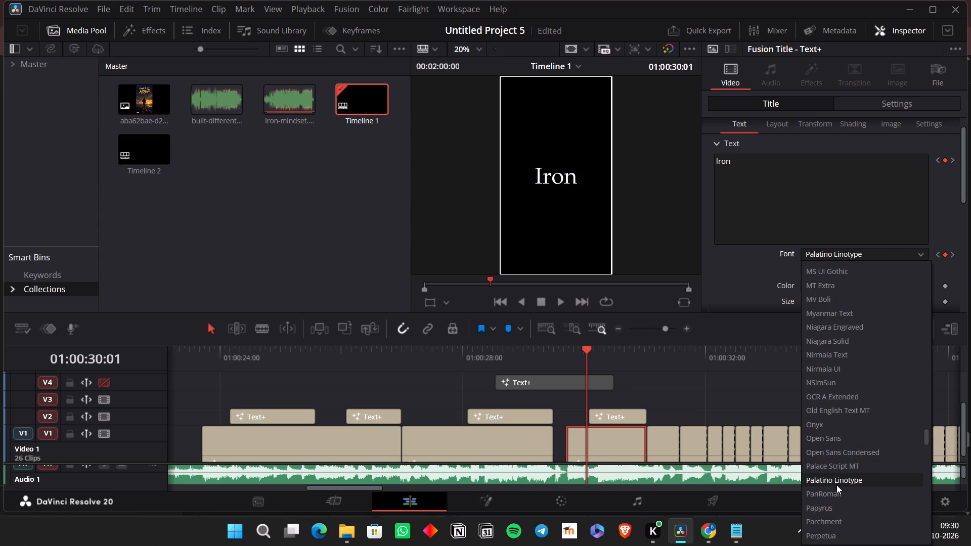
pyautogui.click(836, 485)
# Set the font of "Iron" to Perpetua Titling MT at the 01:00:30:03 keyframe and Proxy 6 at 01:00:30:05.
pyautogui.click(954, 255)
pyautogui.click(901, 256)
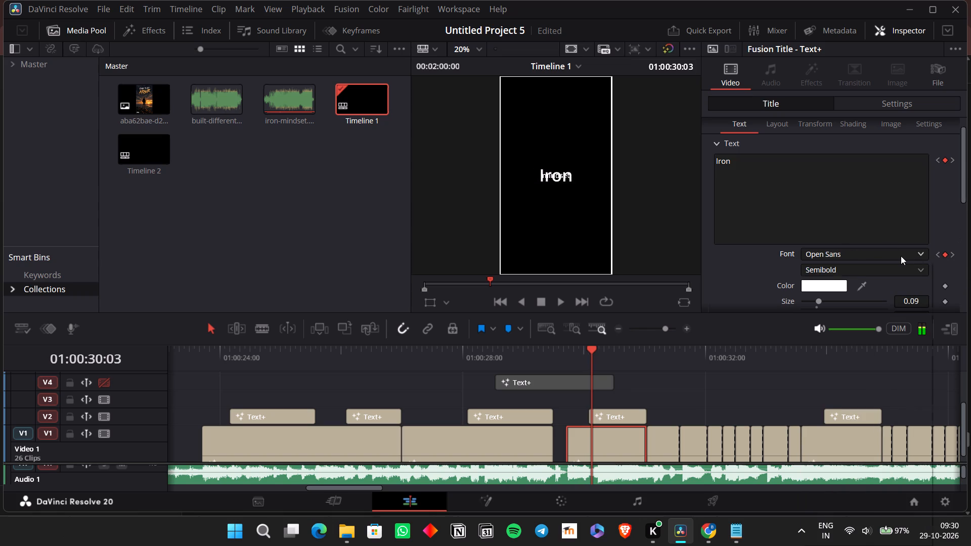
pyautogui.scroll(-3, 867, 384)
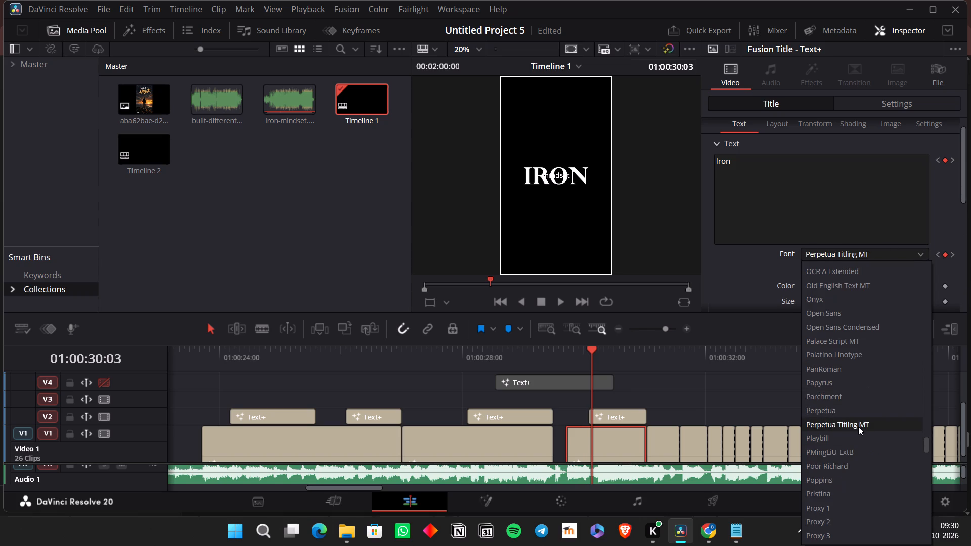
pyautogui.click(858, 426)
pyautogui.click(954, 252)
pyautogui.click(901, 254)
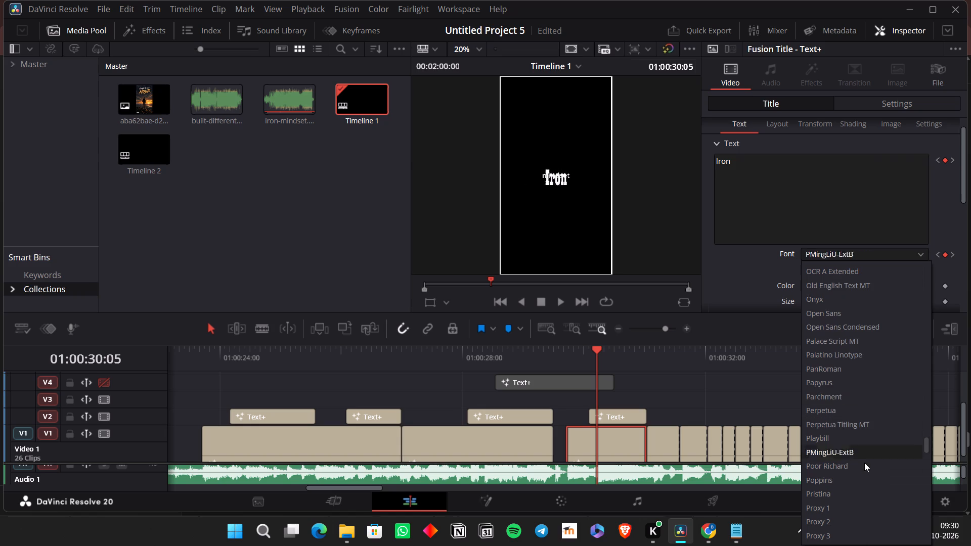
pyautogui.scroll(-2, 864, 464)
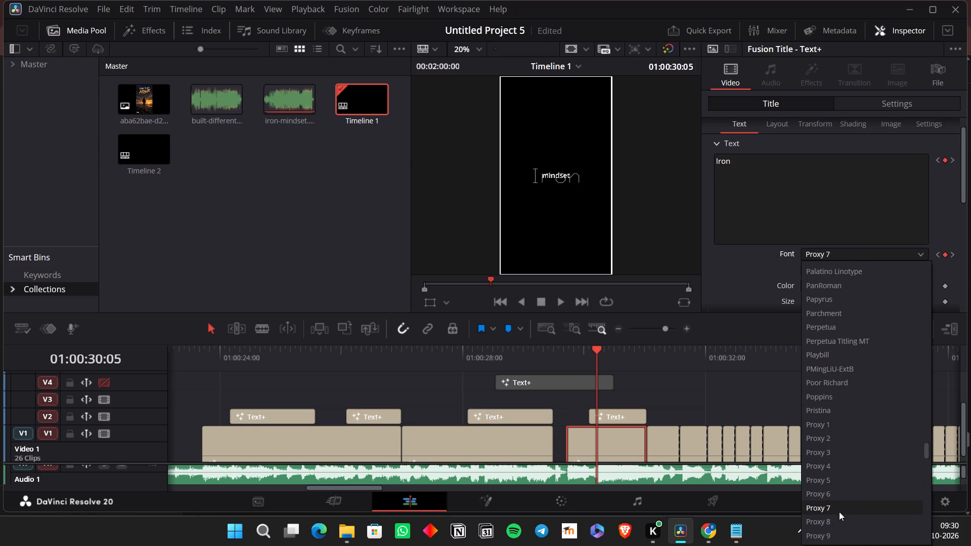
pyautogui.click(844, 487)
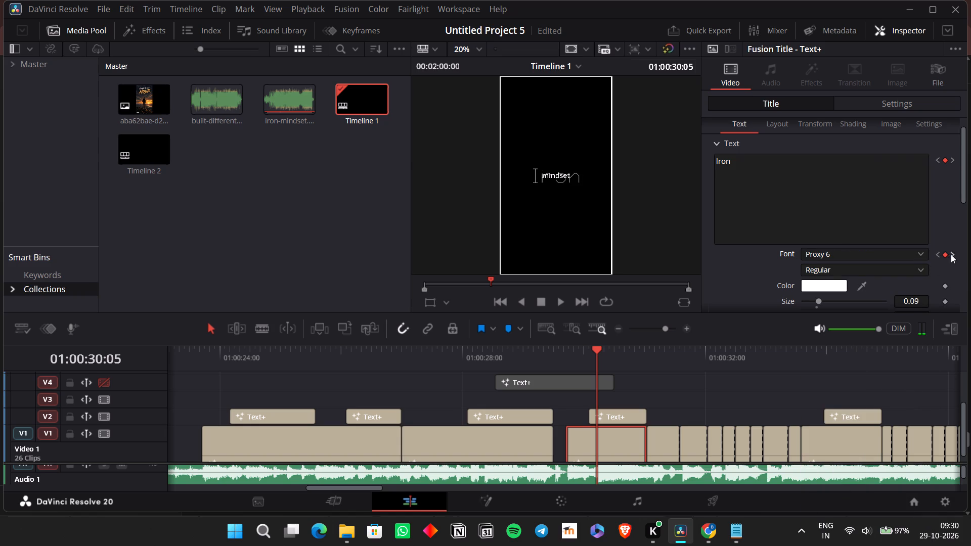
# Set the font of "Iron" to Poppins at the 01:00:30:07 keyframe and Open Sans Condensed at 01:00:30:09.
pyautogui.click(952, 254)
pyautogui.click(900, 259)
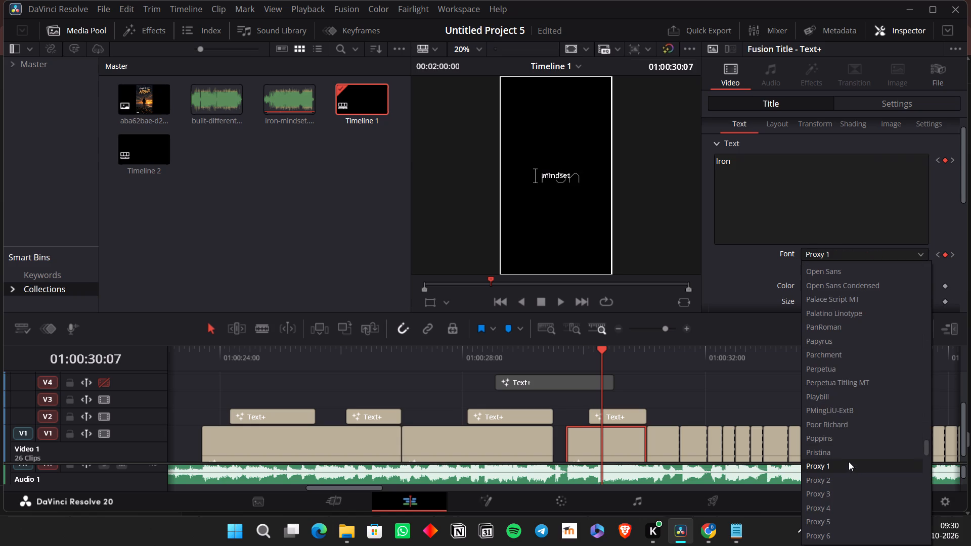
pyautogui.click(857, 443)
pyautogui.click(955, 252)
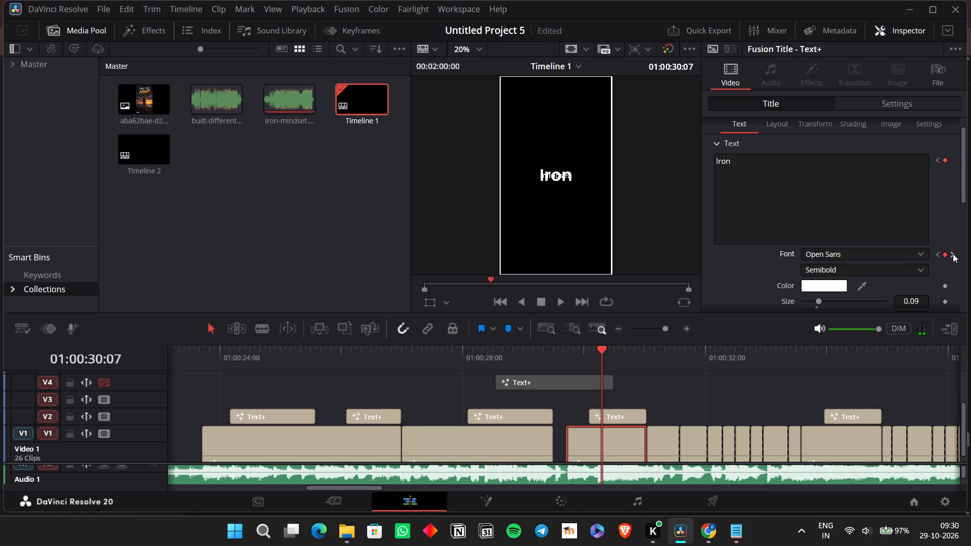
pyautogui.click(896, 249)
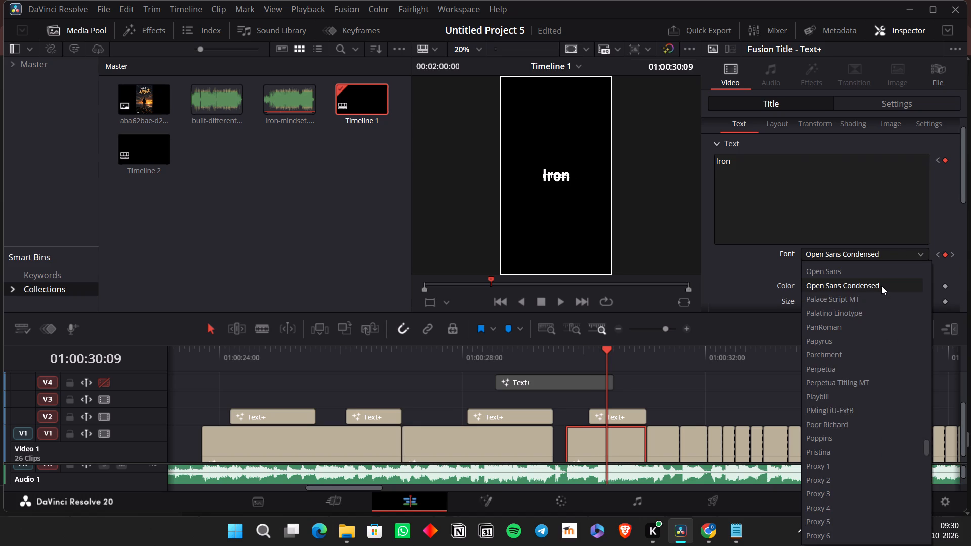
pyautogui.click(881, 285)
# Set the font of "Iron" to PMingLiU-ExtB at the 01:00:30:11 keyframe and Pristina at 01:00:30:13.
pyautogui.click(951, 253)
pyautogui.click(925, 257)
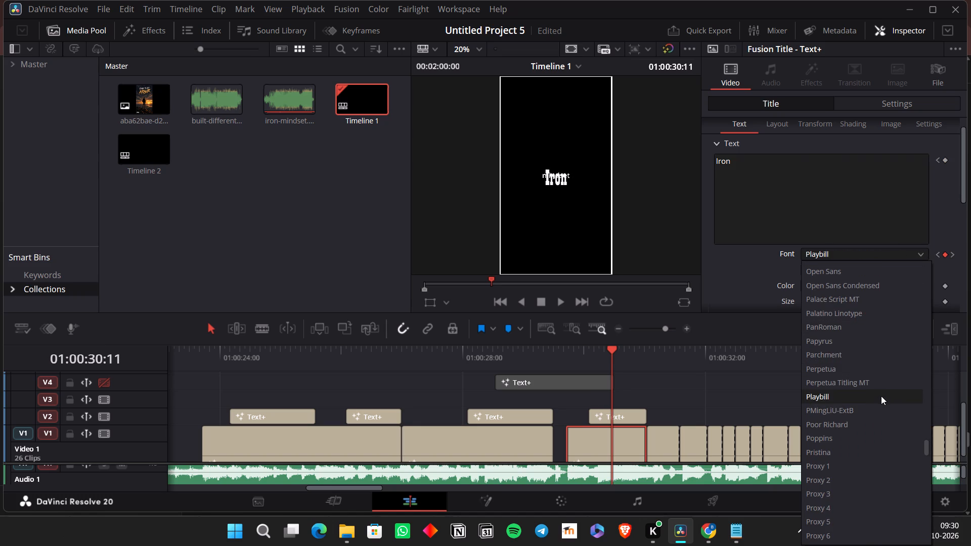
pyautogui.click(875, 409)
pyautogui.click(954, 253)
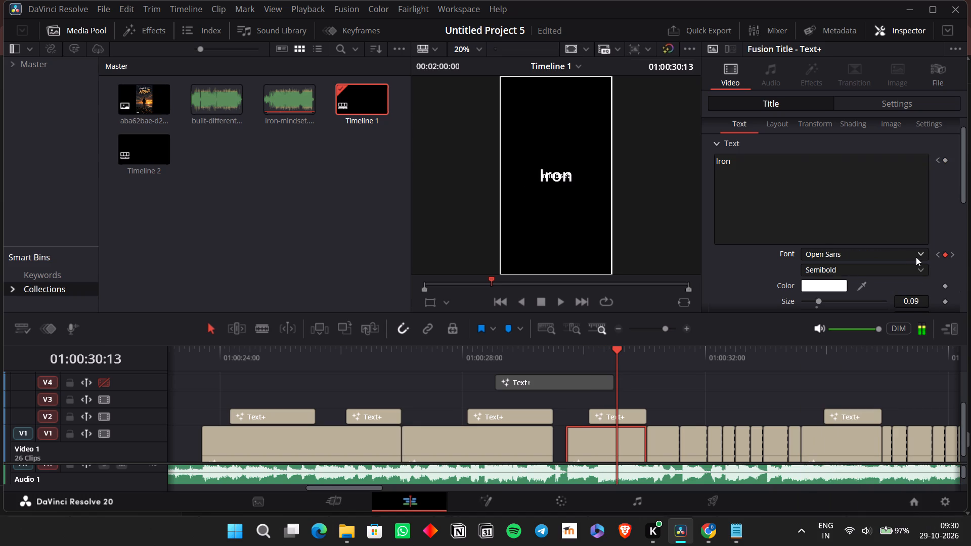
pyautogui.click(914, 257)
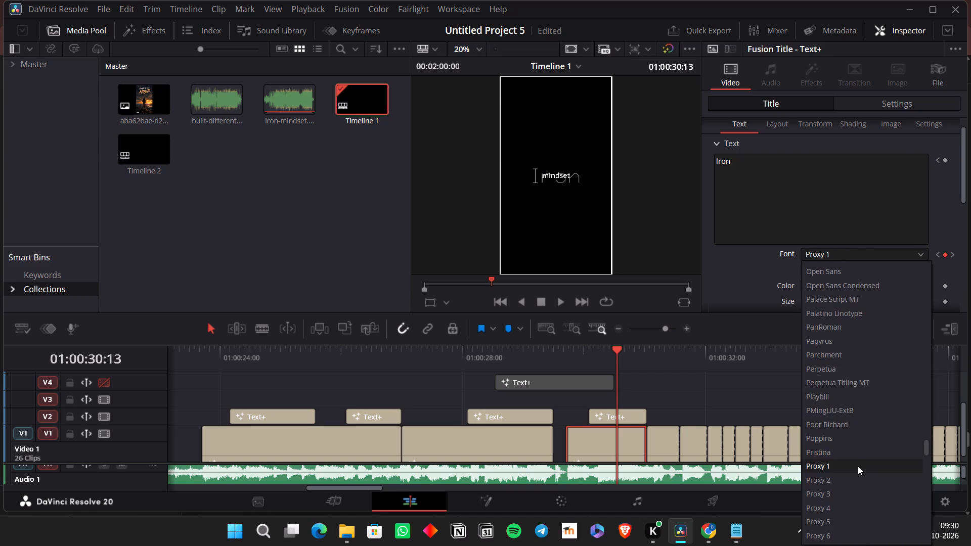
pyautogui.click(862, 451)
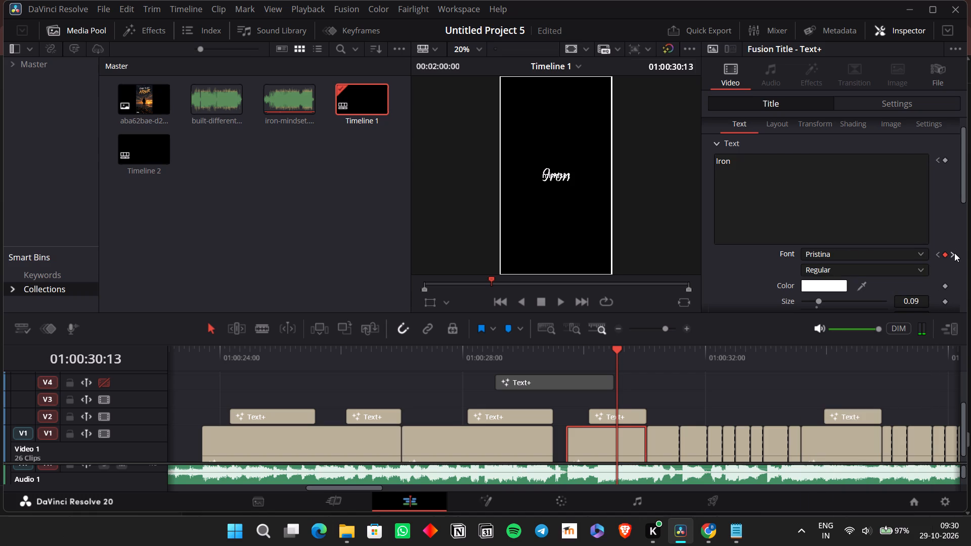
# Set the font of "Iron" to Parchment at the 01:00:30:15 keyframe and Palatino Linotype at 01:00:30:17.
pyautogui.click(953, 253)
pyautogui.click(926, 253)
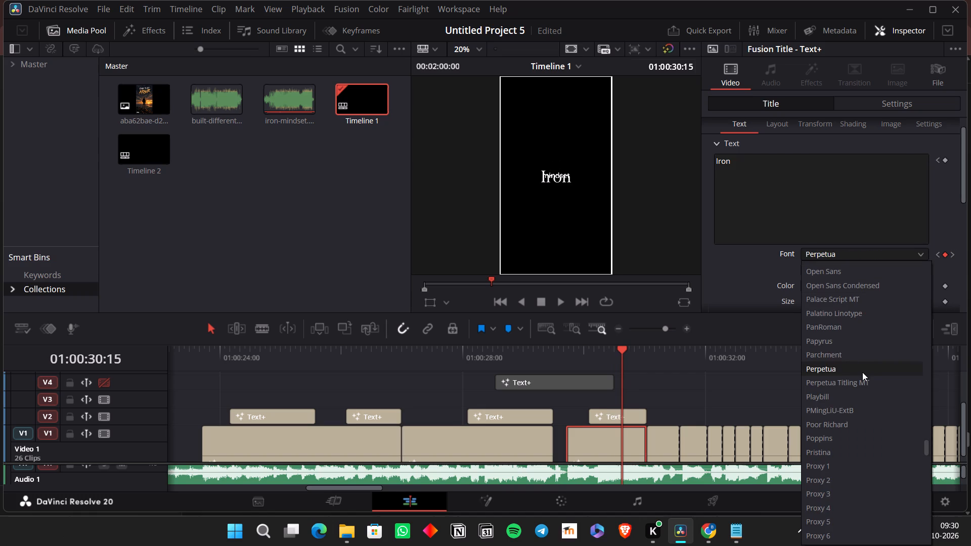
pyautogui.click(868, 357)
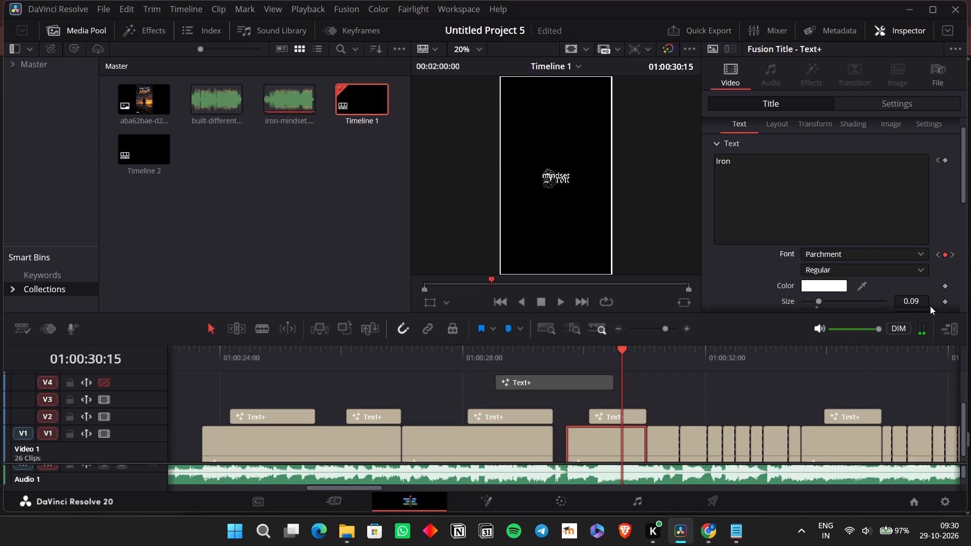
pyautogui.click(952, 257)
pyautogui.click(907, 252)
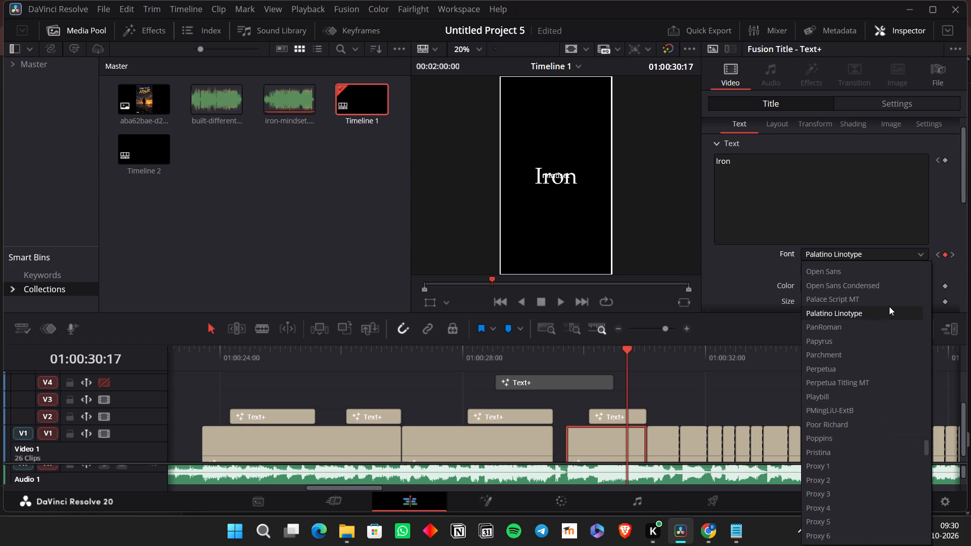
pyautogui.click(889, 306)
# Set the font of "Iron" to Rockwell at the 01:00:30:19 keyframe and Showcard Gothic at 01:00:30:21.
pyautogui.click(954, 258)
pyautogui.click(950, 257)
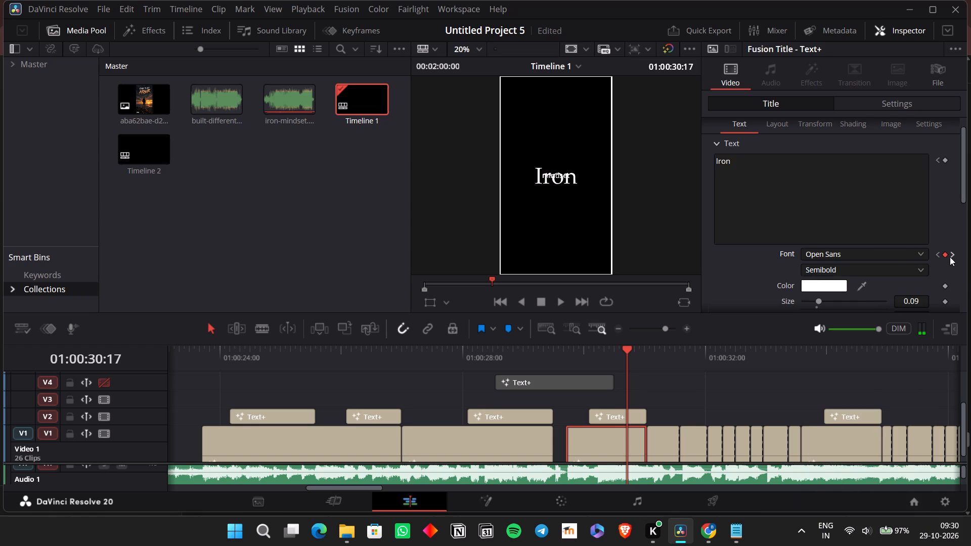
pyautogui.click(924, 256)
pyautogui.scroll(-5, 887, 346)
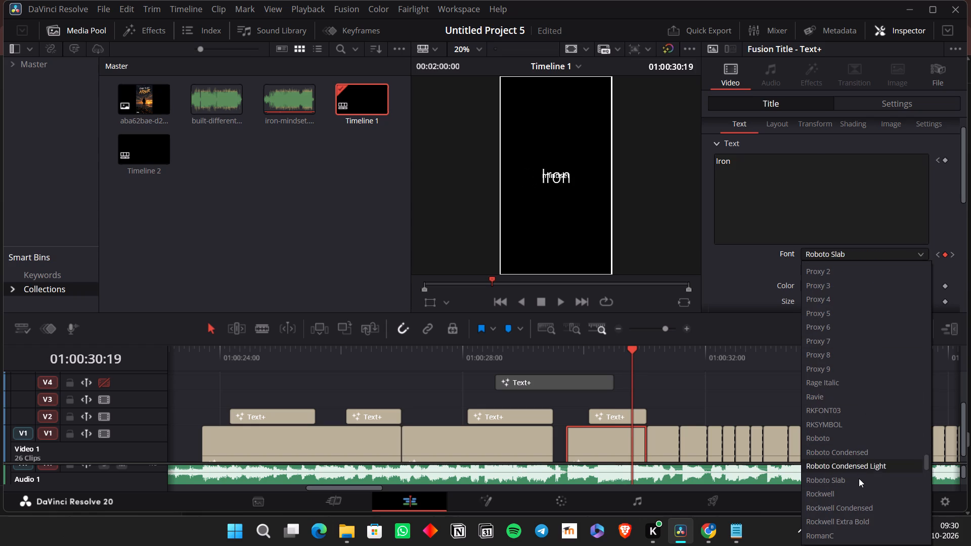
pyautogui.click(859, 496)
pyautogui.click(949, 254)
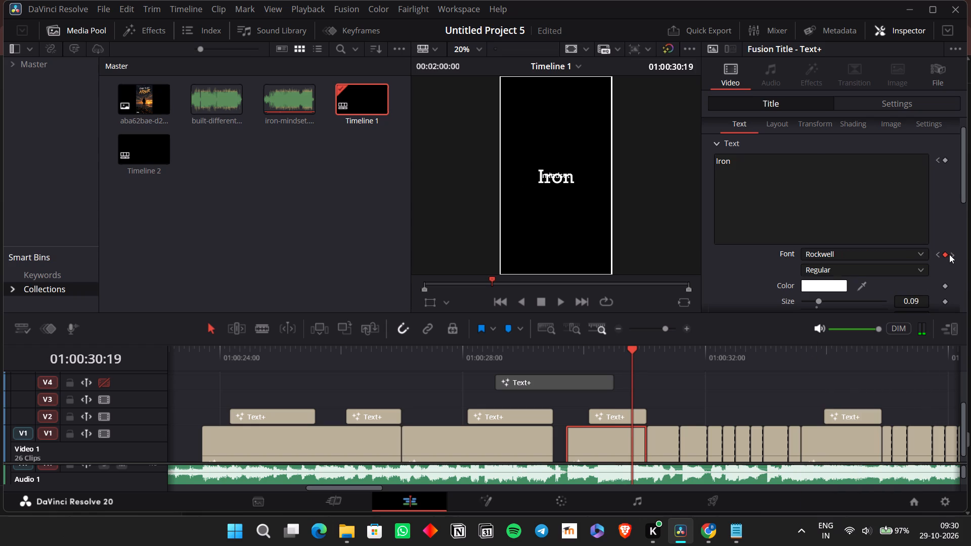
pyautogui.click(906, 257)
pyautogui.scroll(-9, 904, 344)
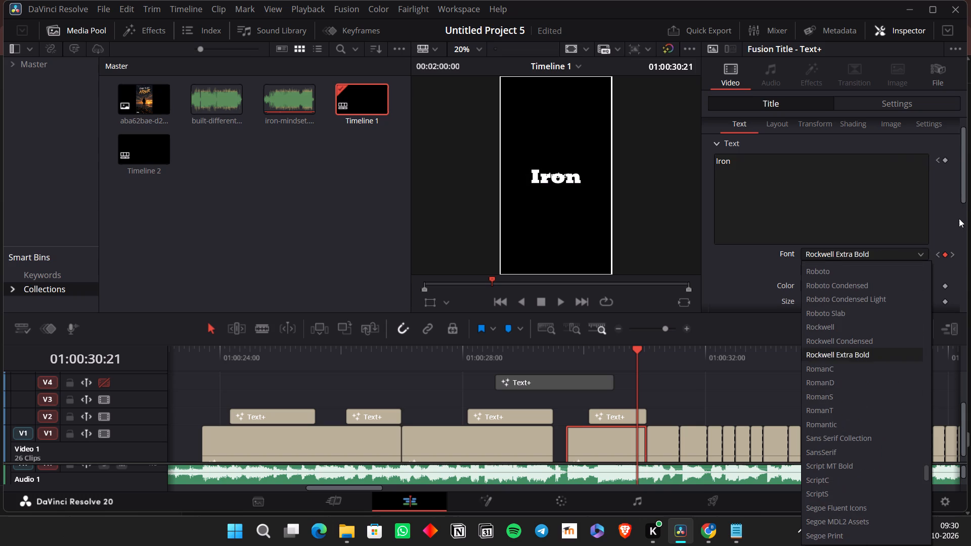
pyautogui.scroll(-3, 848, 510)
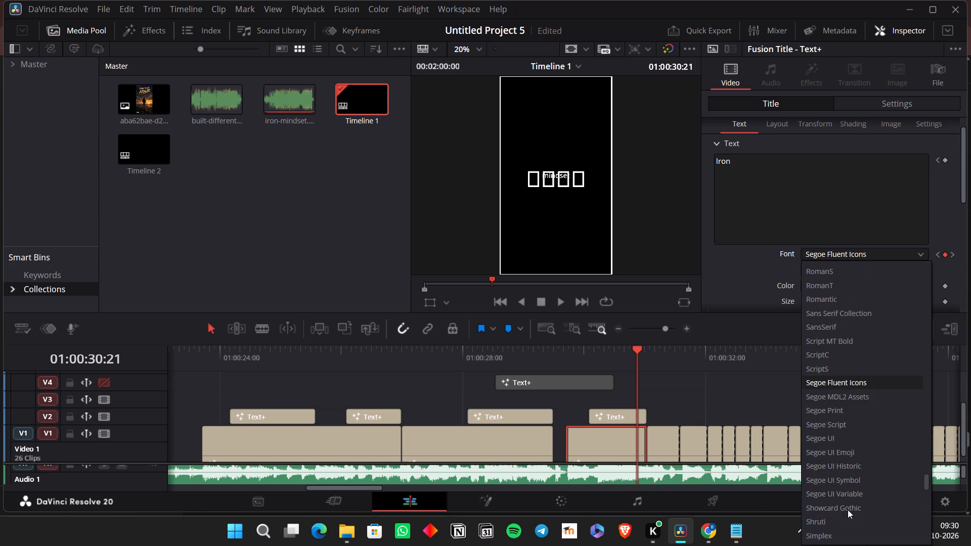
pyautogui.click(845, 509)
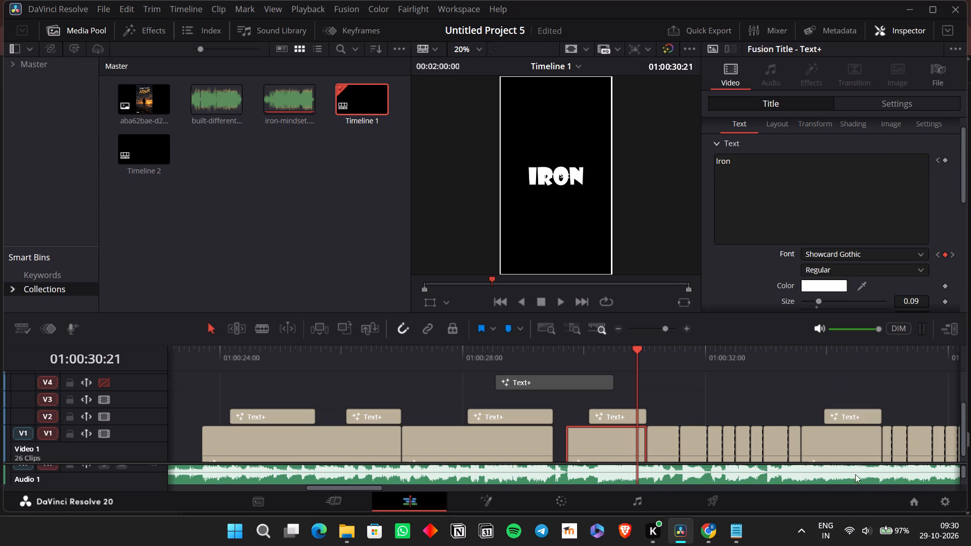
# Set the font of "Iron" to Vineta BT at the 01:00:30:23 keyframe and Tahoma at 01:00:31:00.
pyautogui.click(950, 256)
pyautogui.click(926, 256)
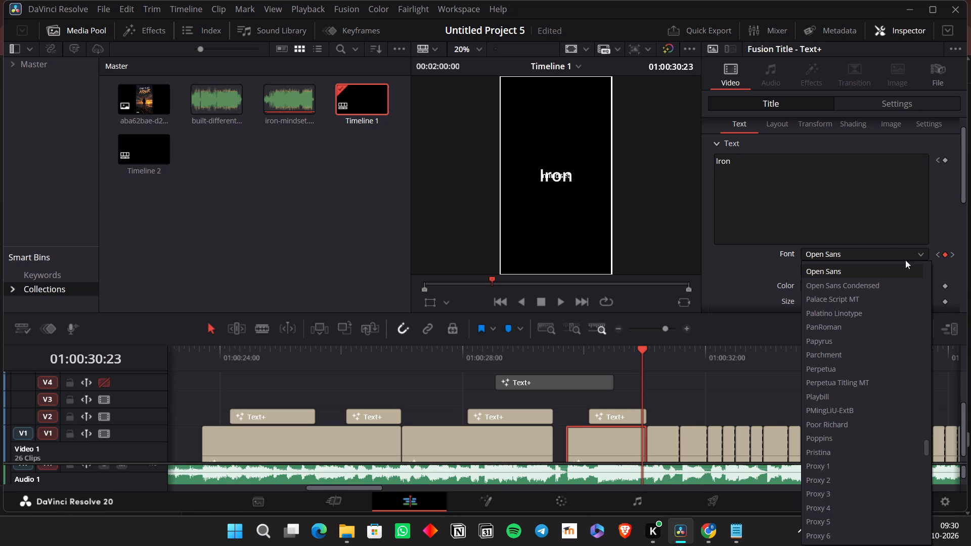
pyautogui.scroll(-20, 802, 404)
pyautogui.scroll(-6, 802, 404)
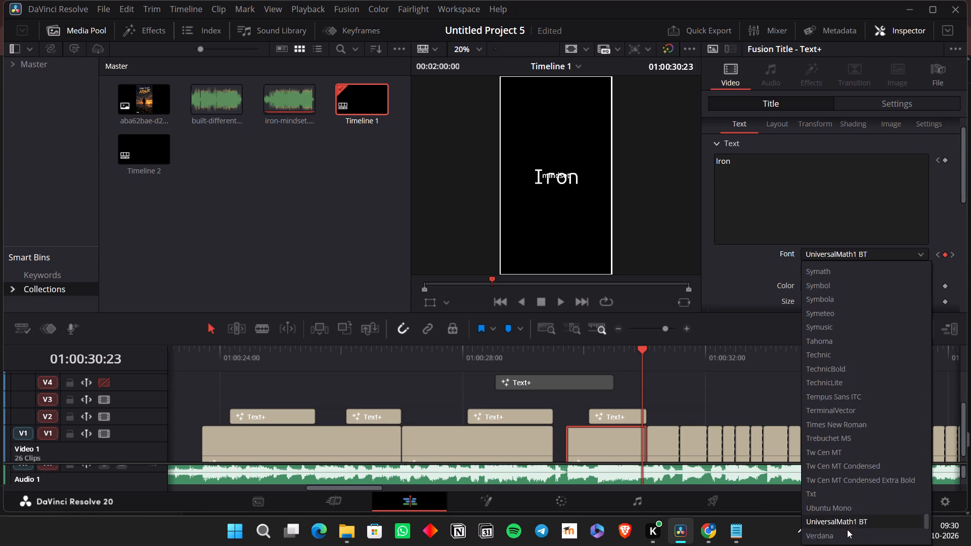
pyautogui.click(859, 523)
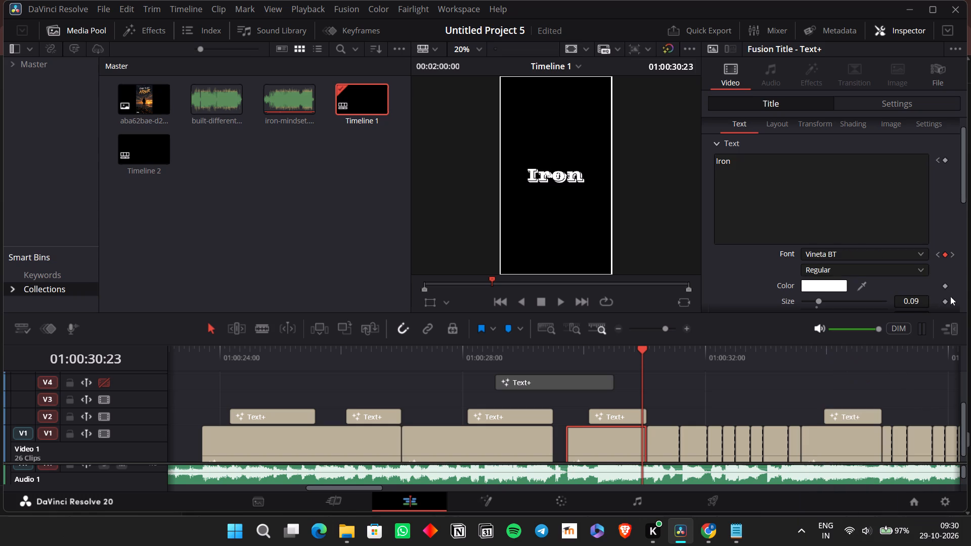
pyautogui.click(955, 254)
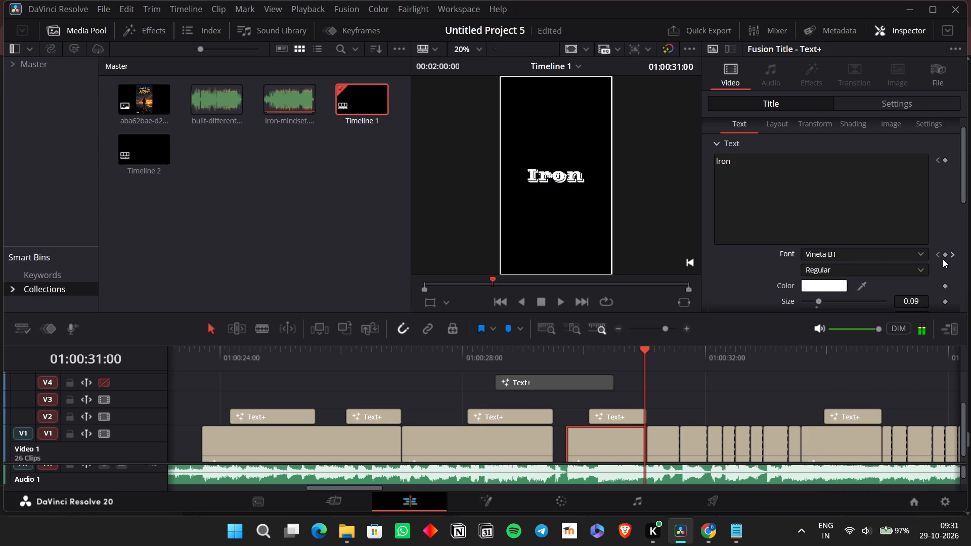
pyautogui.click(916, 257)
pyautogui.click(889, 299)
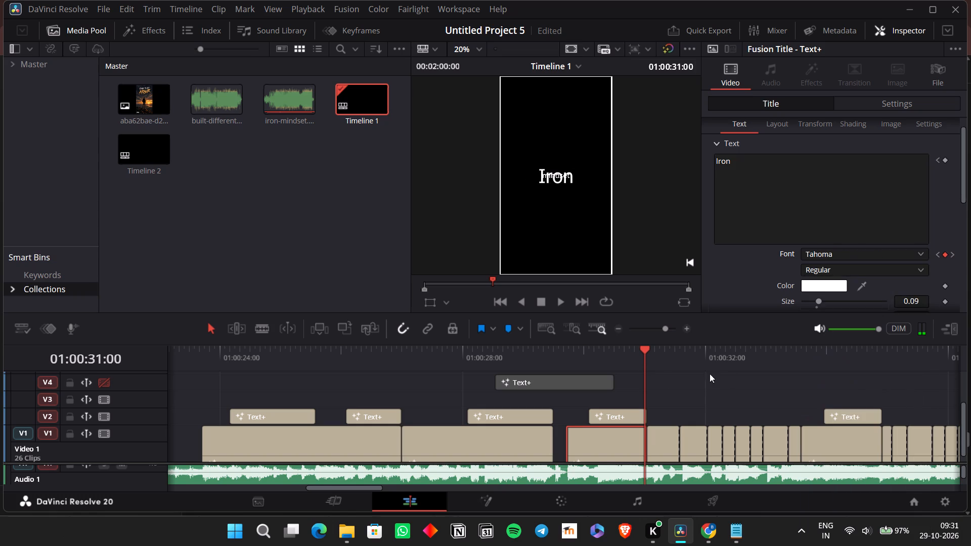
# Play back the "Iron" caption twice from just before it starts to review the keyframed font changes.
pyautogui.click(544, 351)
pyautogui.press('space')
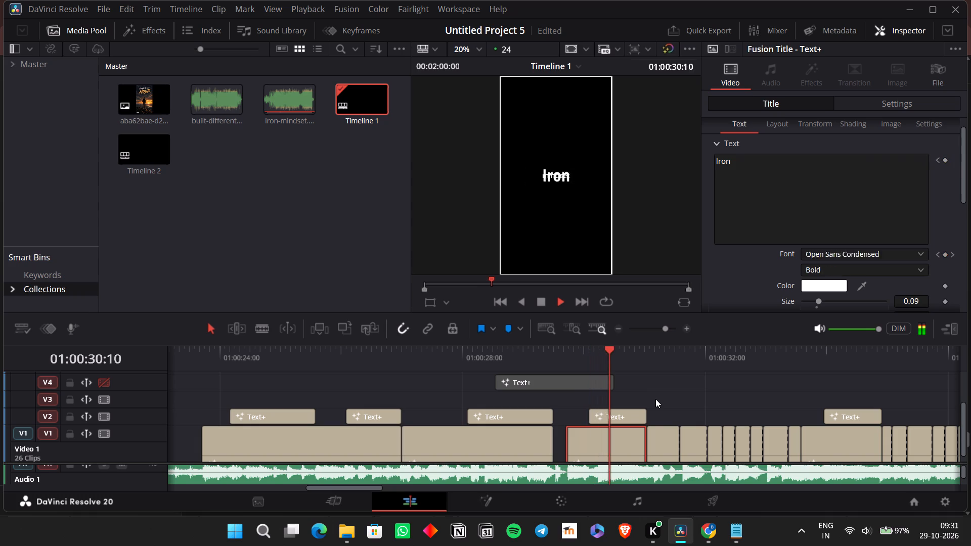
pyautogui.press('space')
pyautogui.press('space')
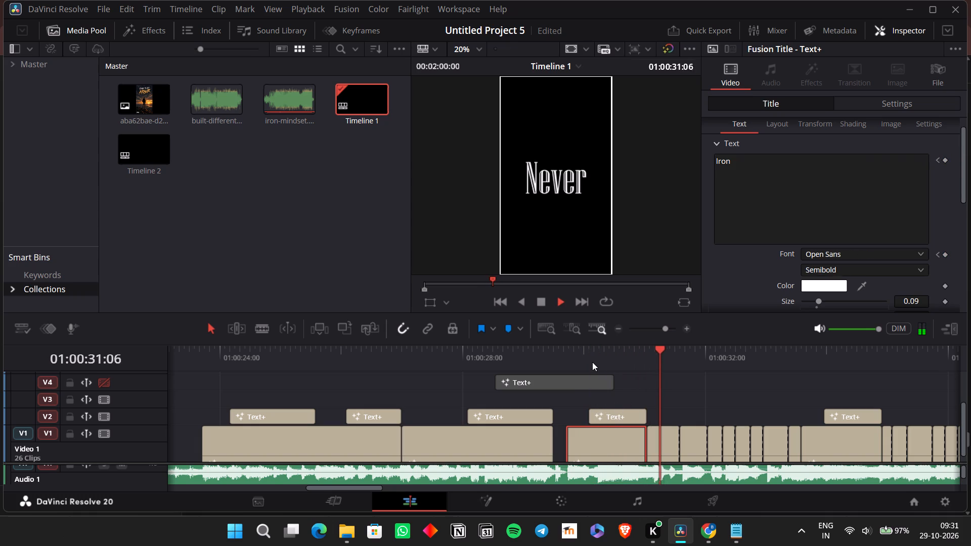
pyautogui.press('space')
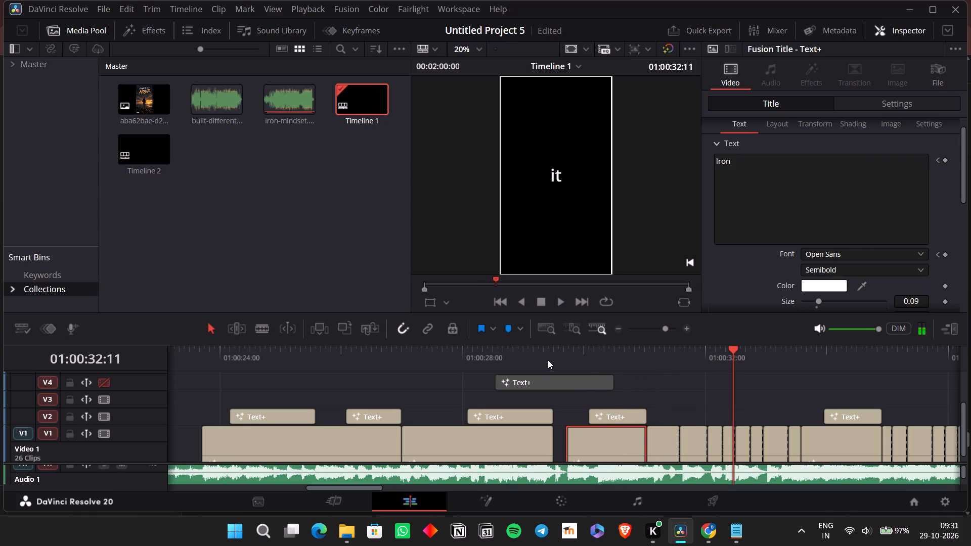
pyautogui.click(548, 360)
pyautogui.press('space')
pyautogui.press('space')
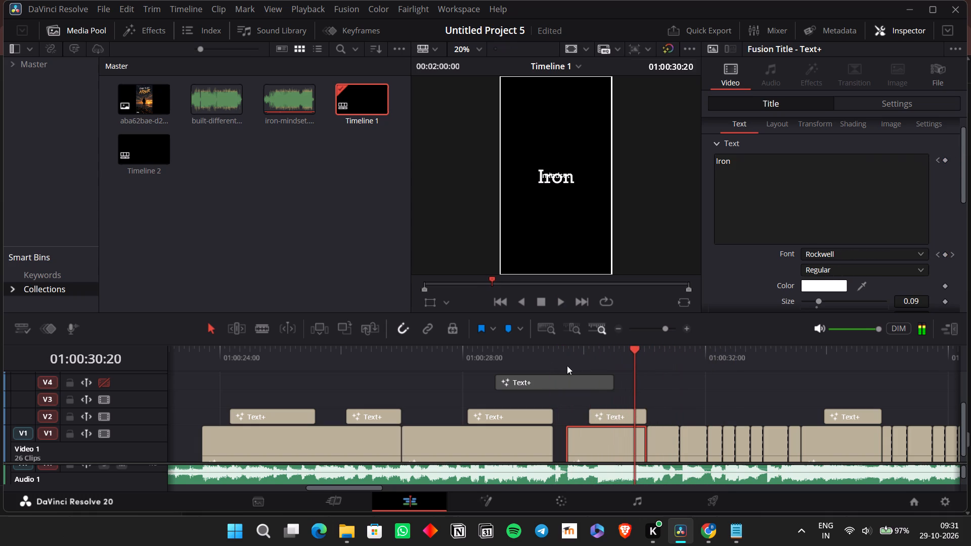
# Check the font of the "Never" caption and set the font of the V2 "mindset" caption to Niagara Engraved.
pyautogui.click(600, 360)
pyautogui.click(664, 444)
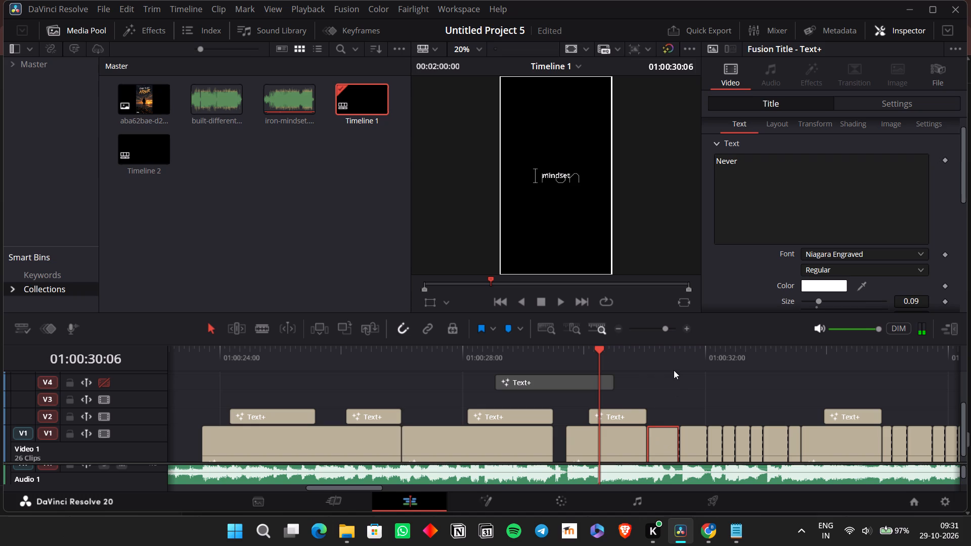
pyautogui.click(631, 415)
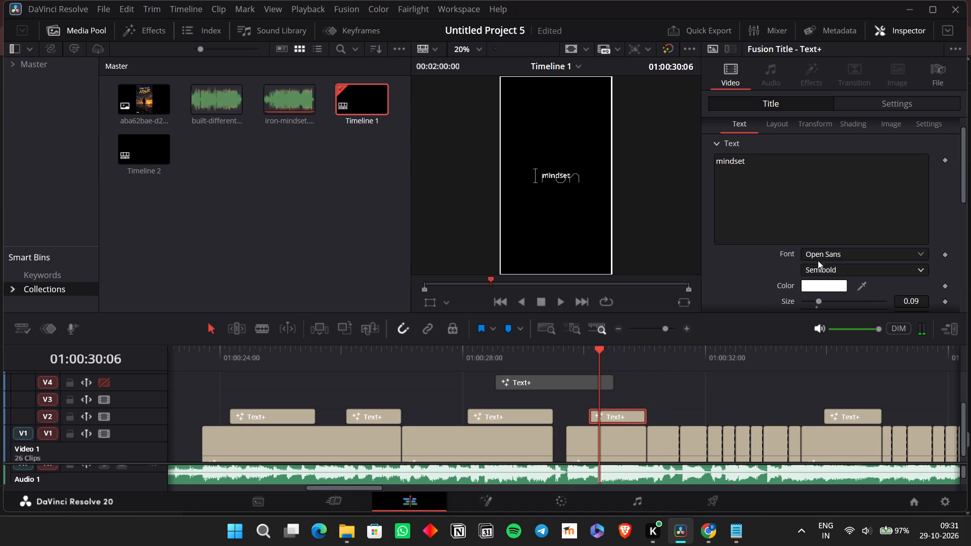
pyautogui.click(820, 257)
pyautogui.press('n')
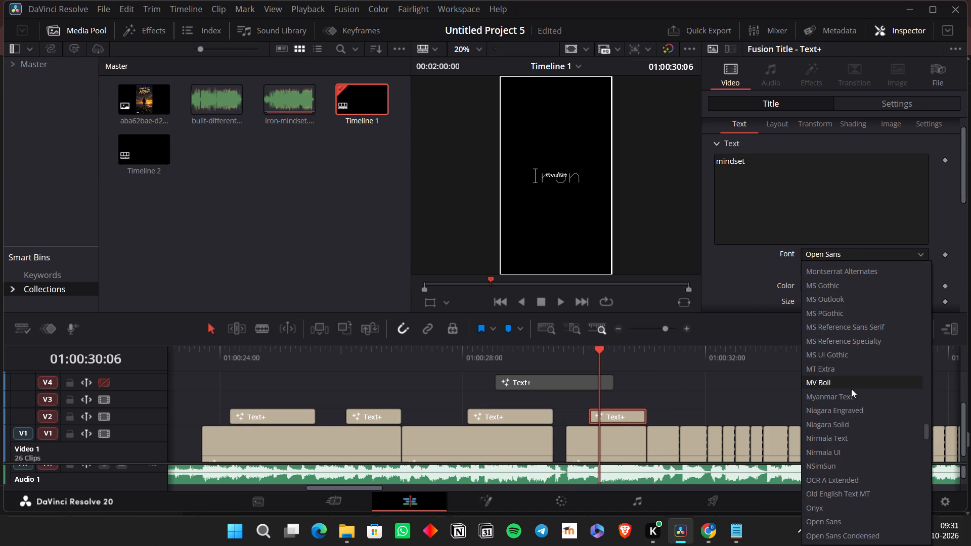
pyautogui.click(853, 411)
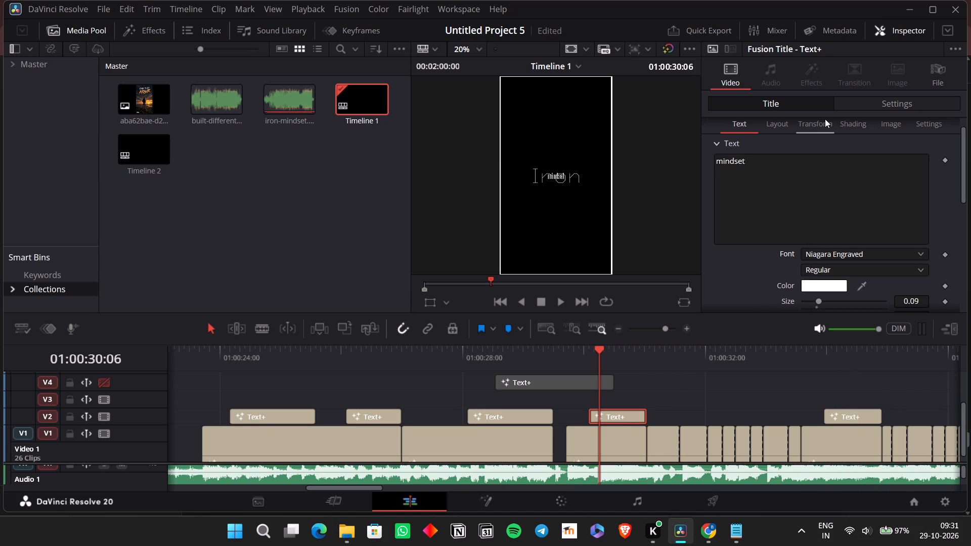
# Enlarge the "mindset" caption to a transform zoom of 4.140, undoing a stray horizontal position change.
pyautogui.click(825, 119)
pyautogui.click(868, 103)
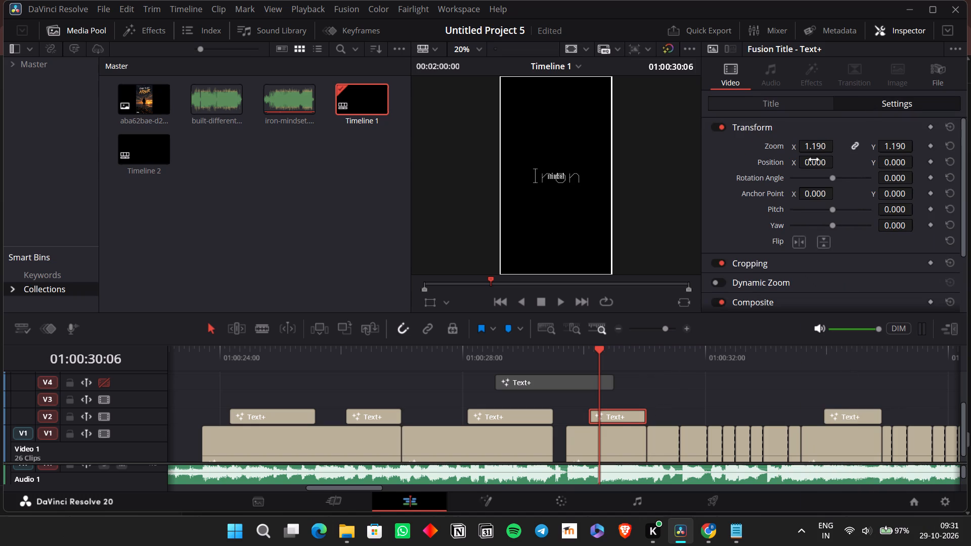
pyautogui.moveTo(814, 162); pyautogui.dragTo(877, 161)
pyautogui.hotkey('ctrl', 'z')
pyautogui.moveTo(812, 145); pyautogui.dragTo(523, 277)
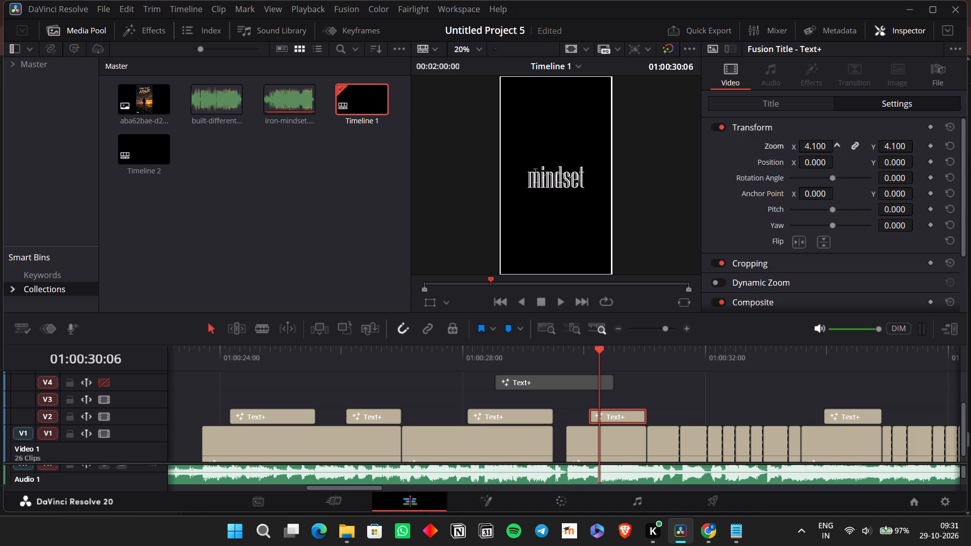
pyautogui.moveTo(523, 277); pyautogui.dragTo(524, 278)
# Play back the "Iron" and "mindset" captions from just before "Iron" to review them together.
pyautogui.click(556, 361)
pyautogui.press('space')
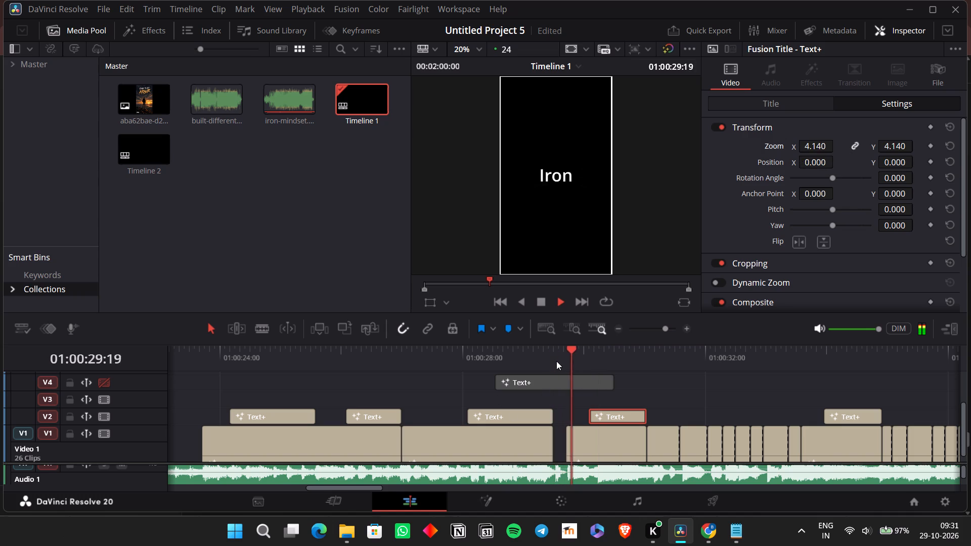
pyautogui.press('space')
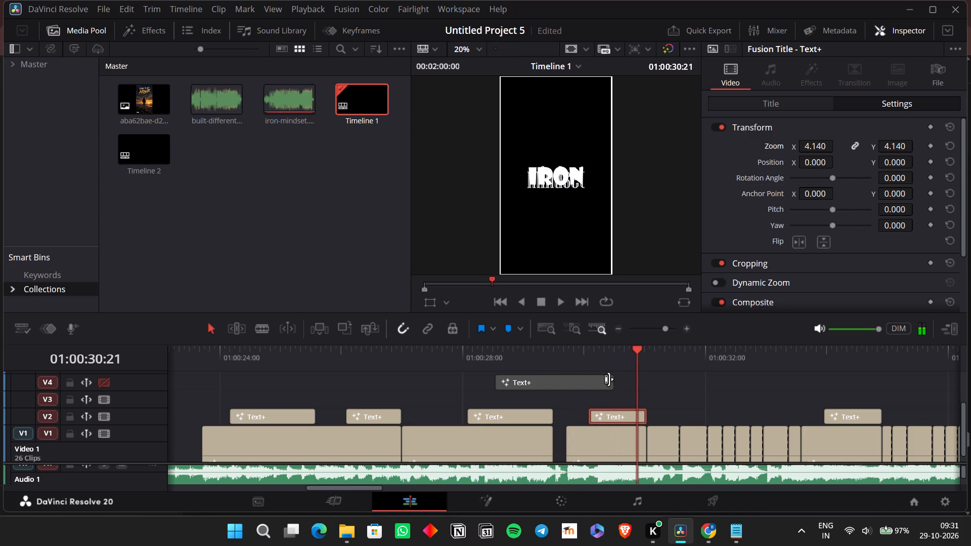
# Enlarge the "Iron" caption on V1 to a transform zoom of about 4.08.
pyautogui.click(600, 432)
pyautogui.moveTo(811, 151); pyautogui.dragTo(887, 168)
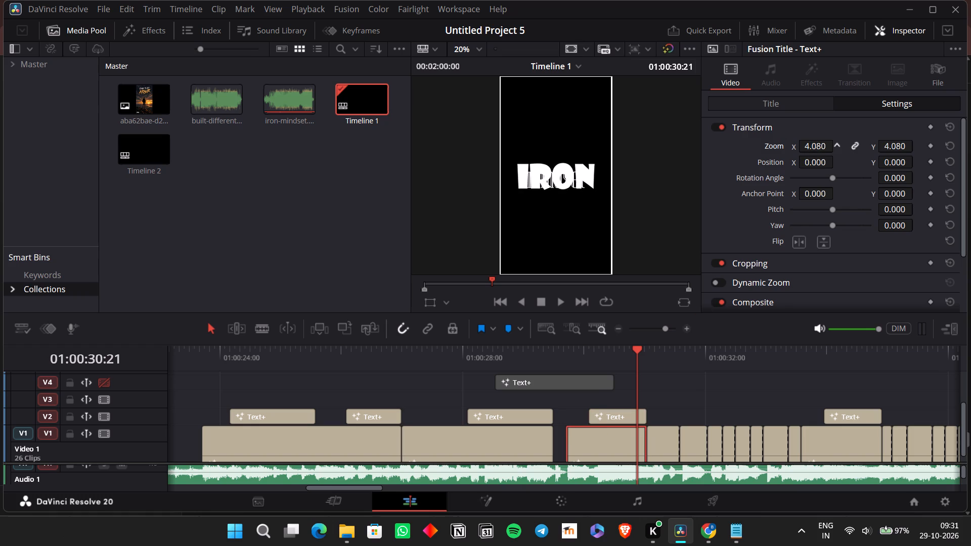
# Set the V2 "mindset" caption's vertical position to 15 and enlarge it to a transform zoom of 4.440.
pyautogui.moveTo(887, 168); pyautogui.dragTo(887, 168)
pyautogui.click(621, 415)
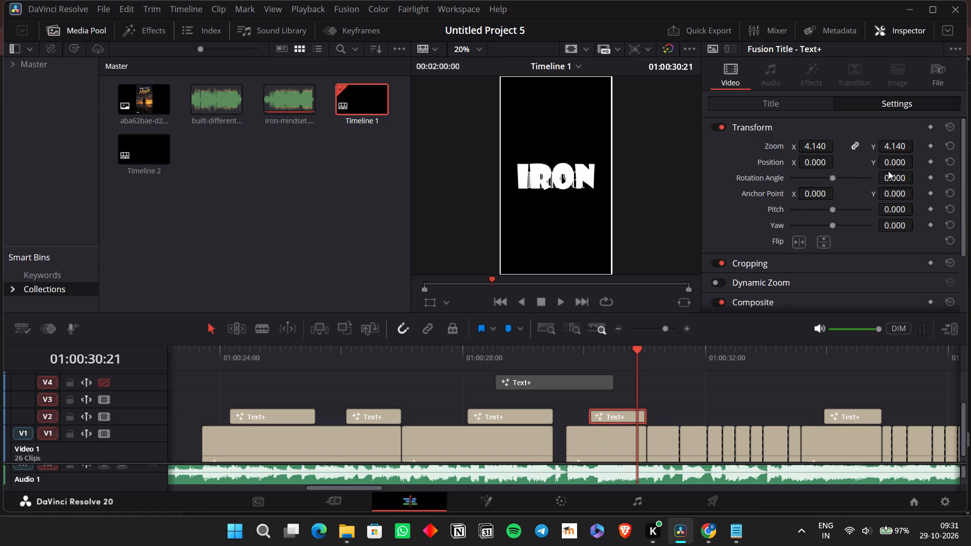
pyautogui.moveTo(890, 157); pyautogui.dragTo(905, 168)
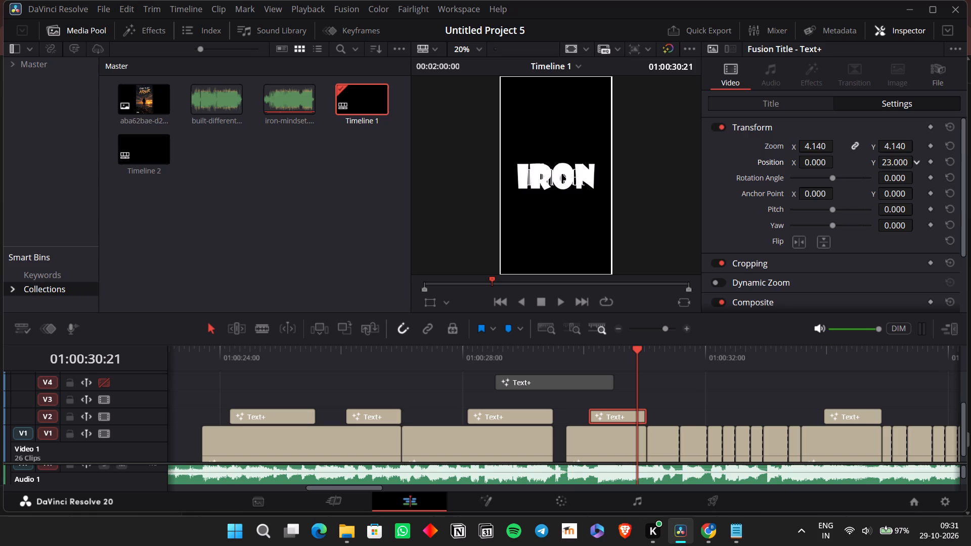
pyautogui.moveTo(905, 168); pyautogui.dragTo(900, 171)
pyautogui.moveTo(822, 145); pyautogui.dragTo(831, 146)
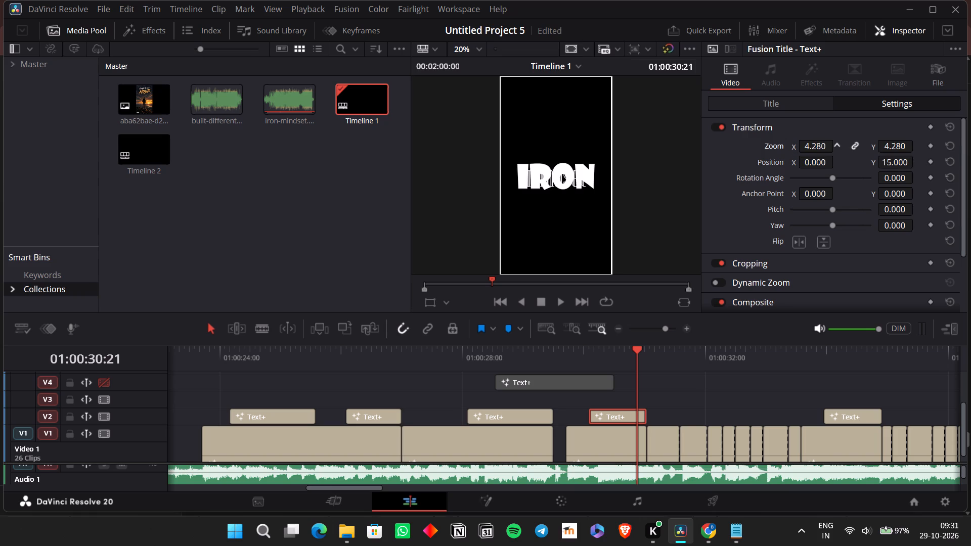
pyautogui.moveTo(831, 146); pyautogui.dragTo(841, 150)
# Play back the overlapping "Iron" and "mindset" captions from just before "Iron" to review their new sizes.
pyautogui.click(556, 356)
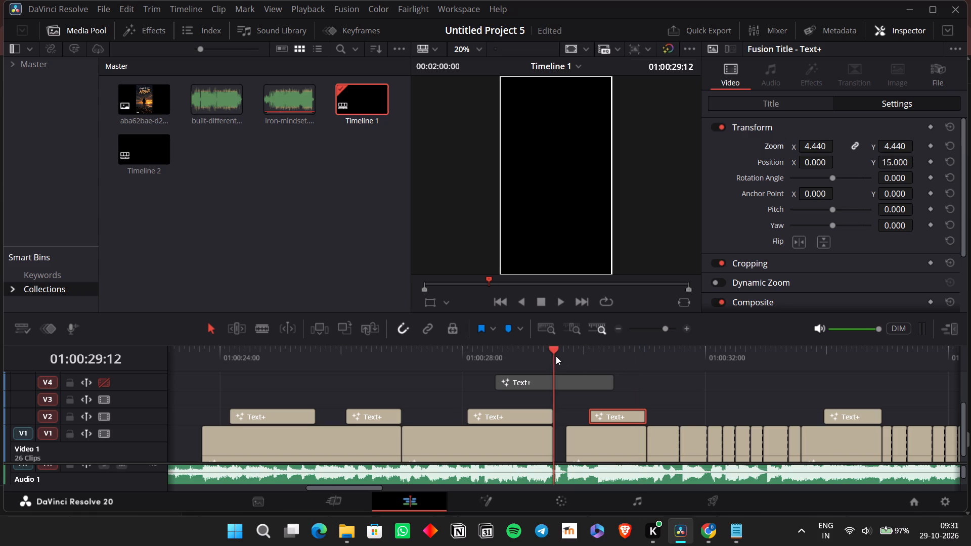
pyautogui.click(674, 395)
pyautogui.press('space')
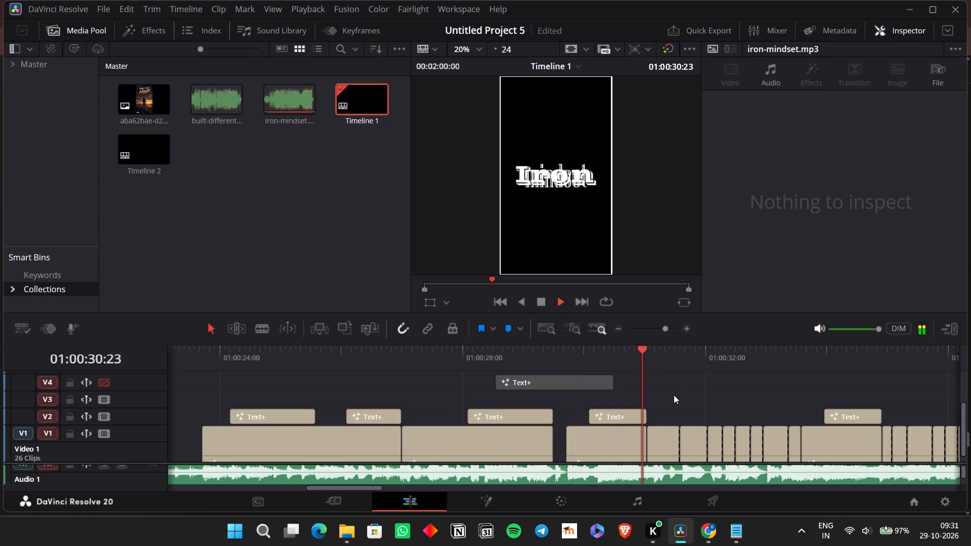
pyautogui.press('space')
pyautogui.click(563, 363)
pyautogui.press('space')
pyautogui.press('space')
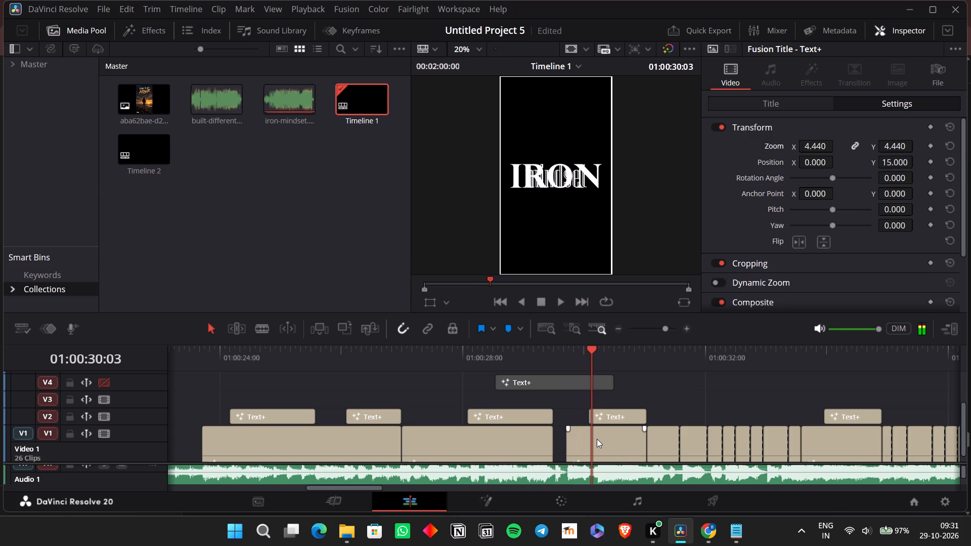
# Reduce the opacity of the V1 "Iron" caption to 50 and play back the section to check the blend.
pyautogui.click(597, 439)
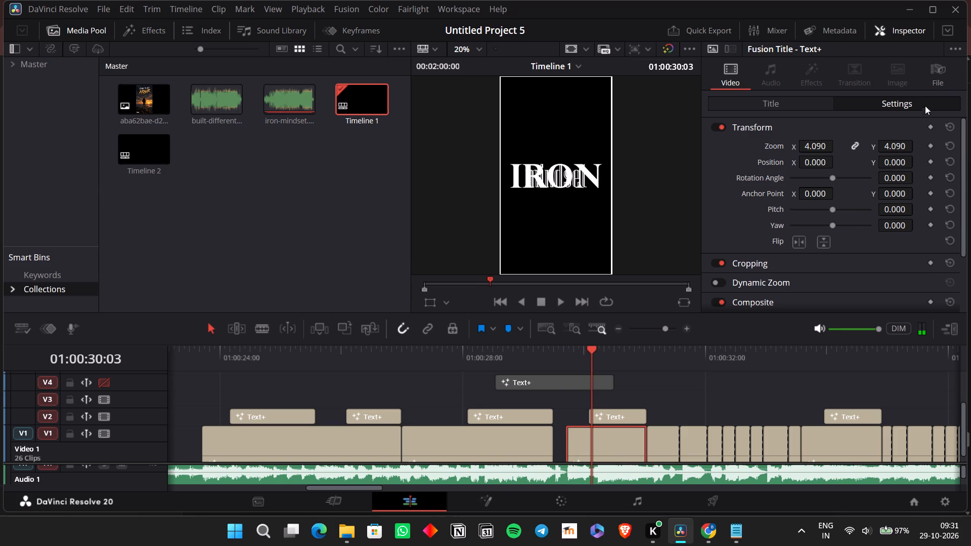
pyautogui.scroll(-4, 829, 246)
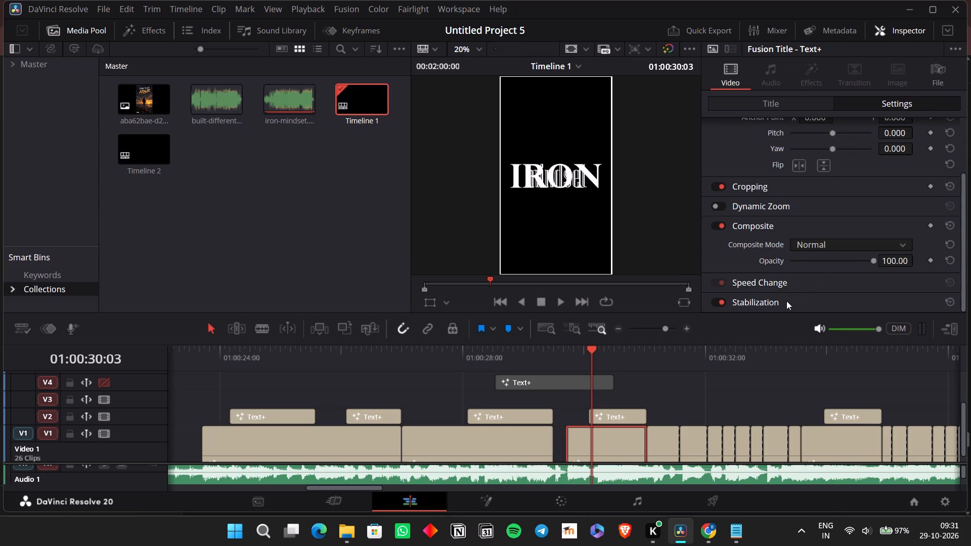
pyautogui.scroll(1, 782, 302)
pyautogui.scroll(-2, 820, 279)
pyautogui.moveTo(873, 261); pyautogui.dragTo(834, 270)
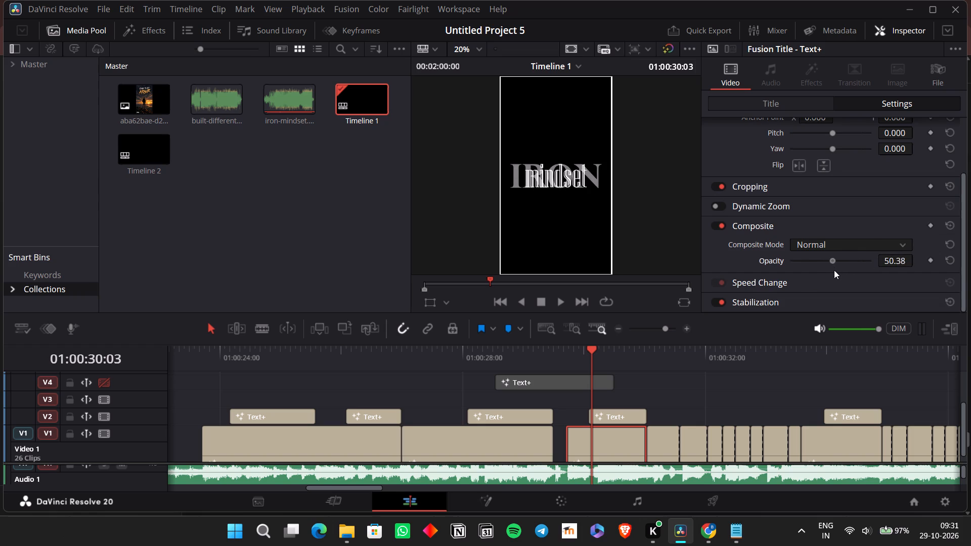
pyautogui.moveTo(834, 270); pyautogui.dragTo(834, 270)
pyautogui.doubleClick(904, 263)
pyautogui.write('50')
pyautogui.press('Return')
pyautogui.click(550, 362)
pyautogui.press('space')
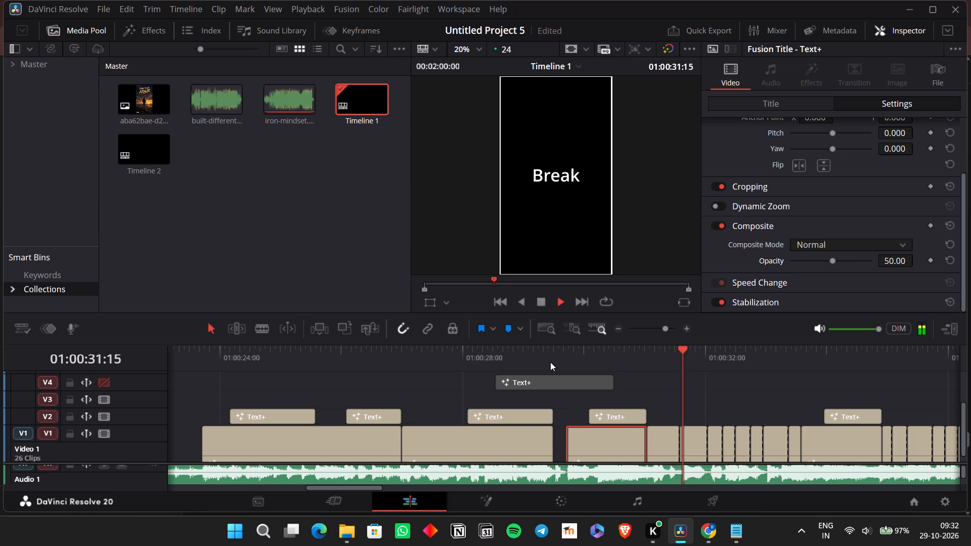
pyautogui.press('space')
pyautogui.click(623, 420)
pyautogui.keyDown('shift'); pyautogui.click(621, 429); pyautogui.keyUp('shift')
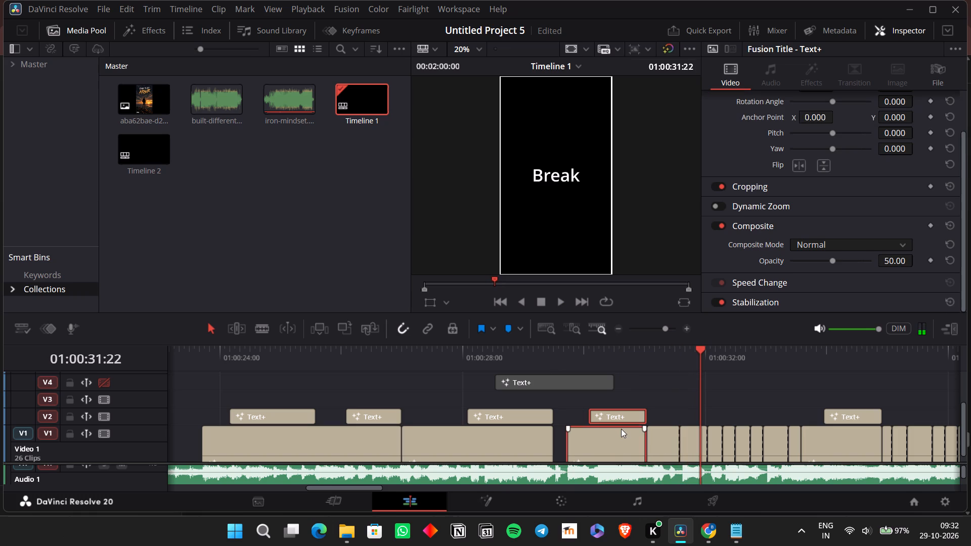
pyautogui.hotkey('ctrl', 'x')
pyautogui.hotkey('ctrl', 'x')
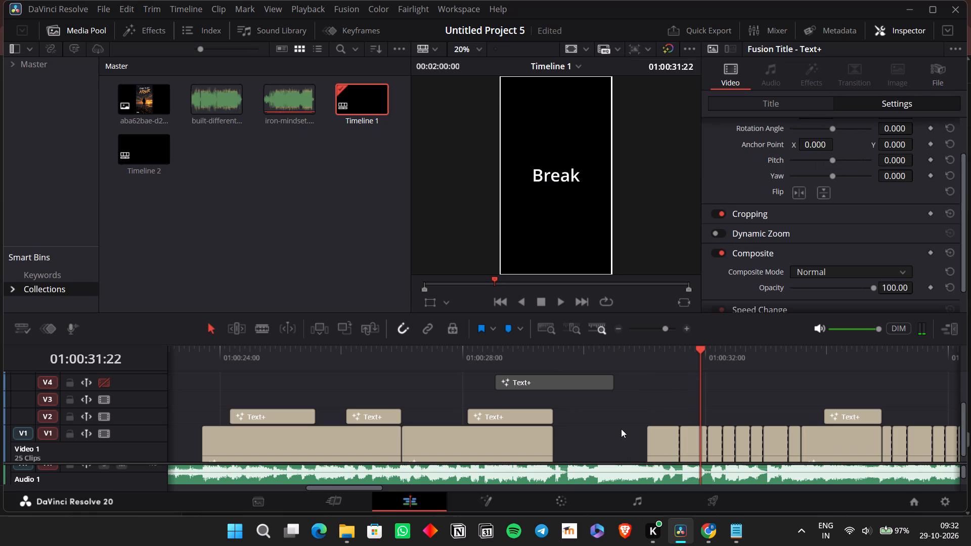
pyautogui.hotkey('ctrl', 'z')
# Copy the V1 "Iron" and V2 "mindset" captions together.
pyautogui.moveTo(574, 407); pyautogui.dragTo(611, 436)
pyautogui.hotkey('ctrl', 'c')
# Play back the "Never" and "Break" captions that follow "mindset" to review them.
pyautogui.hscroll(-1, 624, 435)
pyautogui.press('space')
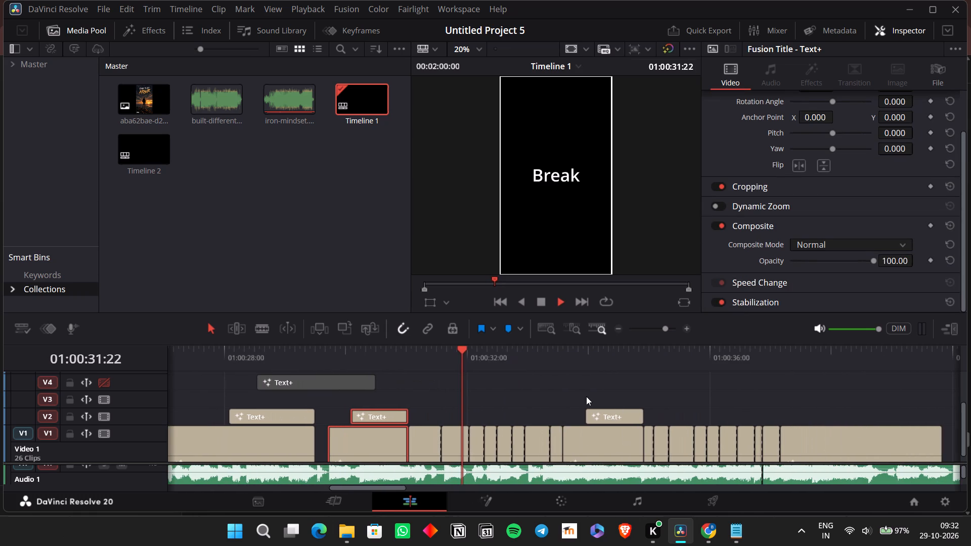
pyautogui.click(561, 394)
pyautogui.press('space')
pyautogui.click(419, 366)
pyautogui.press('space')
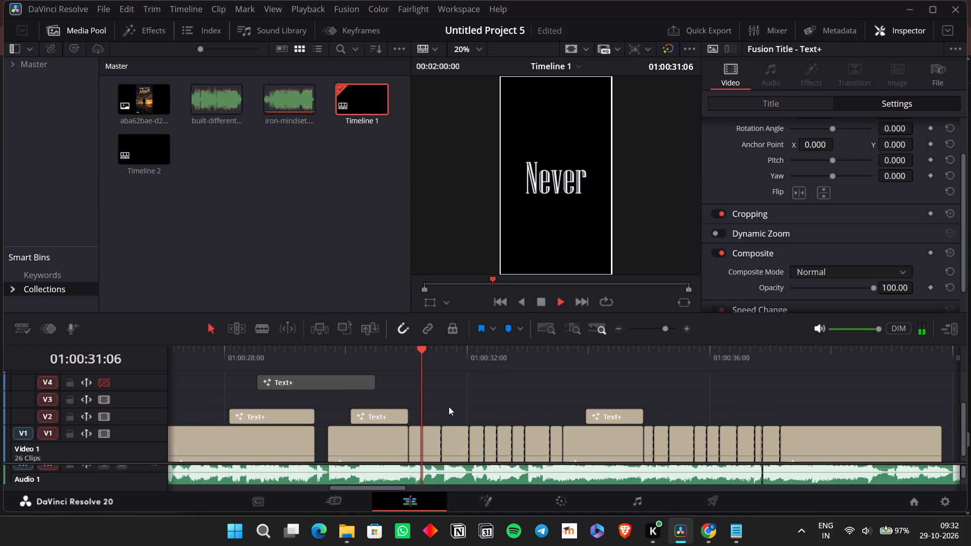
pyautogui.press('space')
# Set the font of the "Break" caption to Niagara Engraved.
pyautogui.click(457, 424)
pyautogui.click(460, 432)
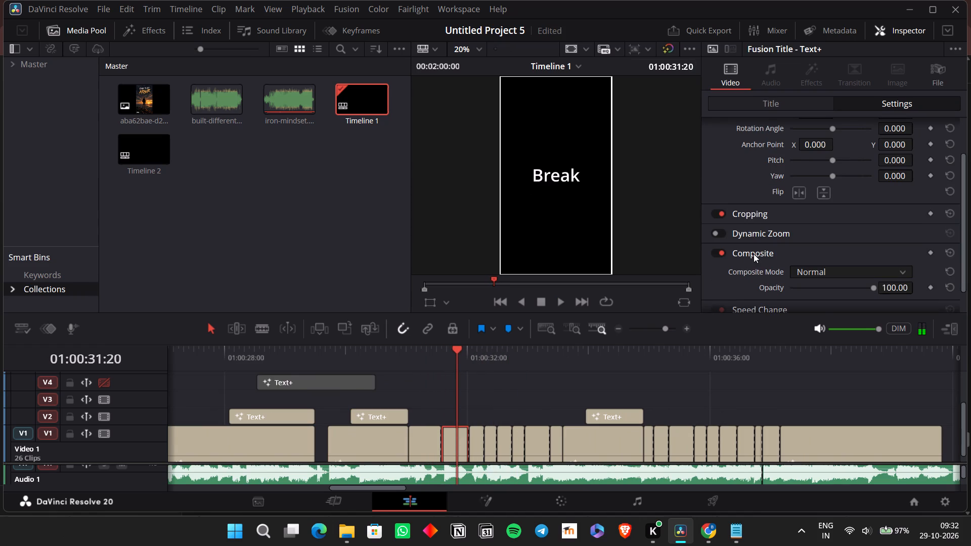
pyautogui.scroll(3, 754, 254)
pyautogui.scroll(-3, 829, 221)
pyautogui.click(814, 110)
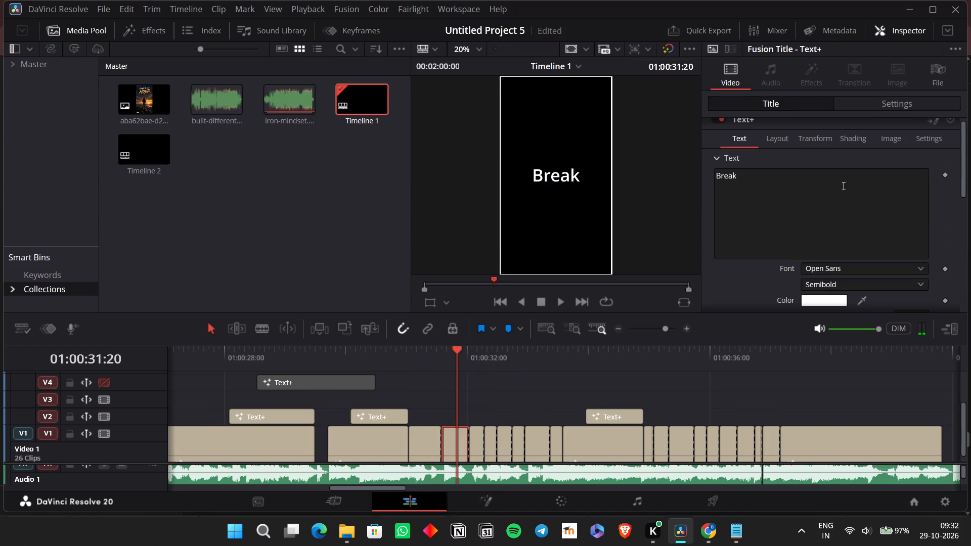
pyautogui.click(843, 274)
pyautogui.press('n')
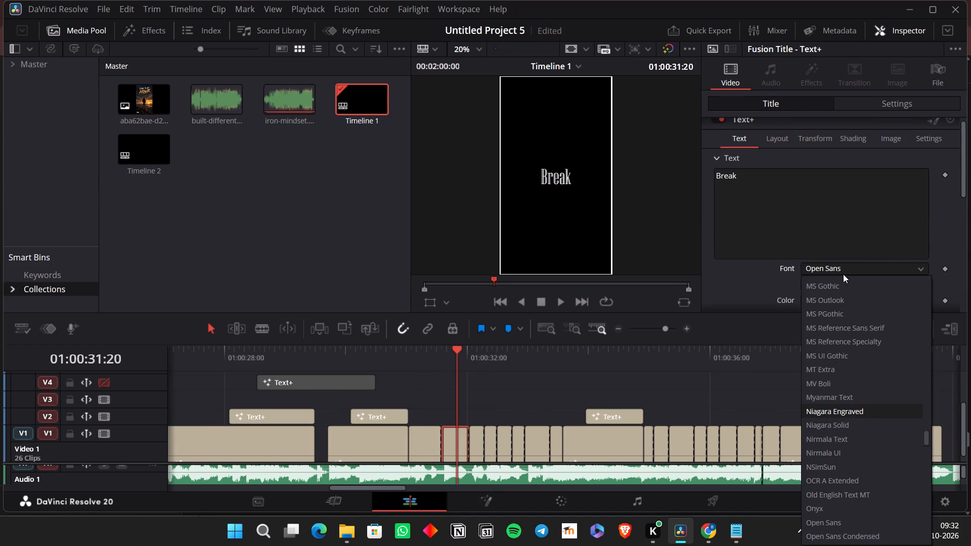
pyautogui.press('Return')
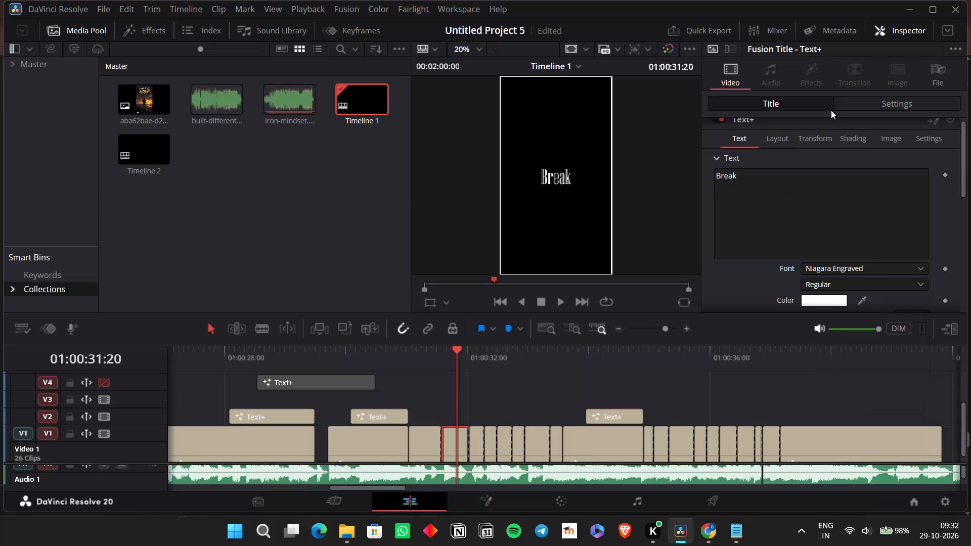
# Set the "Break" caption's transform zoom to 6.
pyautogui.doubleClick(856, 96)
pyautogui.scroll(3, 816, 159)
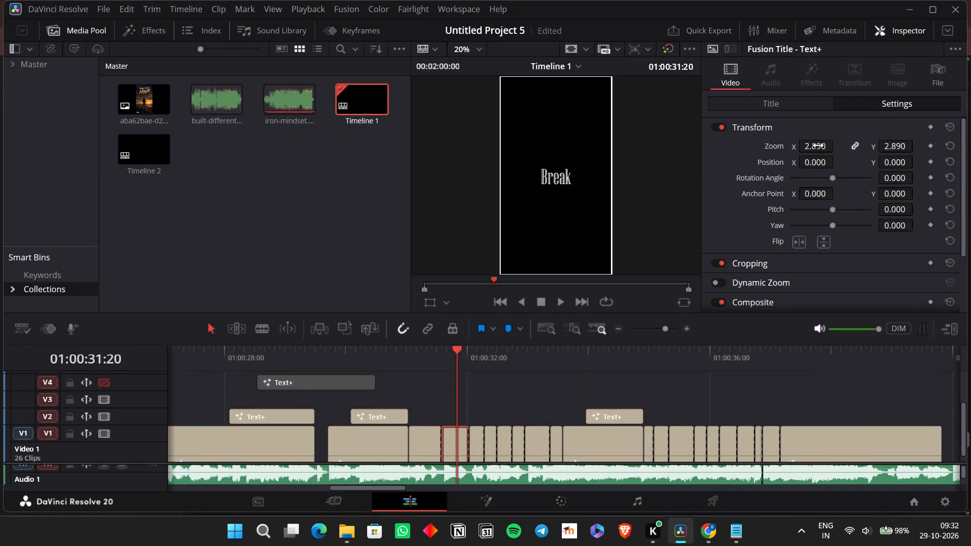
pyautogui.doubleClick(818, 143)
pyautogui.press('6')
pyautogui.press('Return')
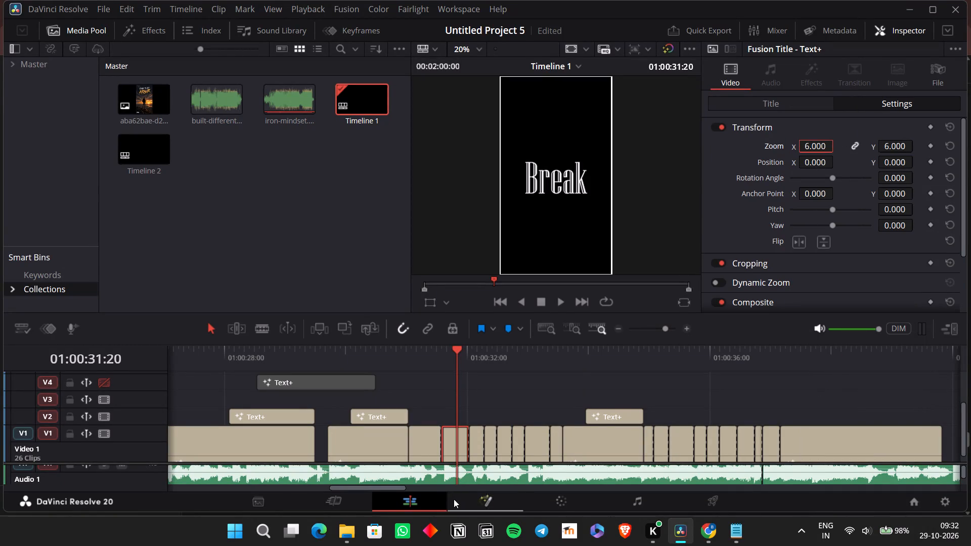
# Copy attributes from the "Break" caption, paste opacity, zoom and scale onto the "Give" caption, and play it back.
pyautogui.click(474, 436)
pyautogui.click(481, 367)
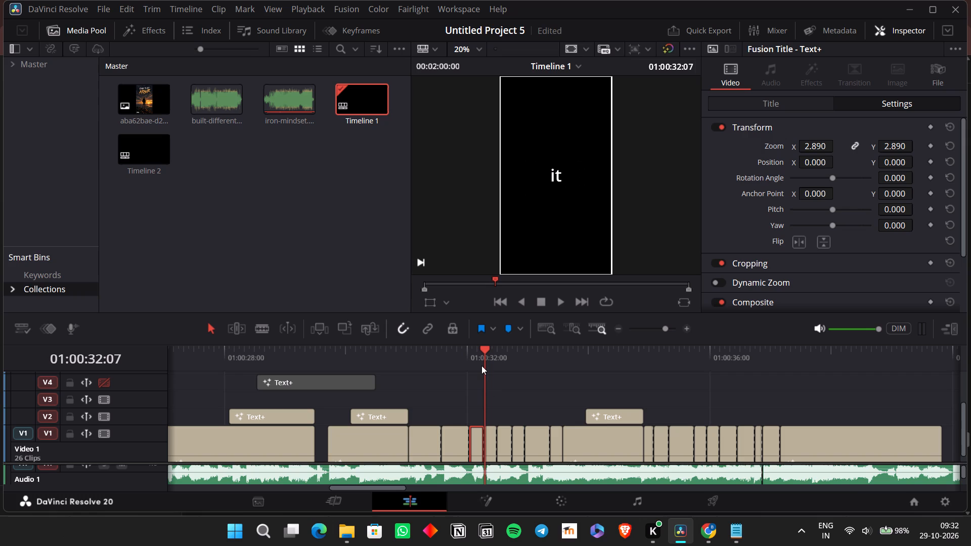
pyautogui.hotkey('alt', 'c')
pyautogui.click(457, 365)
pyautogui.click(458, 438)
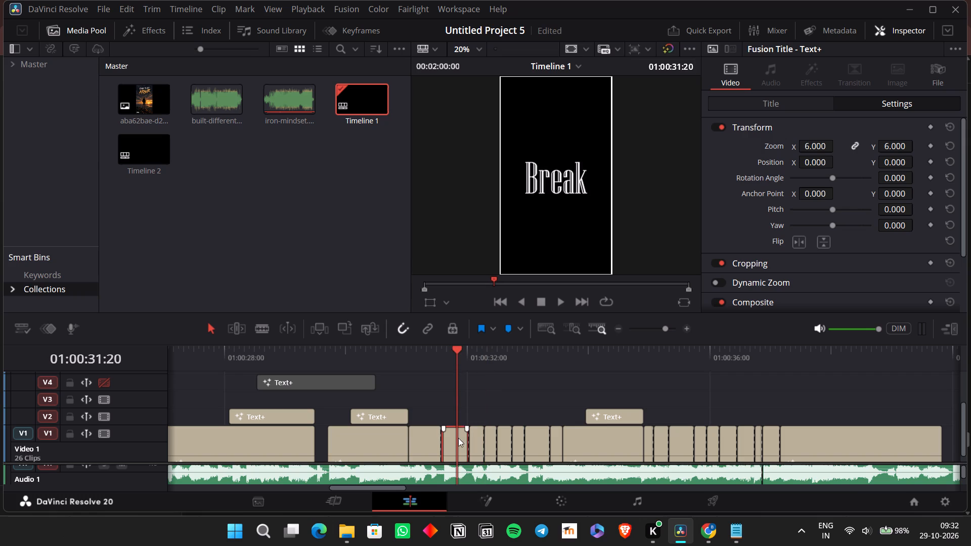
pyautogui.hotkey('alt', 'c')
pyautogui.click(477, 445)
pyautogui.hotkey('alt', 'v')
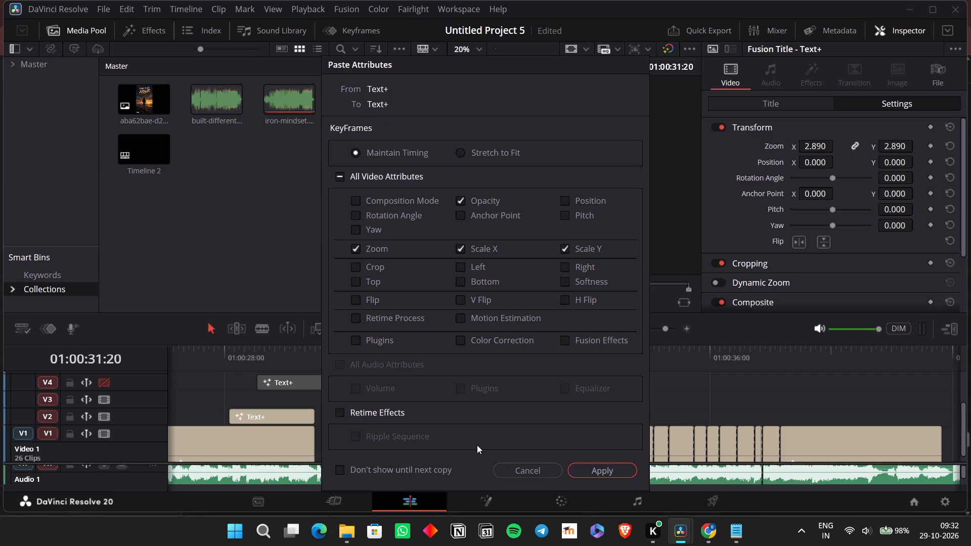
pyautogui.click(590, 463)
pyautogui.click(474, 366)
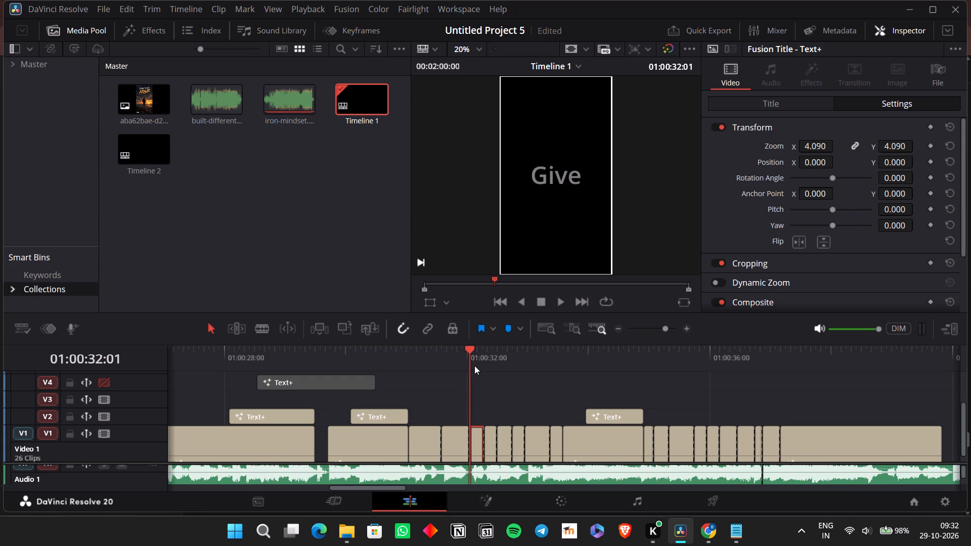
pyautogui.press('space')
pyautogui.press('space')
pyautogui.click(474, 362)
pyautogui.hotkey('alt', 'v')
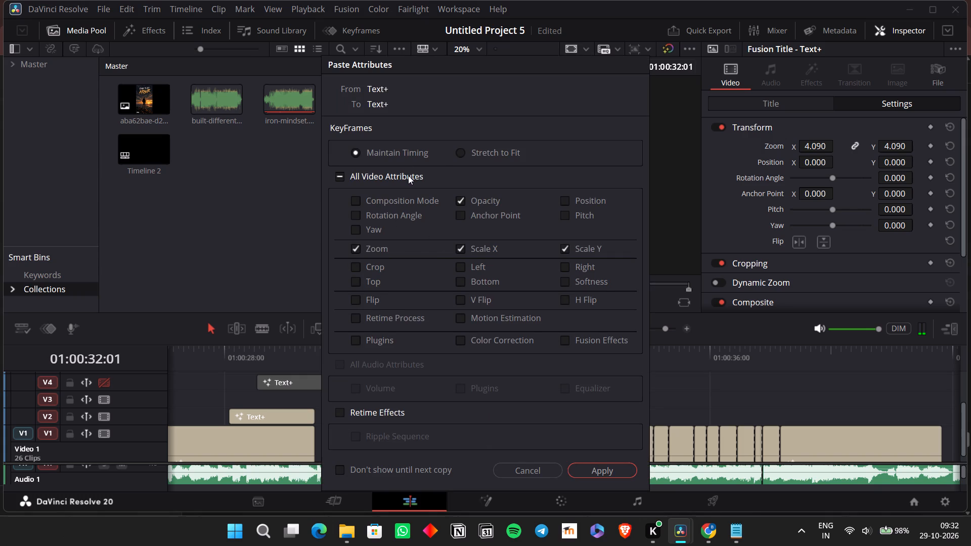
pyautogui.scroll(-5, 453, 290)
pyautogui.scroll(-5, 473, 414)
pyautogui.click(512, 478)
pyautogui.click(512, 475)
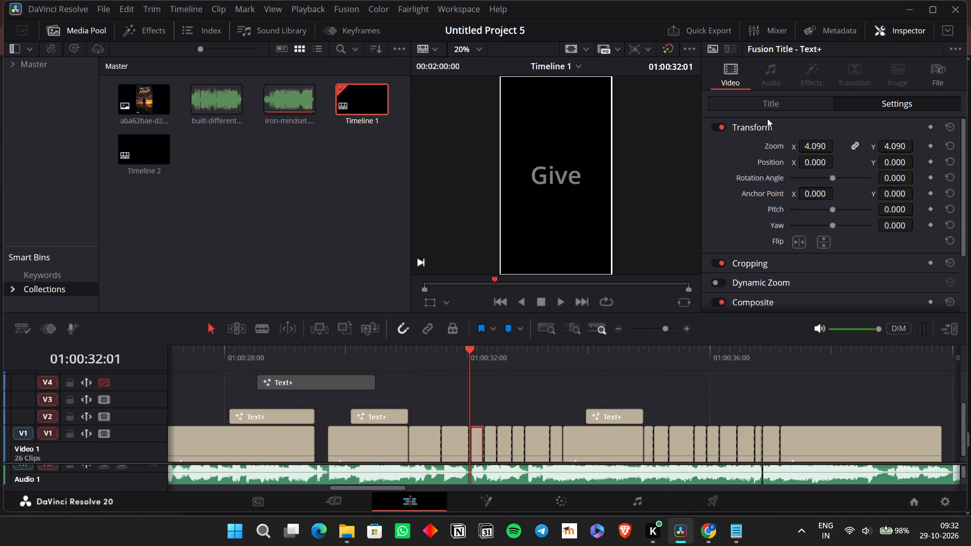
# Set the font of the "Give" caption to Niagara Engraved.
pyautogui.click(764, 100)
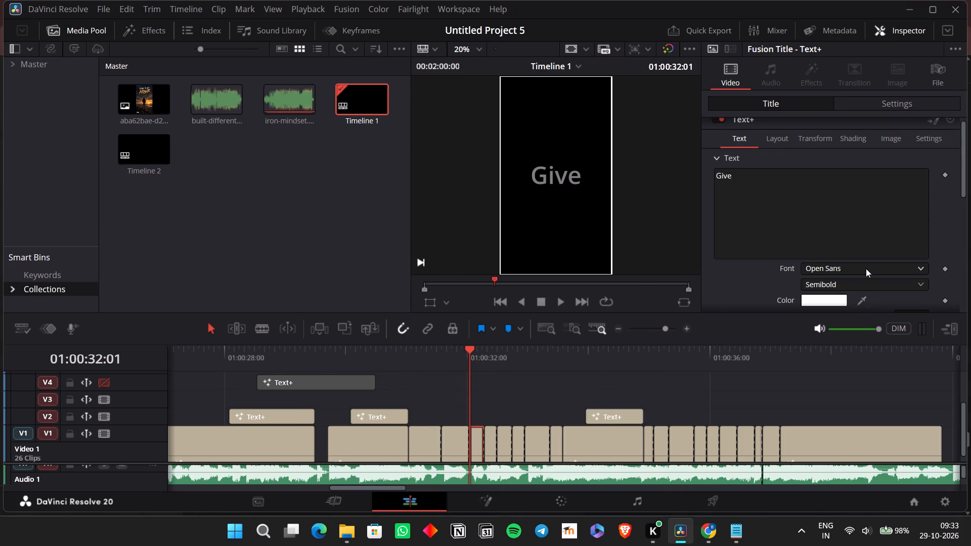
pyautogui.click(866, 268)
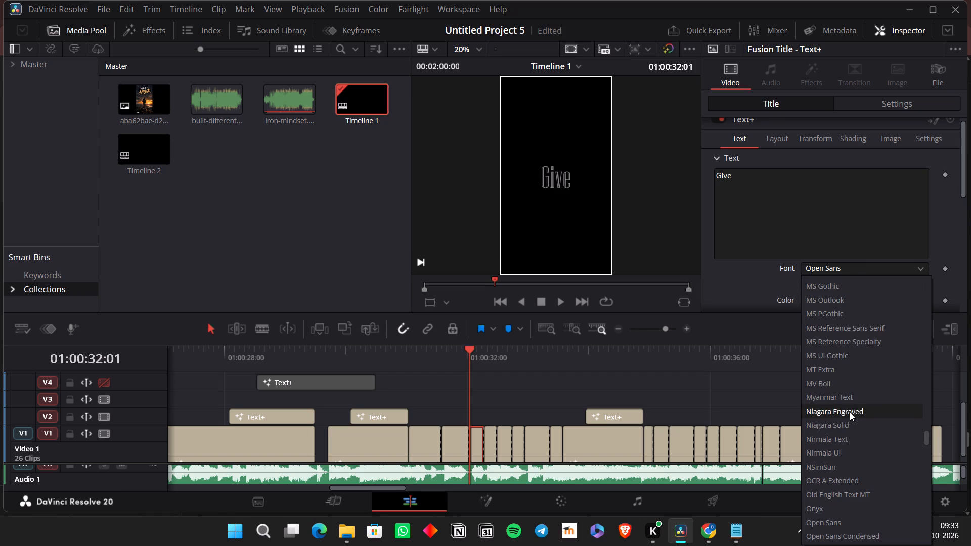
pyautogui.click(850, 412)
pyautogui.hotkey('alt', 'v')
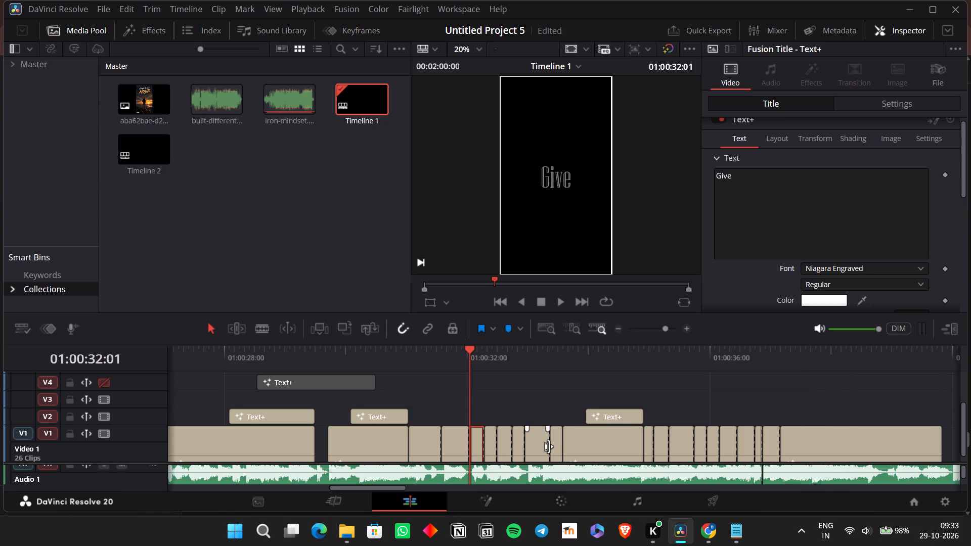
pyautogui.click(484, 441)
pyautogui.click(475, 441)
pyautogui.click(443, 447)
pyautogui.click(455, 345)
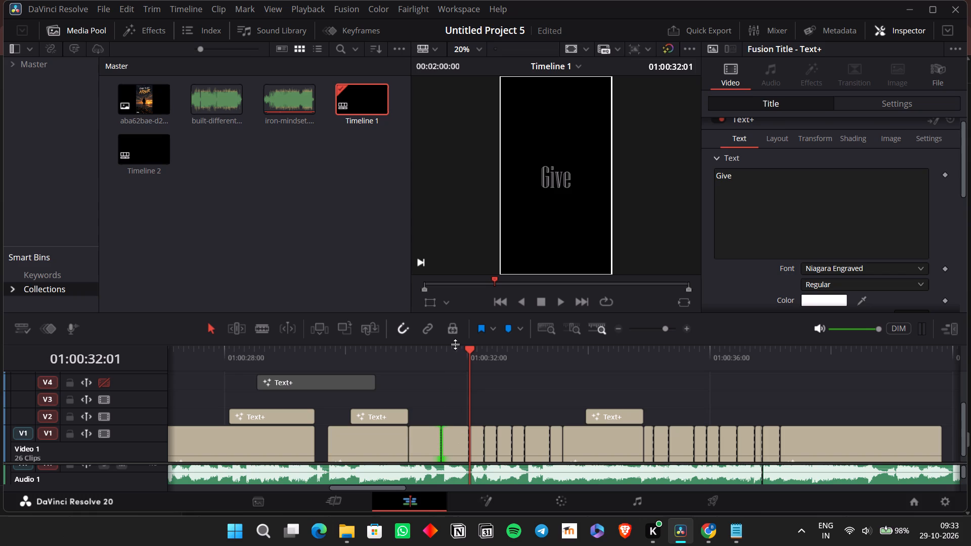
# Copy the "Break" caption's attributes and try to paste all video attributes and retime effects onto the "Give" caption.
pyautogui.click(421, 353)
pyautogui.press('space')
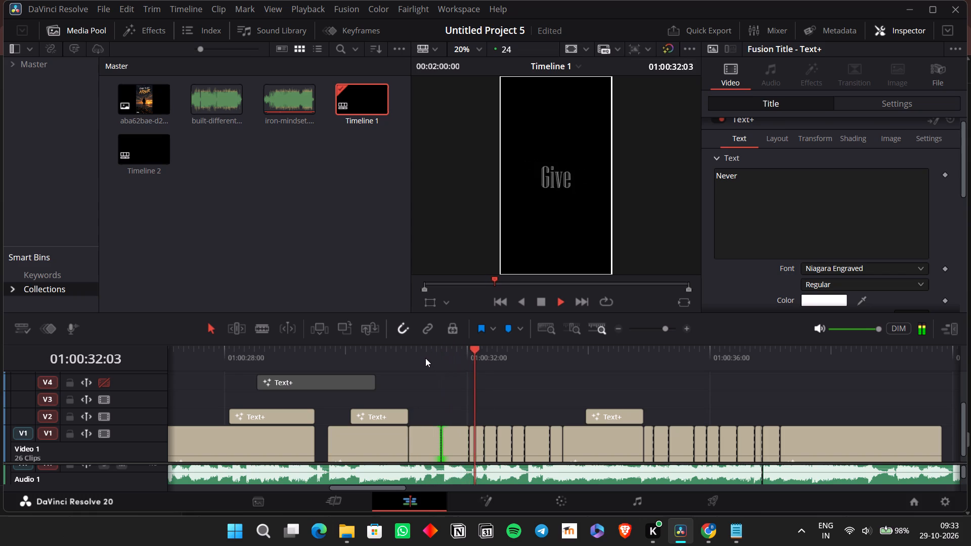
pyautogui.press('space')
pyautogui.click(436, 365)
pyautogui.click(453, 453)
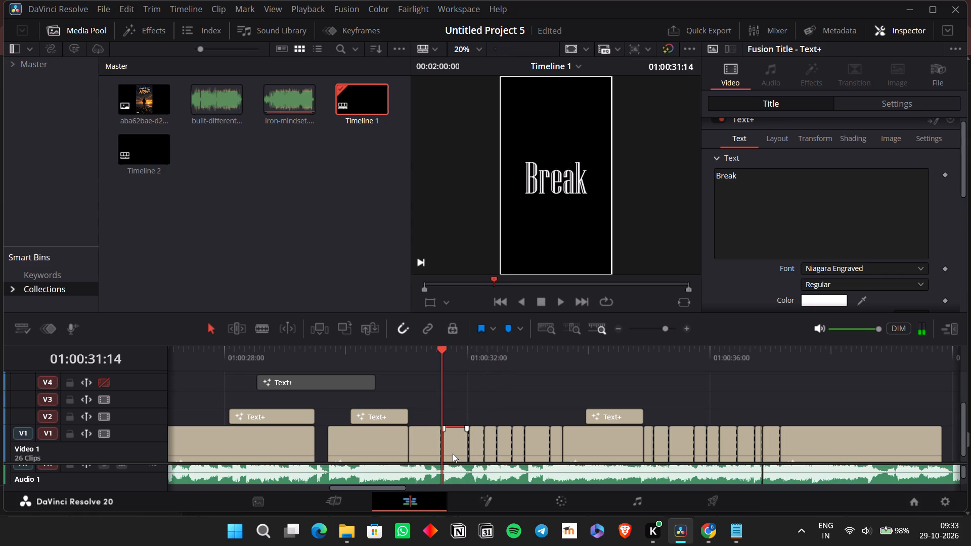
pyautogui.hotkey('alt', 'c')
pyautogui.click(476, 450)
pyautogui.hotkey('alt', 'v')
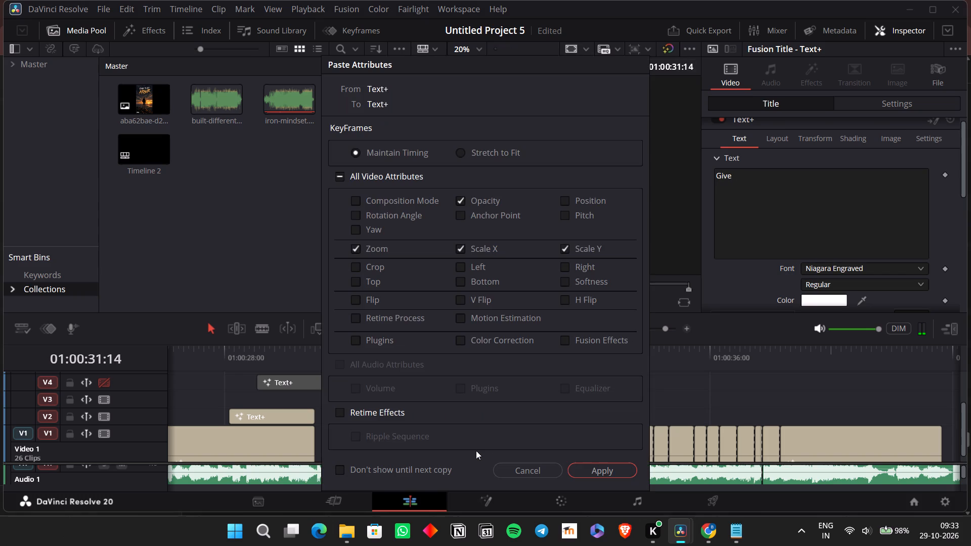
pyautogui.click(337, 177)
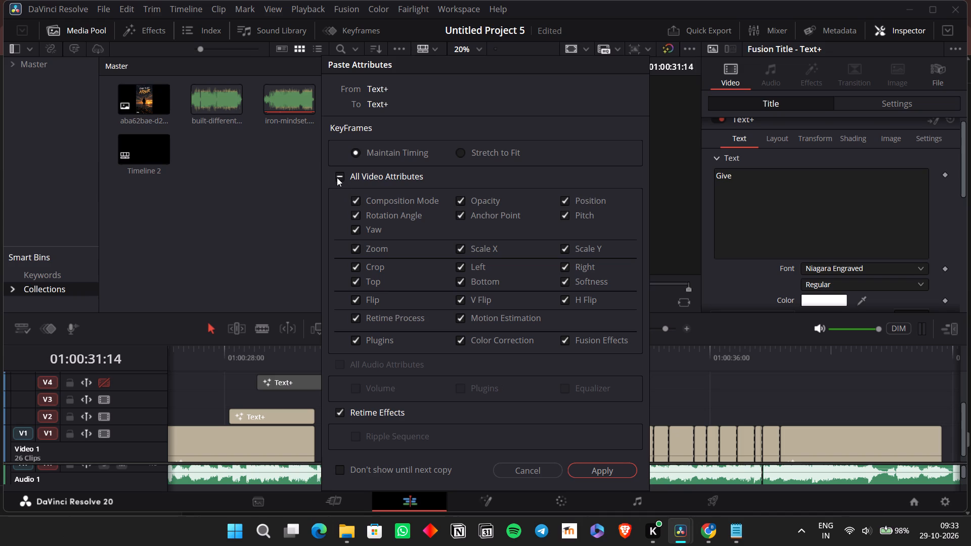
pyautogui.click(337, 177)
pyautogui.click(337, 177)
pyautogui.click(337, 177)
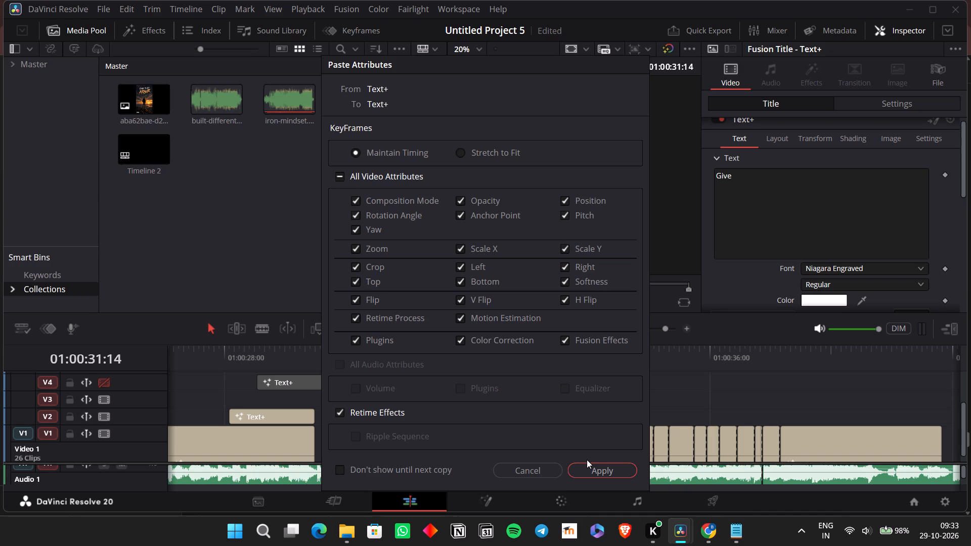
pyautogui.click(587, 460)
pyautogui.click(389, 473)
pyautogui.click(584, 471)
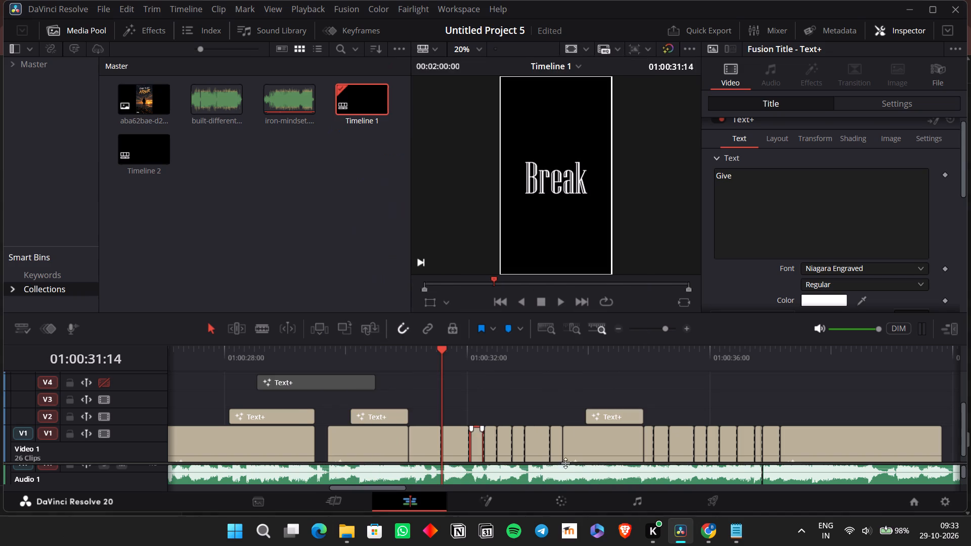
# Play back the captions from "Break" through "for" and return the playhead to the "Give" caption.
pyautogui.press('space')
pyautogui.press('space')
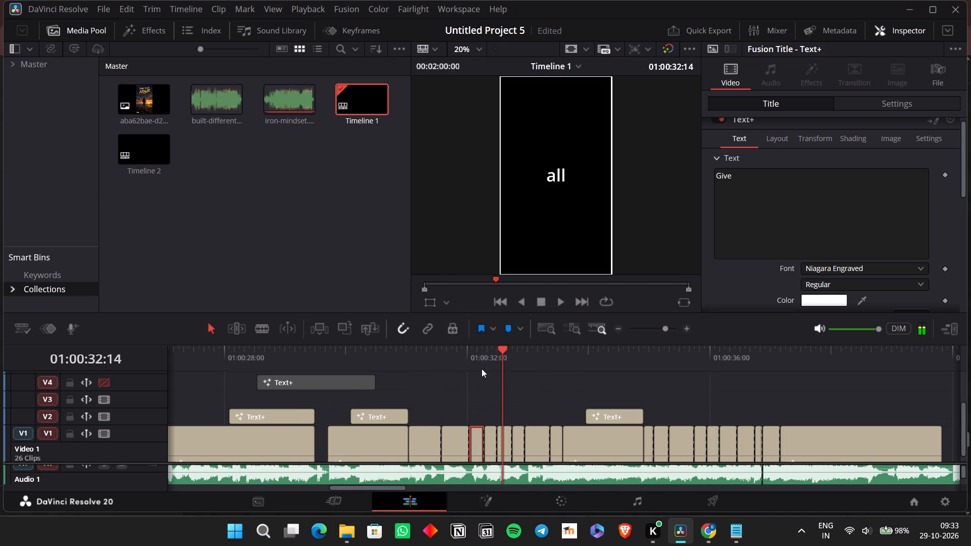
pyautogui.click(481, 369)
pyautogui.press('space')
pyautogui.press('Left')
pyautogui.press('Left')
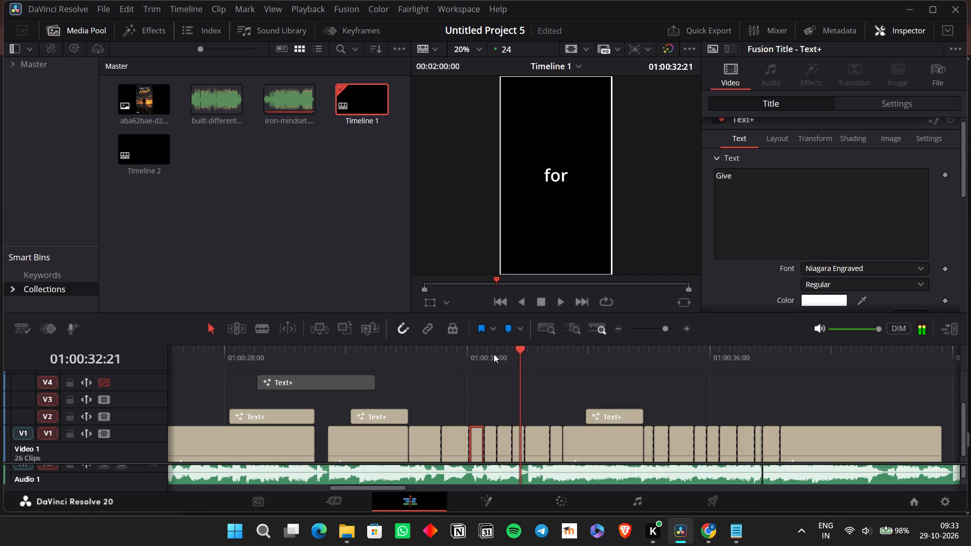
pyautogui.press('space')
pyautogui.click(486, 349)
pyautogui.press('Left')
pyautogui.press('Left')
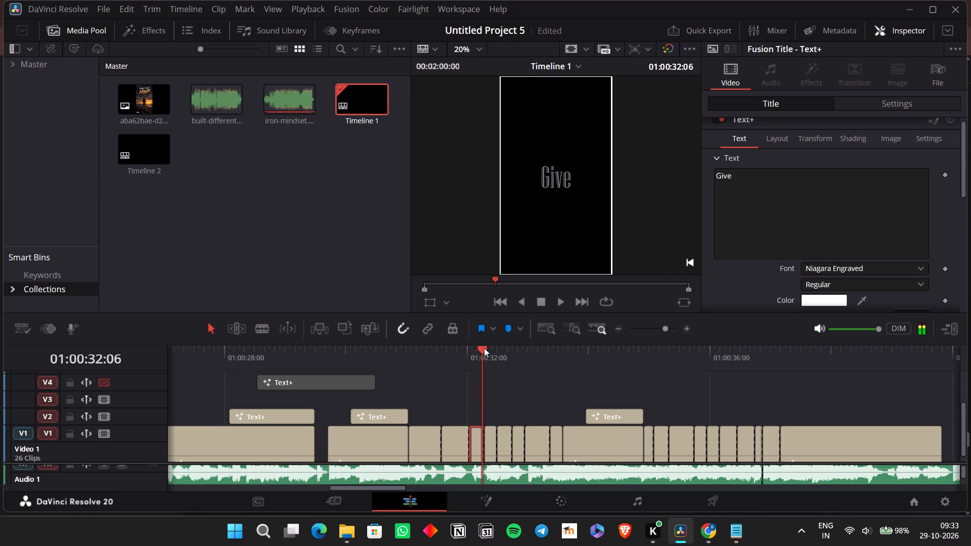
# Raise the opacity of the "Give" caption in its composite settings.
pyautogui.click(823, 140)
pyautogui.click(884, 100)
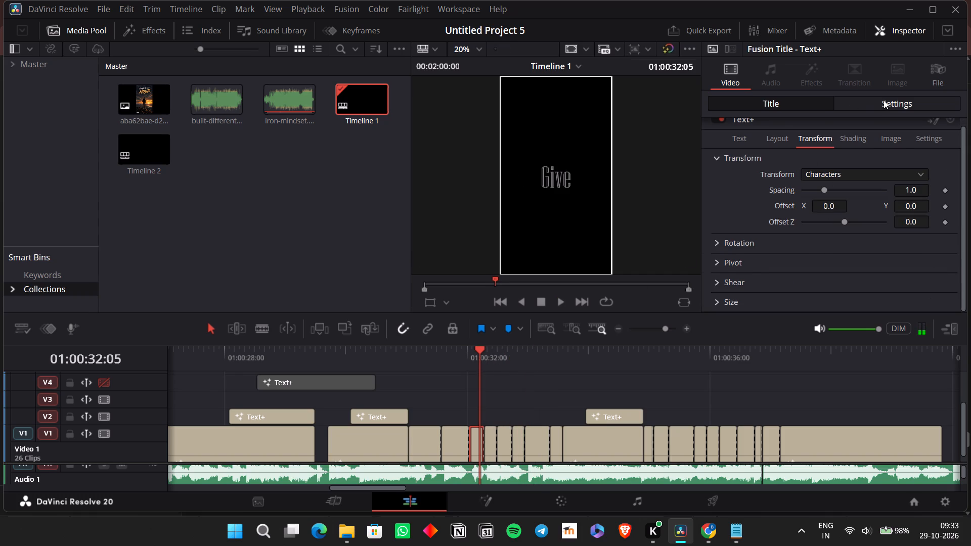
pyautogui.scroll(-5, 850, 245)
pyautogui.moveTo(830, 258); pyautogui.dragTo(905, 257)
# Set the "Give" caption's transform zoom to 6 and play it back.
pyautogui.scroll(4, 817, 230)
pyautogui.doubleClick(812, 143)
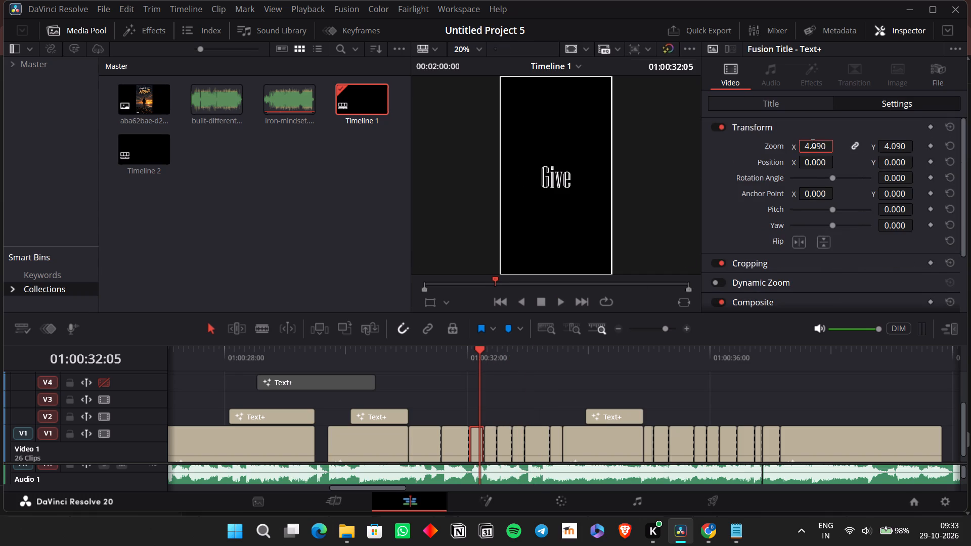
pyautogui.press('6')
pyautogui.press('Return')
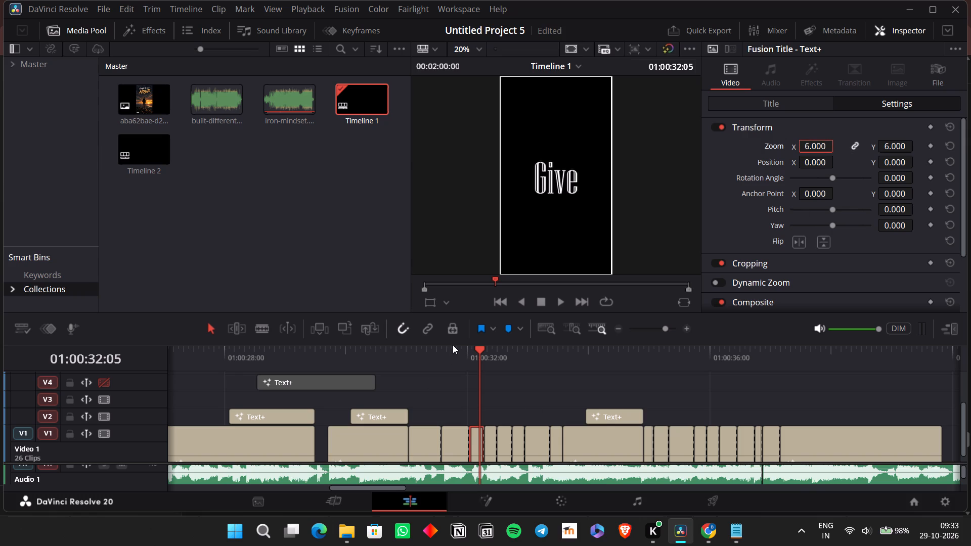
pyautogui.click(453, 345)
pyautogui.click(442, 368)
pyautogui.press('space')
pyautogui.press('space')
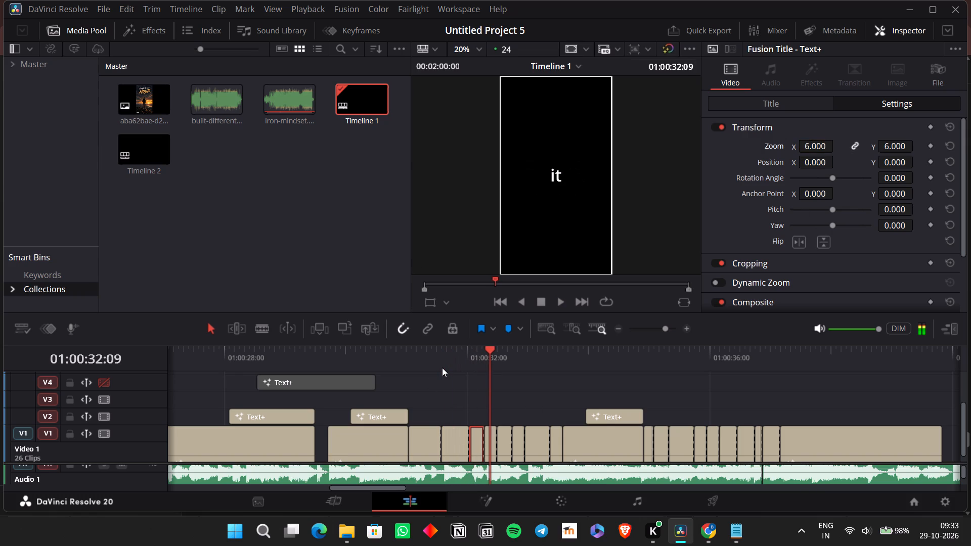
# Set the "it" caption's transform zoom to 6 and its font to Niagara Engraved.
pyautogui.click(495, 449)
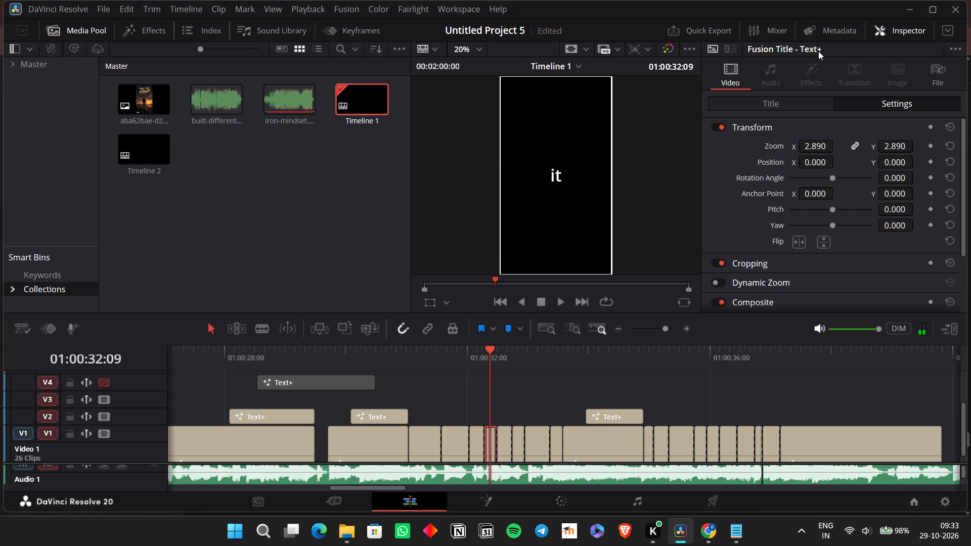
pyautogui.doubleClick(830, 145)
pyautogui.press('6')
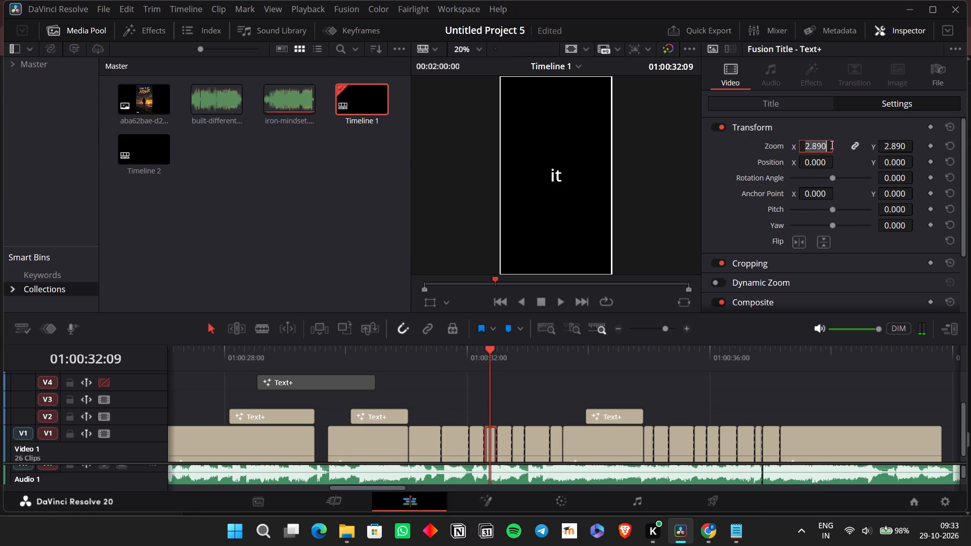
pyautogui.press('Return')
pyautogui.click(809, 108)
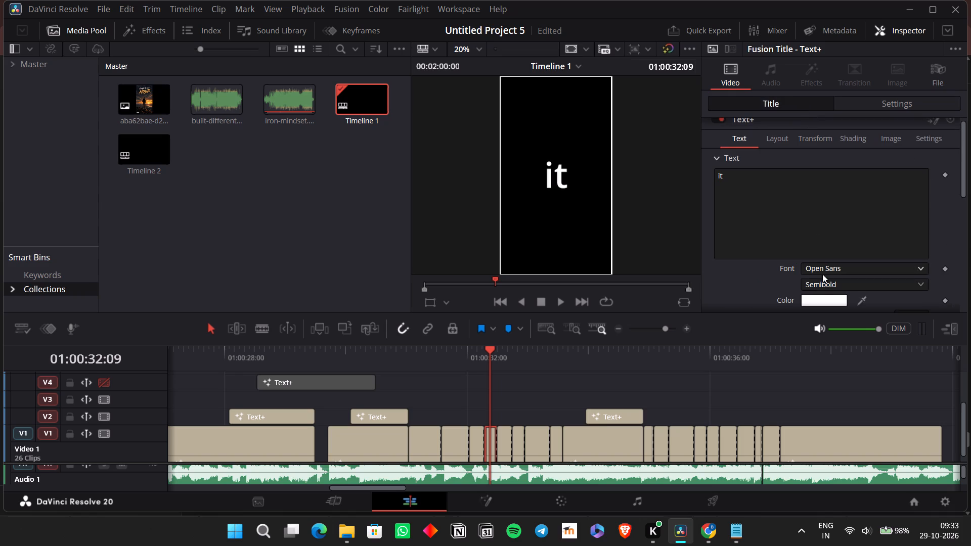
pyautogui.click(822, 274)
pyautogui.press('s')
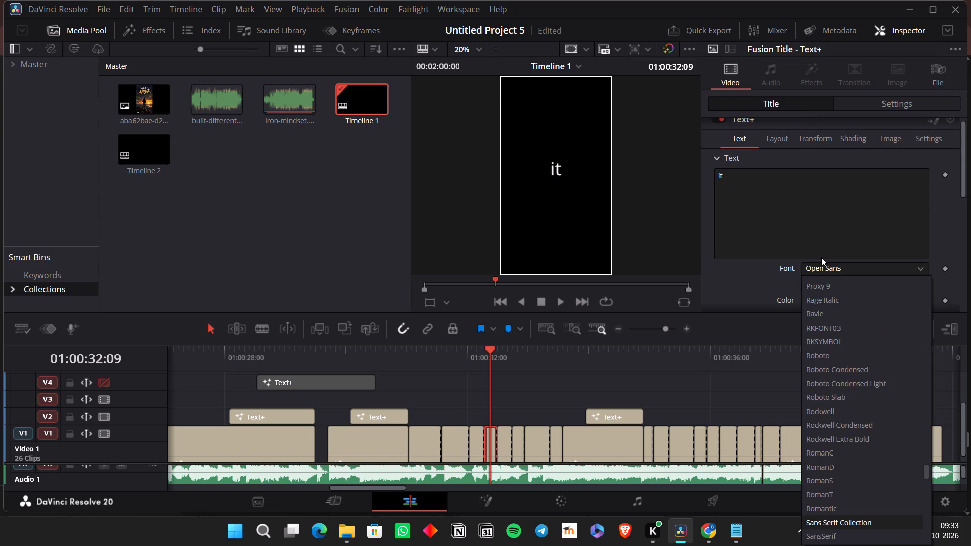
pyautogui.press('n')
pyautogui.click(821, 292)
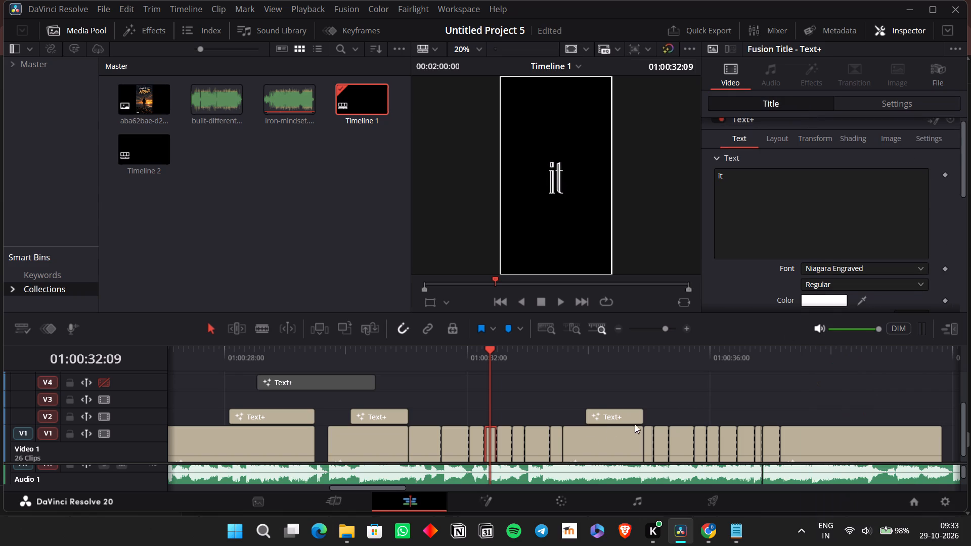
# Set the "all" caption's font to Niagara Engraved and its transform zoom to 6.
pyautogui.click(516, 446)
pyautogui.click(500, 445)
pyautogui.click(499, 358)
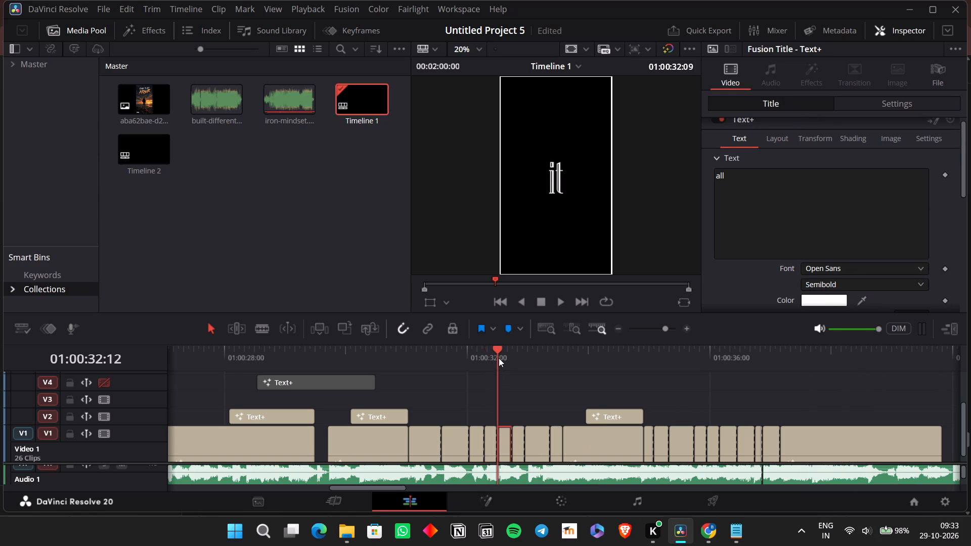
pyautogui.click(812, 269)
pyautogui.press('n')
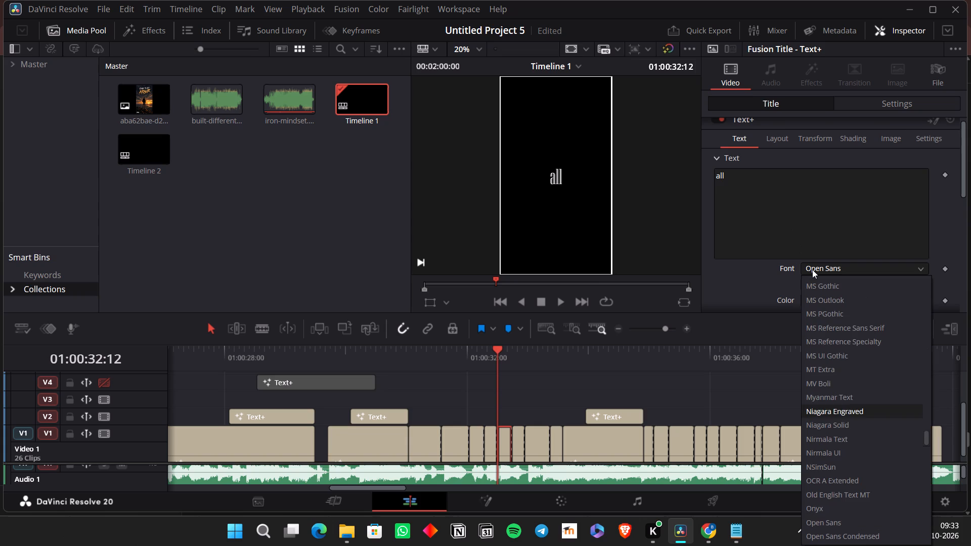
pyautogui.press('Return')
pyautogui.scroll(-5, 788, 337)
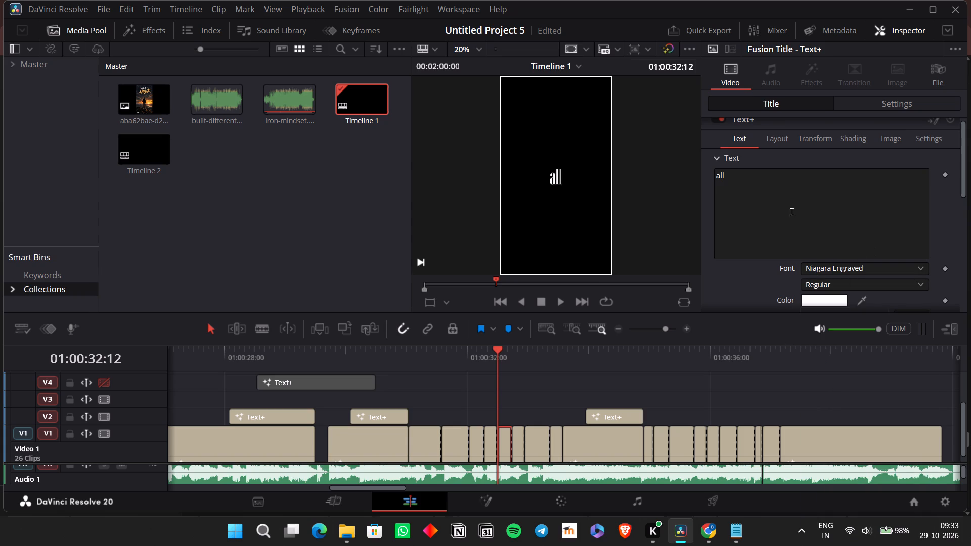
pyautogui.click(868, 105)
pyautogui.doubleClick(823, 148)
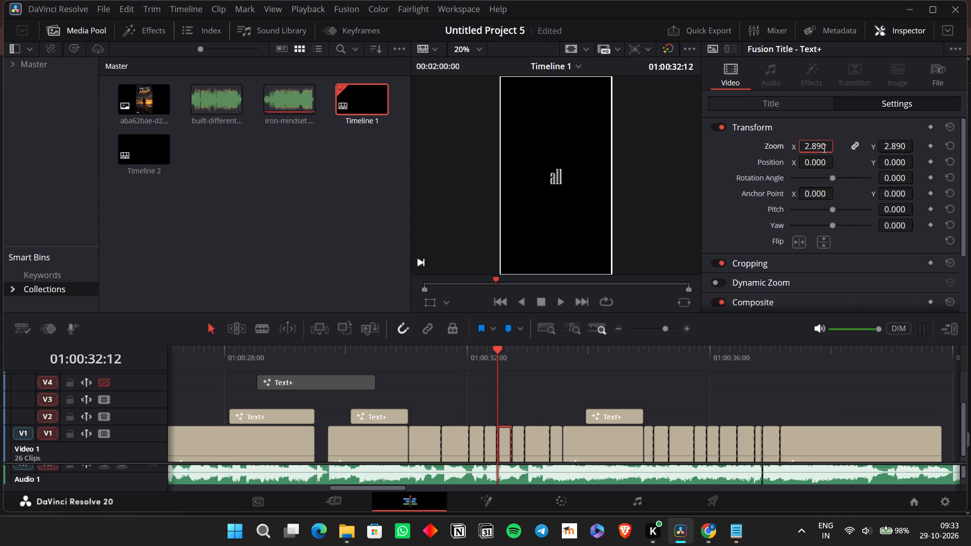
pyautogui.press('6')
pyautogui.press('Return')
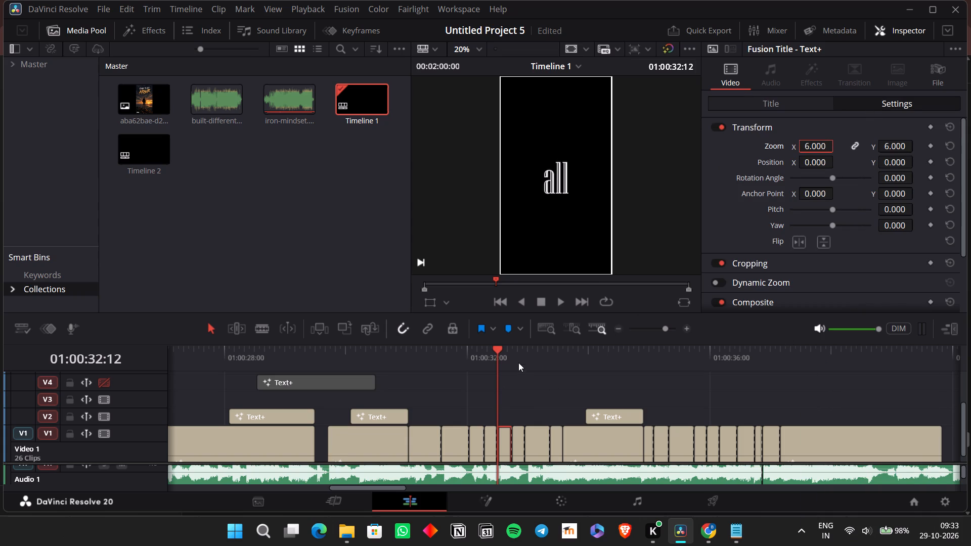
# Set the "for" caption's transform zoom to 6 and its font to Niagara Engraved.
pyautogui.click(515, 353)
pyautogui.click(515, 447)
pyautogui.doubleClick(812, 149)
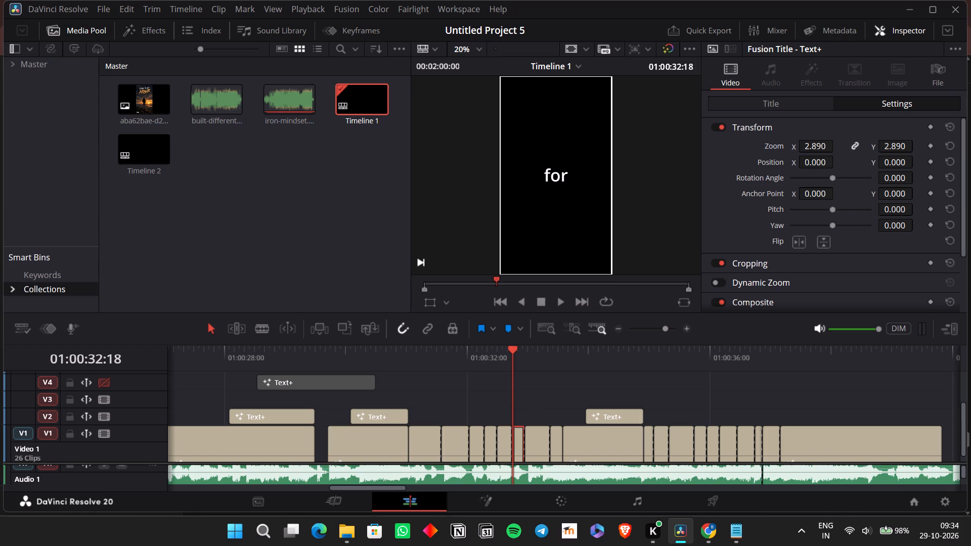
pyautogui.press('6')
pyautogui.press('Return')
pyautogui.click(820, 96)
pyautogui.click(820, 108)
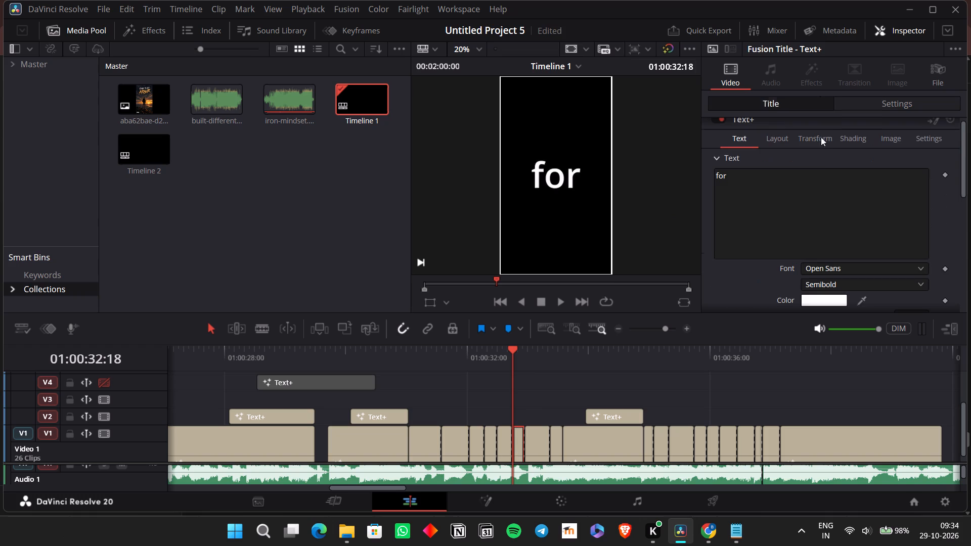
pyautogui.click(822, 274)
pyautogui.press('n')
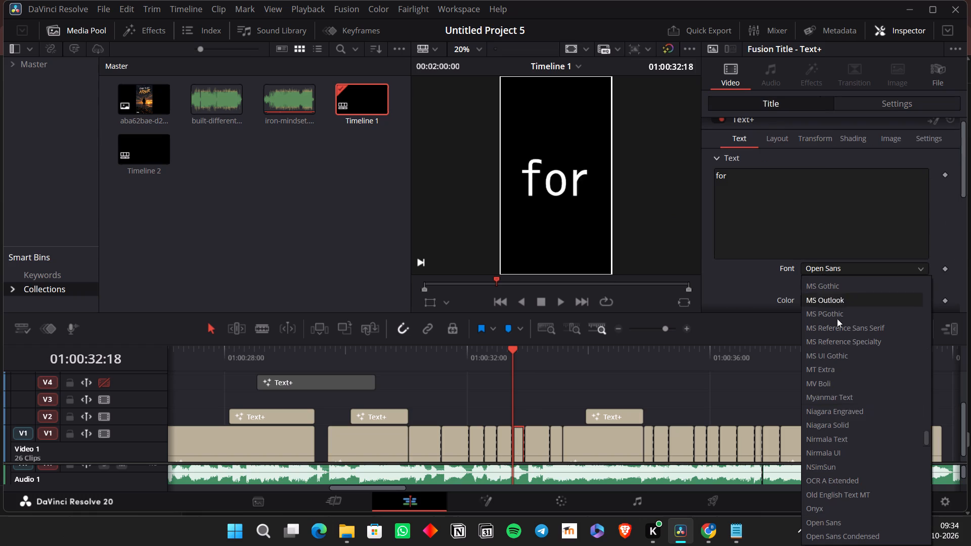
pyautogui.click(828, 407)
# Set the "goodness'" caption's font to Niagara Engraved and its transform zoom to 6.
pyautogui.click(544, 447)
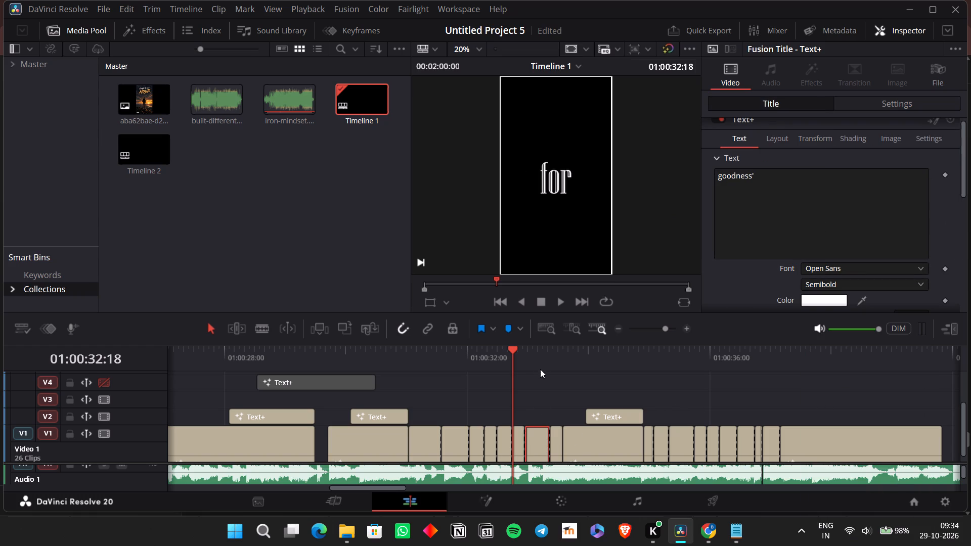
pyautogui.click(540, 360)
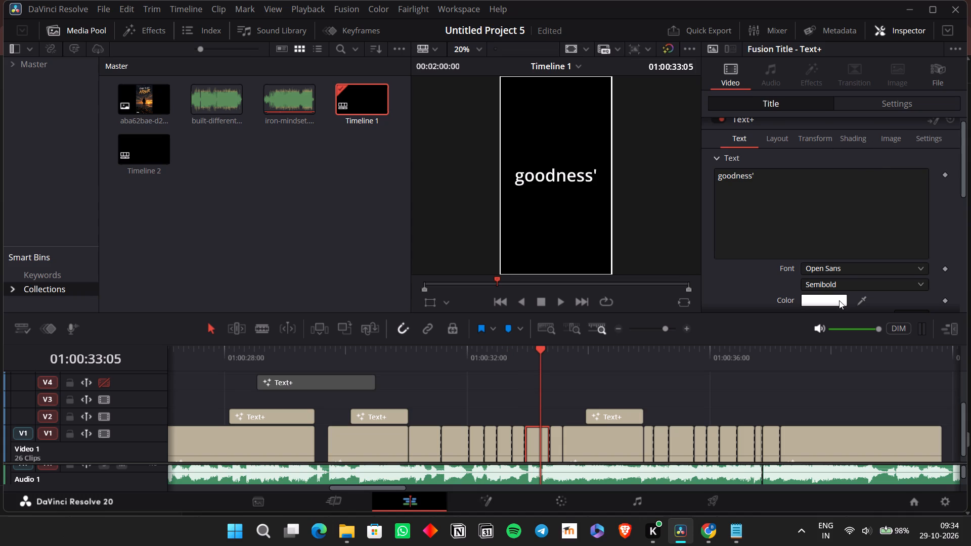
pyautogui.click(839, 268)
pyautogui.press('n')
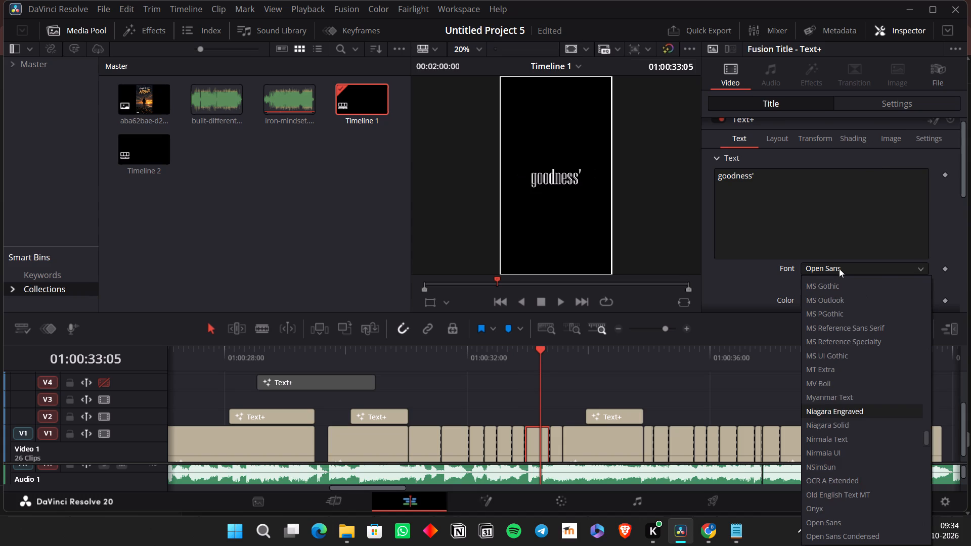
pyautogui.press('Return')
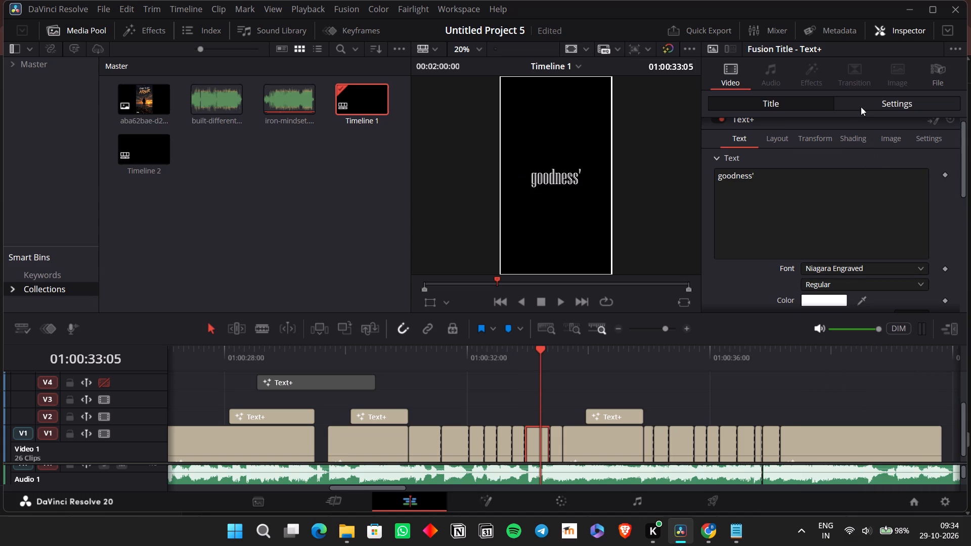
pyautogui.click(861, 107)
pyautogui.doubleClick(807, 147)
pyautogui.press('6')
pyautogui.press('Return')
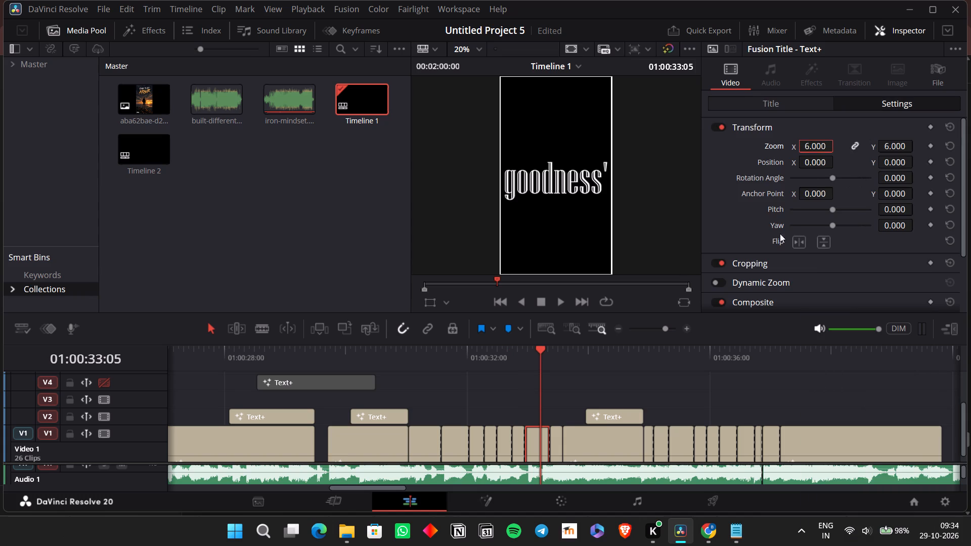
# Set the "sake" caption's transform zoom to 6 and its font to Niagara Engraved.
pyautogui.click(547, 445)
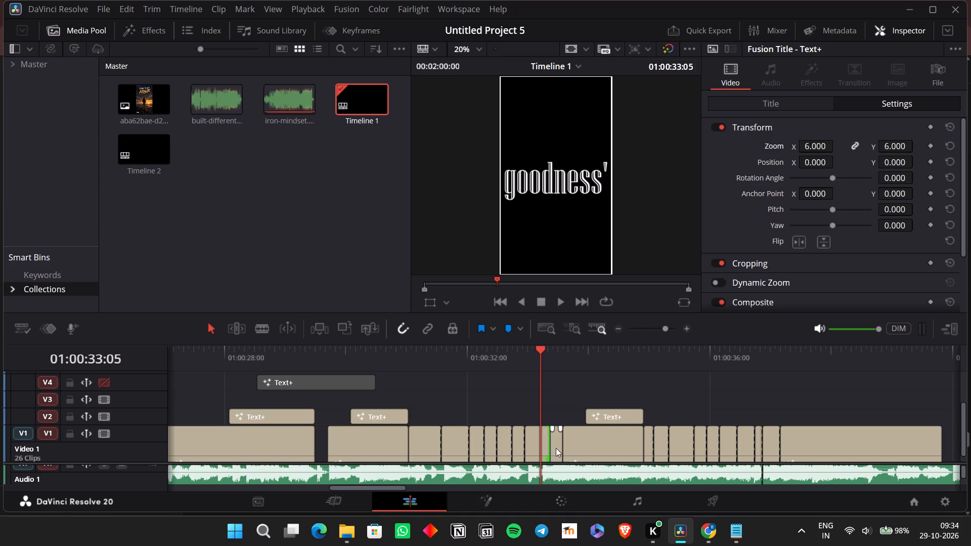
pyautogui.click(557, 448)
pyautogui.click(554, 355)
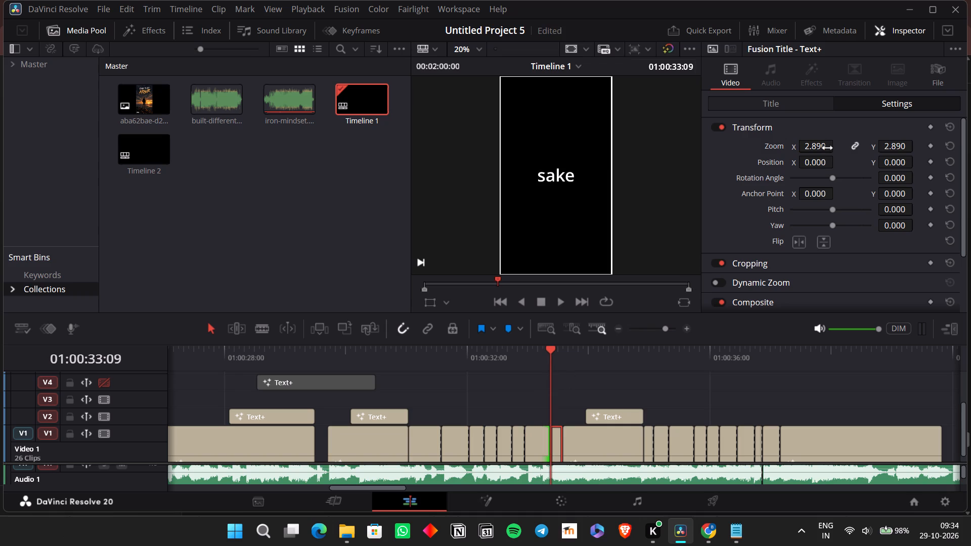
pyautogui.doubleClick(827, 148)
pyautogui.press('6')
pyautogui.press('Return')
pyautogui.click(812, 109)
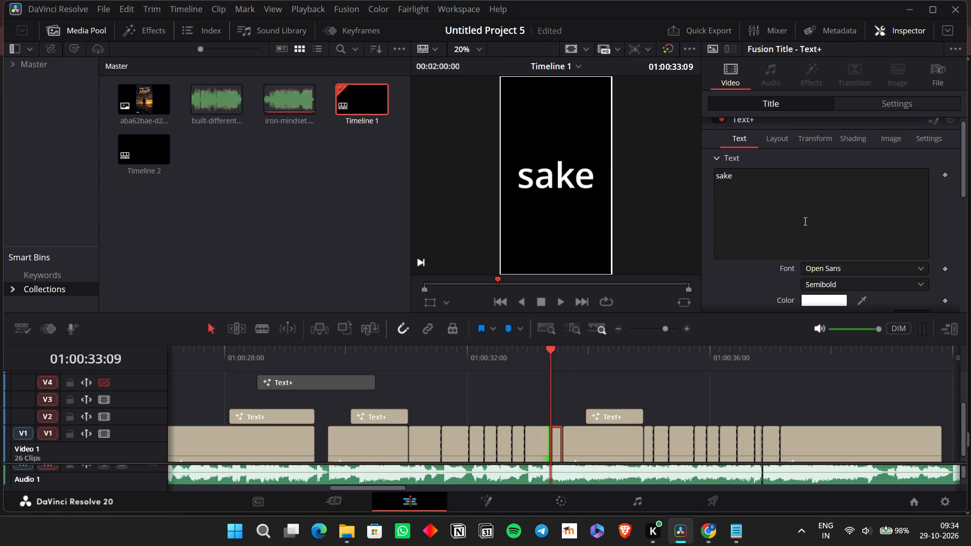
pyautogui.click(811, 271)
pyautogui.press('n')
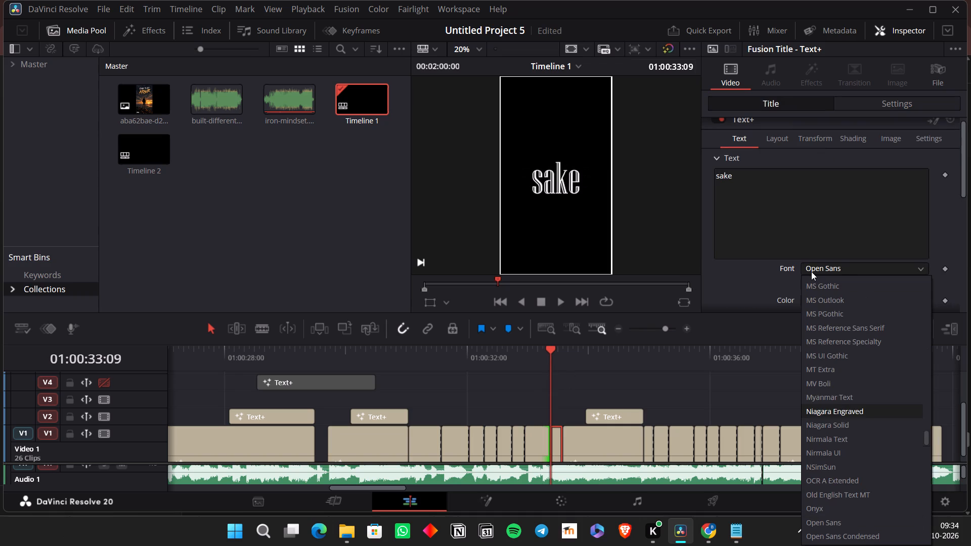
pyautogui.press('Return')
# Copy the earlier styled "IRON mindset" pair of title clips and paste it over the plain "Iron" caption at 01:00:33:14.
pyautogui.click(596, 434)
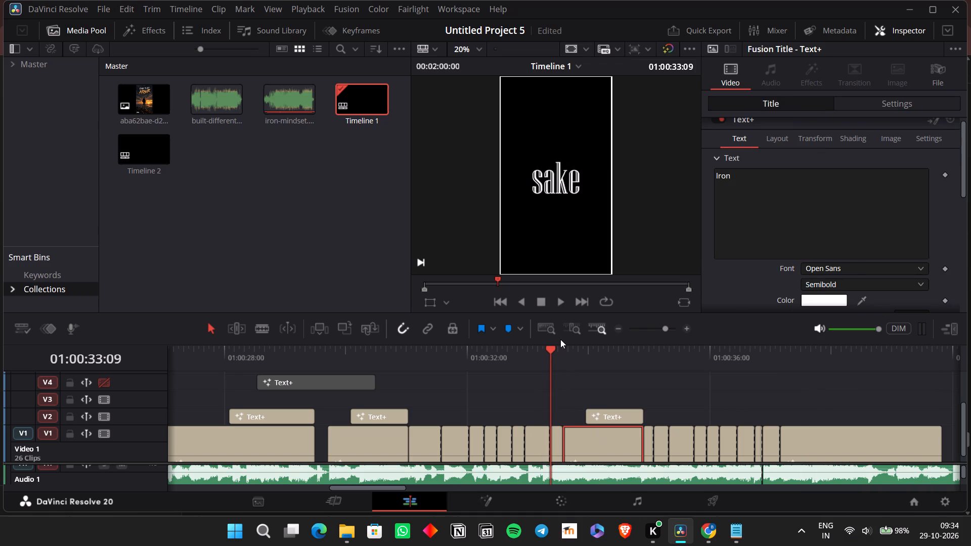
pyautogui.click(560, 339)
pyautogui.click(560, 353)
pyautogui.click(563, 392)
pyautogui.click(531, 393)
pyautogui.press('space')
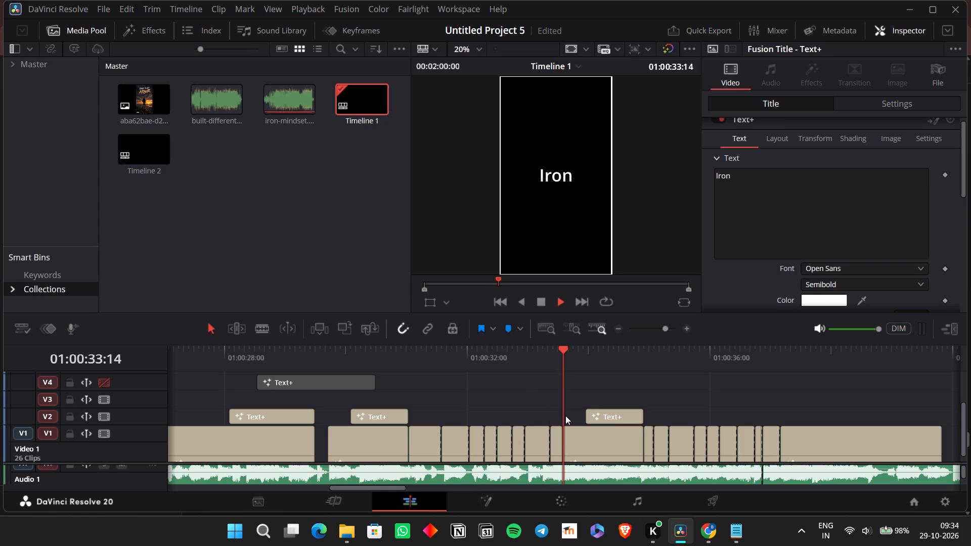
pyautogui.press('space')
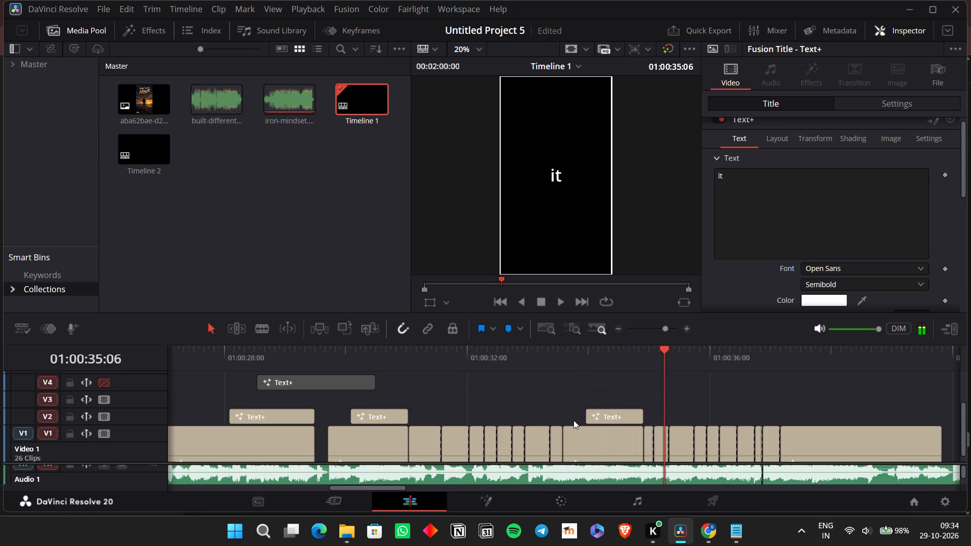
pyautogui.moveTo(338, 412); pyautogui.dragTo(358, 443)
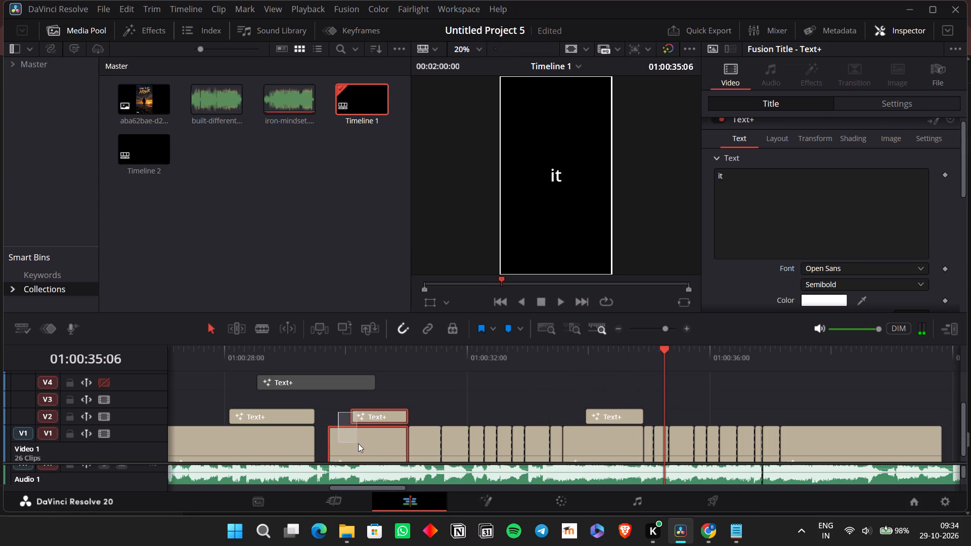
pyautogui.moveTo(358, 443); pyautogui.dragTo(359, 444)
pyautogui.hotkey('ctrl', 'c')
pyautogui.click(551, 344)
pyautogui.click(558, 357)
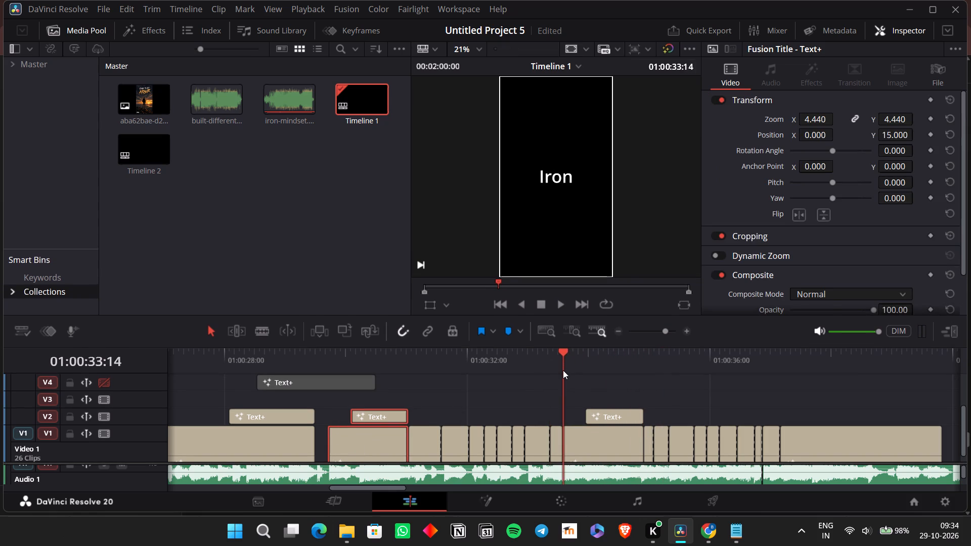
pyautogui.hotkey('ctrl', 'v')
# Play back the pasted "IRON mindset" title together with the captions around it.
pyautogui.click(559, 375)
pyautogui.press('space')
pyautogui.press('space')
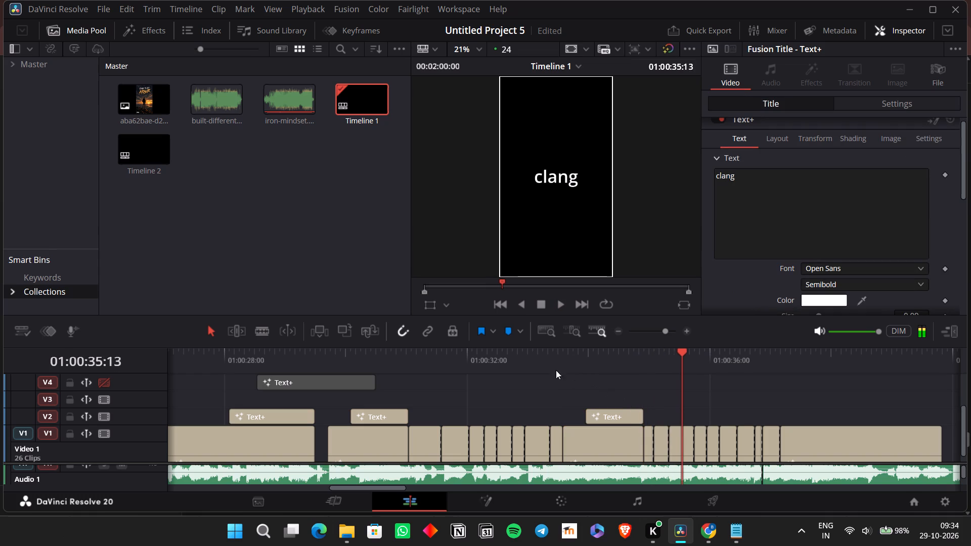
pyautogui.click(541, 358)
pyautogui.press('space')
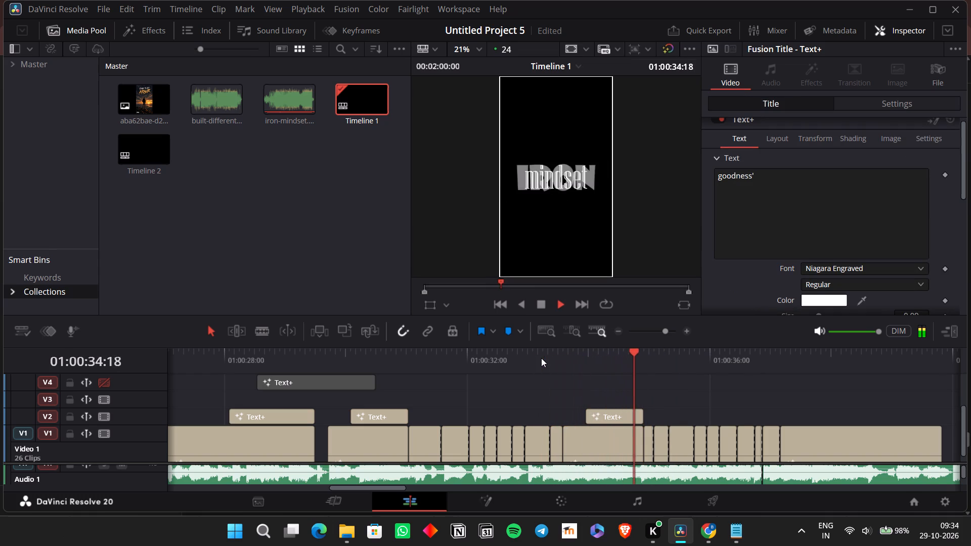
pyautogui.press('space')
# Set the "hear" caption's font to Niagara Engraved and its transform zoom to 6.
pyautogui.click(645, 374)
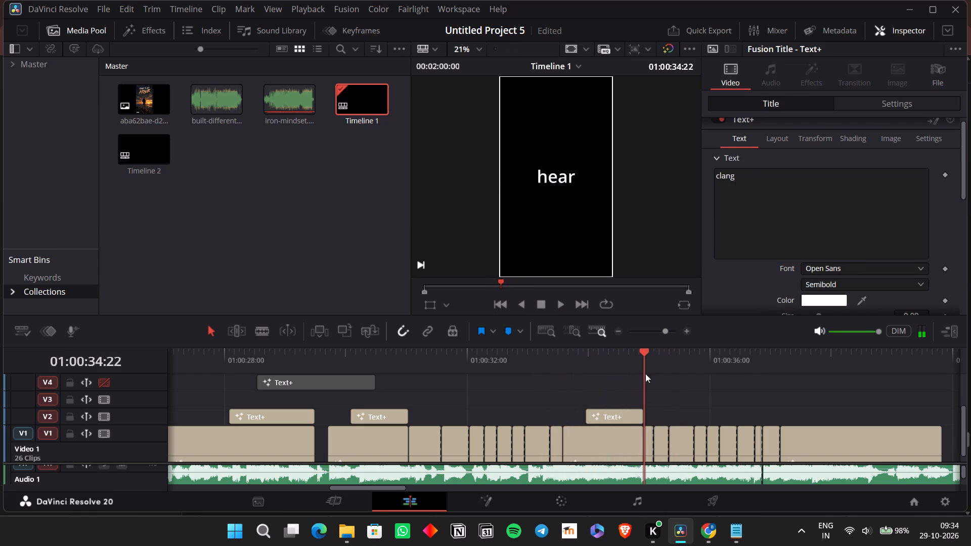
pyautogui.click(648, 437)
pyautogui.click(822, 265)
pyautogui.press('n')
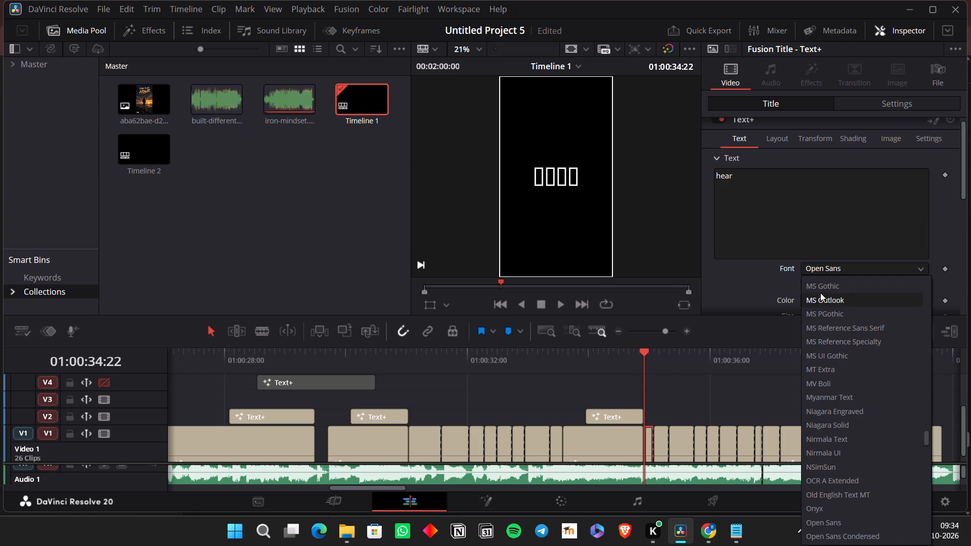
pyautogui.press('Return')
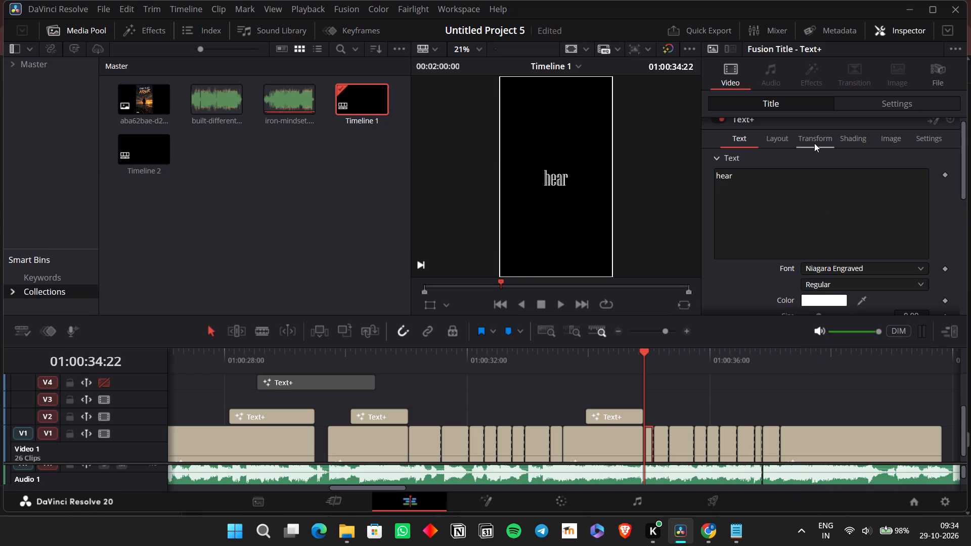
pyautogui.click(814, 143)
pyautogui.click(896, 100)
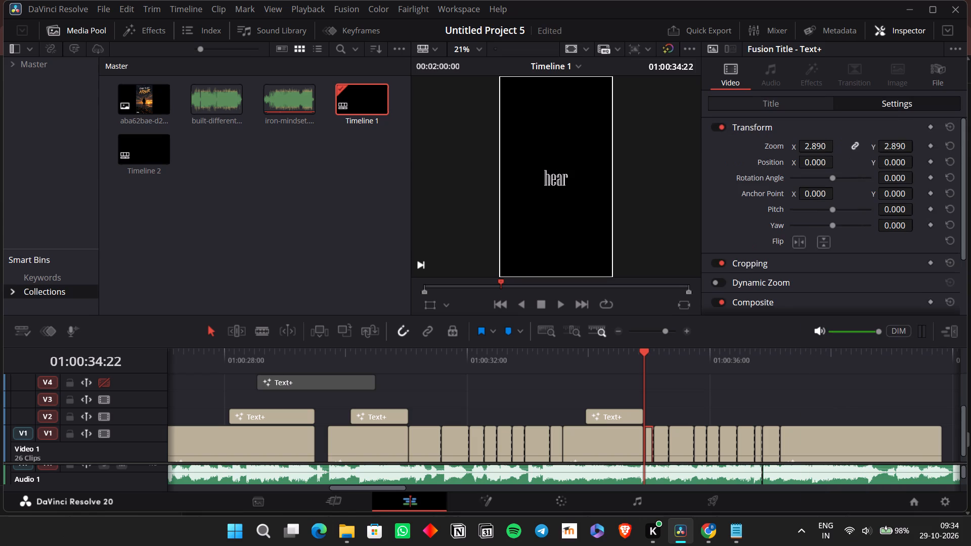
pyautogui.doubleClick(897, 147)
pyautogui.press('6')
pyautogui.press('Return')
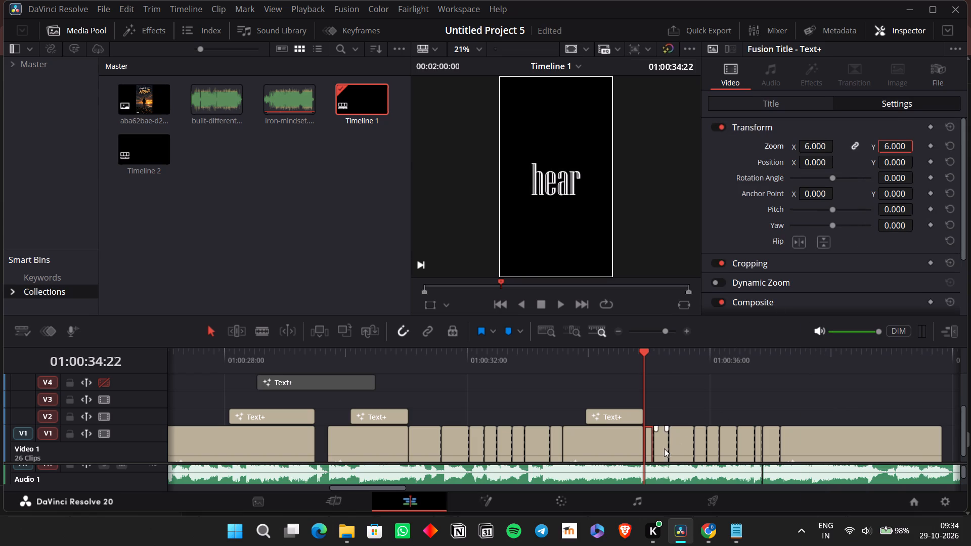
# Set the transform zoom to 6 on the "it" and "clang" captions that follow "hear".
pyautogui.click(663, 449)
pyautogui.doubleClick(823, 145)
pyautogui.press('Return')
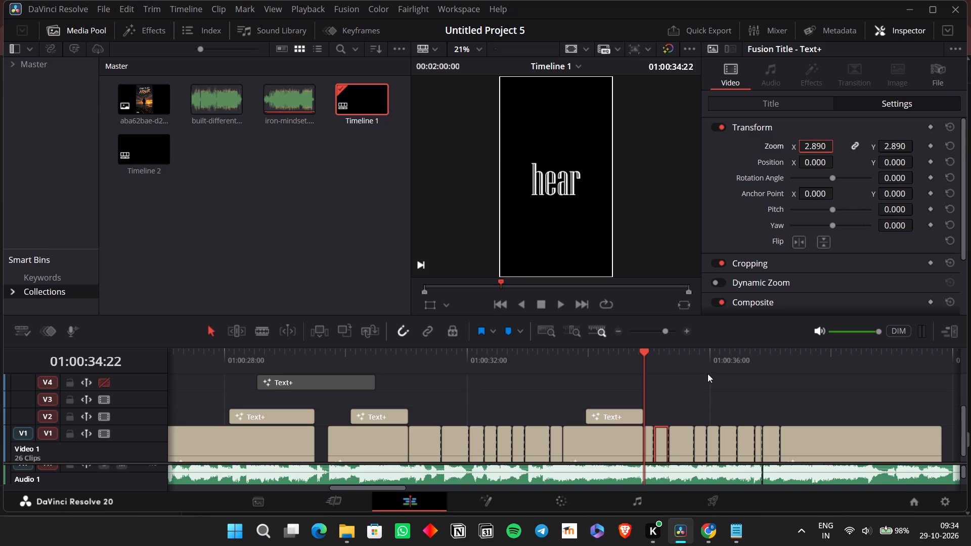
pyautogui.doubleClick(817, 148)
pyautogui.press('6')
pyautogui.press('Return')
pyautogui.click(682, 458)
pyautogui.click(811, 142)
pyautogui.click(812, 148)
pyautogui.press('6')
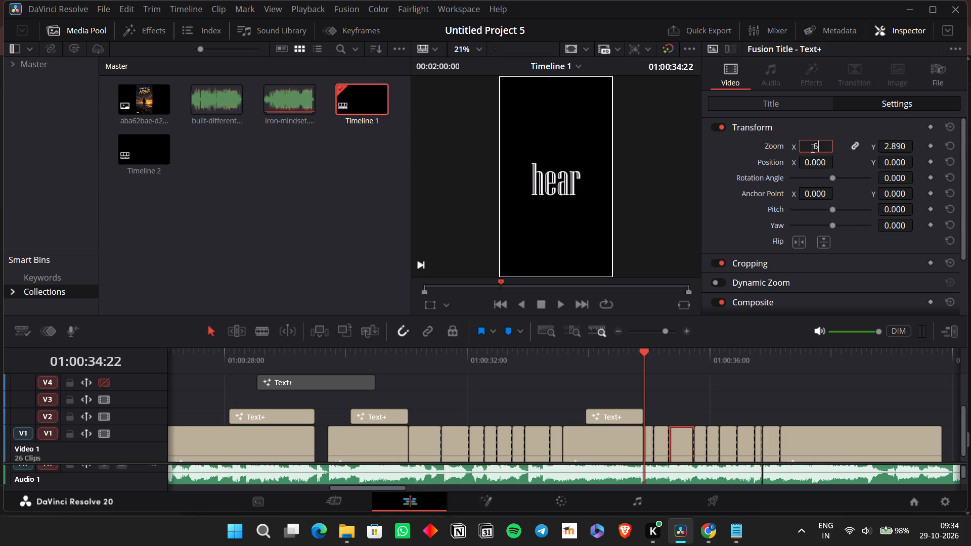
pyautogui.press('Return')
# Set the transform zoom to 6 on the "Carry" and "the" captions.
pyautogui.click(696, 442)
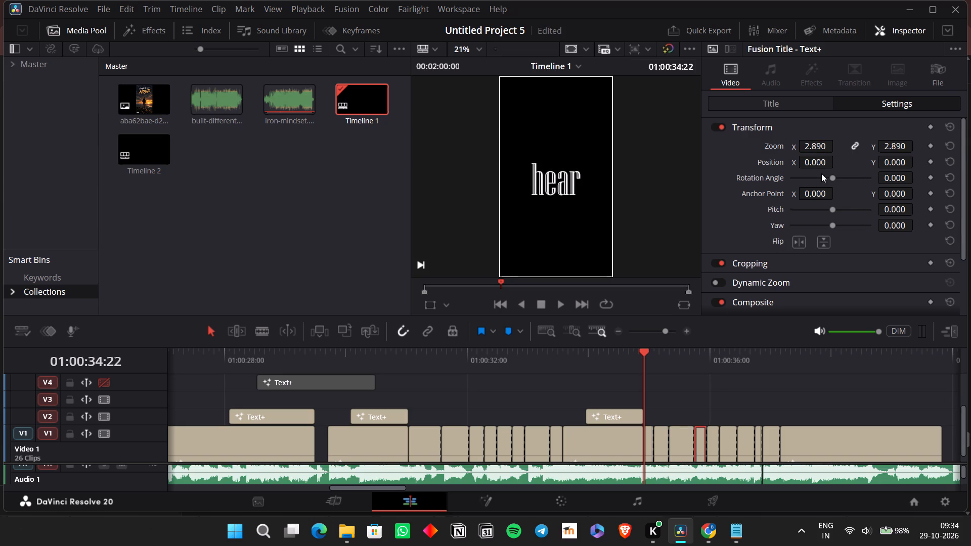
pyautogui.click(823, 153)
pyautogui.doubleClick(817, 144)
pyautogui.press('6')
pyautogui.press('Return')
pyautogui.click(712, 434)
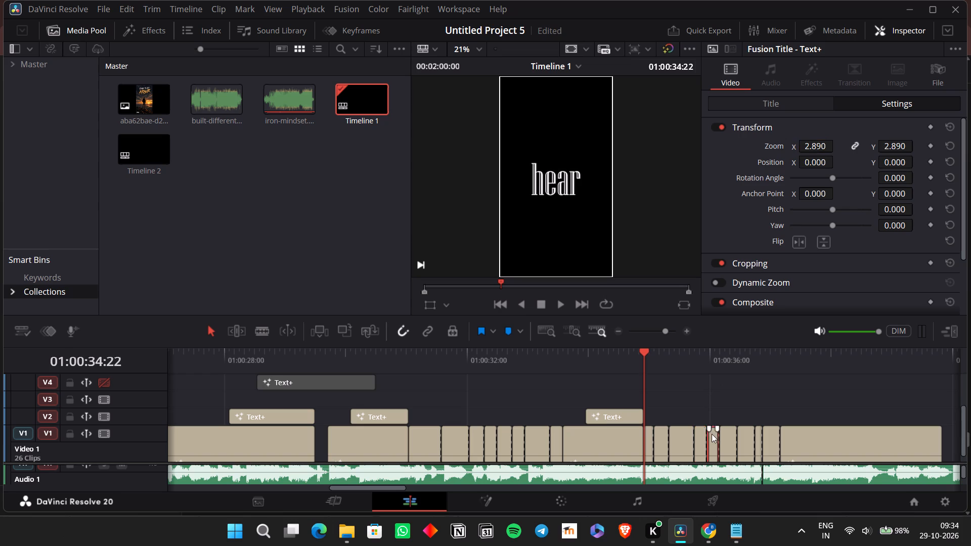
pyautogui.doubleClick(802, 150)
pyautogui.press('6')
pyautogui.press('Return')
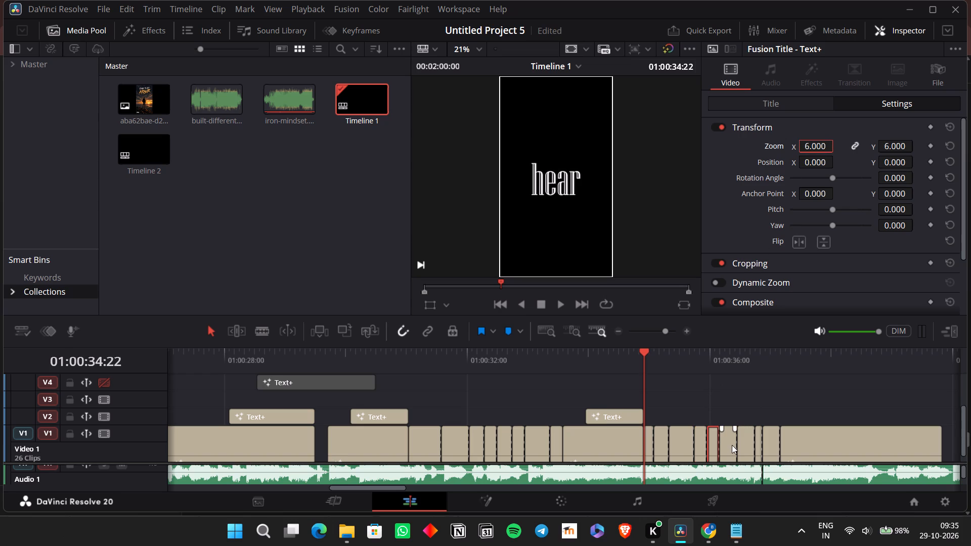
# Set the "weight" caption's transform zoom to 6.
pyautogui.click(730, 446)
pyautogui.click(810, 140)
pyautogui.tripleClick(811, 143)
pyautogui.press('6')
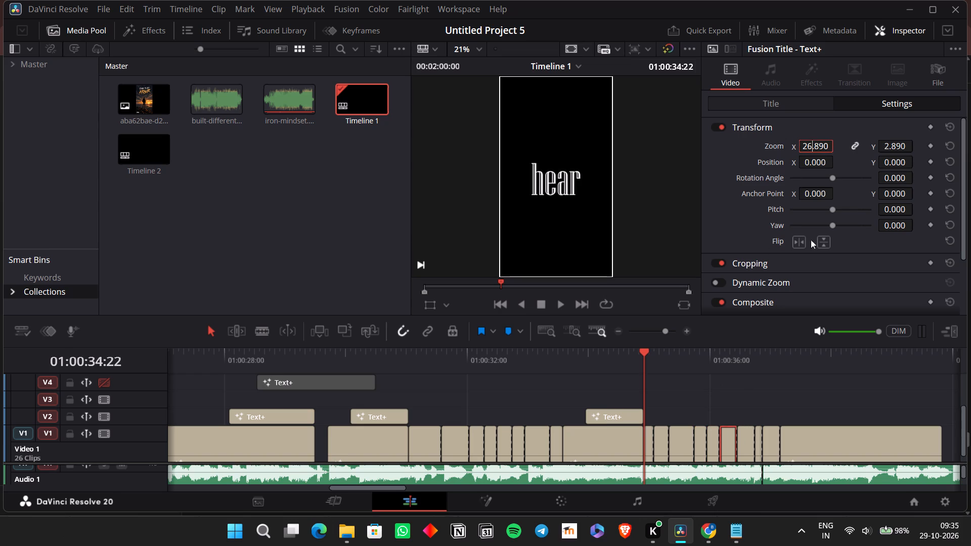
pyautogui.press('Return')
pyautogui.doubleClick(821, 145)
pyautogui.press('6')
pyautogui.press('Return')
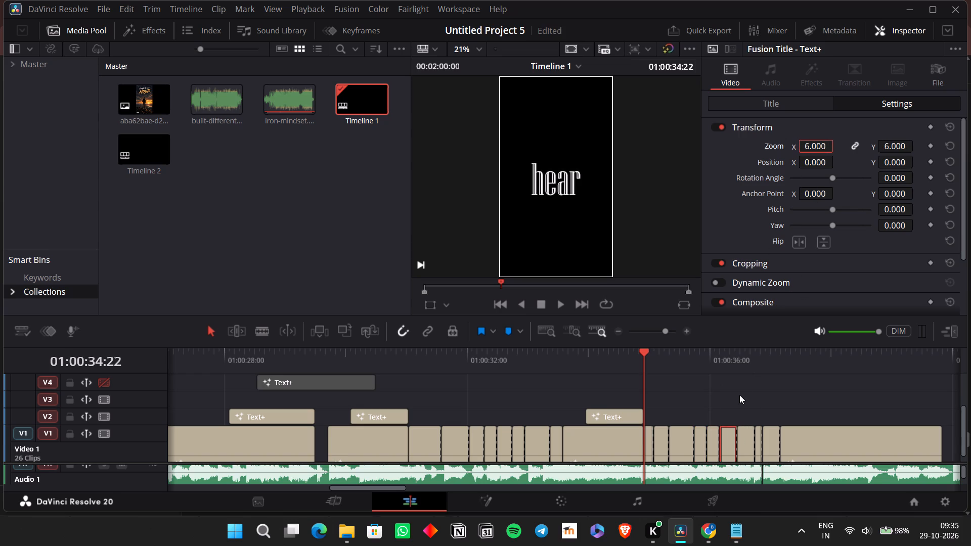
# Set the transform zoom to 6 on each of the three short captions following "weight".
pyautogui.click(738, 433)
pyautogui.doubleClick(810, 149)
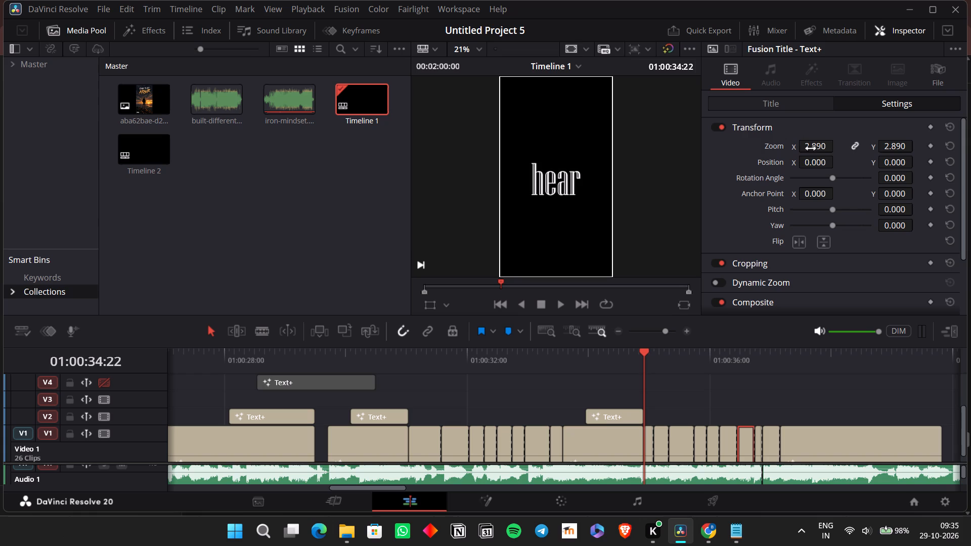
pyautogui.press('6')
pyautogui.press('Return')
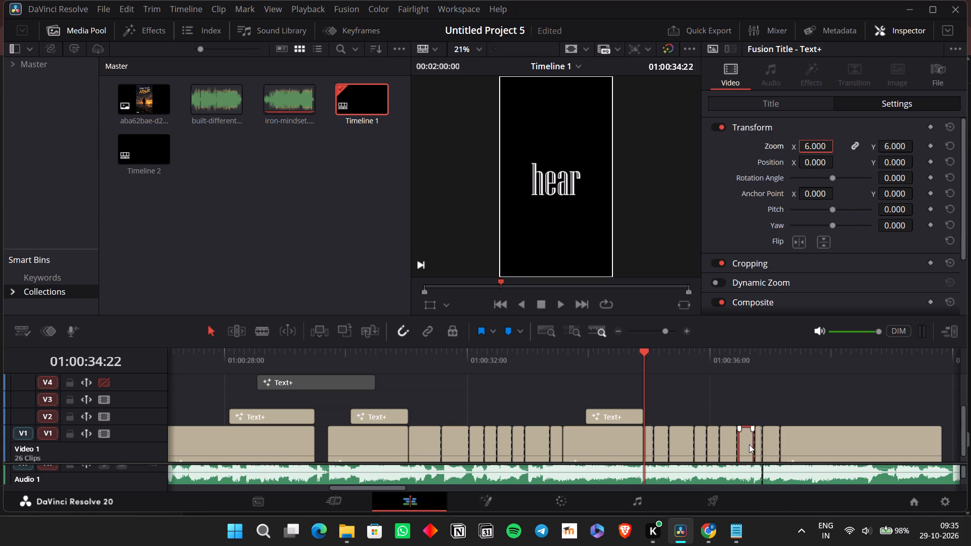
pyautogui.click(761, 447)
pyautogui.doubleClick(813, 147)
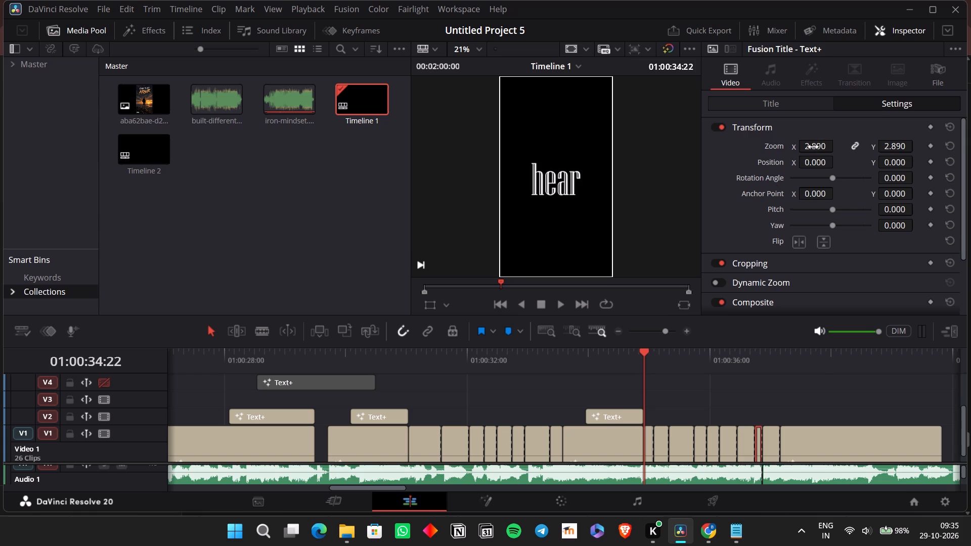
pyautogui.press('6')
pyautogui.press('Return')
pyautogui.click(774, 441)
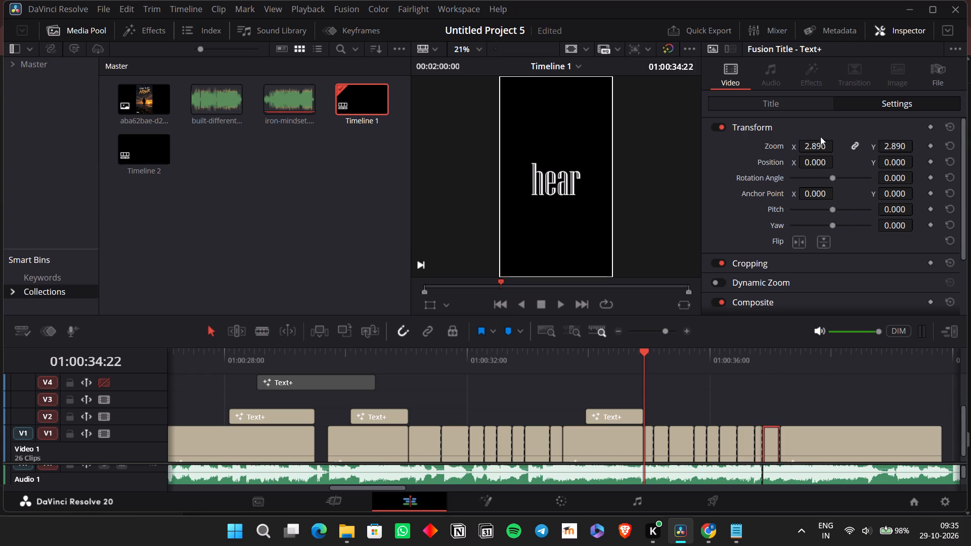
pyautogui.doubleClick(826, 147)
pyautogui.press('6')
pyautogui.press('Return')
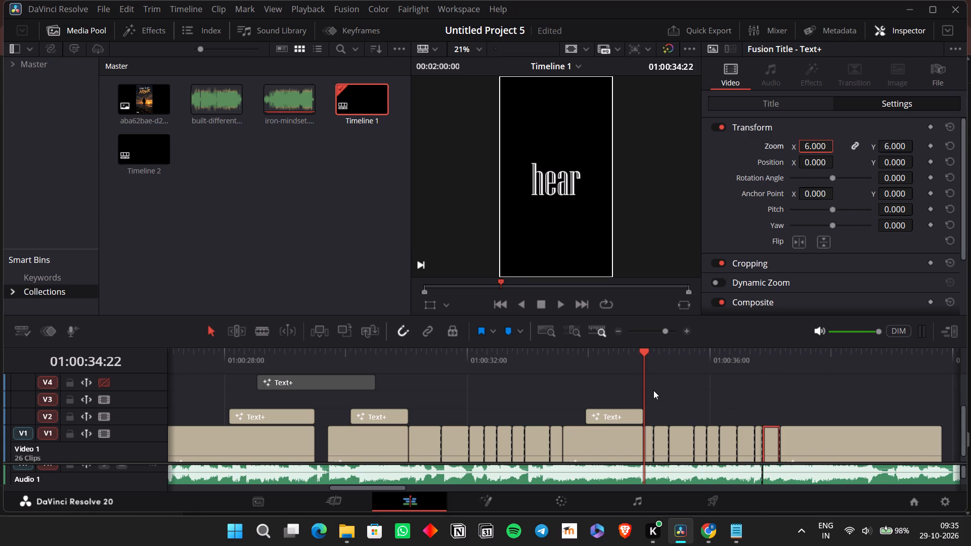
# Set the transform zoom to 6 on the long caption at the end of the V1 track.
pyautogui.click(653, 390)
pyautogui.click(645, 447)
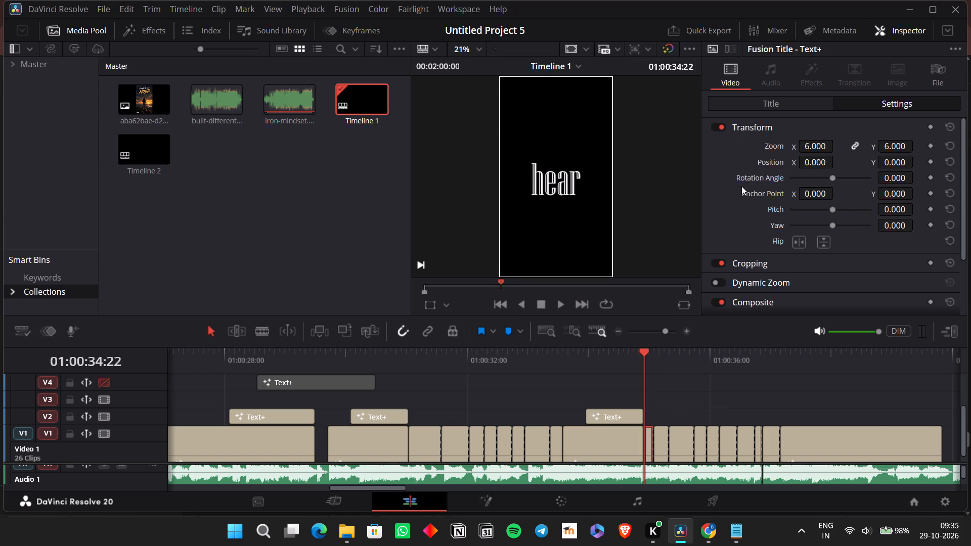
pyautogui.click(886, 433)
pyautogui.doubleClick(802, 144)
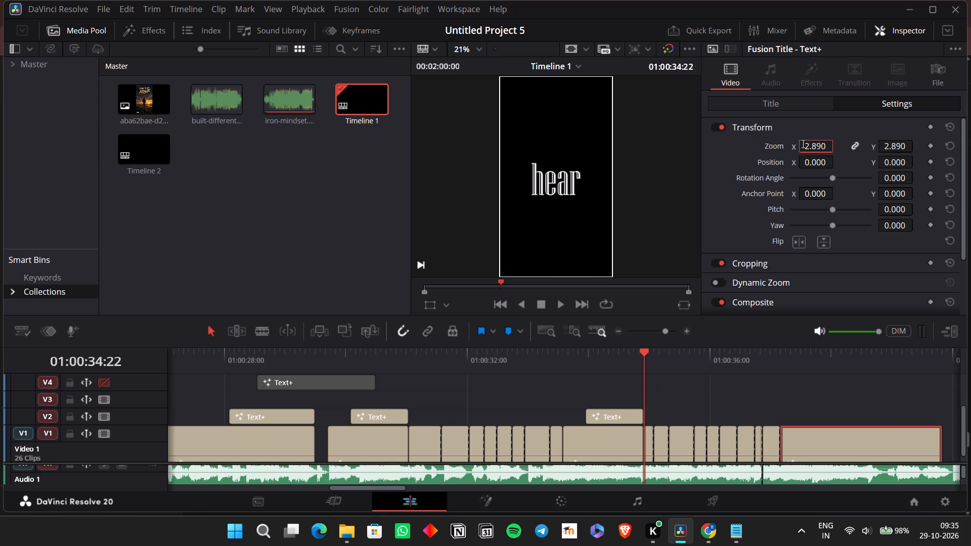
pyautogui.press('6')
pyautogui.press('Return')
# Using the "hear" caption's text settings as reference, try to set the "it" caption's font to Niagara Engraved.
pyautogui.click(649, 443)
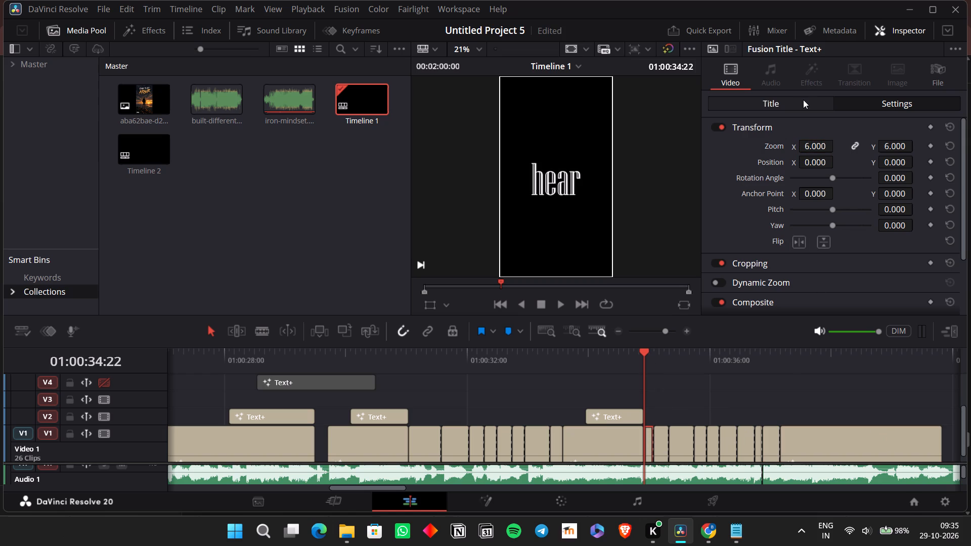
pyautogui.click(803, 100)
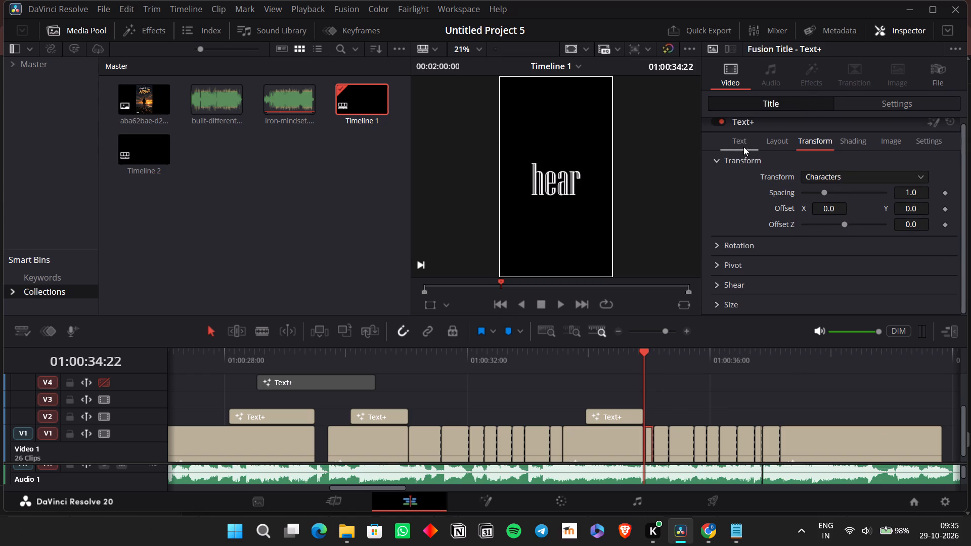
pyautogui.click(744, 147)
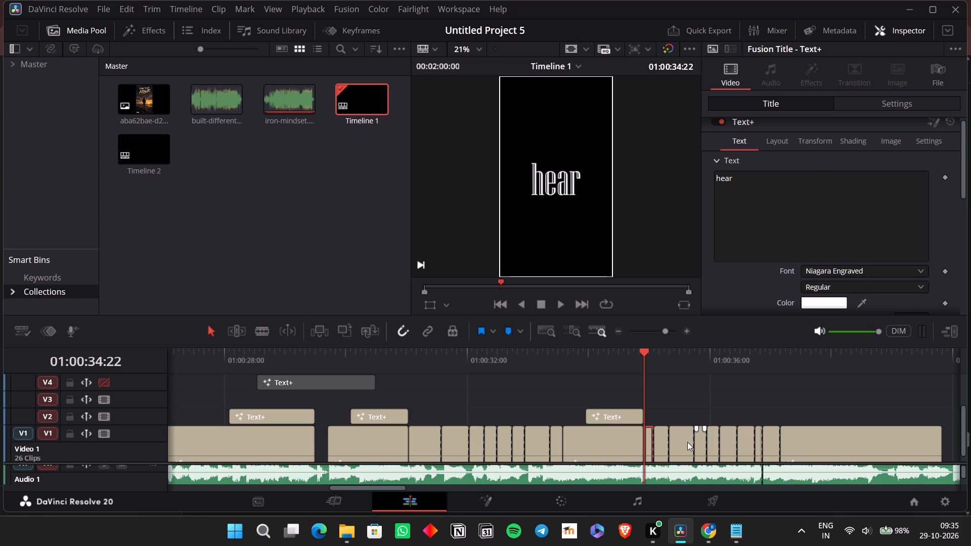
pyautogui.hotkey('ctrl', 'Right')
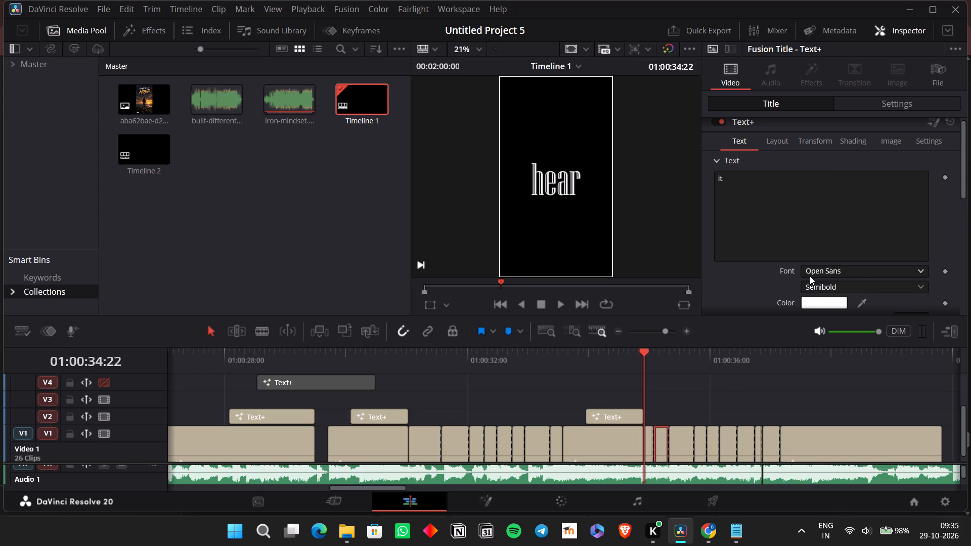
pyautogui.click(810, 275)
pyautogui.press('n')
pyautogui.press('Return')
pyautogui.click(837, 264)
pyautogui.click(837, 268)
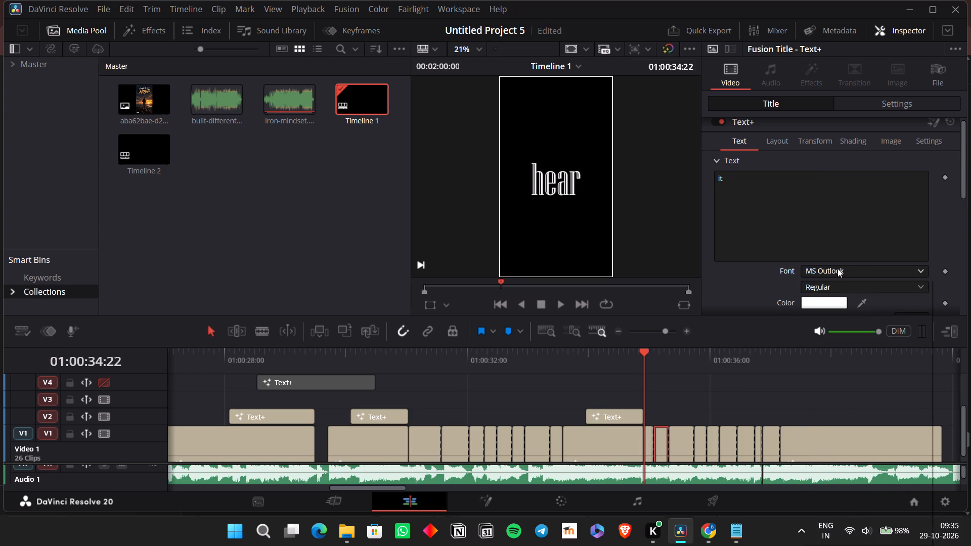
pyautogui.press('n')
pyautogui.press('Return')
# Set the "clang" caption's font to Niagara Engraved.
pyautogui.hotkey('ctrl', 'alt', 'Right')
pyautogui.hotkey('ctrl', 'alt', 'Right')
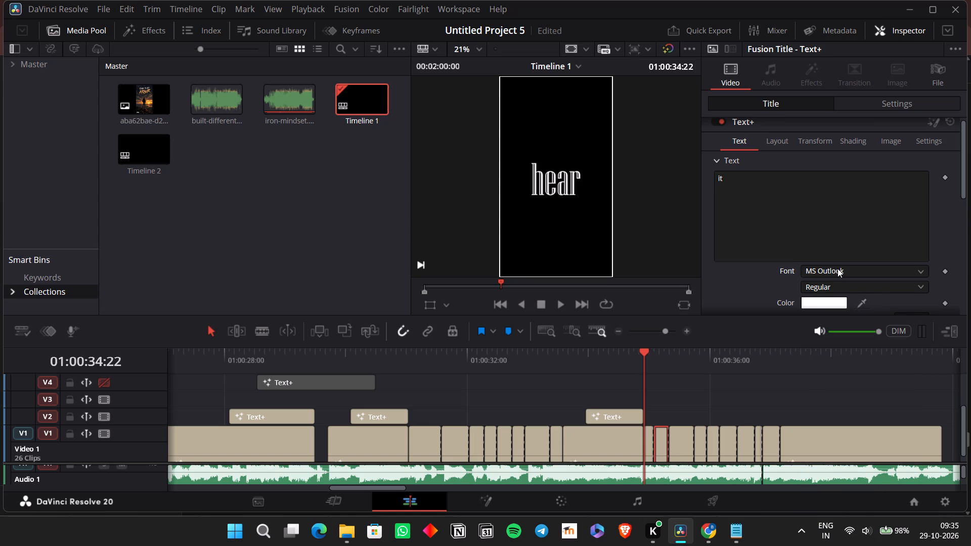
pyautogui.hotkey('ctrl', 'Right')
pyautogui.click(837, 268)
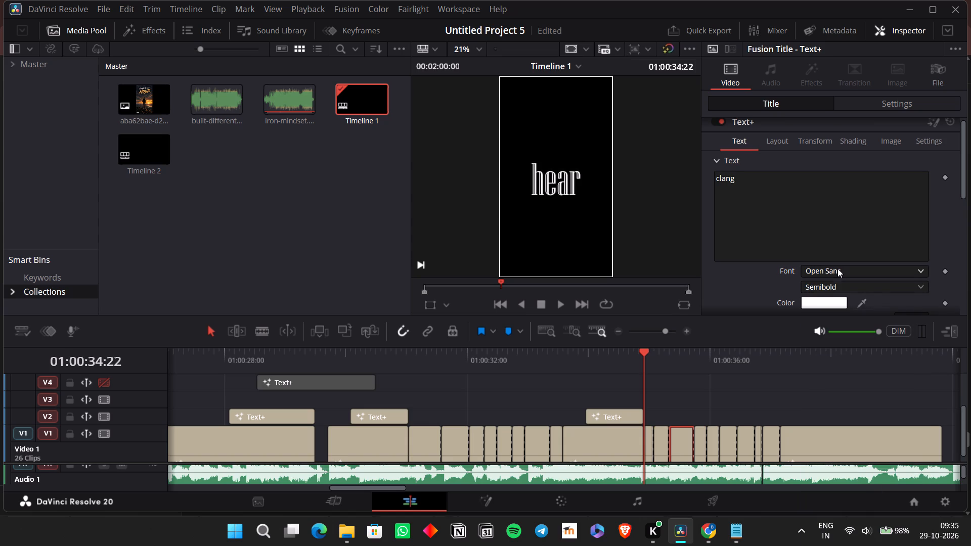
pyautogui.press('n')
pyautogui.press('Return')
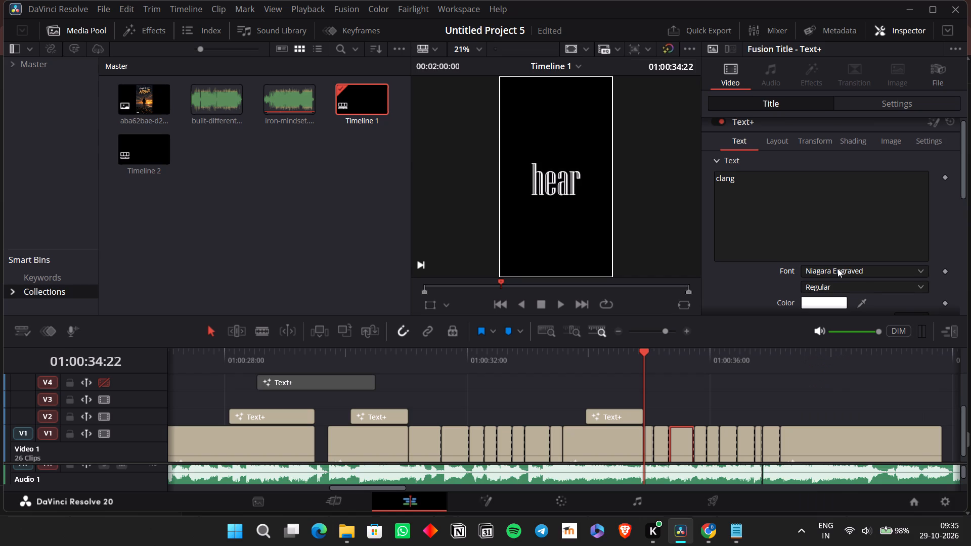
# Set the "Carry" caption's font to Niagara Engraved.
pyautogui.hotkey('ctrl', 'Right')
pyautogui.click(837, 268)
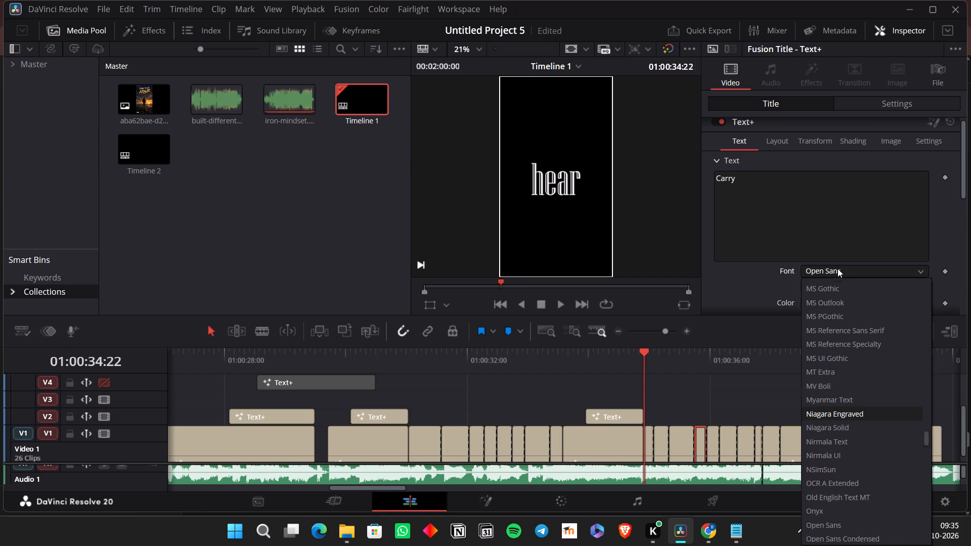
# Set the font of the "Carry" and "the" captions to Niagara Engraved.
pyautogui.press('n')
pyautogui.press('Return')
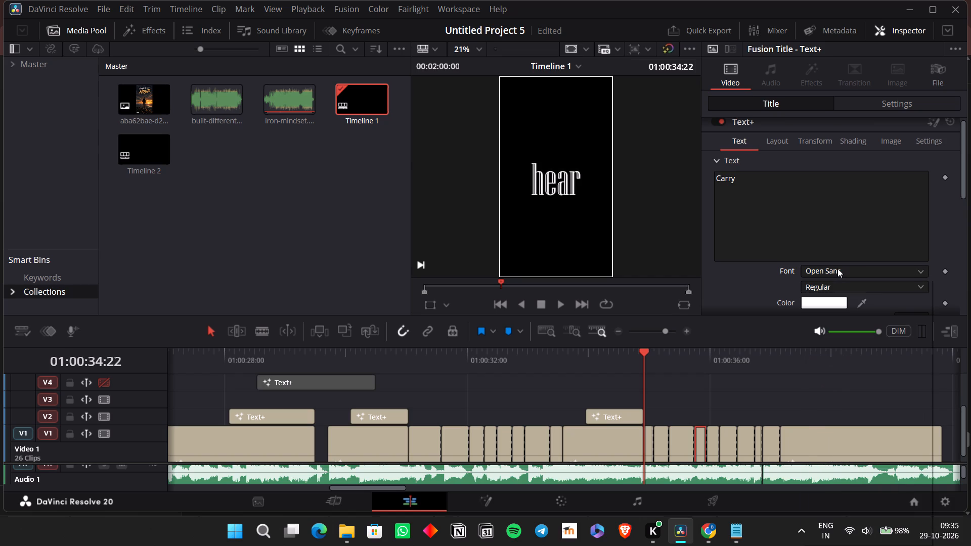
pyautogui.press('n')
pyautogui.press('Right')
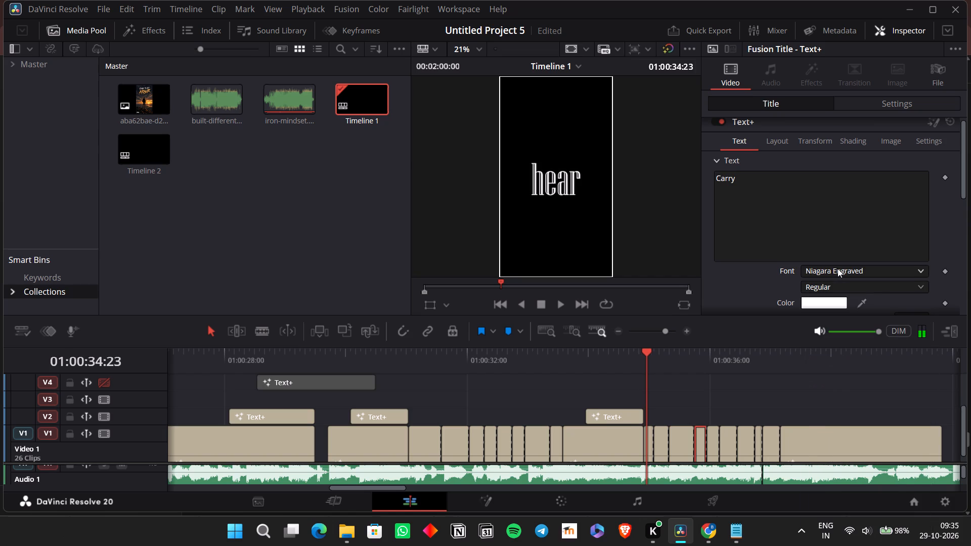
pyautogui.hotkey('ctrl', 'Right')
pyautogui.click(837, 268)
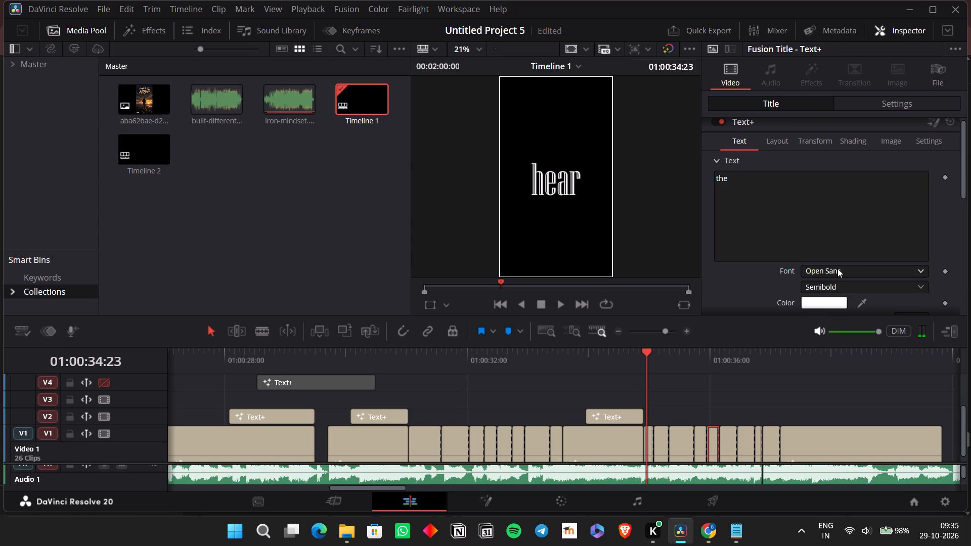
pyautogui.press('n')
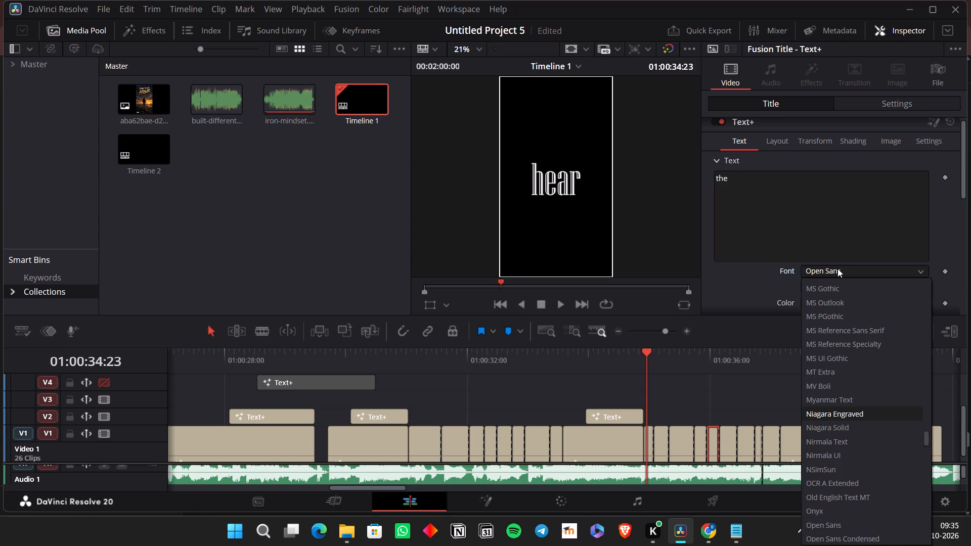
pyautogui.press('Return')
pyautogui.hotkey('ctrl', 'Right')
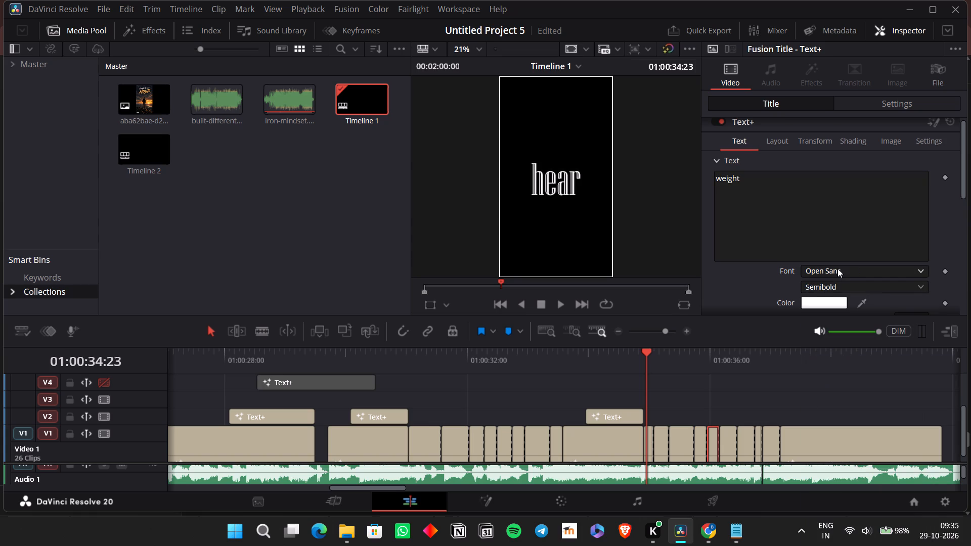
# Set the font of the "weight" and "like" captions to Niagara Engraved.
pyautogui.click(837, 268)
pyautogui.press('n')
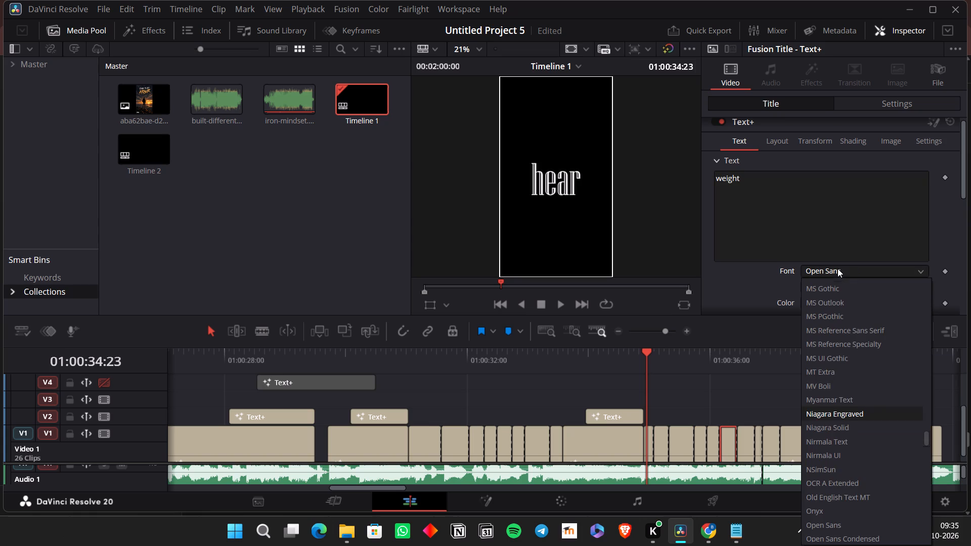
pyautogui.press('Return')
pyautogui.hotkey('ctrl', 'Right')
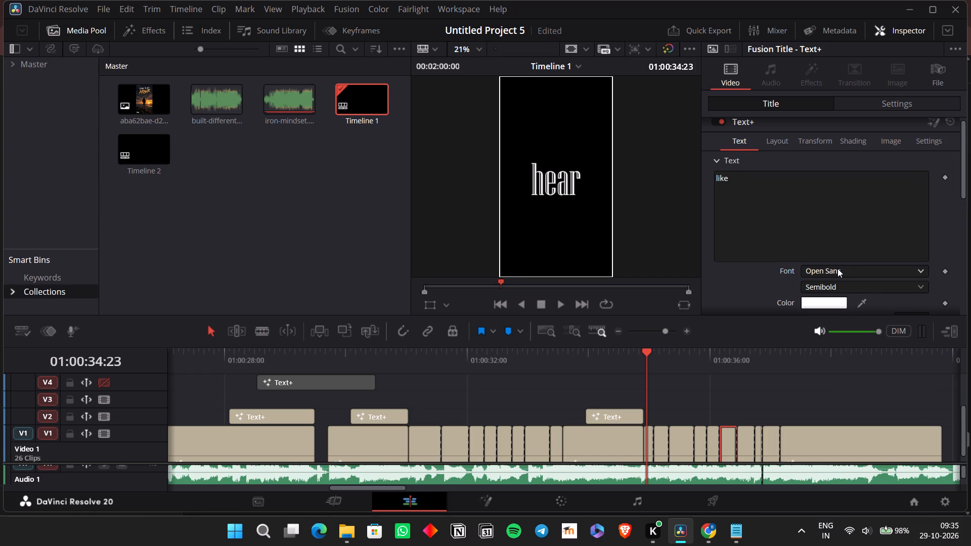
pyautogui.click(837, 268)
pyautogui.press('n')
pyautogui.press('Return')
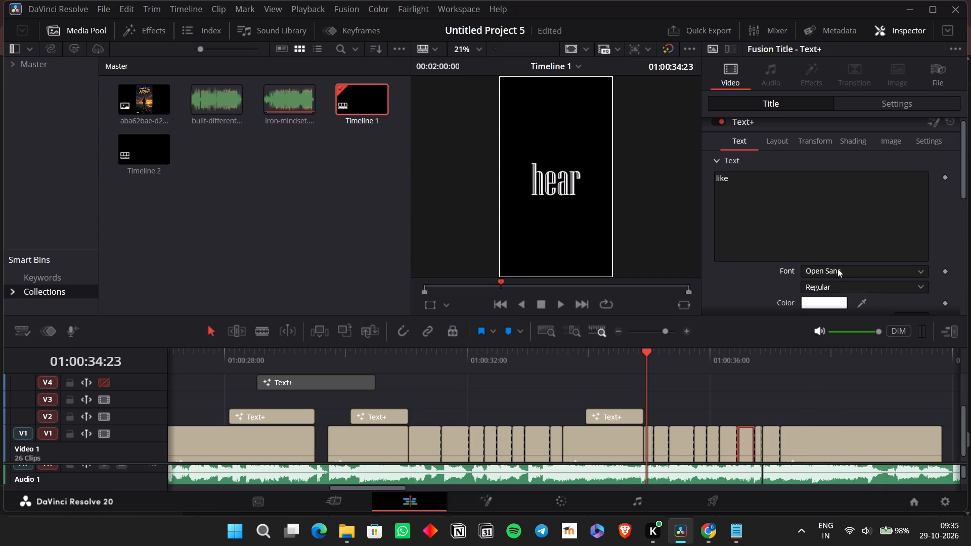
# Set the font of the "it's" caption to Niagara Engraved.
pyautogui.hotkey('ctrl', 'Right')
pyautogui.press('n')
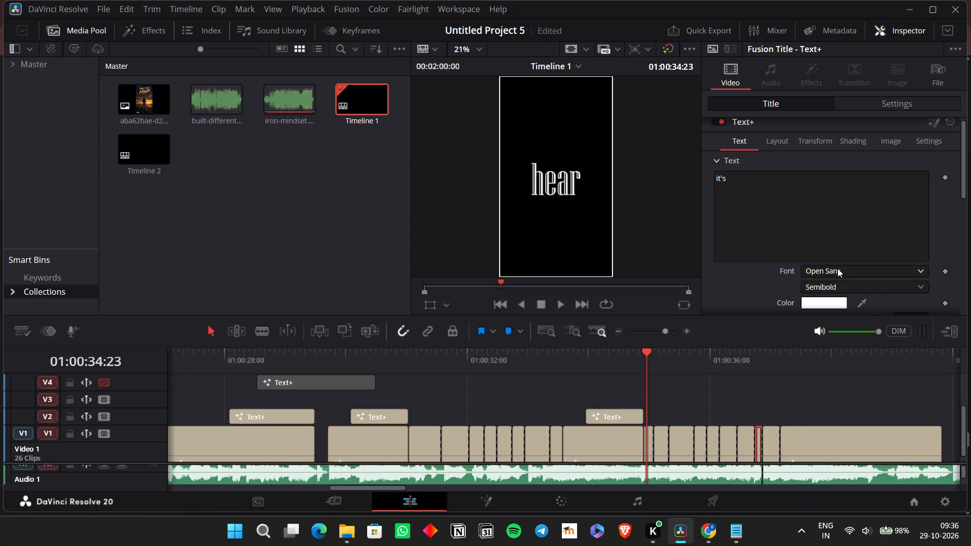
pyautogui.click(837, 268)
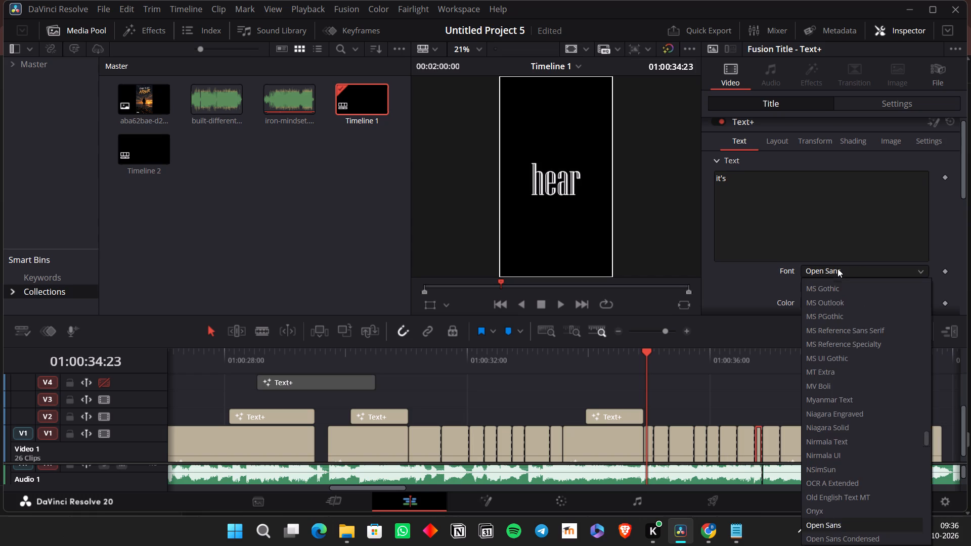
pyautogui.press('n')
pyautogui.press('Return')
pyautogui.press('n')
pyautogui.press('Right')
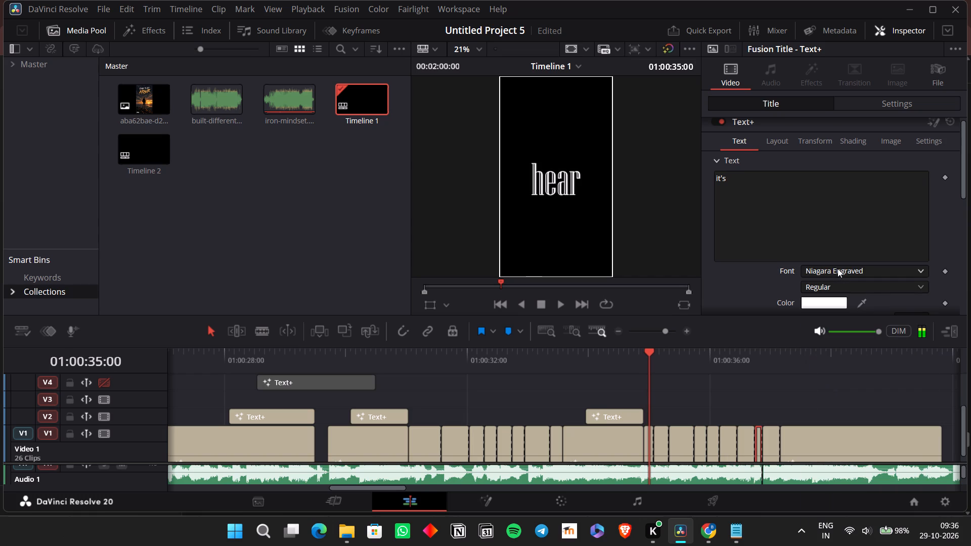
# Set the font of the "my" and "name" captions to Niagara Engraved.
pyautogui.hotkey('ctrl', 'Right')
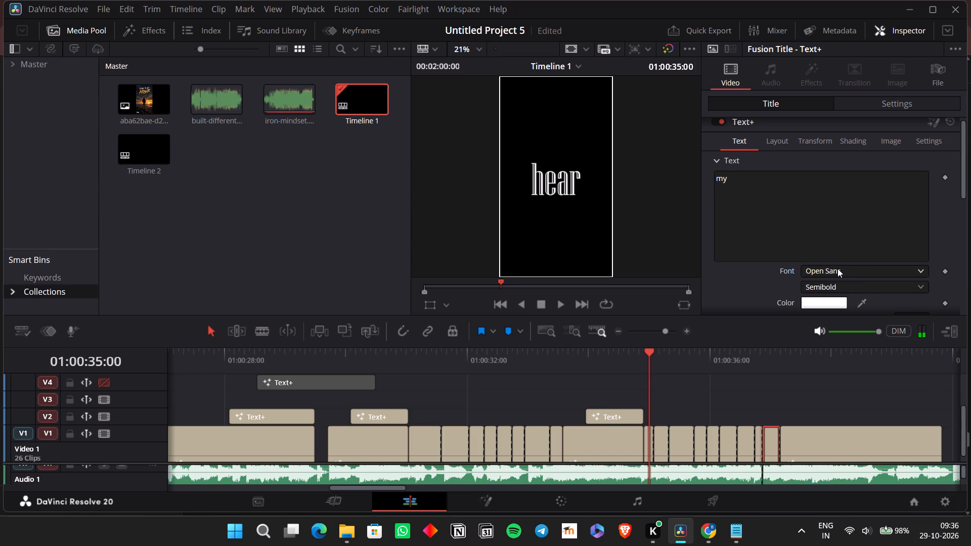
pyautogui.click(837, 268)
pyautogui.press('n')
pyautogui.press('Return')
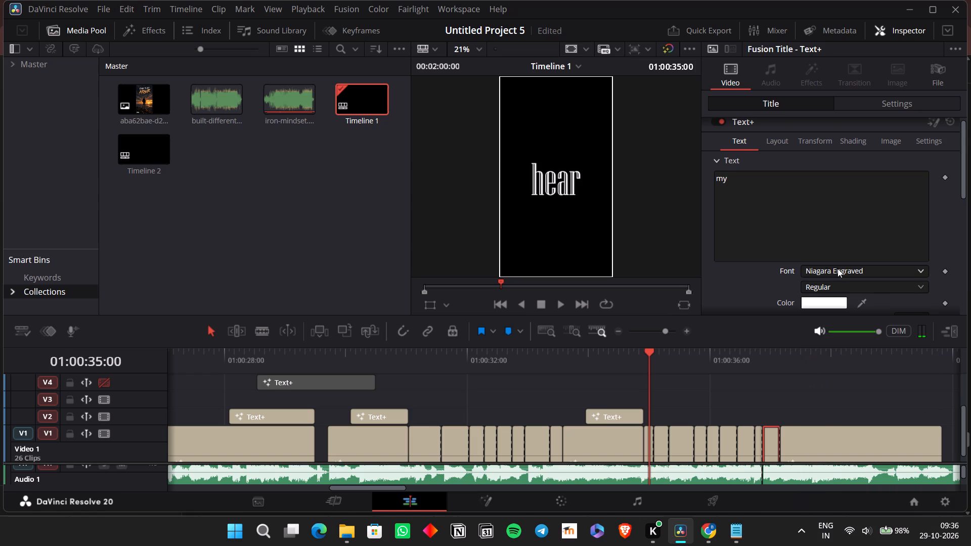
pyautogui.hotkey('ctrl', 'Right')
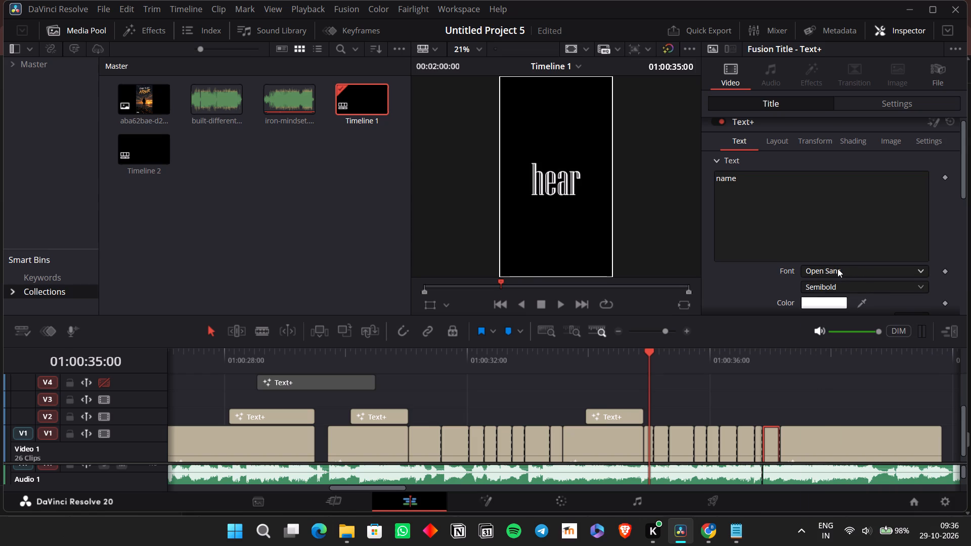
pyautogui.click(837, 268)
pyautogui.press('n')
pyautogui.press('Return')
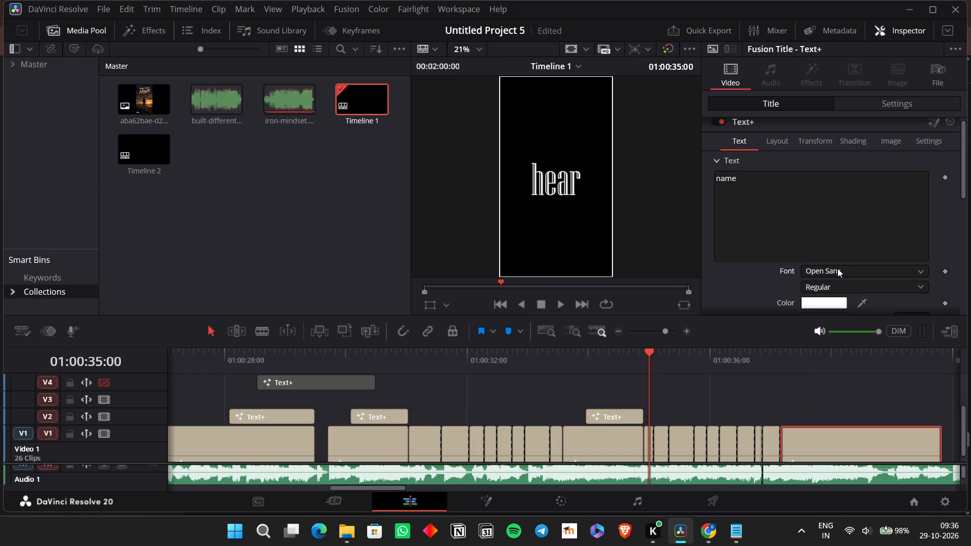
# Duplicate the V1 and V2 "Iron" and "mindset" caption pair that precedes "Carry" to 01:00:37:04, over the start of the "name" caption.
pyautogui.click(317, 369)
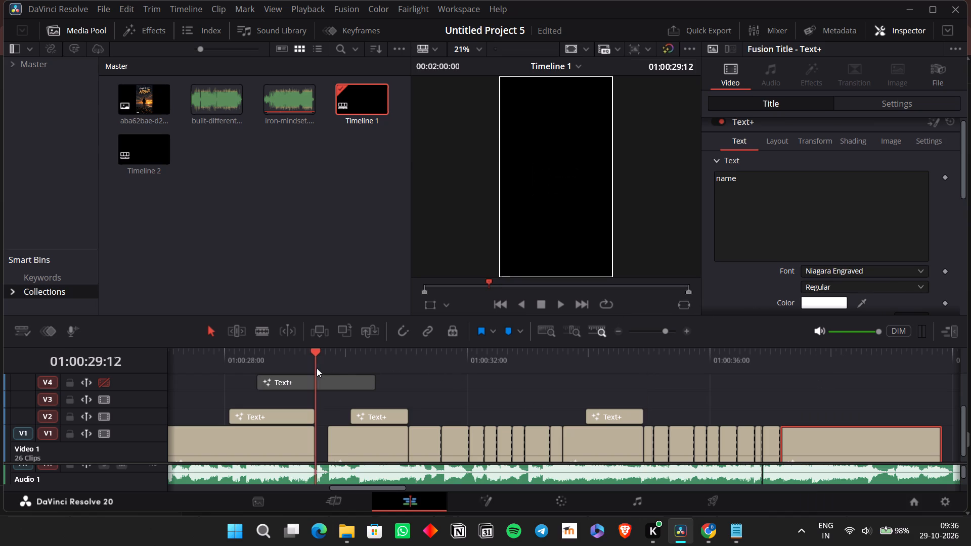
pyautogui.click(427, 404)
pyautogui.press('space')
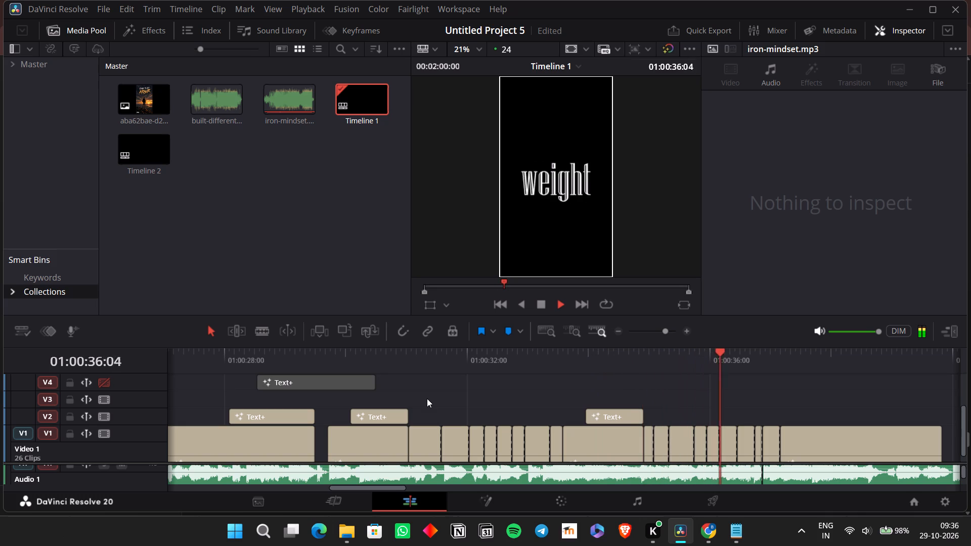
pyautogui.press('space')
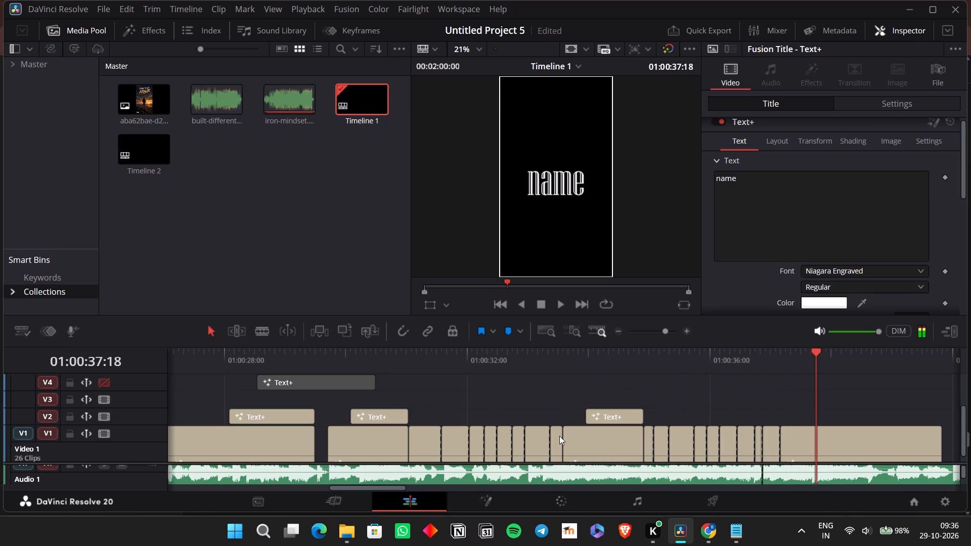
pyautogui.moveTo(549, 392); pyautogui.dragTo(608, 440)
pyautogui.moveTo(597, 382); pyautogui.dragTo(616, 444)
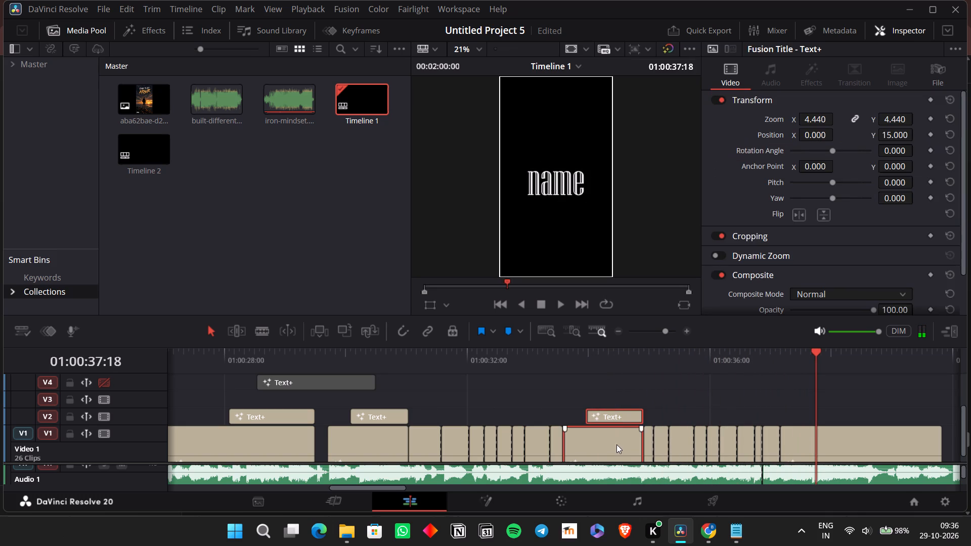
pyautogui.hotkey('ctrl', 'c')
pyautogui.click(787, 355)
pyautogui.click(780, 353)
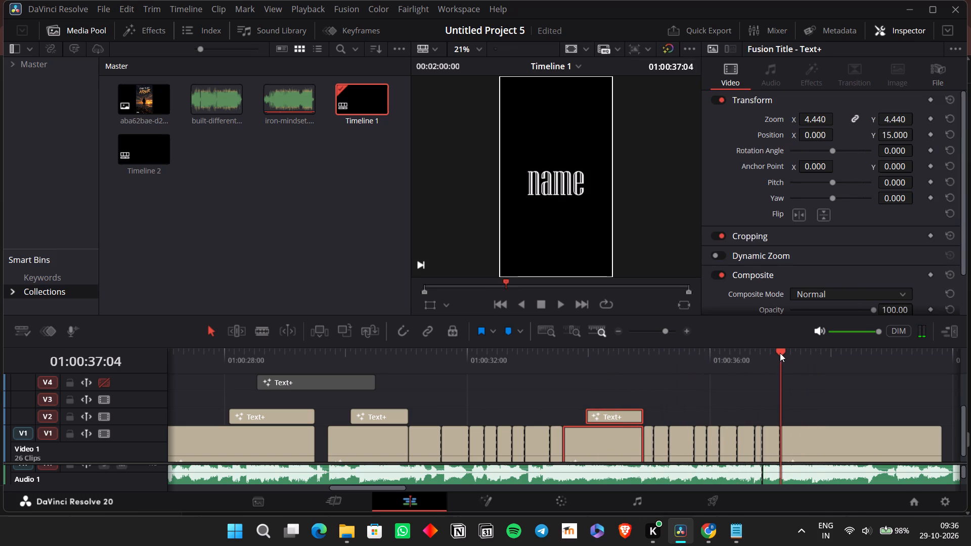
pyautogui.hotkey('ctrl', 'v')
# Play back the pasted caption pair and the rest of the "name" caption against the song.
pyautogui.click(770, 351)
pyautogui.click(807, 382)
pyautogui.press('space')
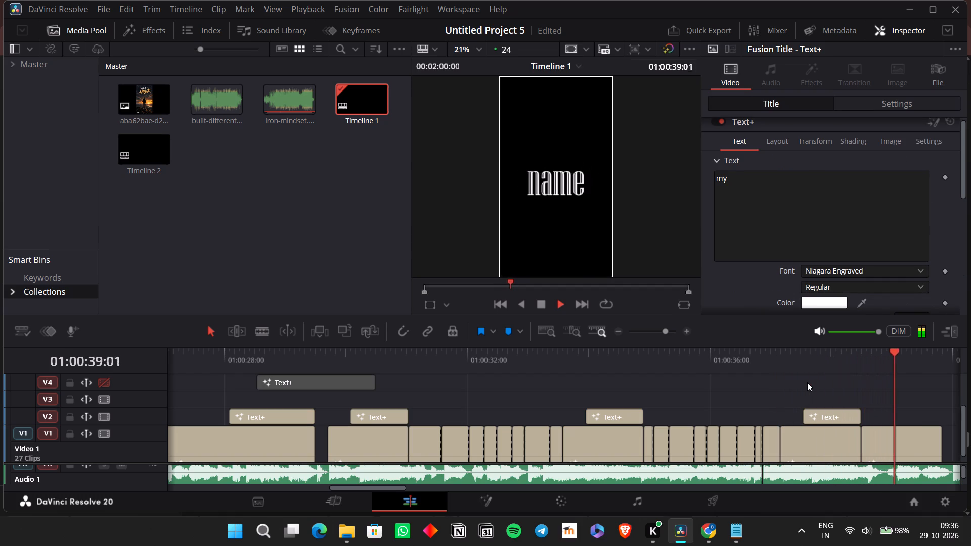
pyautogui.press('space')
pyautogui.hscroll(-1, 820, 427)
pyautogui.press('space')
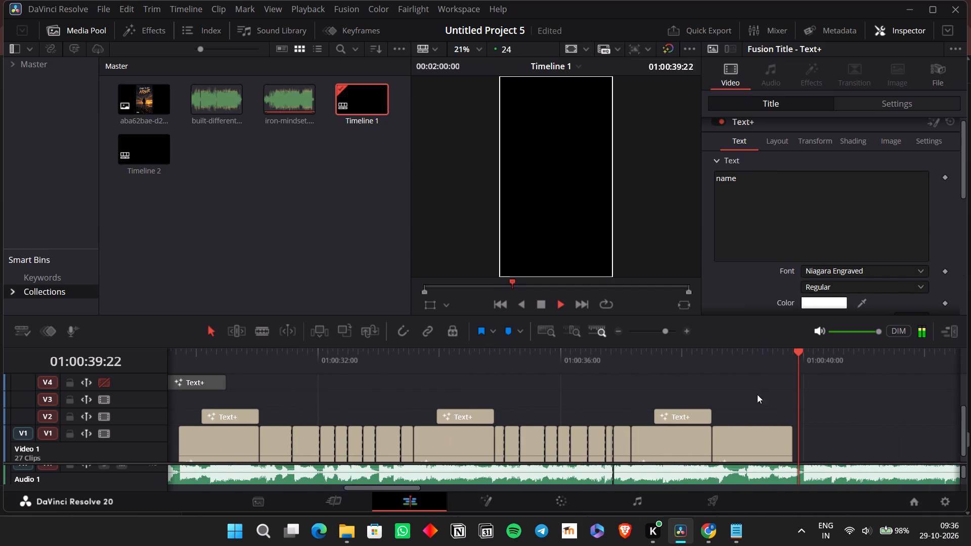
pyautogui.press('space')
# Read the chorus lyrics in the reference Text+ clip on V4 to find the line after "Carry the weight like it's my name".
pyautogui.click(716, 361)
pyautogui.click(205, 367)
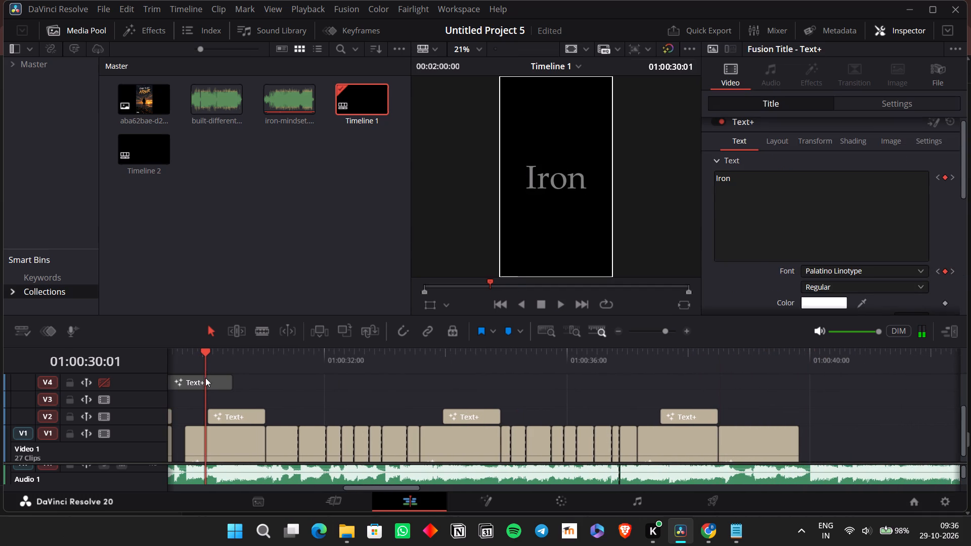
pyautogui.click(205, 382)
pyautogui.click(838, 211)
pyautogui.scroll(-1, 838, 211)
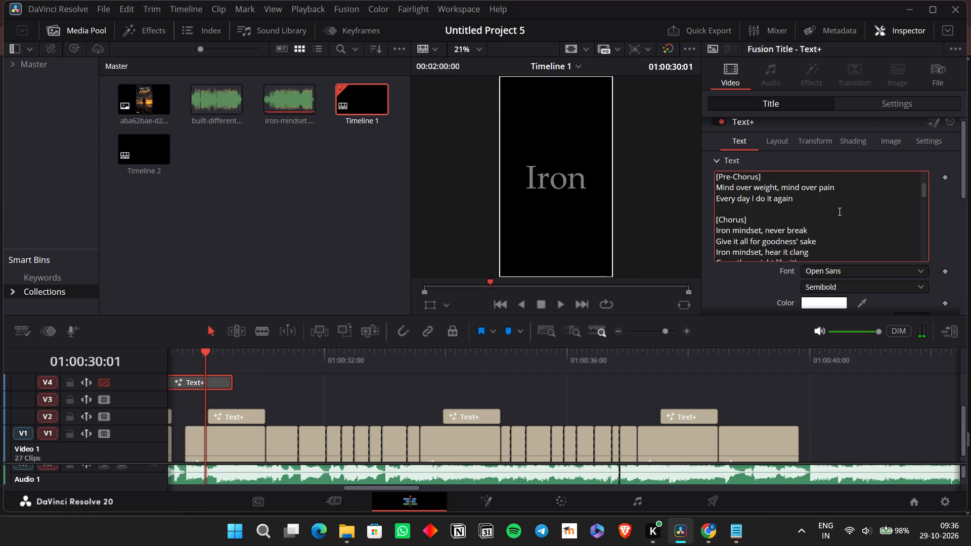
pyautogui.scroll(-2, 838, 211)
pyautogui.moveTo(813, 243); pyautogui.dragTo(796, 239)
pyautogui.moveTo(799, 235); pyautogui.dragTo(767, 235)
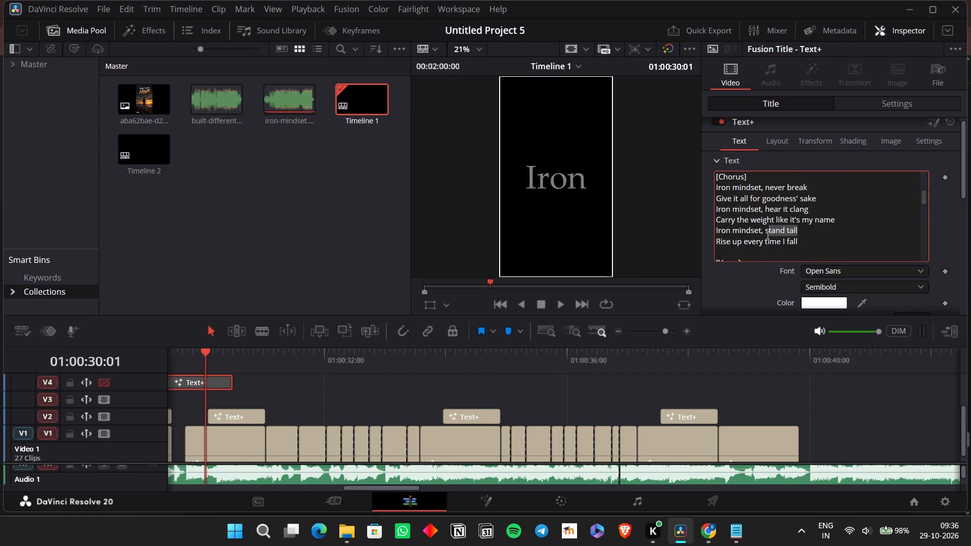
pyautogui.moveTo(767, 235); pyautogui.dragTo(764, 233)
pyautogui.click(764, 233)
# Play back the song from 01:00:37:22 and around the cut into the "name" caption to check where the words fall.
pyautogui.click(684, 349)
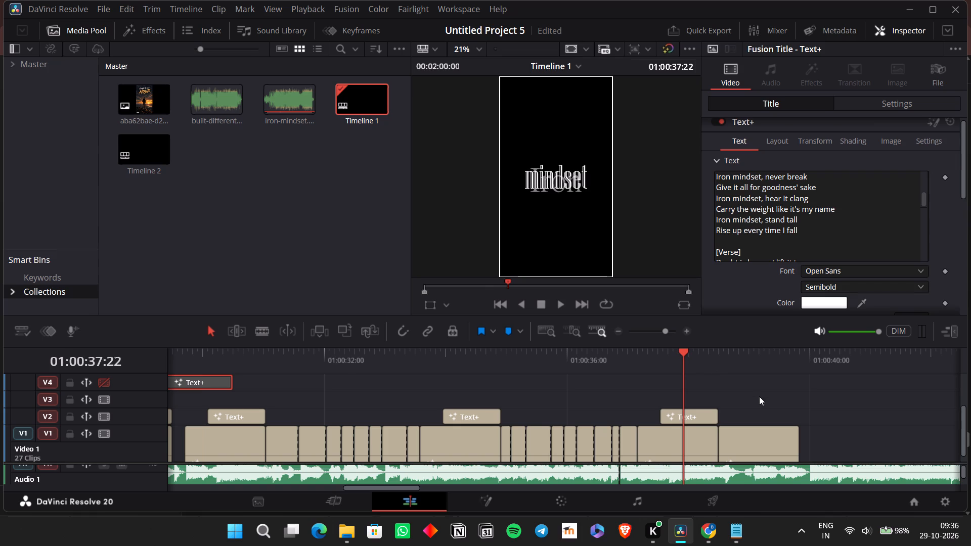
pyautogui.press('space')
pyautogui.click(762, 402)
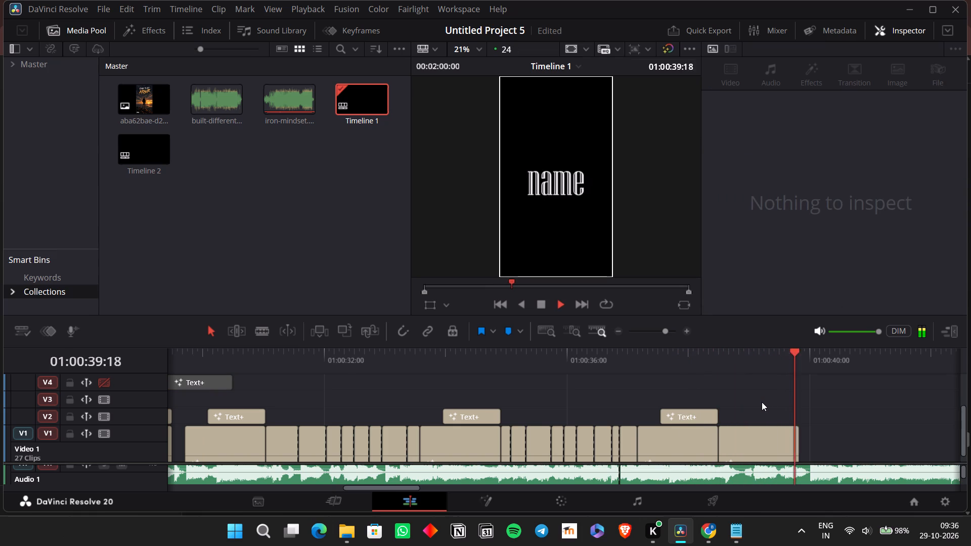
pyautogui.press('space')
pyautogui.hscroll(-1, 762, 402)
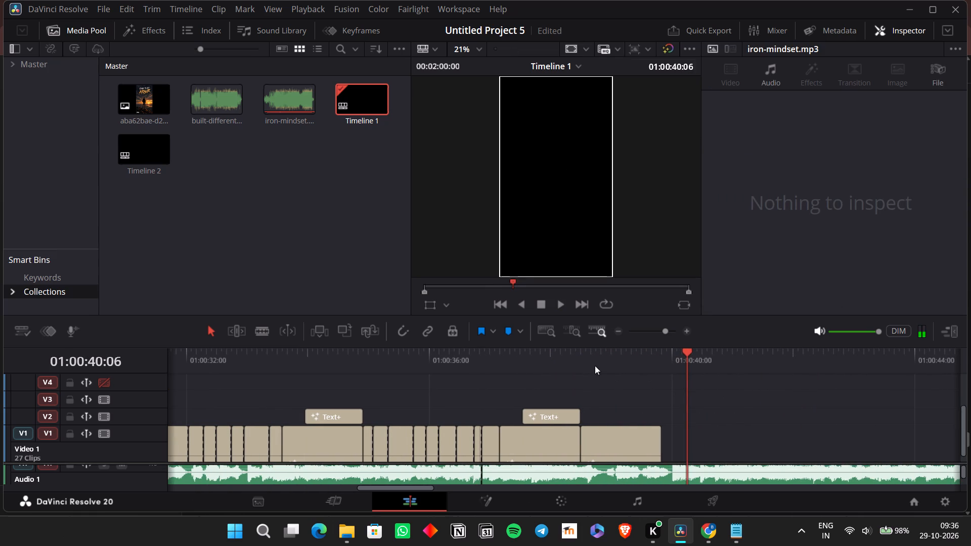
pyautogui.click(584, 359)
pyautogui.press('space')
pyautogui.press('space')
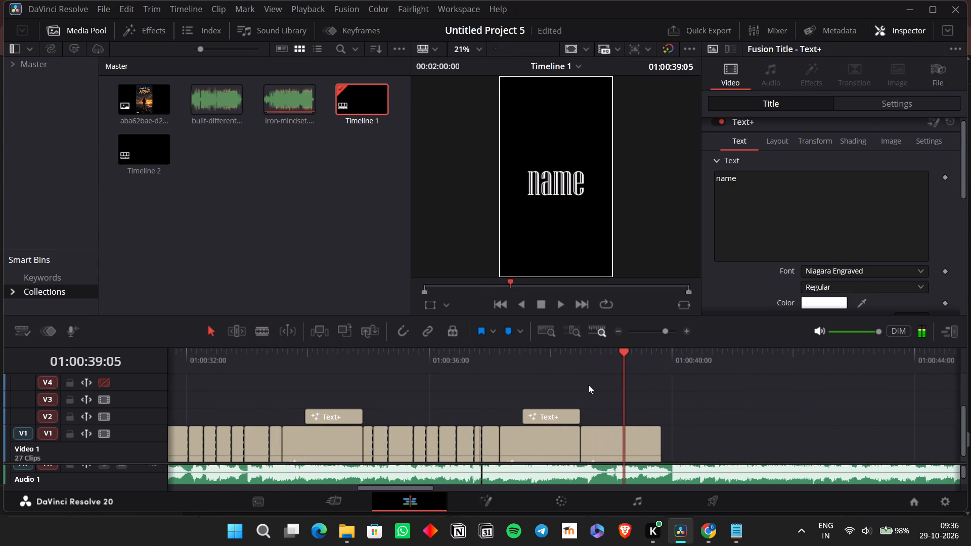
pyautogui.click(539, 368)
pyautogui.press('space')
pyautogui.press('space')
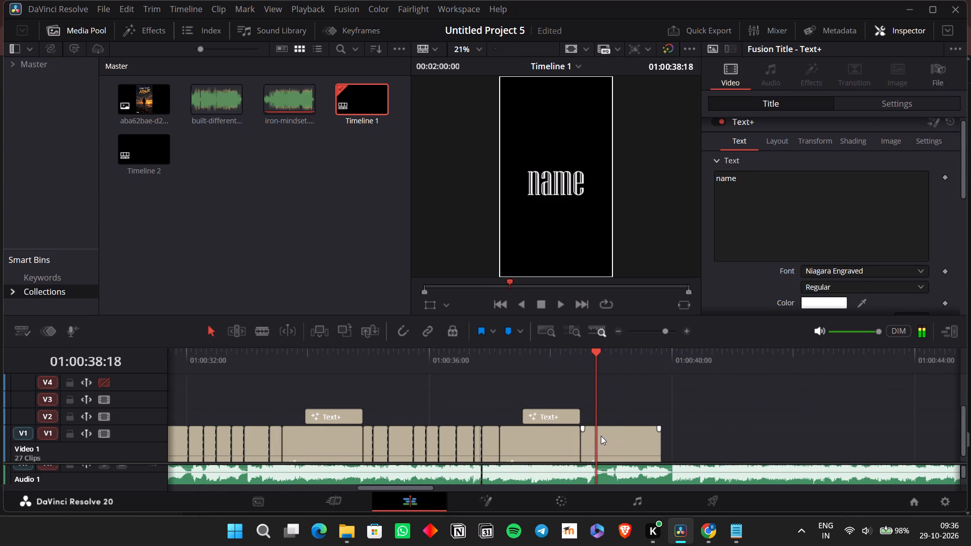
# Move the leftover "name" caption on V1 later, to start at about 01:00:41.
pyautogui.moveTo(601, 444); pyautogui.dragTo(640, 438)
pyautogui.click(535, 357)
pyautogui.press('space')
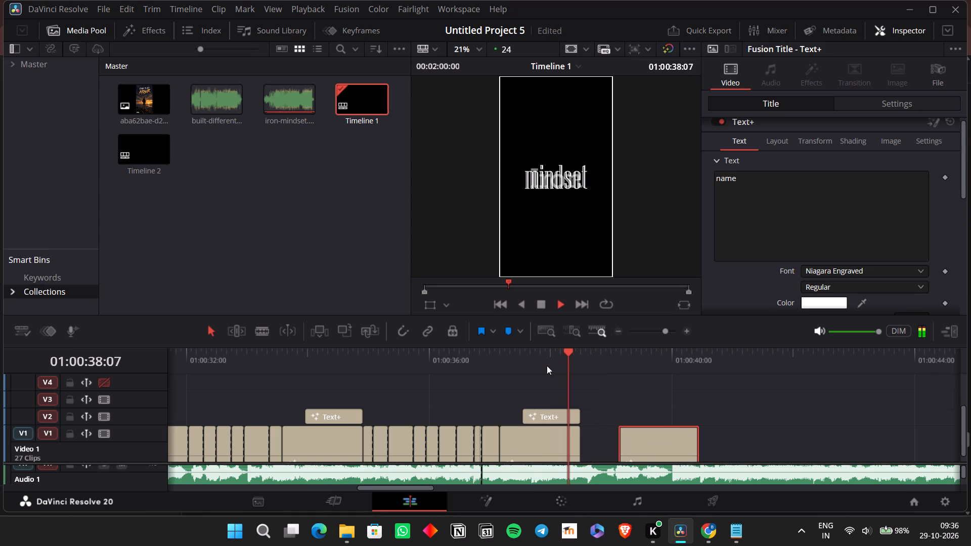
pyautogui.press('space')
pyautogui.moveTo(644, 437); pyautogui.dragTo(766, 437)
# Copy the "Iron" and "mindset" caption pair at 01:00:37:04 and paste it directly after itself.
pyautogui.click(576, 360)
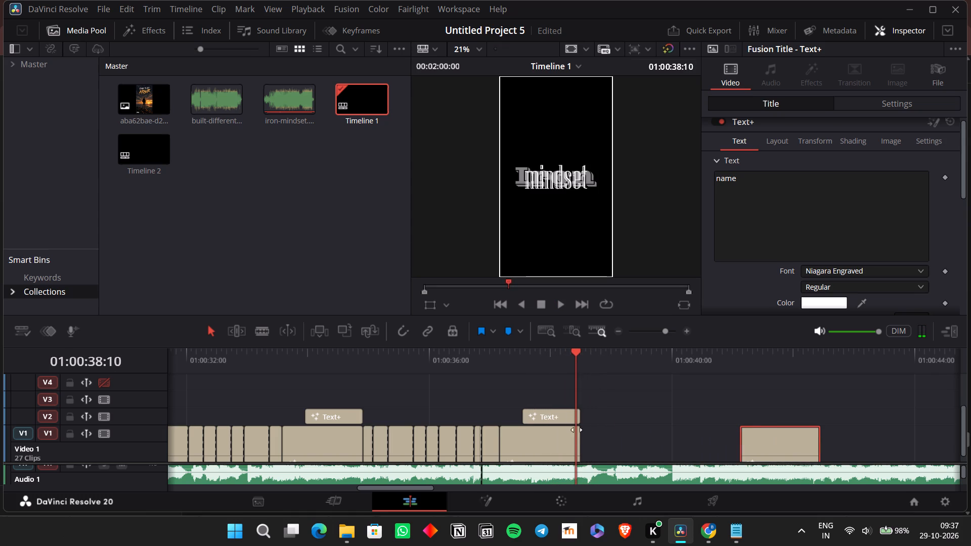
pyautogui.click(545, 436)
pyautogui.moveTo(624, 436); pyautogui.dragTo(558, 402)
pyautogui.hotkey('ctrl', 'c')
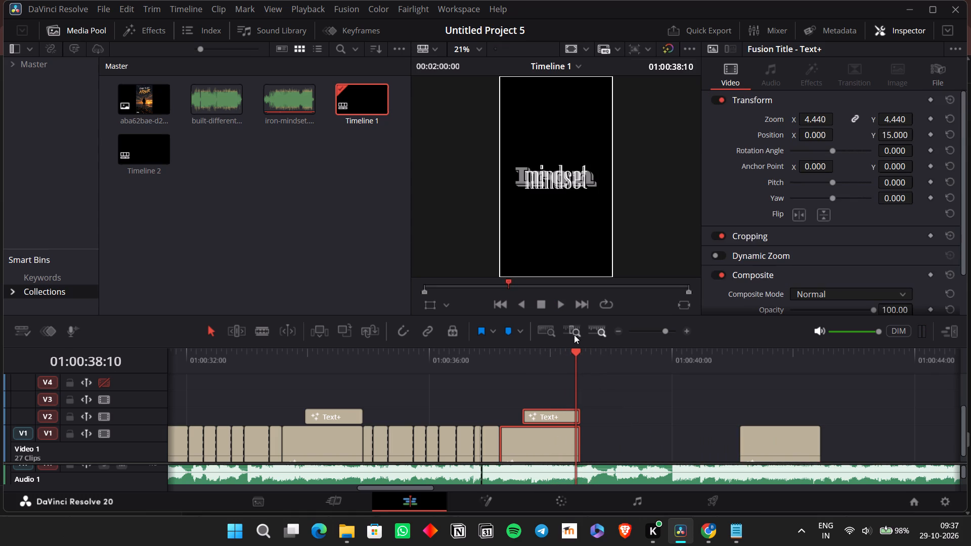
pyautogui.moveTo(575, 357); pyautogui.dragTo(579, 362)
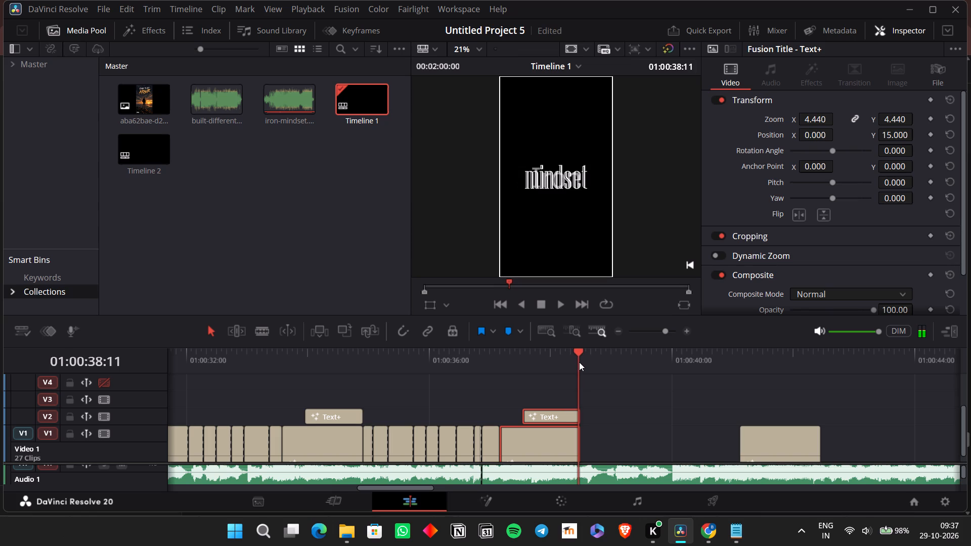
pyautogui.press('Right')
pyautogui.hotkey('ctrl', 'v')
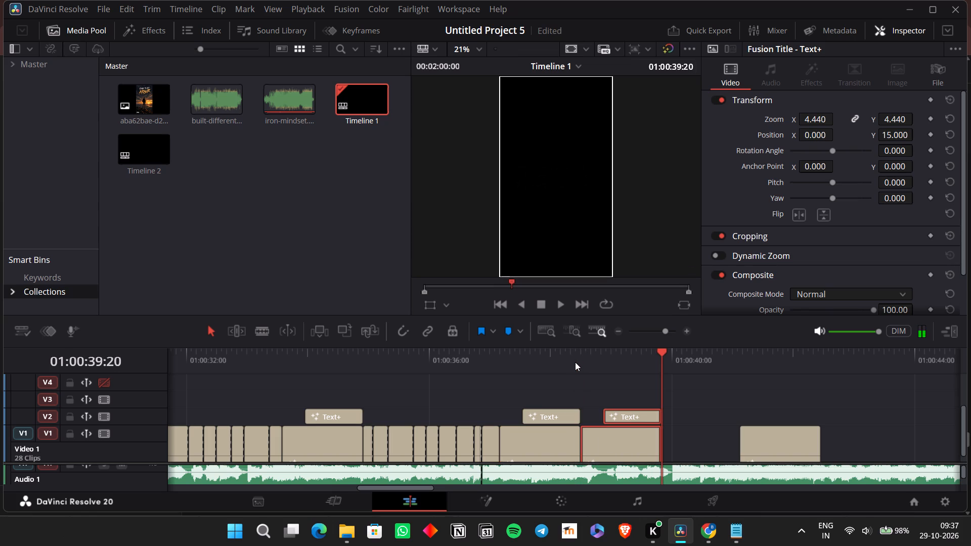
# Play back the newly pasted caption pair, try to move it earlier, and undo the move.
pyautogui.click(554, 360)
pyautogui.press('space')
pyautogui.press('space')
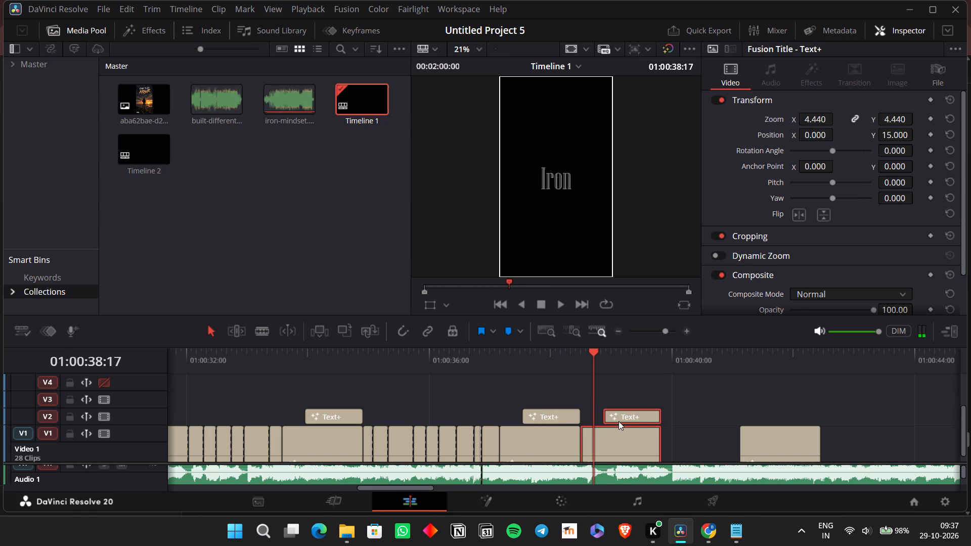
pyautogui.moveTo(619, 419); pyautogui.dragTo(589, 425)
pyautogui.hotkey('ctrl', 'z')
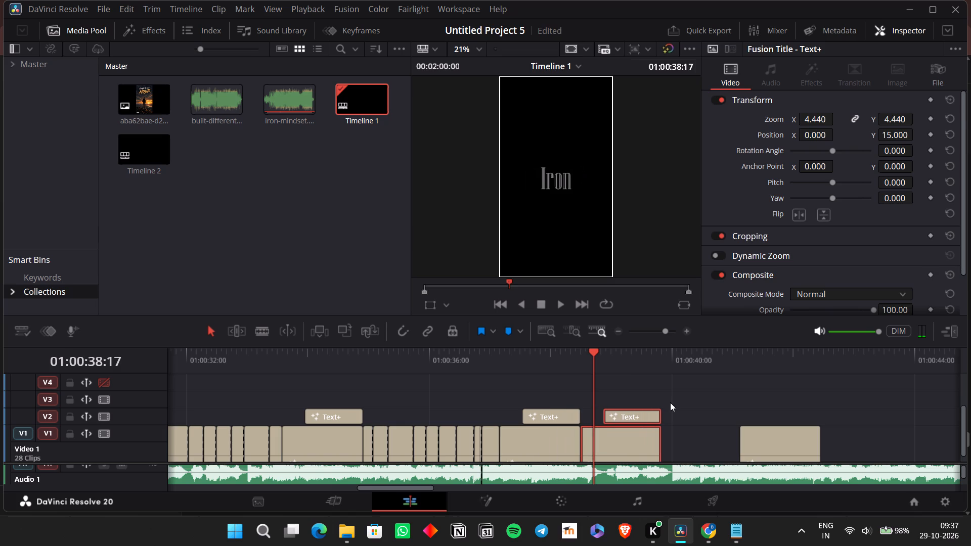
# Delete the V2 caption of the newly pasted pair, keeping its V1 caption.
pyautogui.click(670, 401)
pyautogui.moveTo(639, 387); pyautogui.dragTo(656, 412)
pyautogui.press('BackSpace')
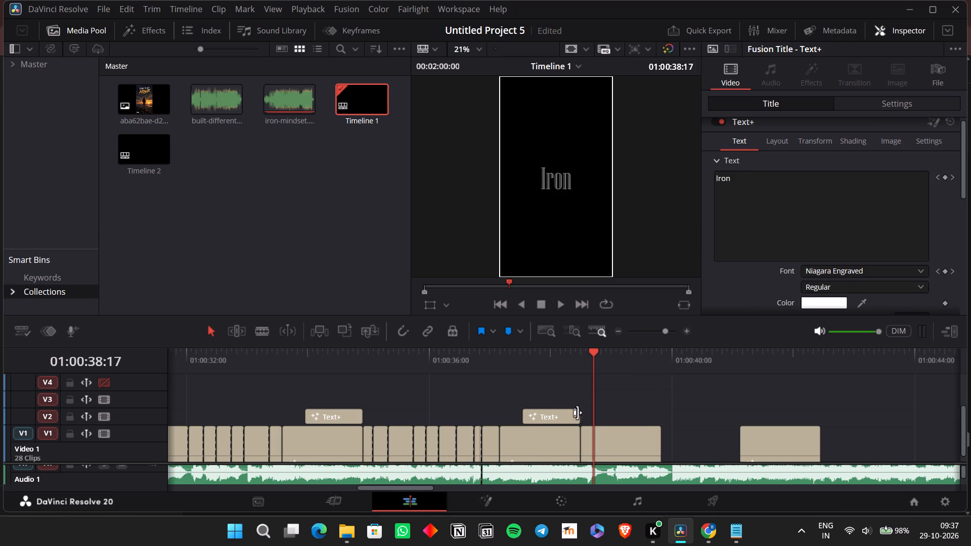
# Extend the end of the remaining V2 caption near 01:00:38 slightly past the V1 cut below it.
pyautogui.moveTo(575, 414); pyautogui.dragTo(584, 416)
# Trim the end of the last V1 "Iron" caption back to 01:00:38:15, level with the V2 caption's end.
pyautogui.doubleClick(690, 331)
pyautogui.click(422, 363)
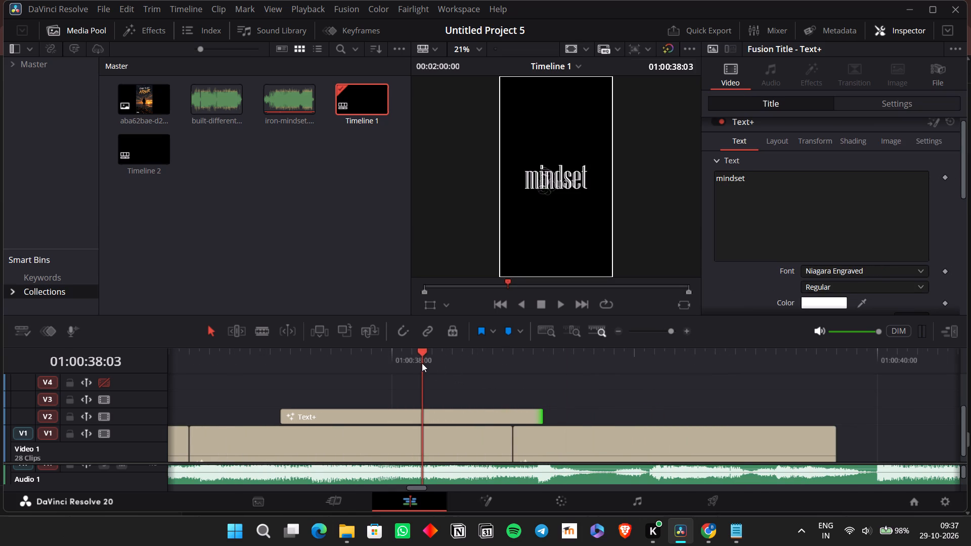
pyautogui.press('space')
pyautogui.press('space')
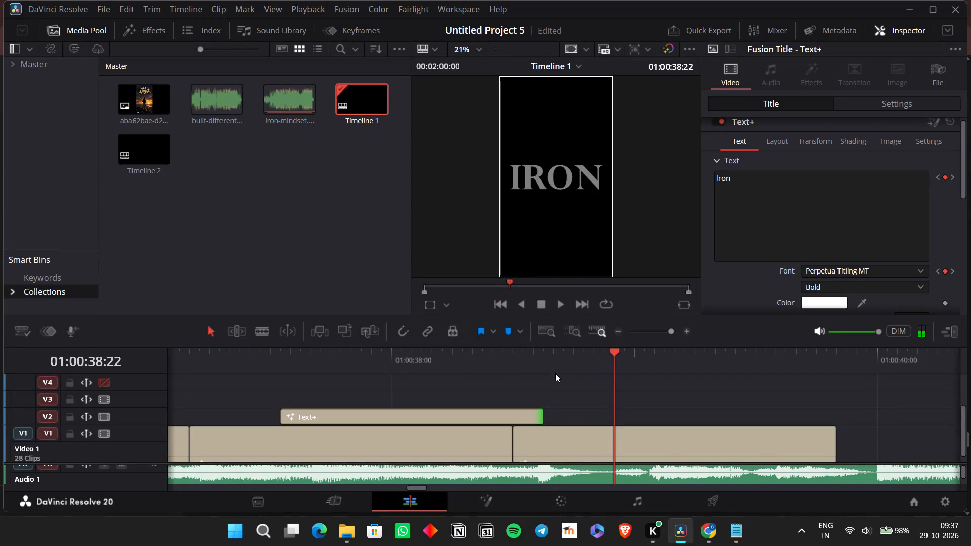
pyautogui.click(540, 362)
pyautogui.moveTo(835, 442); pyautogui.dragTo(779, 449)
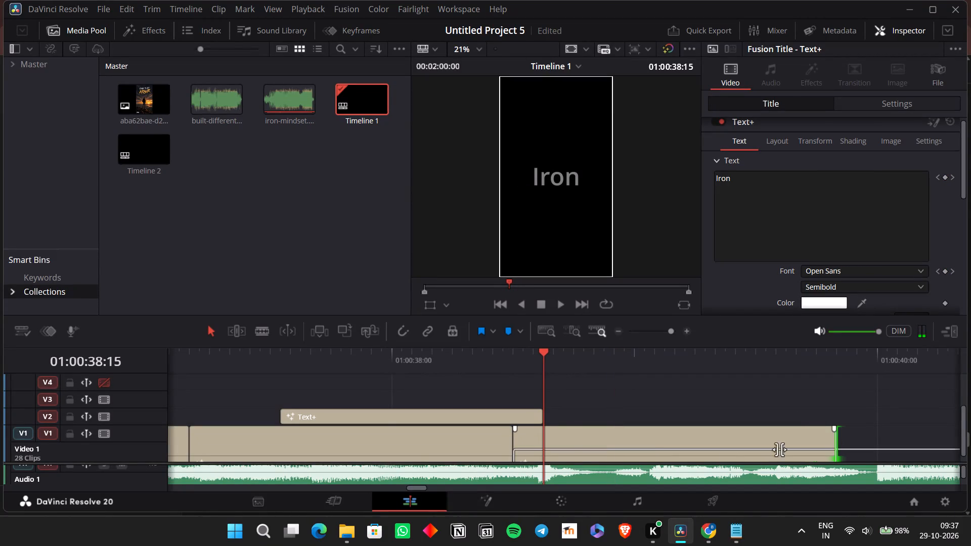
pyautogui.moveTo(779, 449); pyautogui.dragTo(541, 462)
# Play on to find the following lyric and move the spare V1 caption earlier, starting just before 01:00:39.
pyautogui.click(430, 375)
pyautogui.press('space')
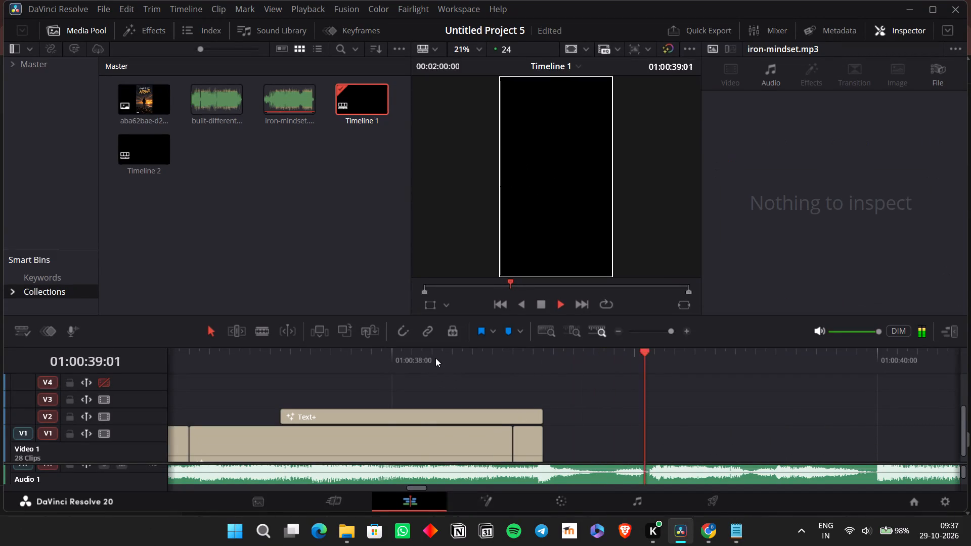
pyautogui.click(435, 358)
pyautogui.press('space')
pyautogui.click(609, 330)
pyautogui.doubleClick(615, 334)
pyautogui.moveTo(723, 439); pyautogui.dragTo(723, 440)
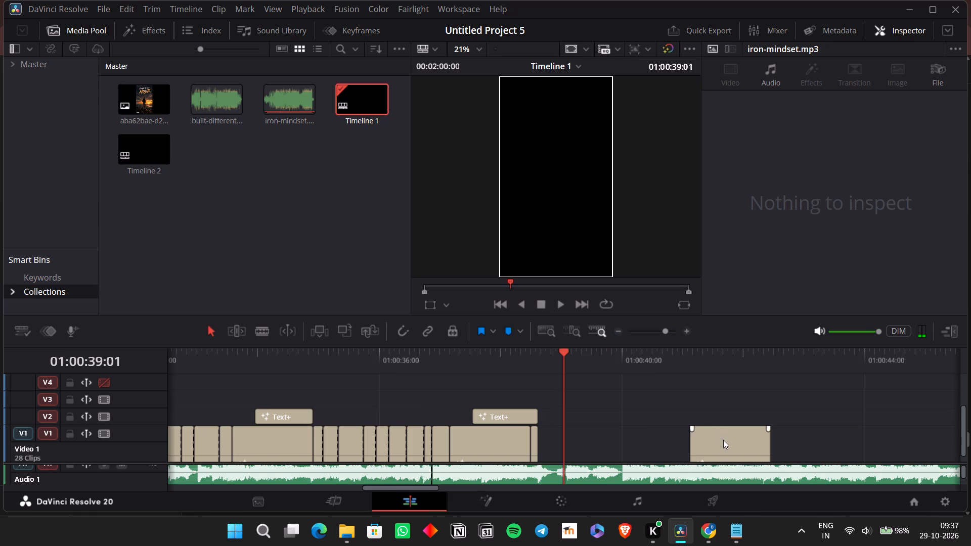
pyautogui.moveTo(723, 440); pyautogui.dragTo(587, 444)
# Replace the moved caption's text with the pasted lyrics, cut down to "stand tall".
pyautogui.click(750, 215)
pyautogui.hotkey('ctrl', 'a')
pyautogui.hotkey('ctrl', 'v')
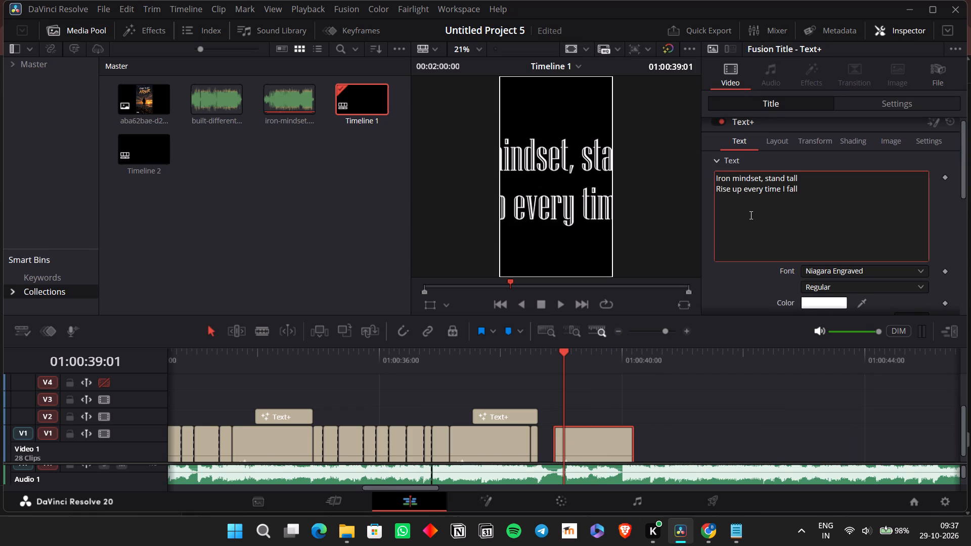
pyautogui.moveTo(765, 181); pyautogui.dragTo(654, 189)
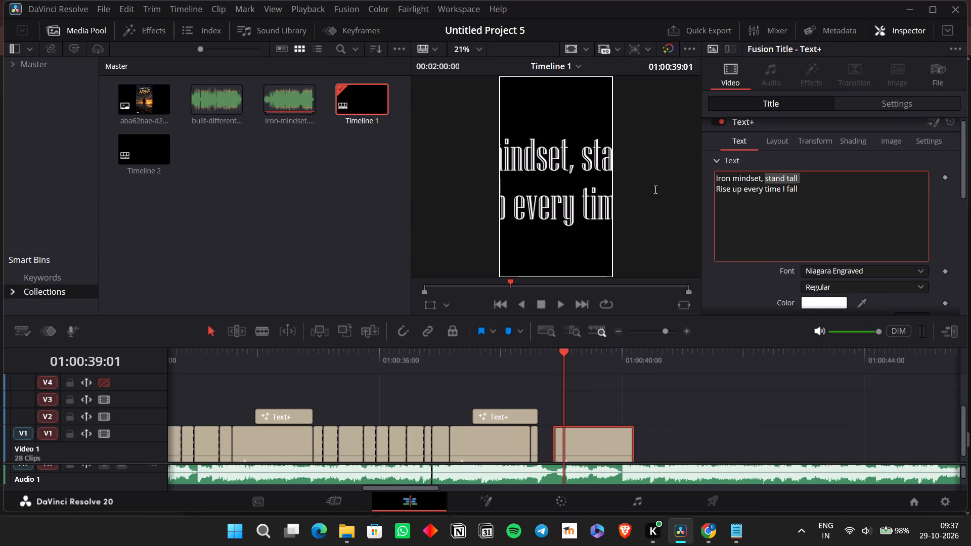
pyautogui.moveTo(654, 189); pyautogui.dragTo(690, 179)
pyautogui.press('BackSpace')
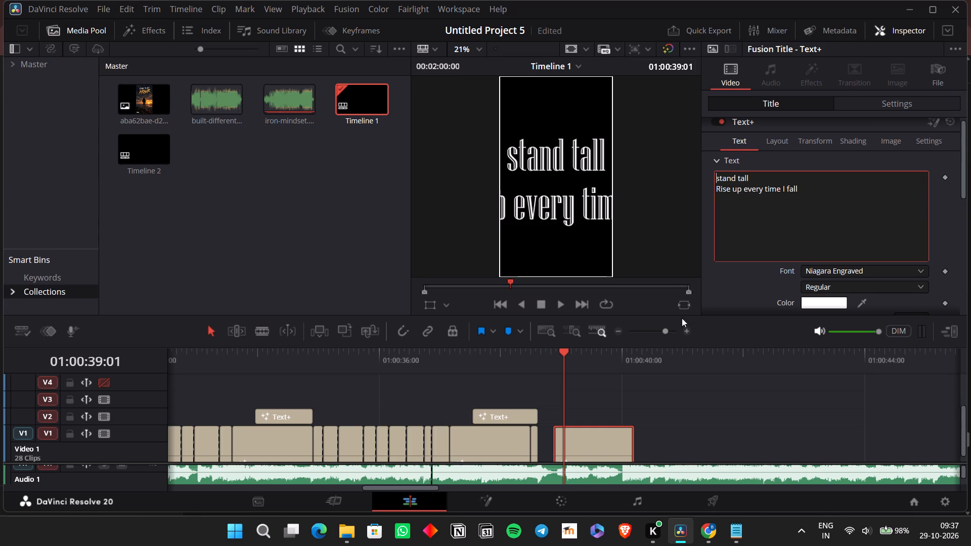
pyautogui.moveTo(810, 192); pyautogui.dragTo(791, 190)
pyautogui.moveTo(791, 190); pyautogui.dragTo(710, 190)
pyautogui.hotkey('ctrl', 'x')
pyautogui.press('BackSpace')
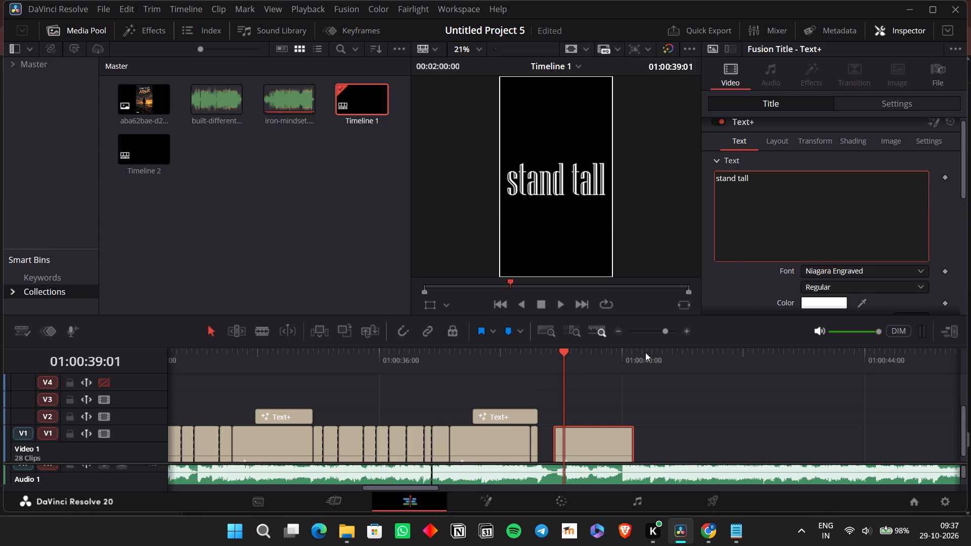
# Play back to time the word change, lock Audio 1, and split the "stand tall" caption at 01:00:39:12.
pyautogui.click(533, 357)
pyautogui.click(686, 417)
pyautogui.press('space')
pyautogui.press('space')
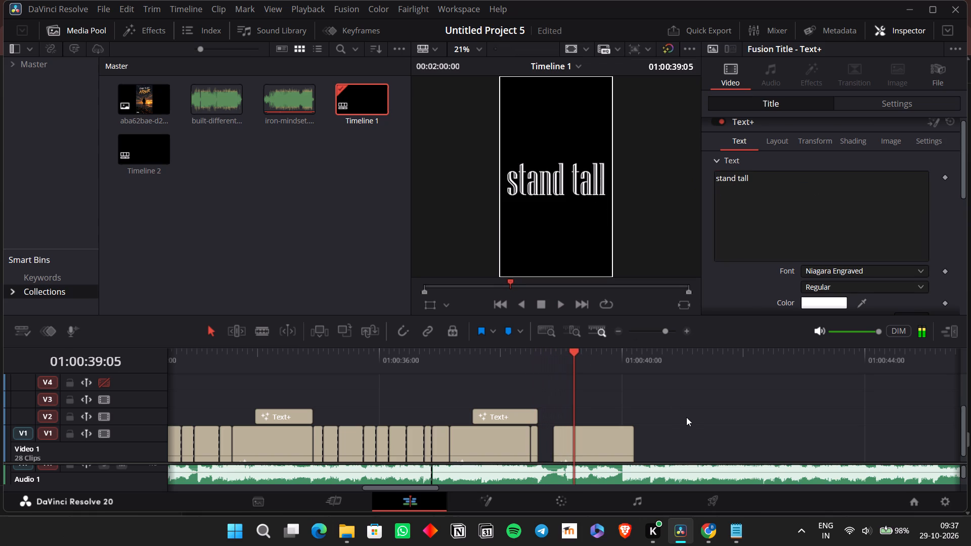
pyautogui.press('space')
pyautogui.press('space')
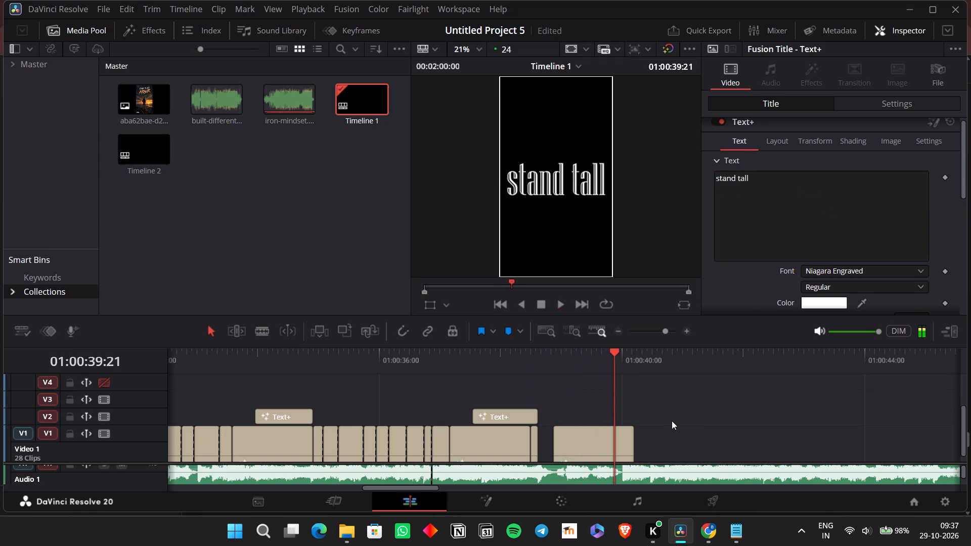
pyautogui.click(541, 360)
pyautogui.press('space')
pyautogui.press('space')
pyautogui.press('space')
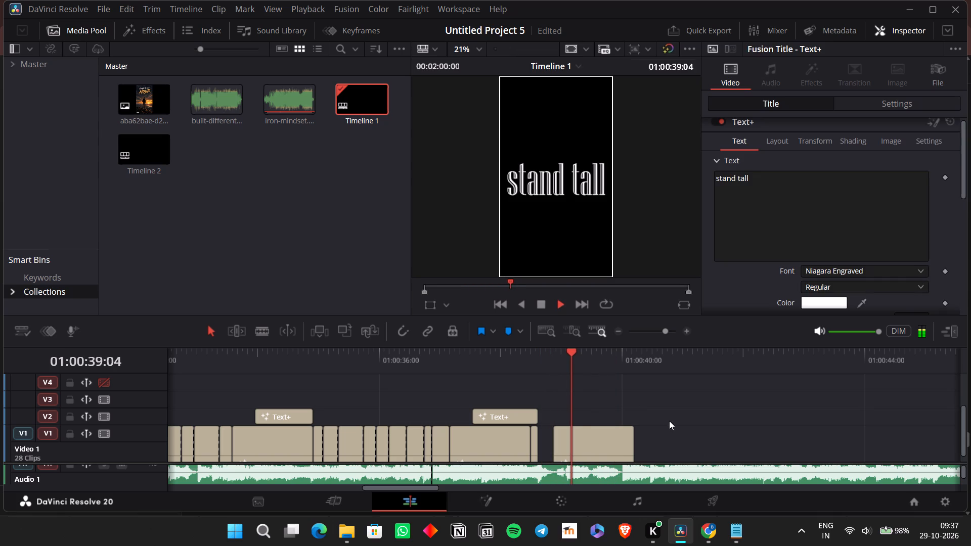
pyautogui.press('space')
pyautogui.press('Right')
pyautogui.press('Right')
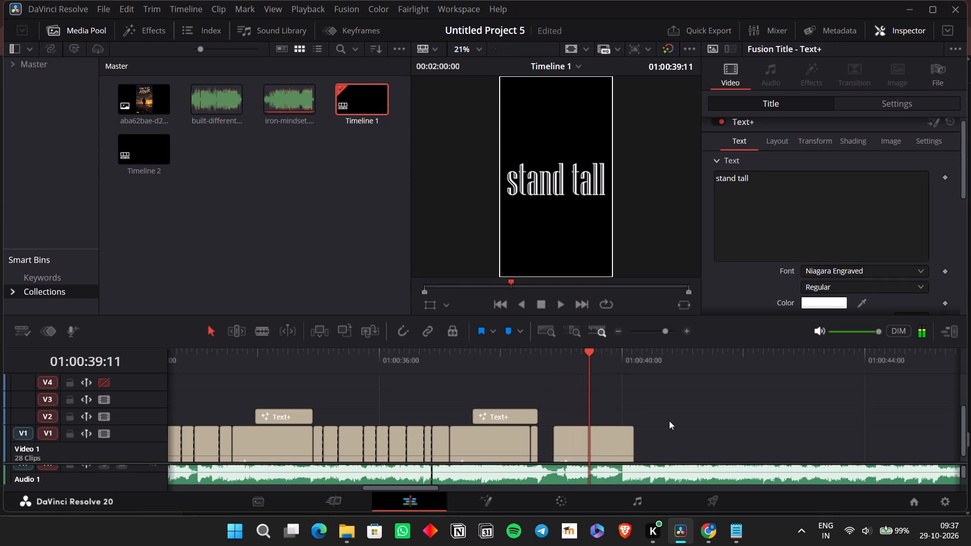
pyautogui.moveTo(660, 425); pyautogui.dragTo(594, 431)
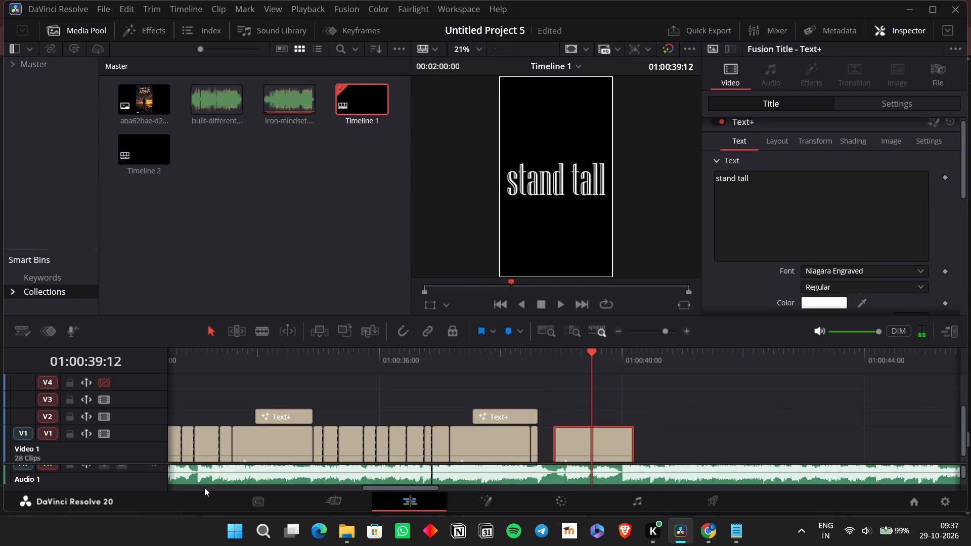
pyautogui.moveTo(204, 487); pyautogui.dragTo(243, 502)
pyautogui.click(67, 467)
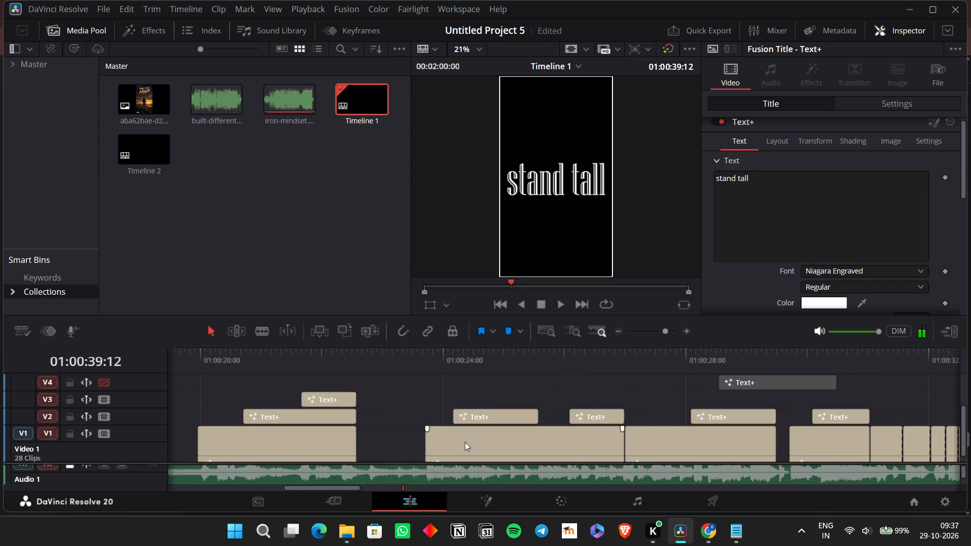
pyautogui.hscroll(-5, 489, 439)
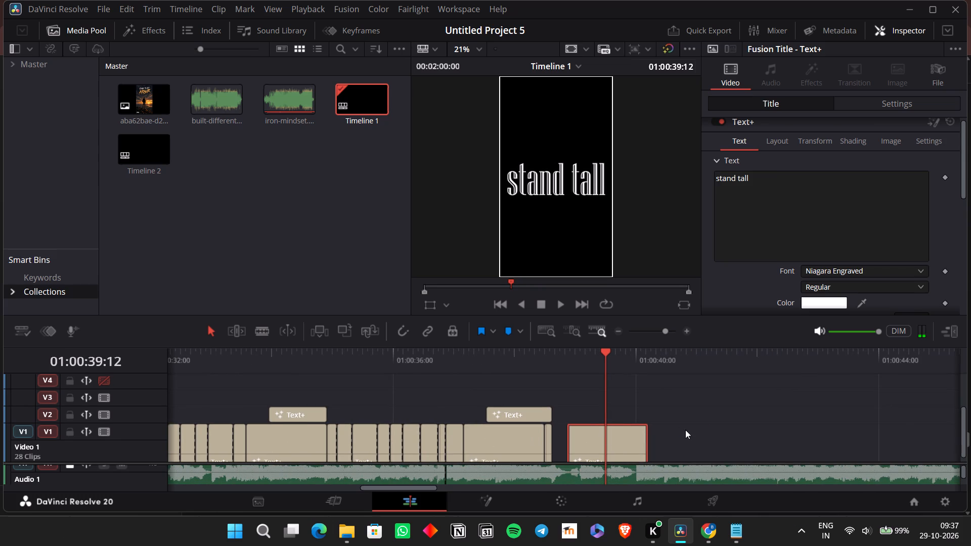
pyautogui.hotkey('ctrl', 'b')
# Shorten the text of the first split piece to "stand".
pyautogui.doubleClick(746, 181)
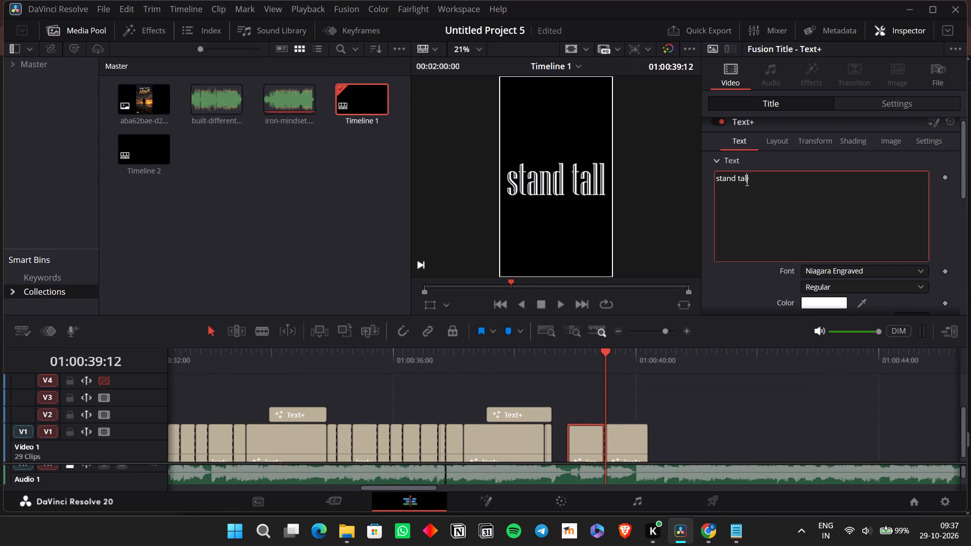
pyautogui.press('BackSpace')
pyautogui.press('BackSpace')
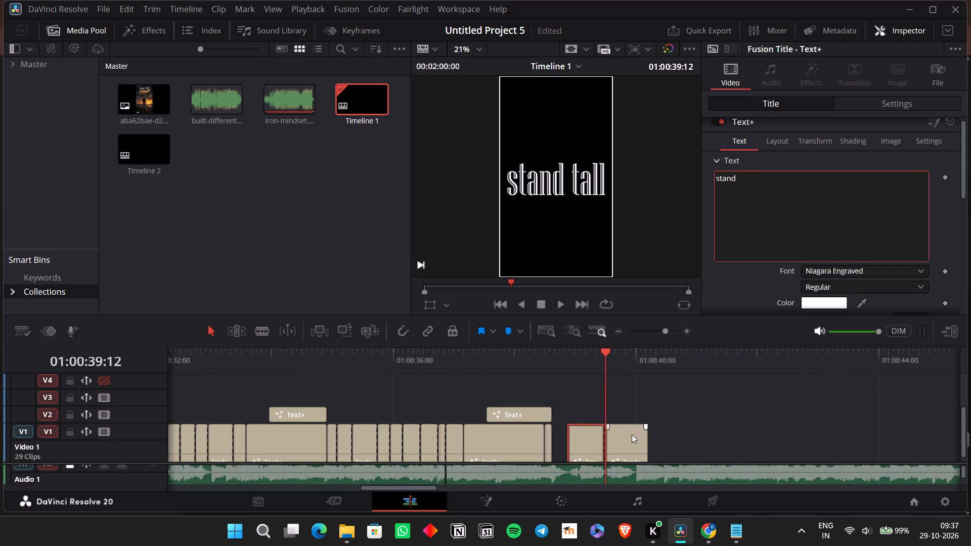
# Shorten the text of the second split piece to "tall".
pyautogui.click(630, 435)
pyautogui.click(738, 177)
pyautogui.press('BackSpace')
pyautogui.press('BackSpace')
pyautogui.press('BackSpace')
pyautogui.press('BackSpace')
pyautogui.press('BackSpace')
pyautogui.press('BackSpace')
pyautogui.press('BackSpace')
pyautogui.press('BackSpace')
pyautogui.press('BackSpace')
pyautogui.press('BackSpace')
pyautogui.press('BackSpace')
pyautogui.press('BackSpace')
pyautogui.press('BackSpace')
pyautogui.press('BackSpace')
pyautogui.press('BackSpace')
pyautogui.press('BackSpace')
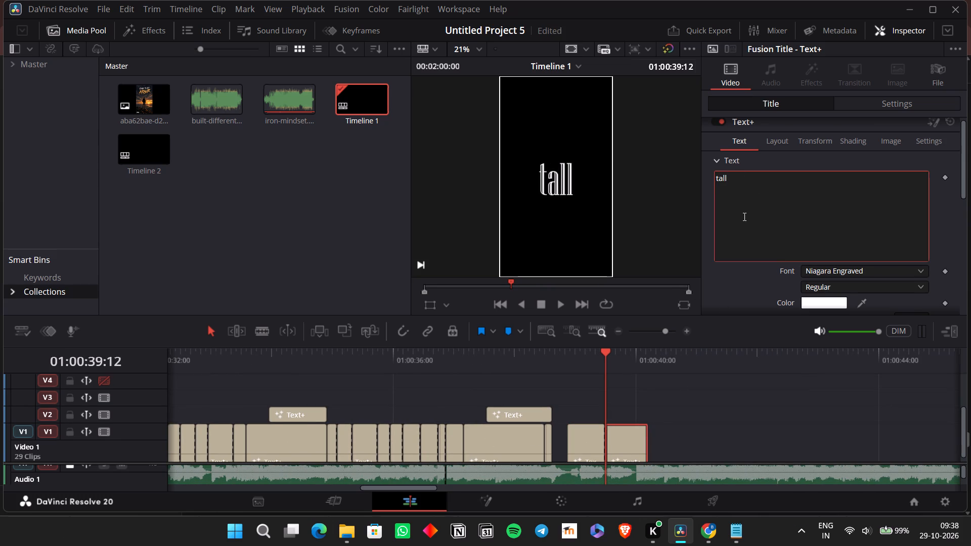
# Play back the "stand" and "tall" captions and listen on to the following lyric line.
pyautogui.click(562, 361)
pyautogui.press('space')
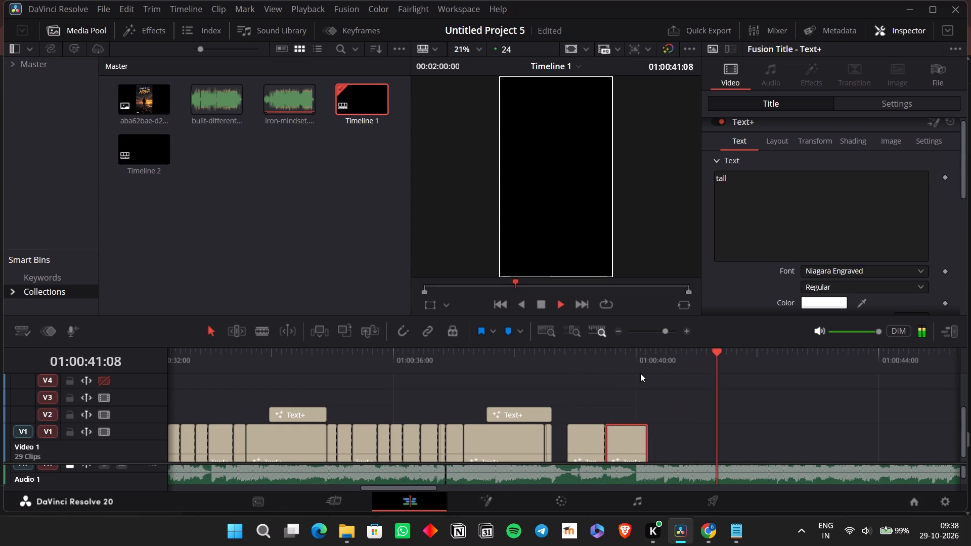
pyautogui.click(623, 338)
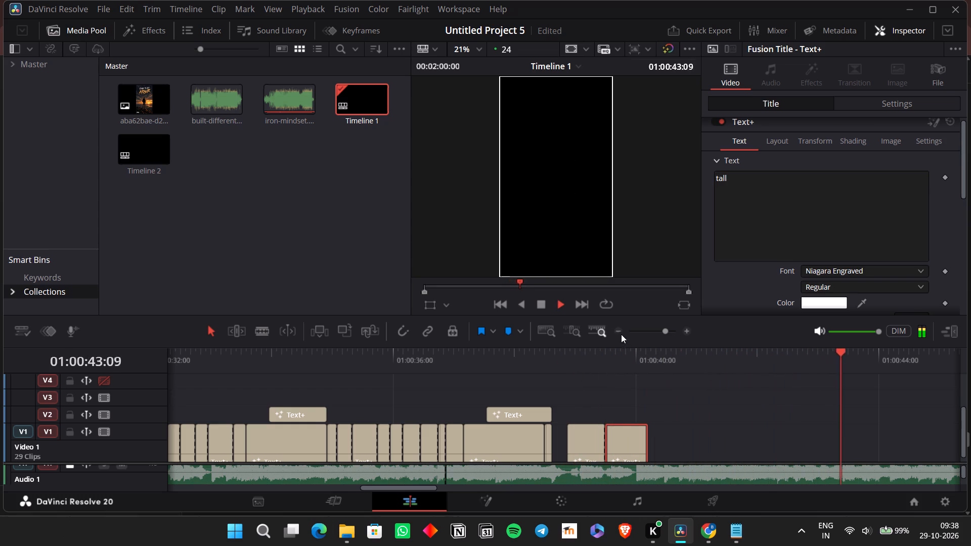
pyautogui.click(621, 333)
pyautogui.press('space')
# Copy the "Iron" and "mindset" caption pair near 01:00:37 and paste it where the following line begins, about 01:00:42:10.
pyautogui.click(689, 444)
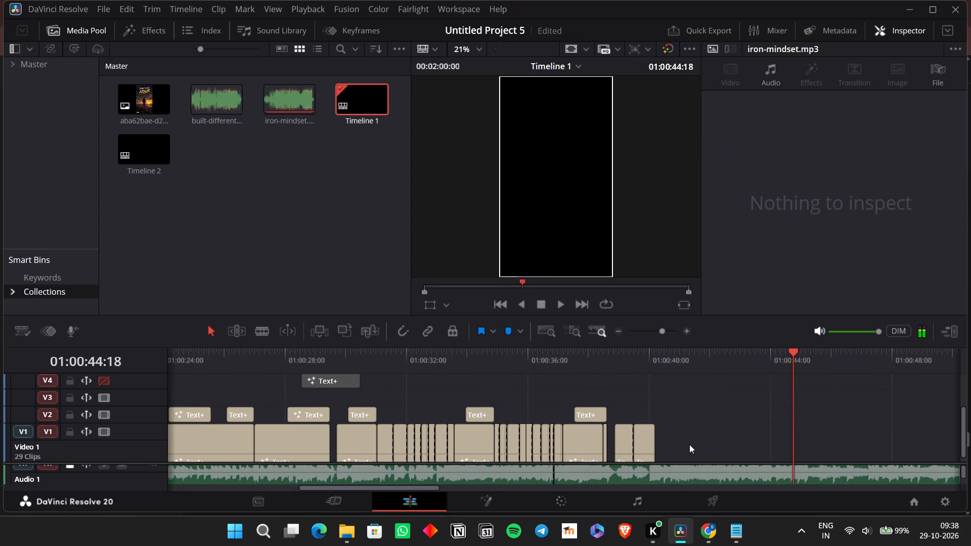
pyautogui.scroll(-1, 689, 444)
pyautogui.hscroll(-1, 689, 444)
pyautogui.moveTo(531, 382); pyautogui.dragTo(538, 389)
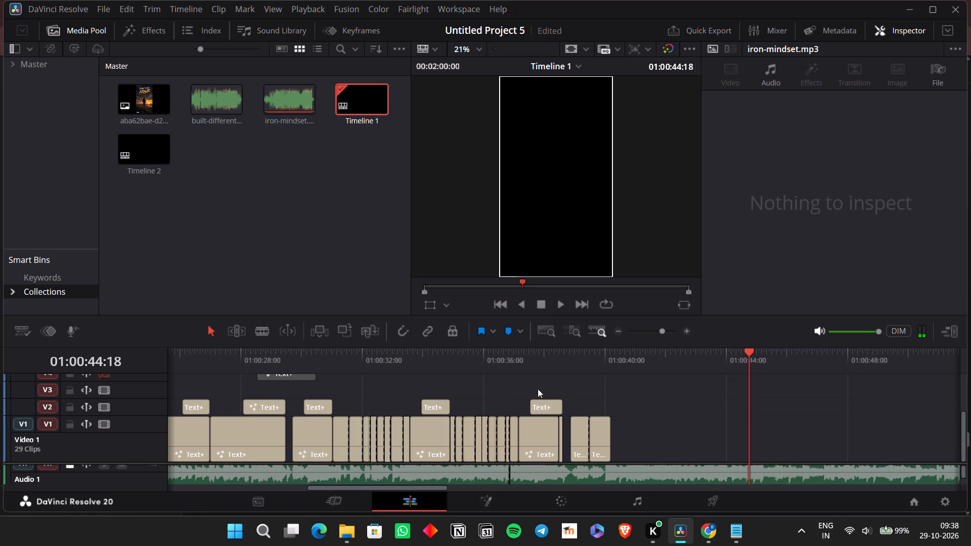
pyautogui.moveTo(538, 389); pyautogui.dragTo(541, 437)
pyautogui.hotkey('ctrl', 'c')
pyautogui.click(671, 366)
pyautogui.press('space')
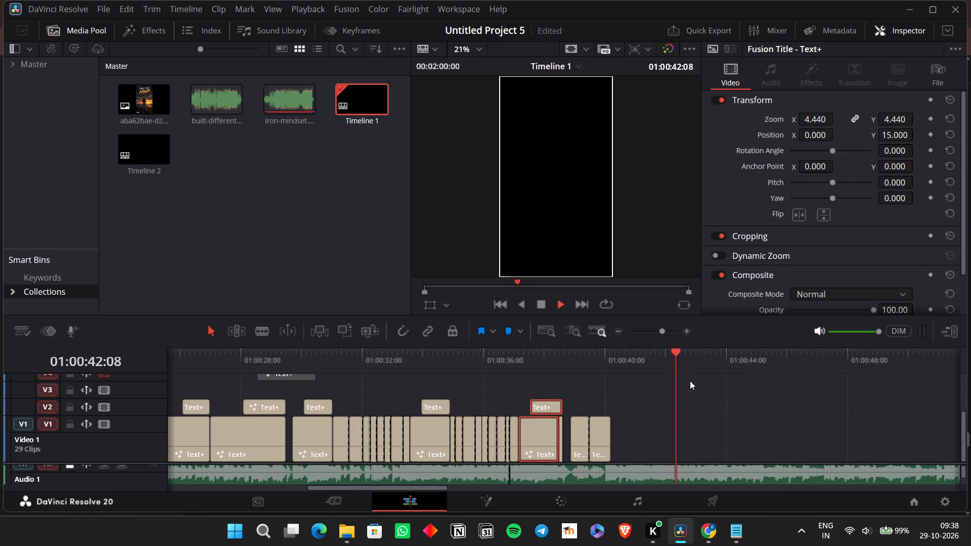
pyautogui.press('space')
pyautogui.click(645, 363)
pyautogui.press('space')
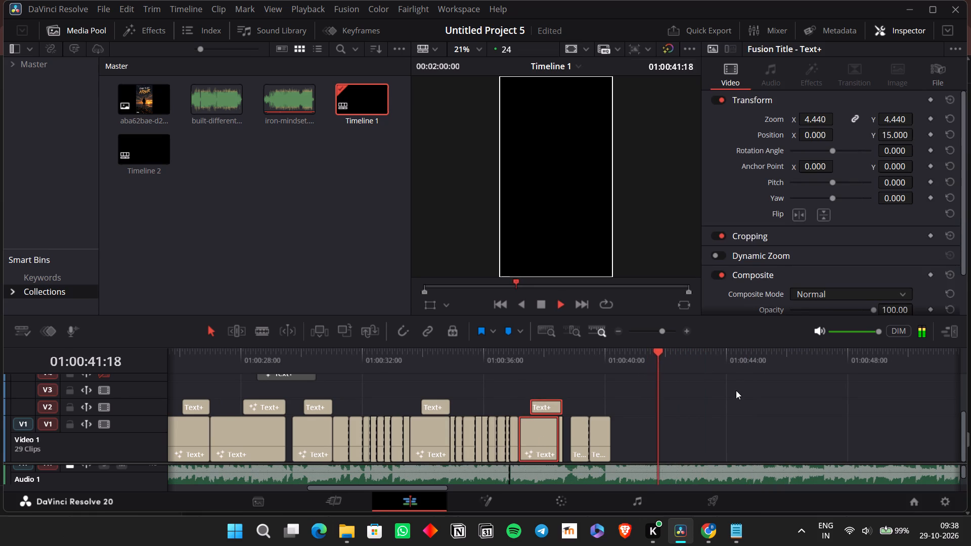
pyautogui.press('space')
pyautogui.press('Left')
pyautogui.press('Left')
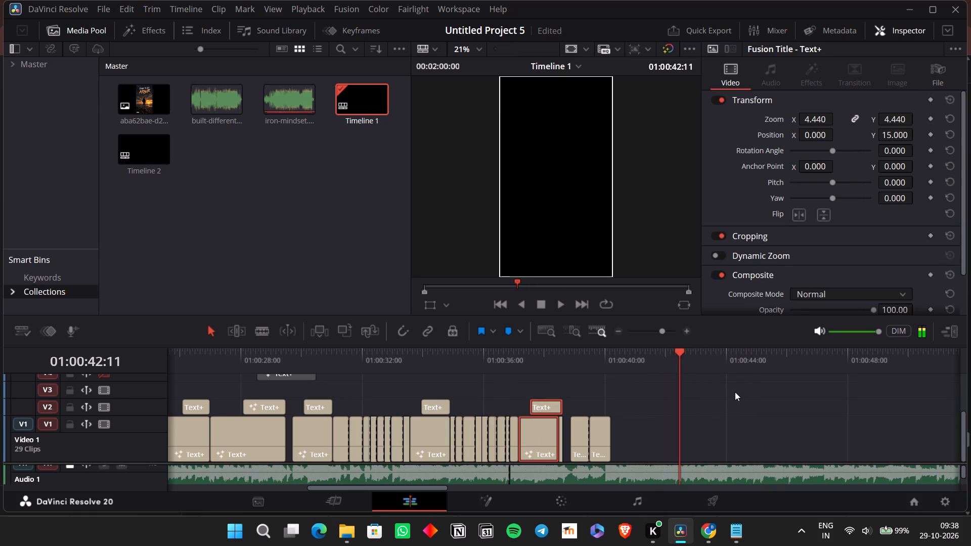
pyautogui.press('Left')
pyautogui.hotkey('ctrl', 'v')
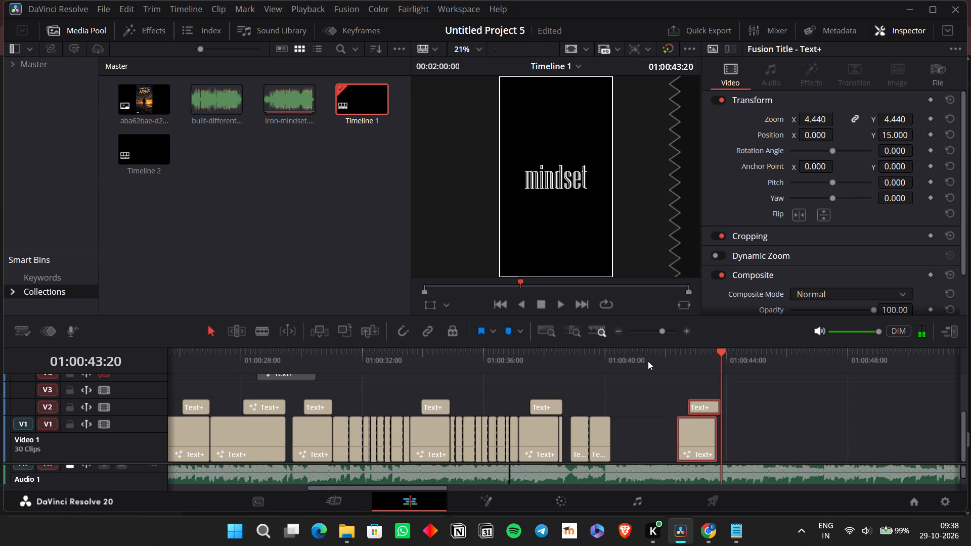
# Play back the pasted pair and change the text of its V1 caption to "RISE UP".
pyautogui.click(648, 361)
pyautogui.press('space')
pyautogui.press('space')
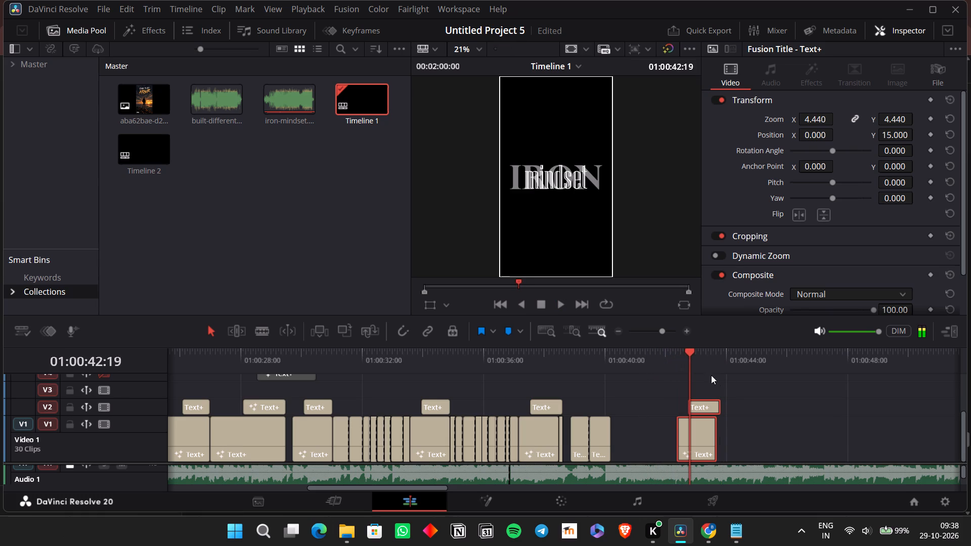
pyautogui.click(700, 449)
pyautogui.scroll(4, 781, 139)
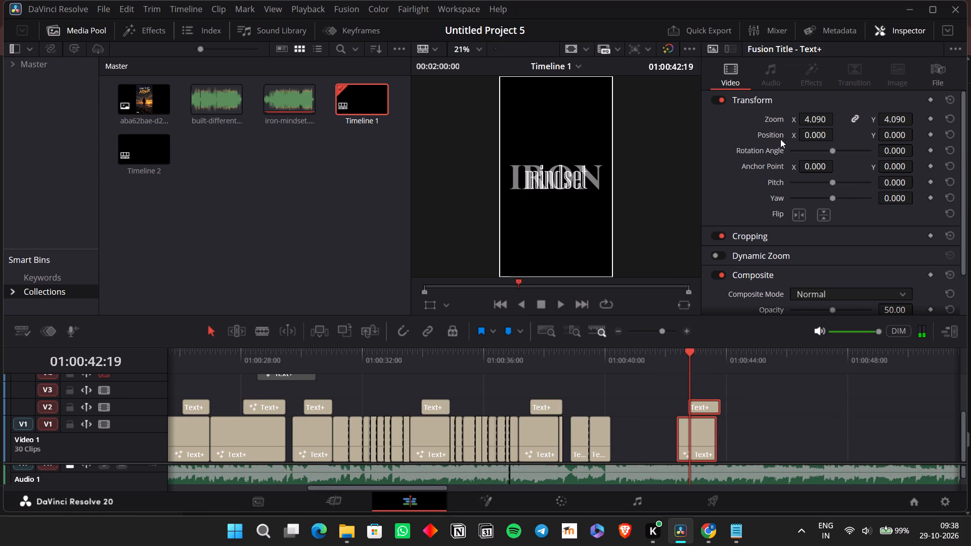
pyautogui.click(744, 430)
pyautogui.moveTo(729, 444); pyautogui.dragTo(675, 439)
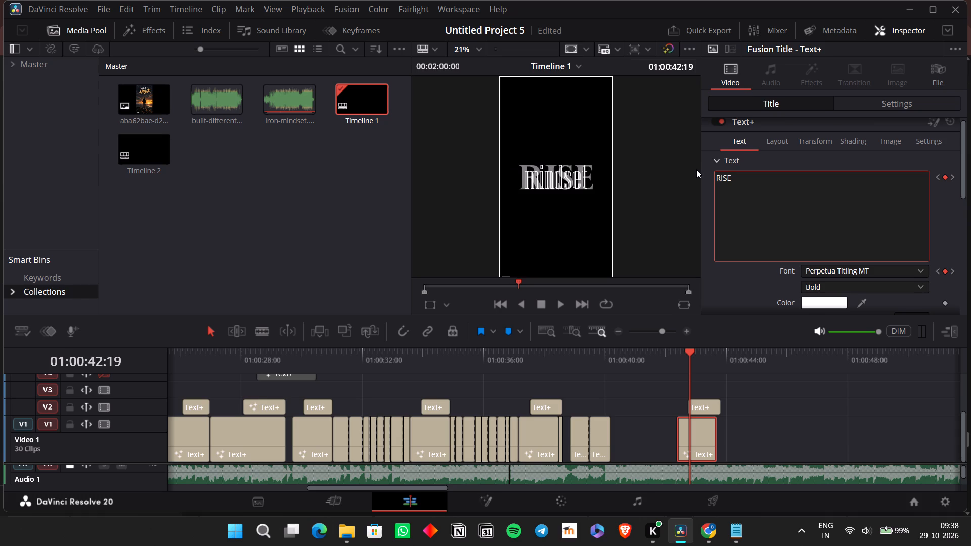
pyautogui.press('space')
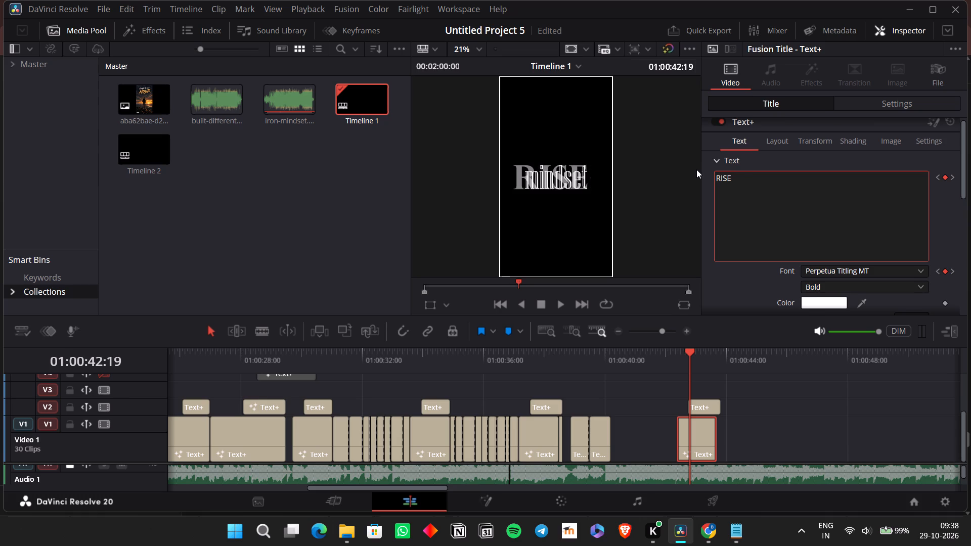
pyautogui.write('UP')
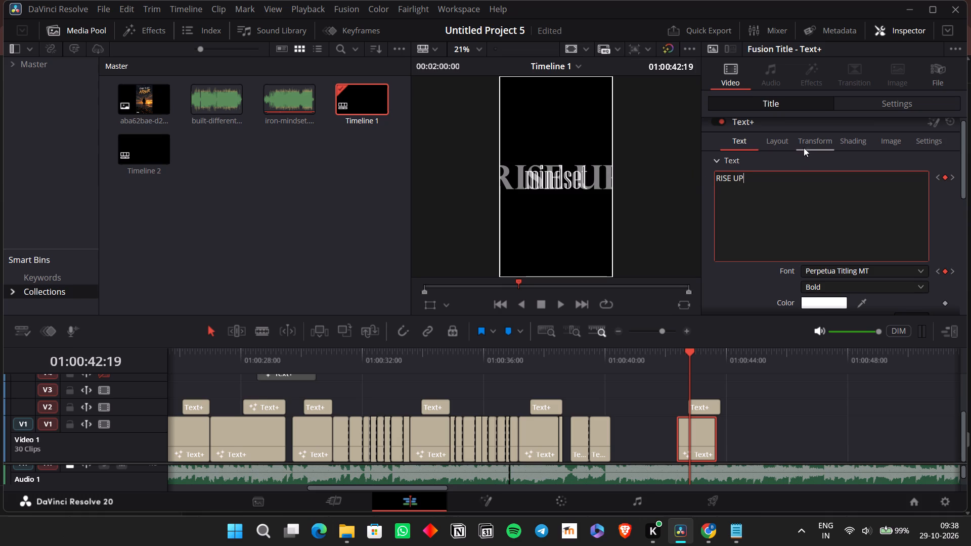
pyautogui.press('space')
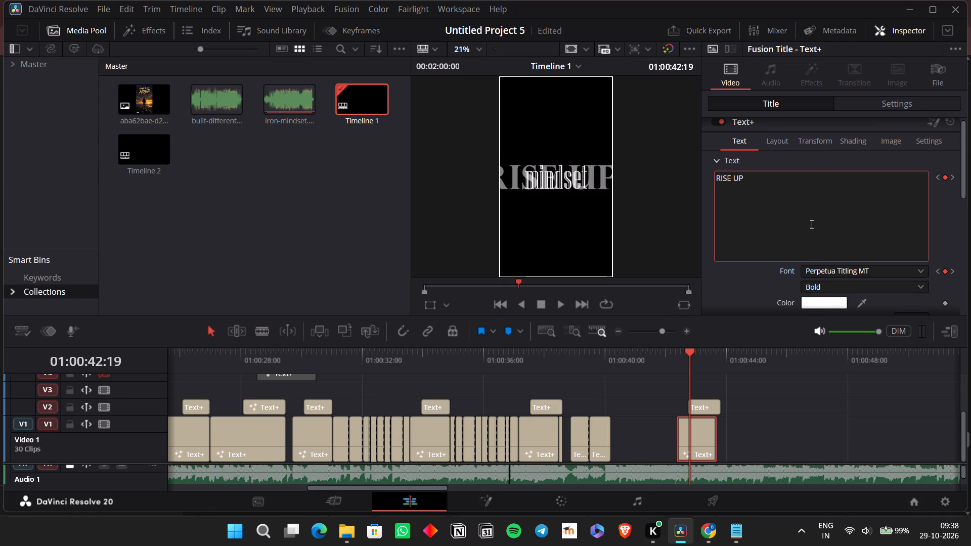
# Play back the pasted caption pair from about 01:00:42 to check the V1 caption's text.
pyautogui.press('BackSpace')
pyautogui.click(669, 363)
pyautogui.press('space')
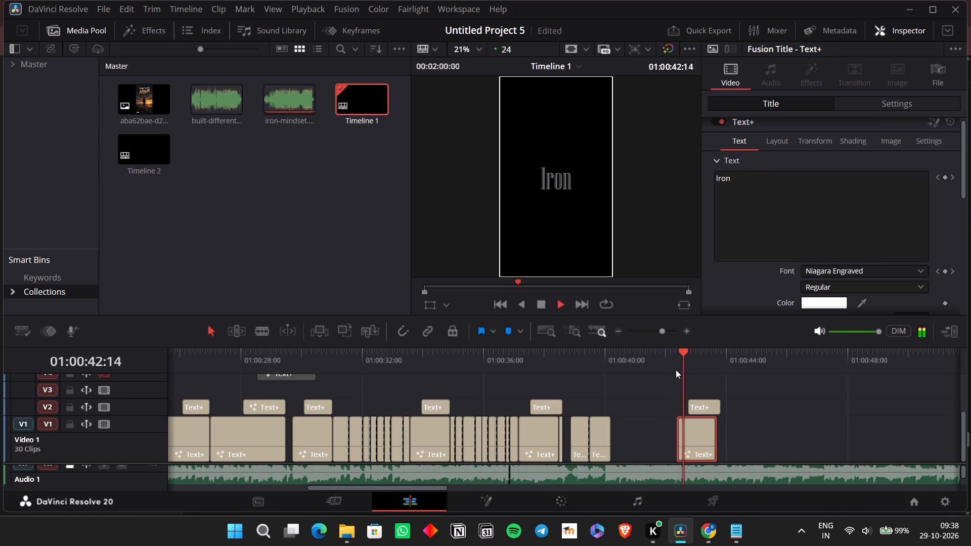
pyautogui.press('space')
pyautogui.click(676, 370)
pyautogui.press('space')
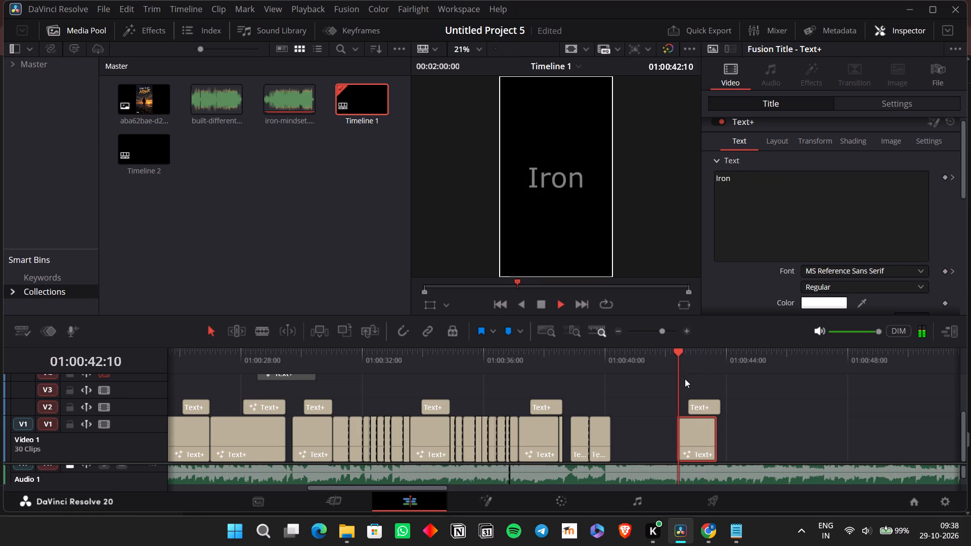
pyautogui.press('space')
pyautogui.press('space')
pyautogui.press('space')
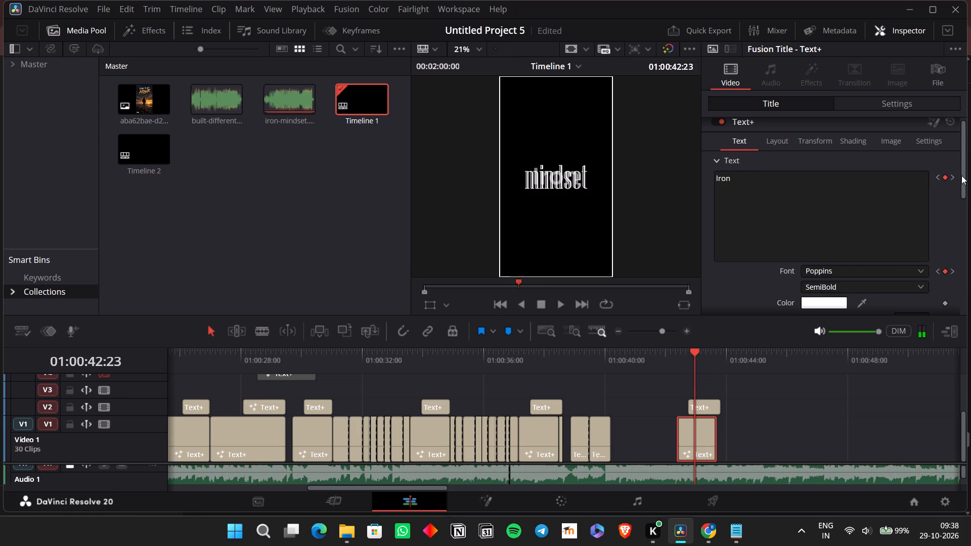
# Remove all text keyframes from the V1 caption near 01:00:42:10, stepping through them one by one.
pyautogui.click(945, 178)
pyautogui.click(939, 177)
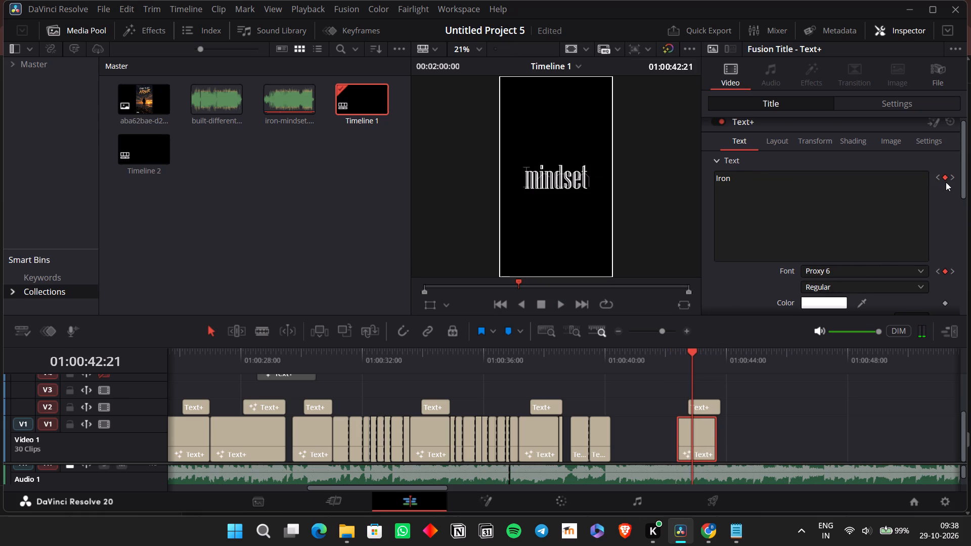
pyautogui.click(946, 182)
pyautogui.click(941, 178)
pyautogui.click(947, 176)
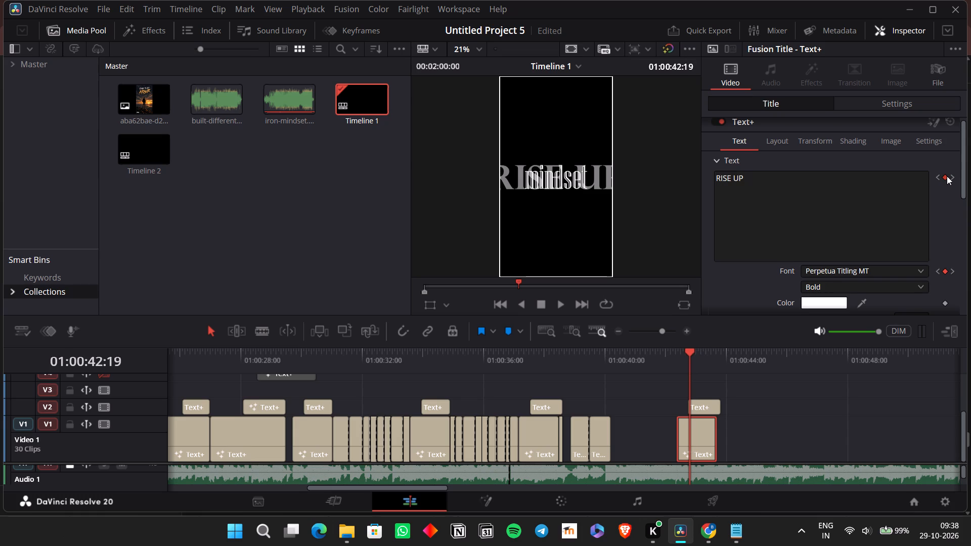
pyautogui.click(937, 175)
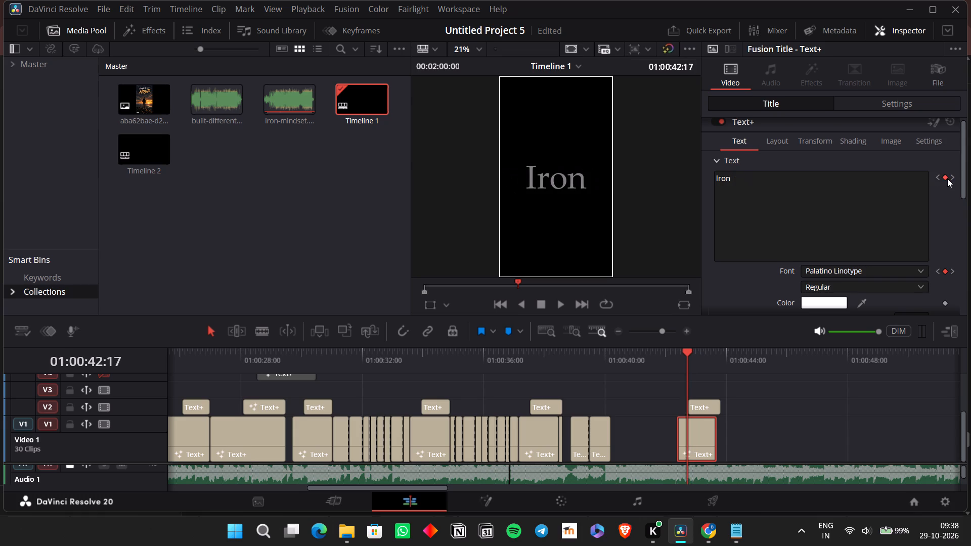
pyautogui.hotkey('ctrl', 'z')
pyautogui.click(953, 177)
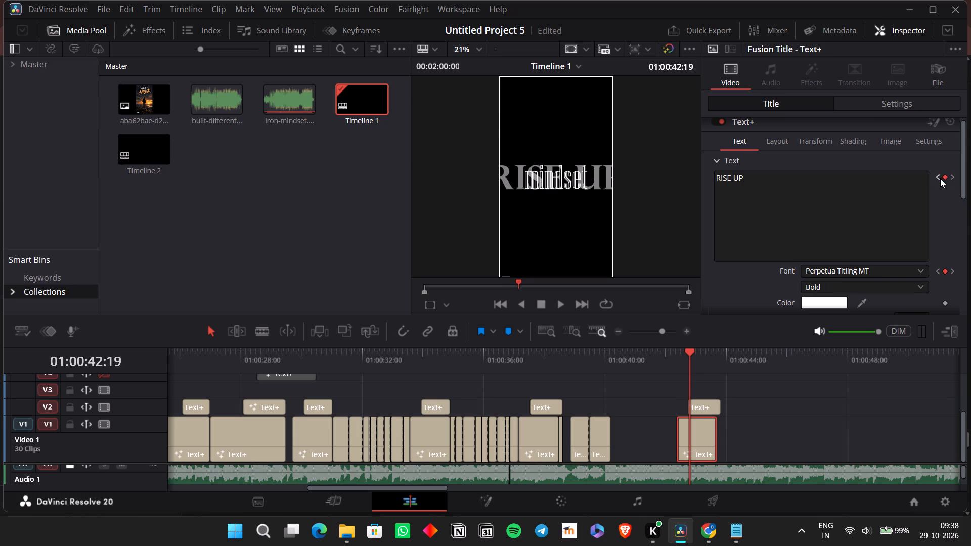
pyautogui.click(940, 178)
pyautogui.click(947, 175)
pyautogui.click(938, 176)
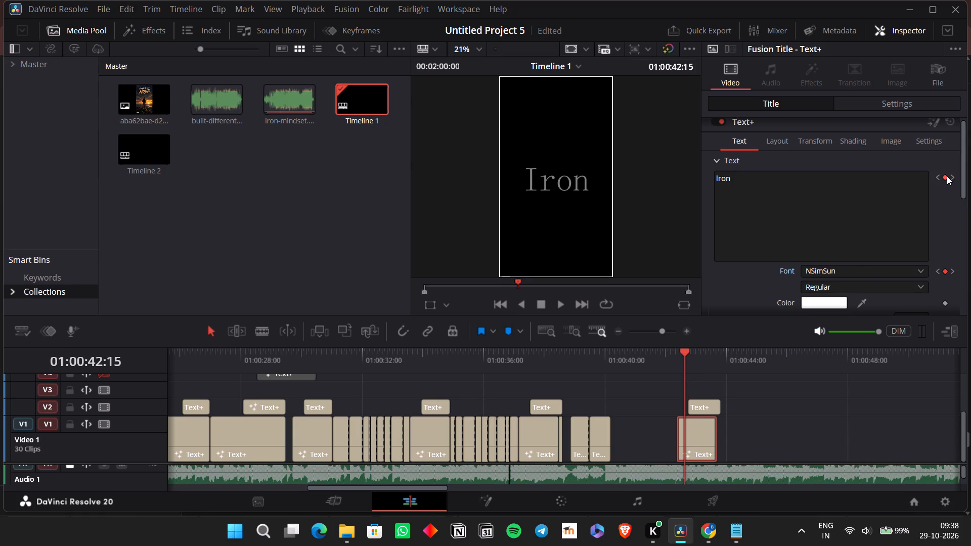
pyautogui.click(944, 176)
pyautogui.click(935, 178)
pyautogui.click(945, 177)
pyautogui.click(935, 179)
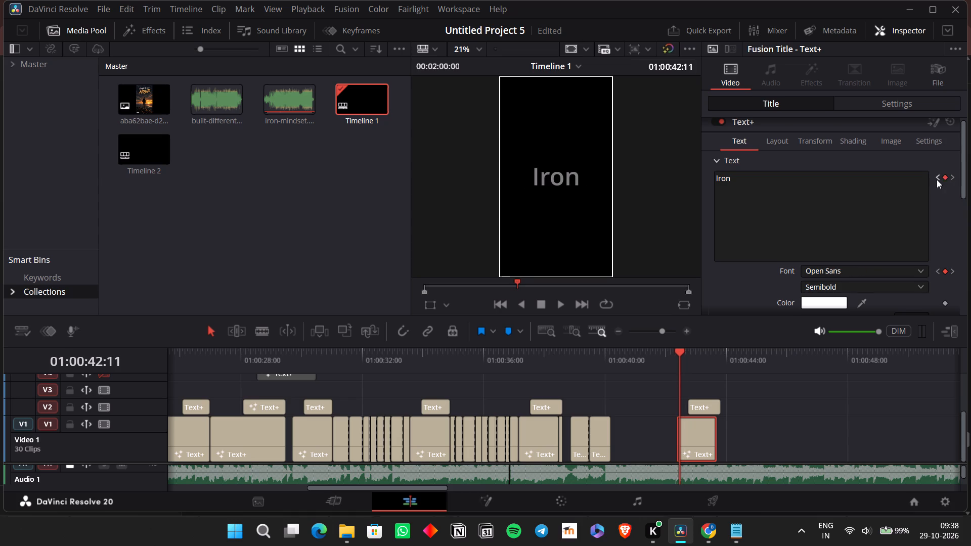
pyautogui.click(945, 178)
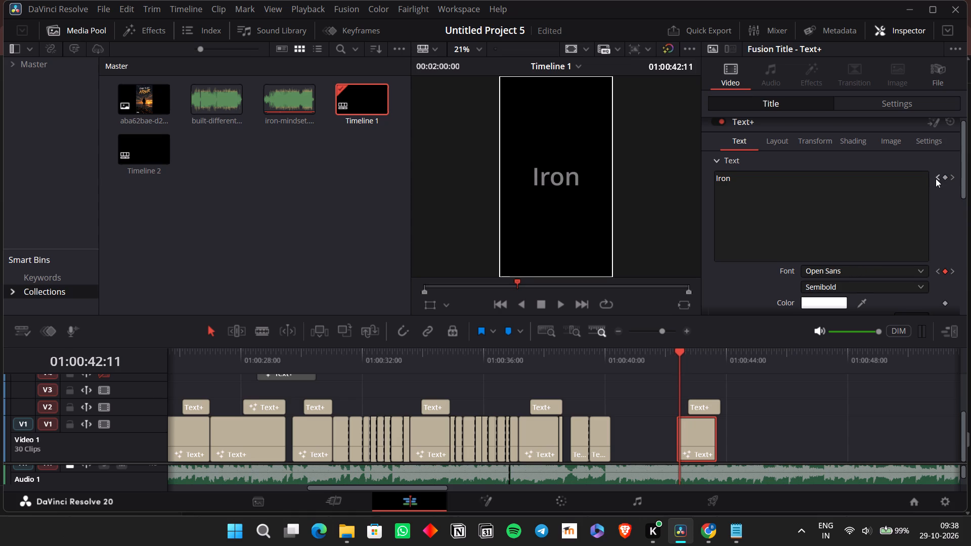
pyautogui.click(936, 178)
pyautogui.click(948, 177)
pyautogui.click(950, 177)
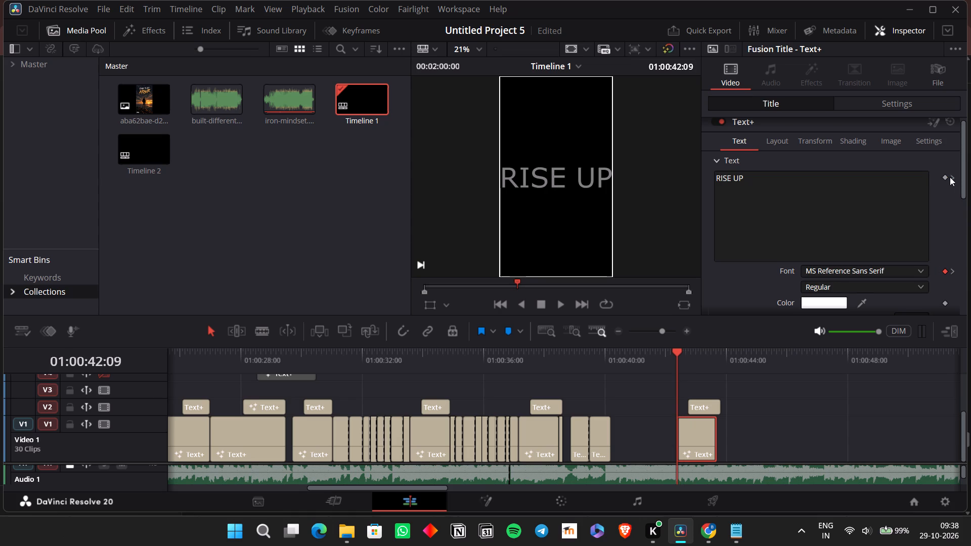
pyautogui.click(947, 177)
pyautogui.click(952, 177)
pyautogui.click(946, 178)
pyautogui.click(950, 178)
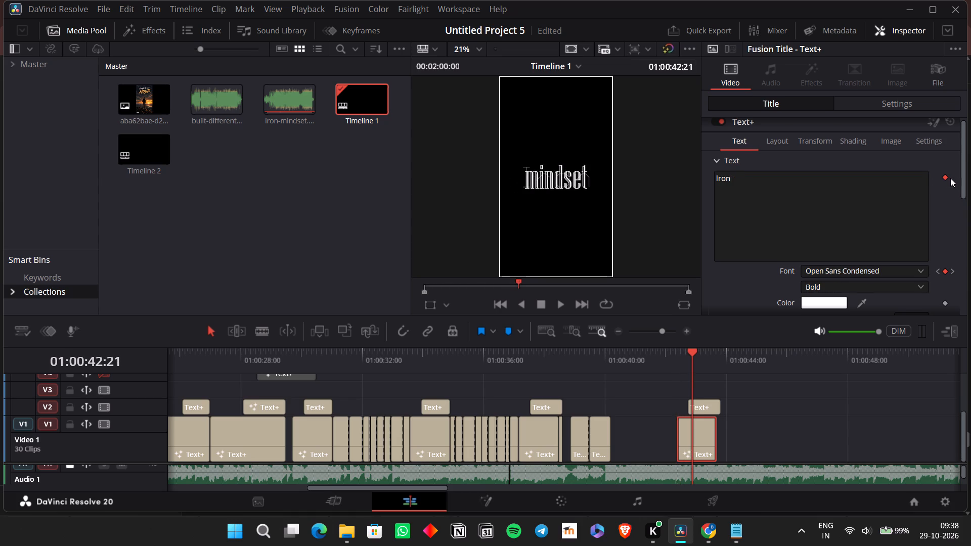
pyautogui.click(949, 177)
pyautogui.click(947, 177)
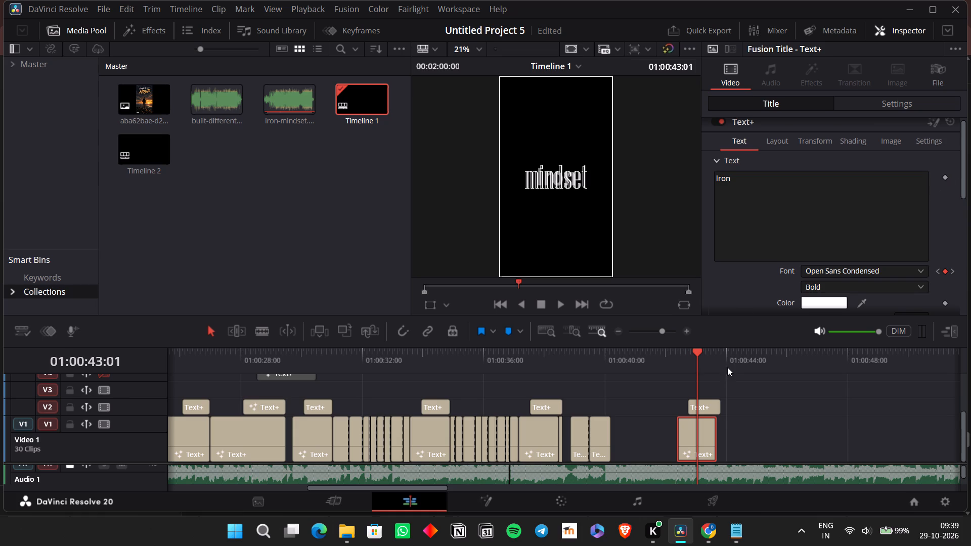
# Set the V1 caption's text to "RISE UP".
pyautogui.write('RISE UP')
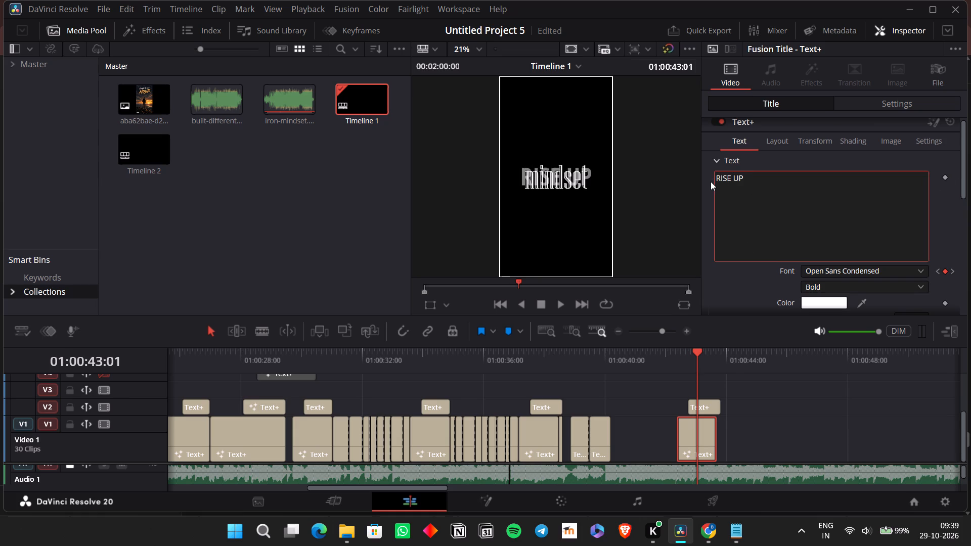
# Change the text of the V2 caption above "RISE UP" to "Every time".
pyautogui.click(708, 404)
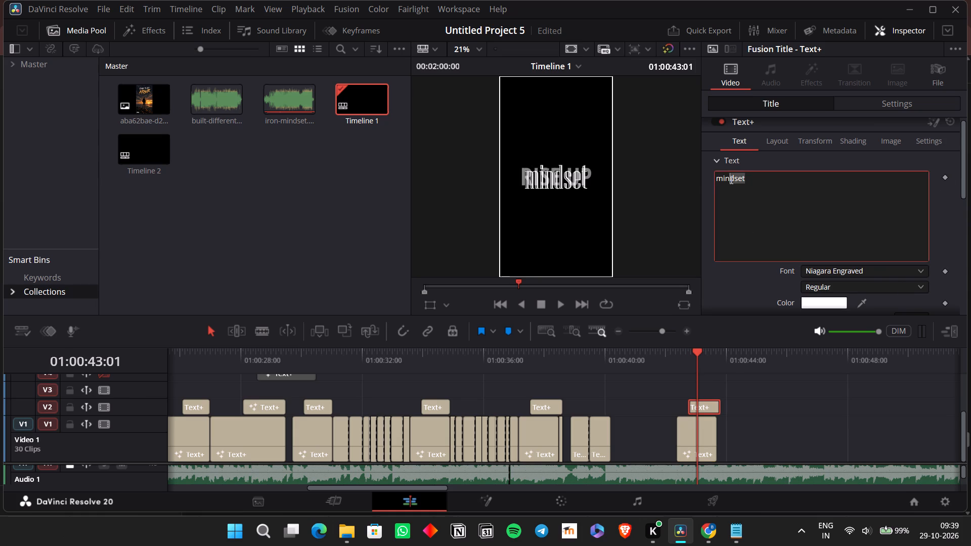
pyautogui.write('very time')
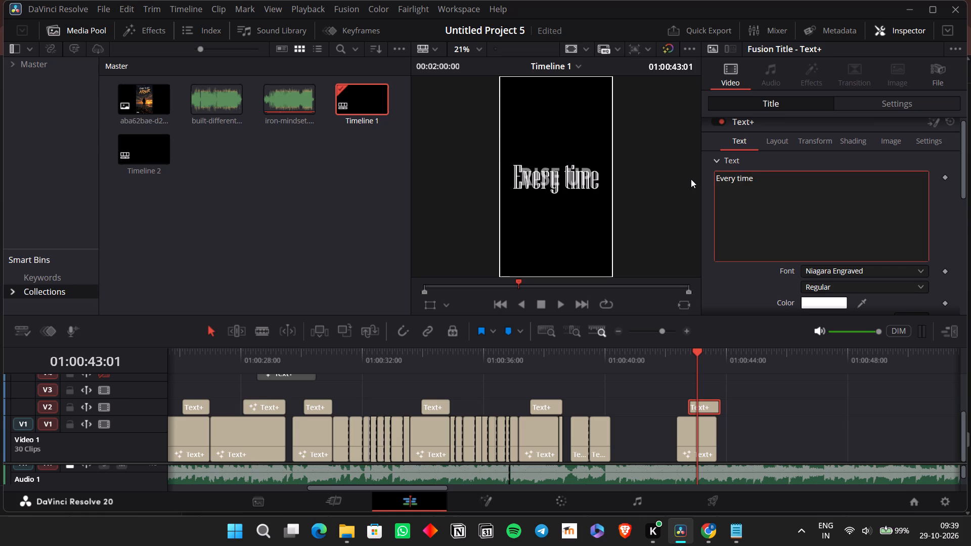
# Play back the "RISE UP" and "Every time" captions against the vocals.
pyautogui.click(663, 357)
pyautogui.click(772, 428)
pyautogui.press('space')
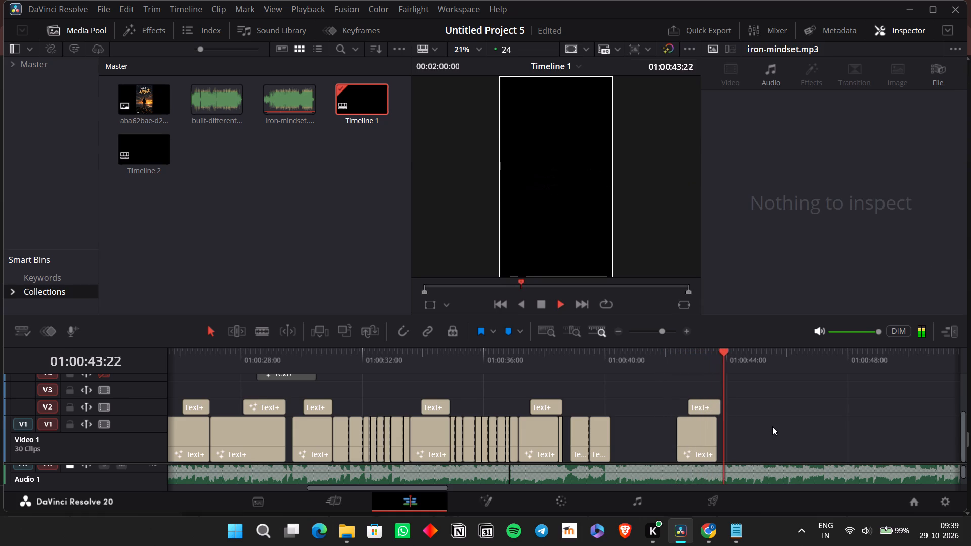
pyautogui.press('space')
pyautogui.click(674, 371)
pyautogui.press('space')
pyautogui.press('space')
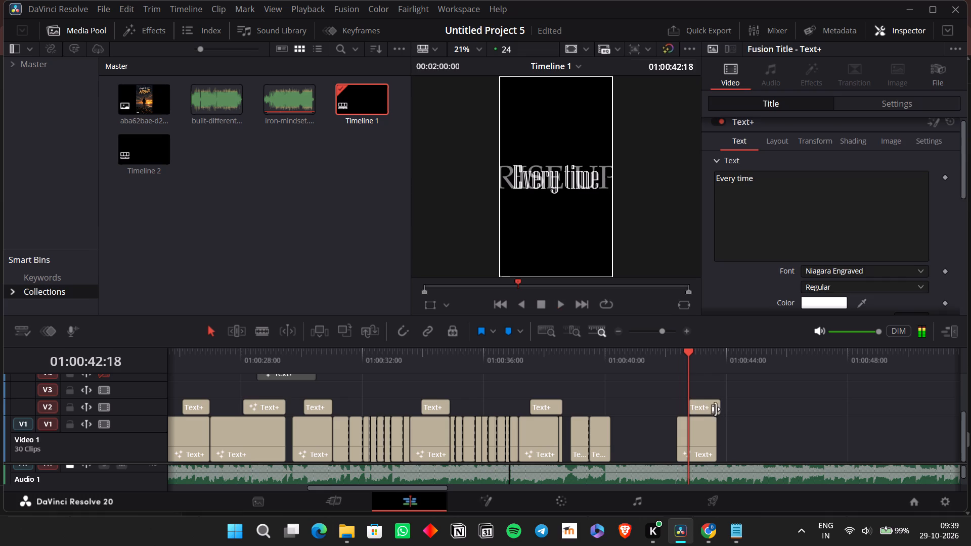
# Shorten the V2 caption's text to "Every".
pyautogui.click(710, 411)
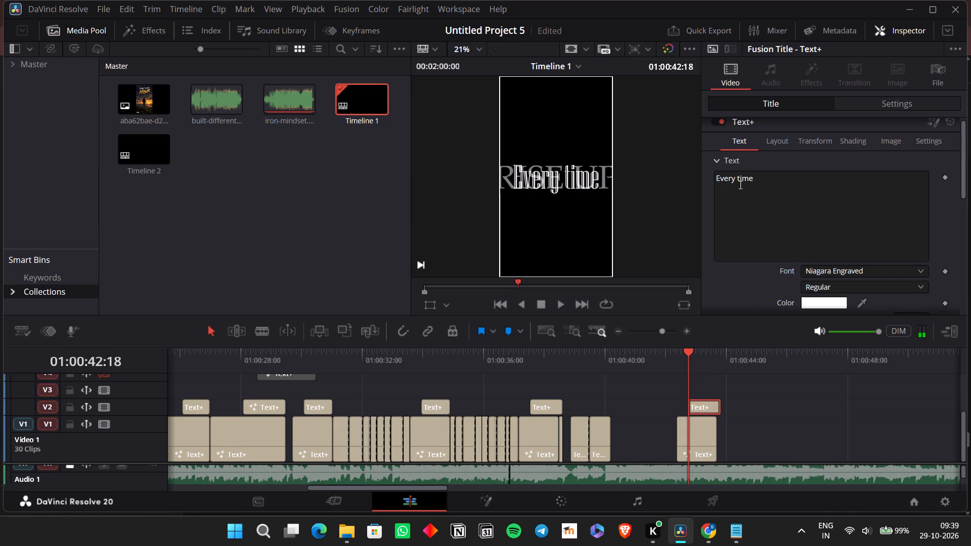
pyautogui.moveTo(737, 183); pyautogui.dragTo(766, 184)
pyautogui.hotkey('ctrl', 'x')
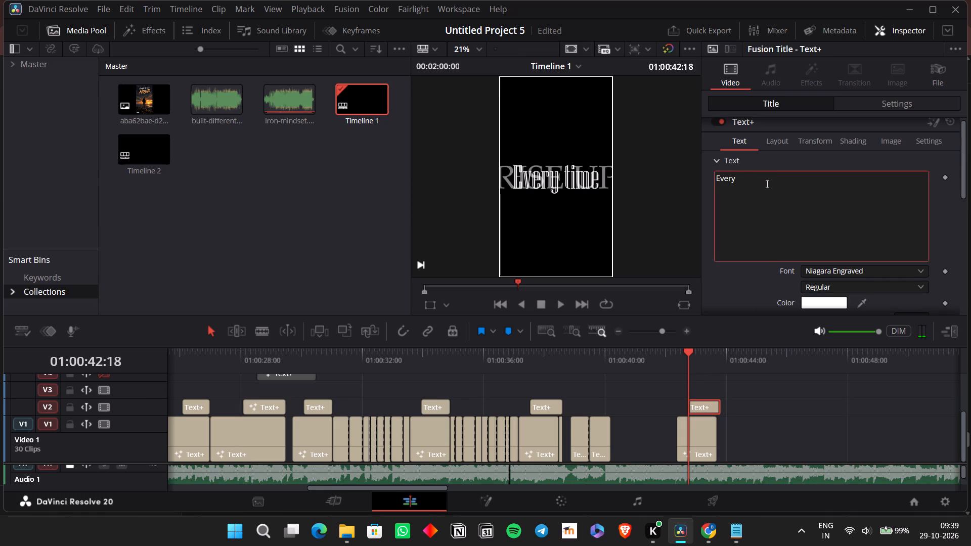
pyautogui.press('BackSpace')
pyautogui.press('space')
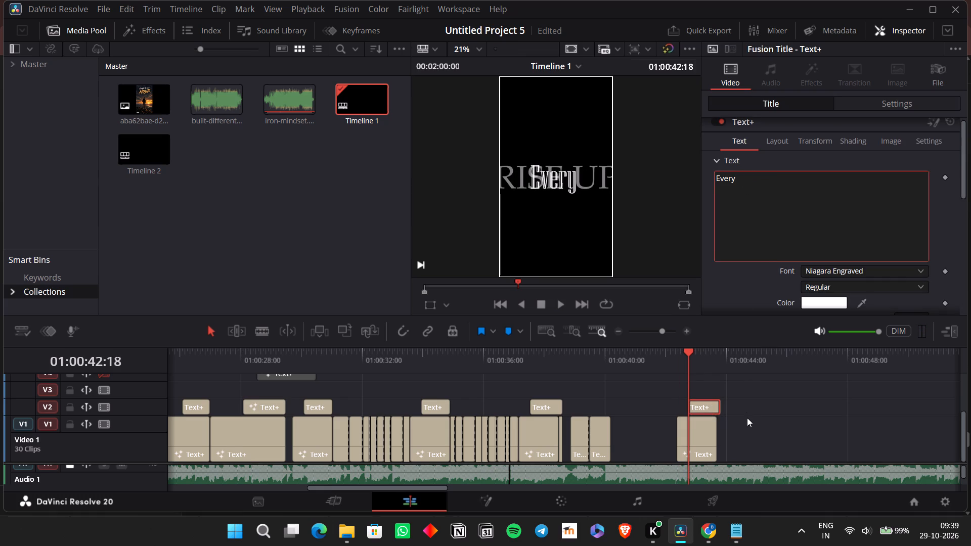
pyautogui.press('BackSpace')
# Play back the "RISE UP" and "Every" captions from about 01:00:41 to check their timing.
pyautogui.click(749, 446)
pyautogui.click(705, 441)
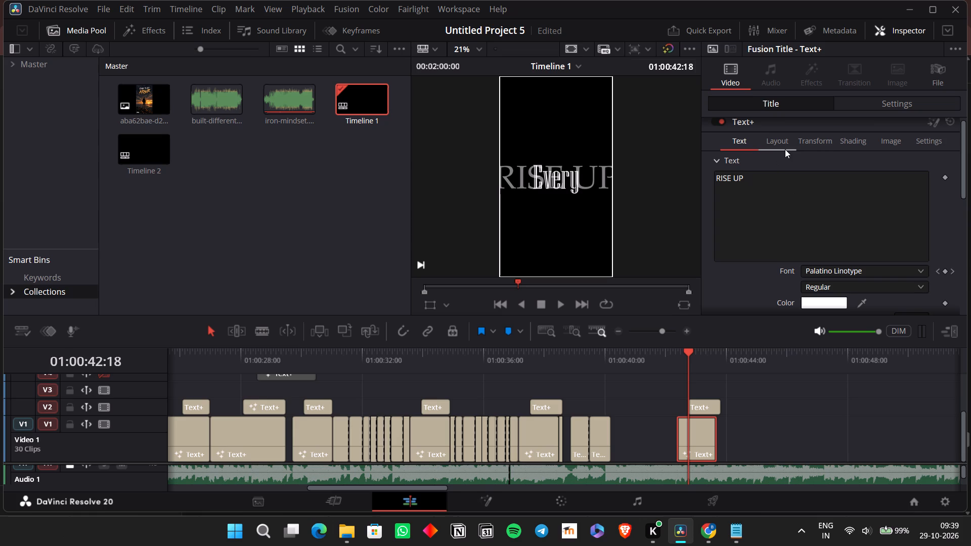
pyautogui.click(658, 362)
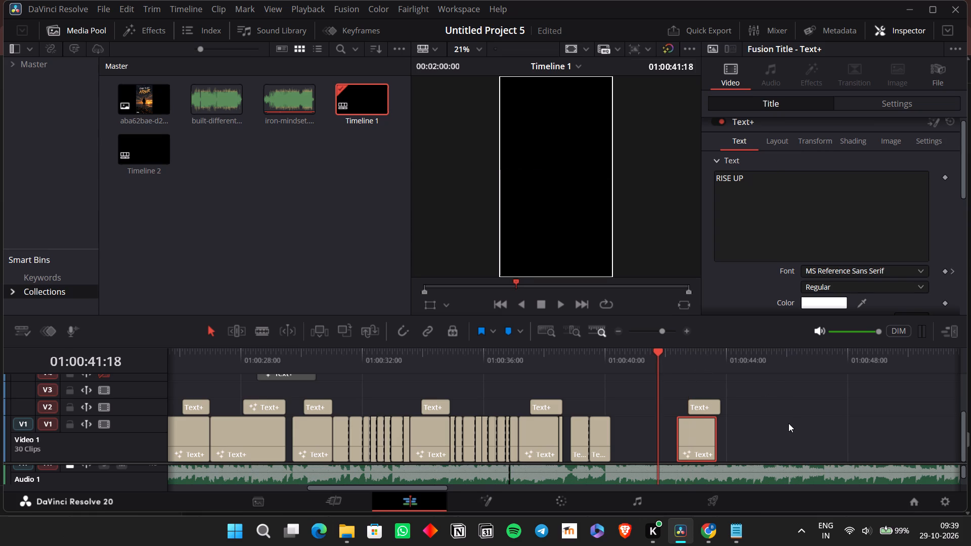
pyautogui.click(788, 423)
pyautogui.press('space')
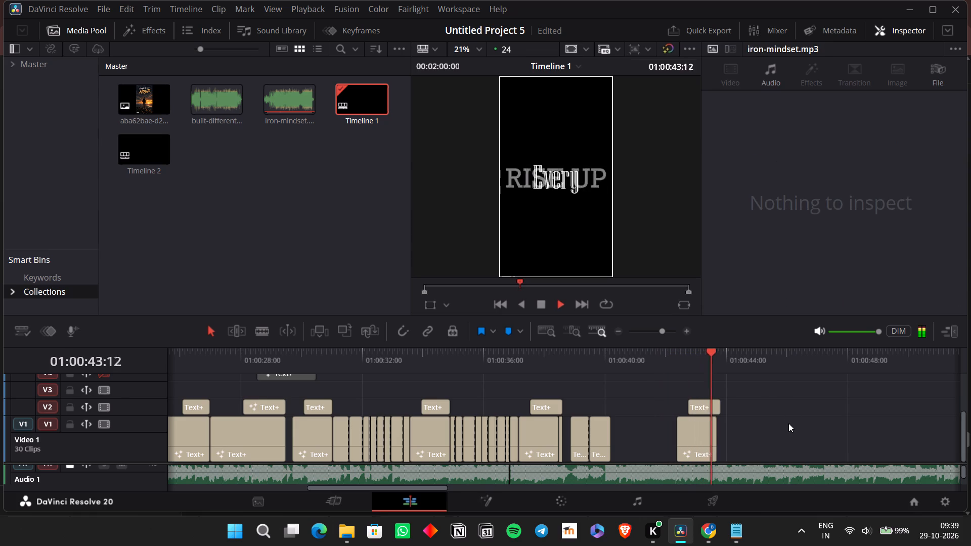
pyautogui.press('space')
pyautogui.click(638, 369)
pyautogui.press('space')
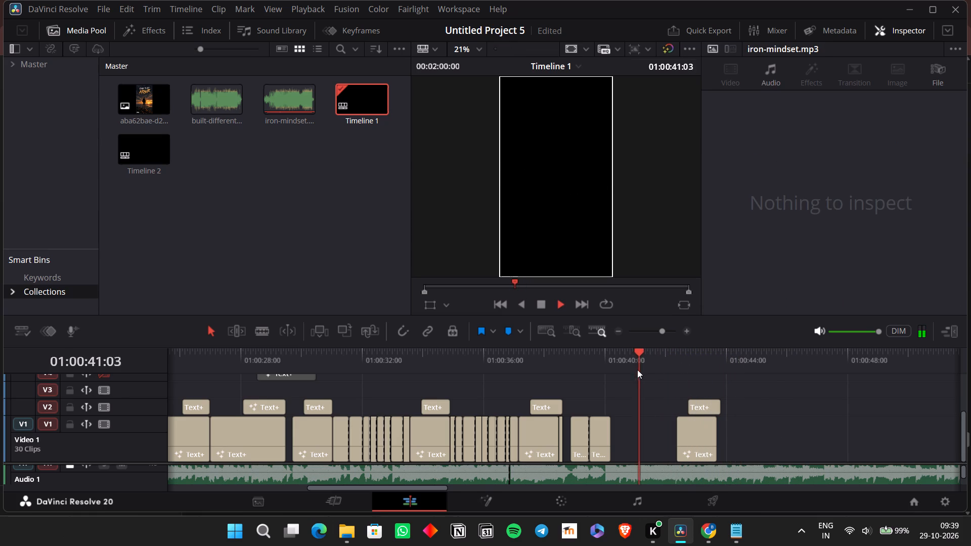
pyautogui.press('space')
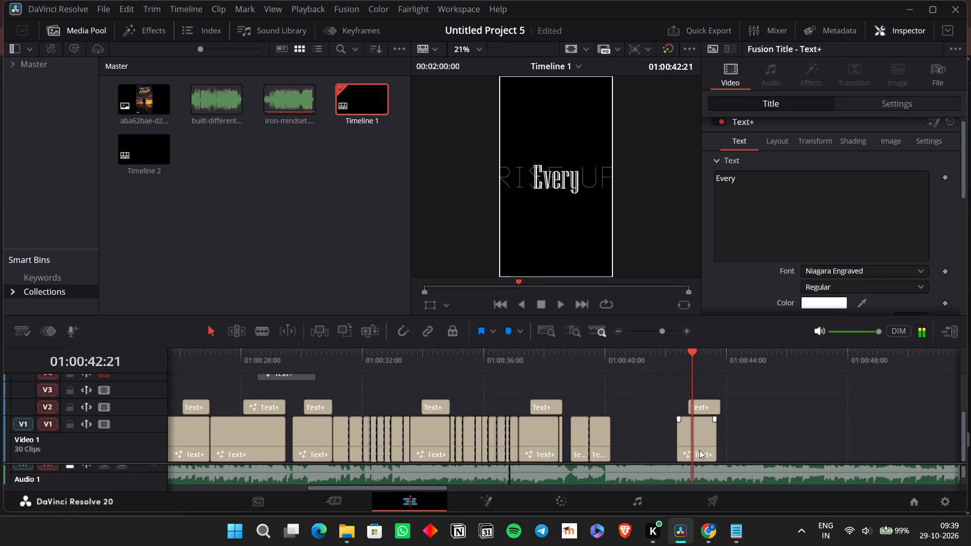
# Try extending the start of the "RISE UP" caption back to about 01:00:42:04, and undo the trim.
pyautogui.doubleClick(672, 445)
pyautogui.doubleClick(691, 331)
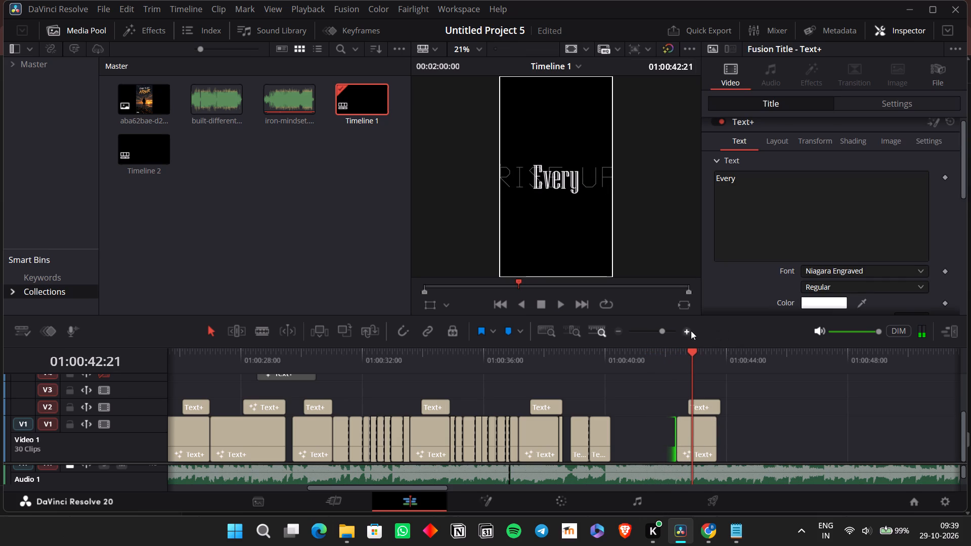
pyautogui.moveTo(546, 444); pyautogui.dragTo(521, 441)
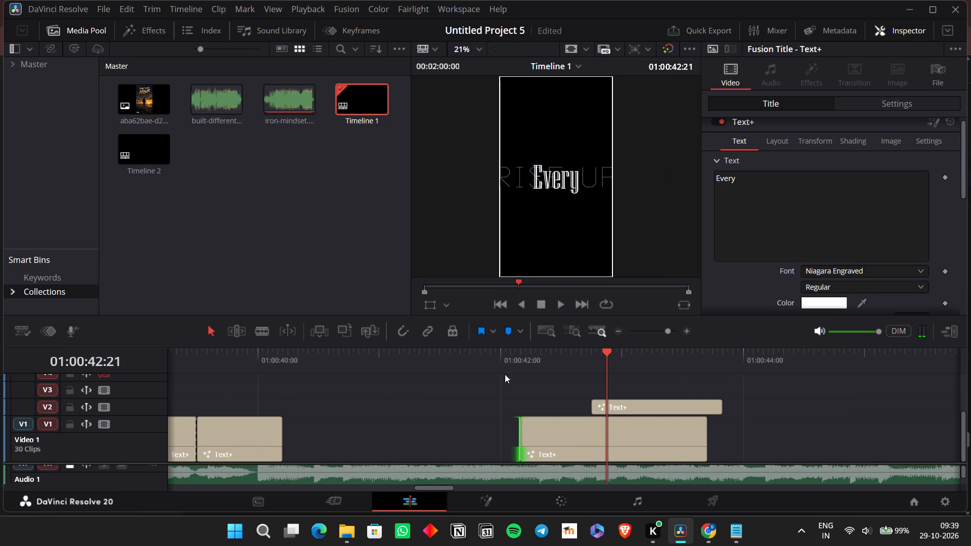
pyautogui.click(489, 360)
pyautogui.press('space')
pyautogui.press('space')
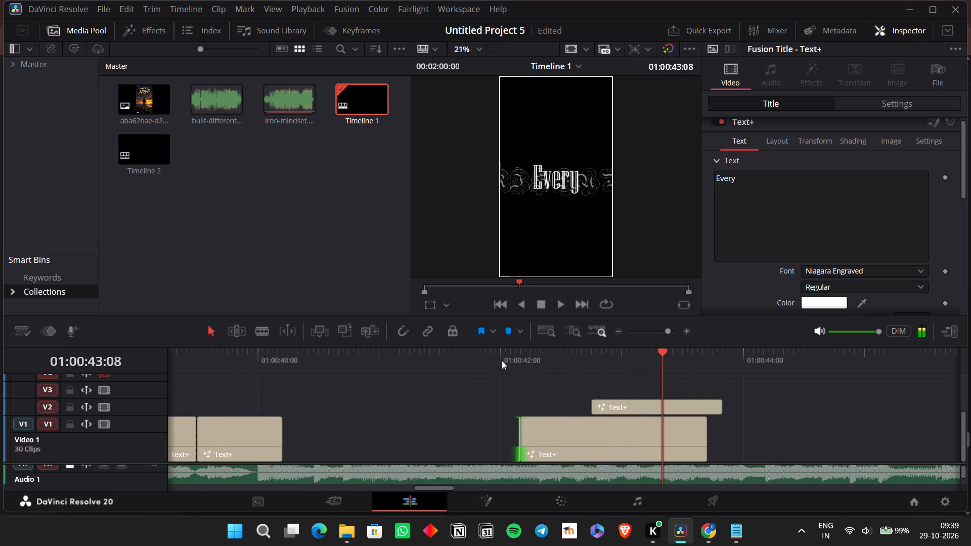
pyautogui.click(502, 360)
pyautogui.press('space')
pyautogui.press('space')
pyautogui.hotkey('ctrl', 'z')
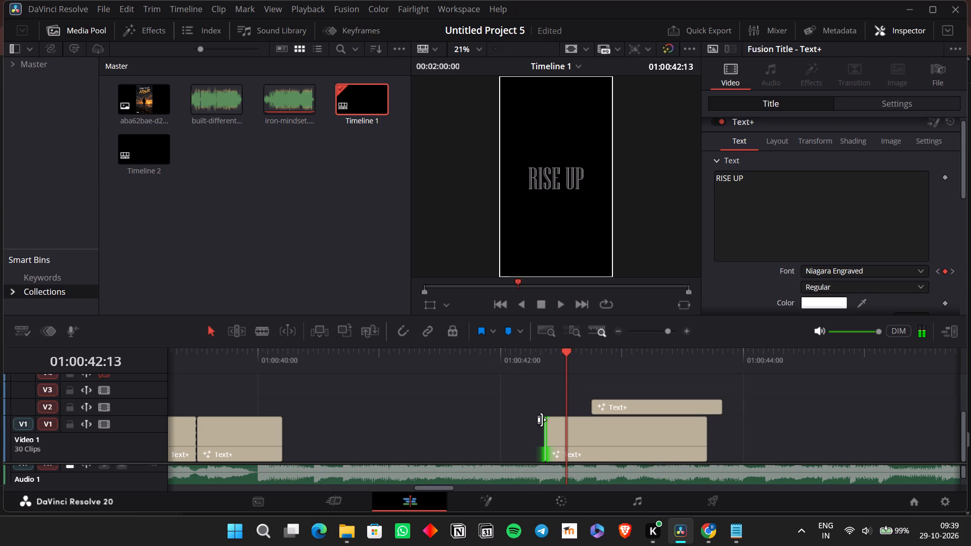
# Move the whole "RISE UP" caption on V1 three frames earlier.
pyautogui.click(585, 436)
pyautogui.moveTo(586, 436); pyautogui.dragTo(568, 430)
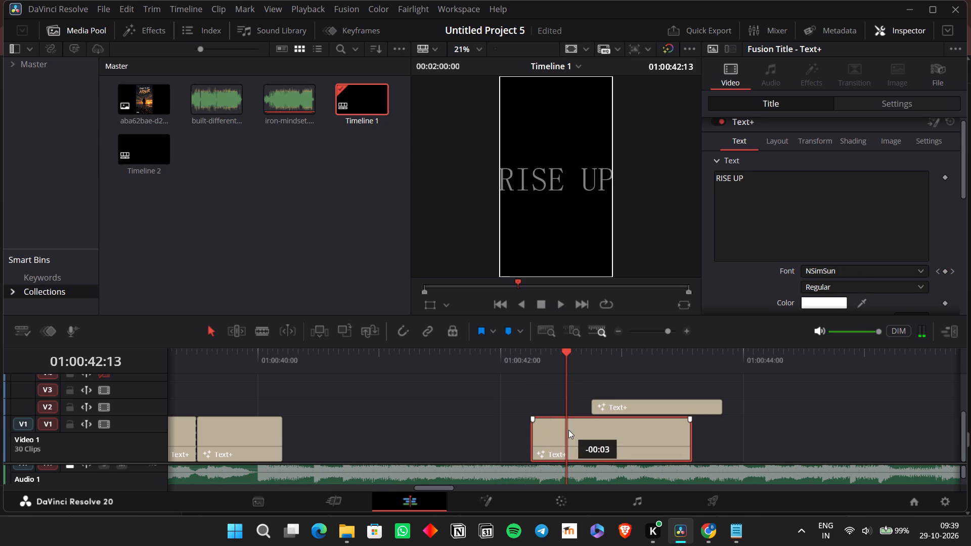
pyautogui.moveTo(568, 430); pyautogui.dragTo(566, 430)
# Listen for where "time" is sung and split the V2 "Every" caption there, at 01:00:43:04.
pyautogui.click(500, 369)
pyautogui.press('space')
pyautogui.press('space')
pyautogui.press('space')
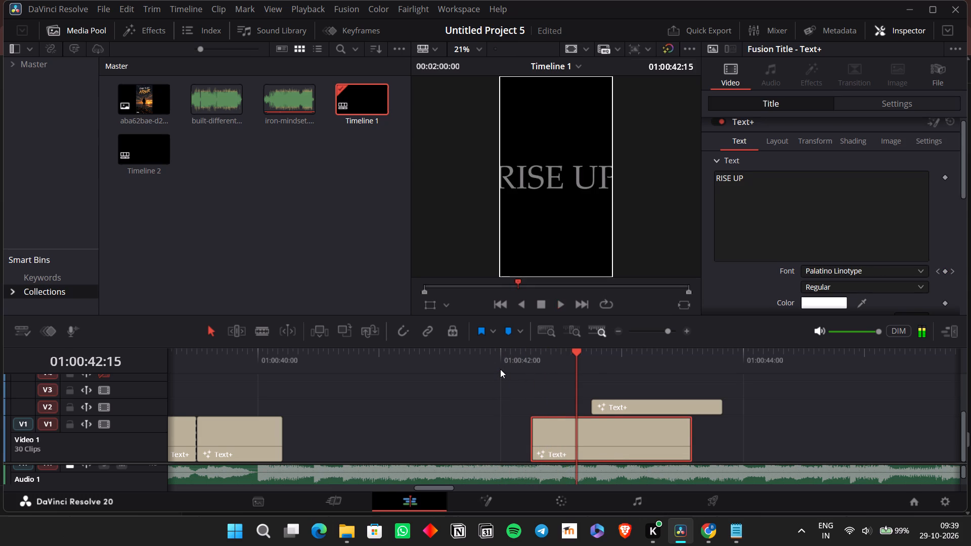
pyautogui.press('space')
pyautogui.press('space')
pyautogui.press('space')
pyautogui.click(664, 407)
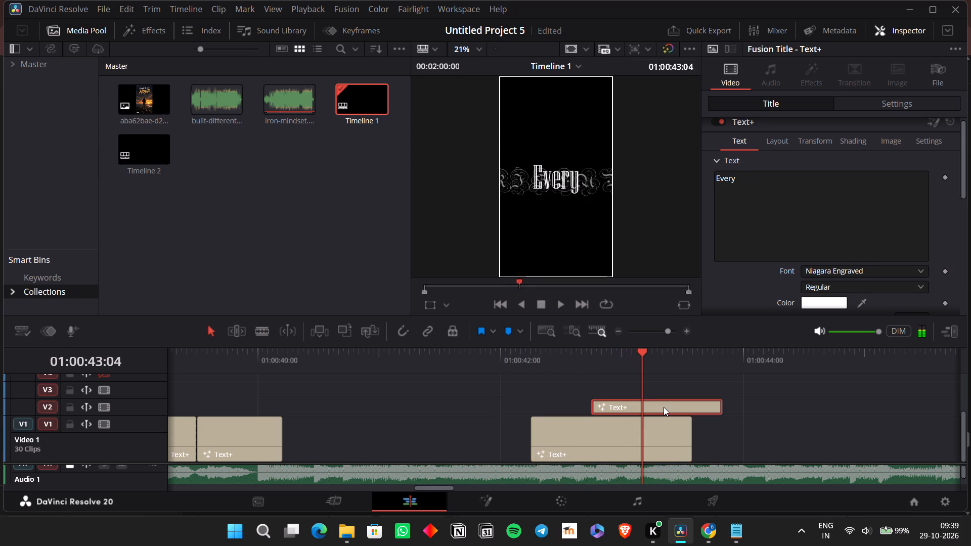
pyautogui.hotkey('ctrl', 'b')
# Change the text of the second piece of the split V2 caption to "time".
pyautogui.click(664, 407)
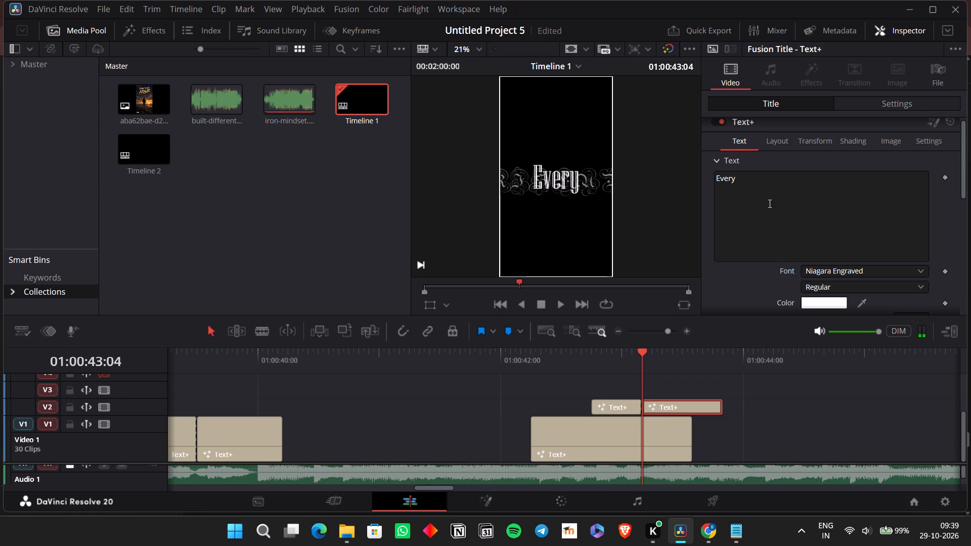
pyautogui.moveTo(755, 175); pyautogui.dragTo(665, 177)
pyautogui.write('time')
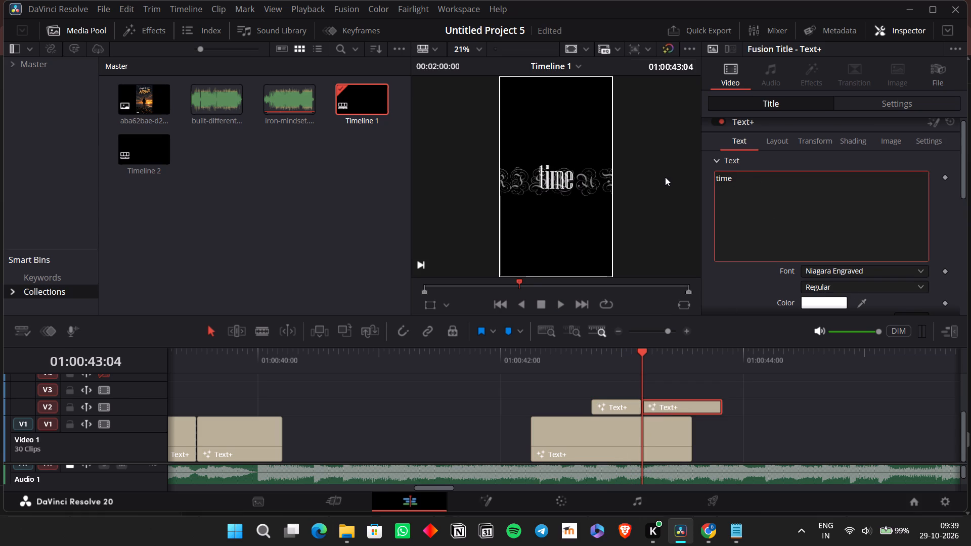
# Listen for where "I" is sung and split the V2 "time" caption there, at 01:00:43:17.
pyautogui.click(510, 359)
pyautogui.press('space')
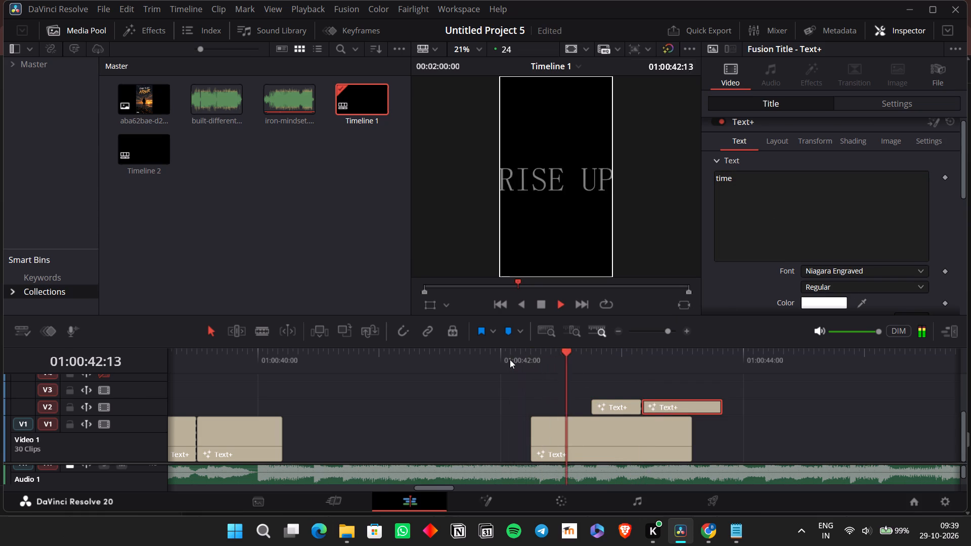
pyautogui.press('space')
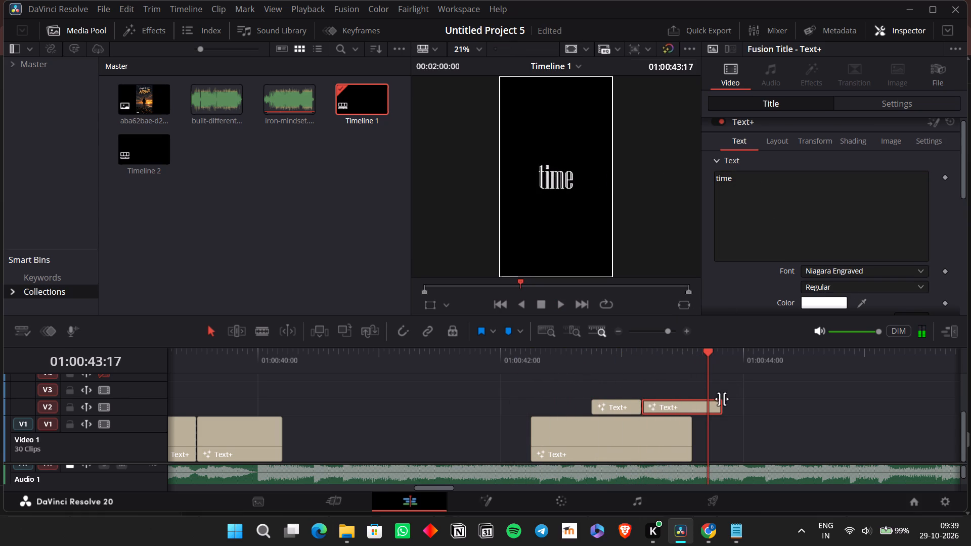
pyautogui.hotkey('ctrl', 'b')
# Extend the end of the short last piece of the V2 caption to about 01:00:44:16.
pyautogui.click(723, 410)
pyautogui.click(715, 406)
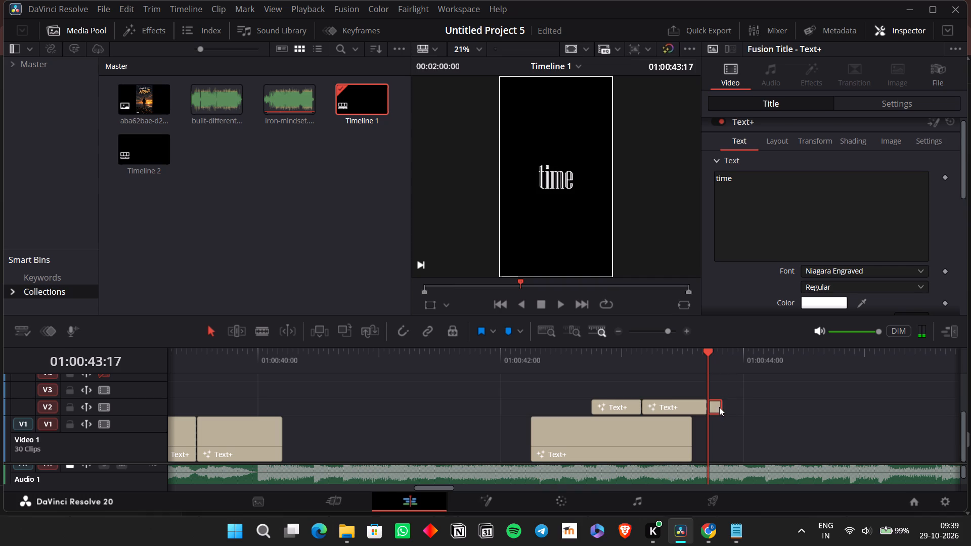
pyautogui.click(687, 330)
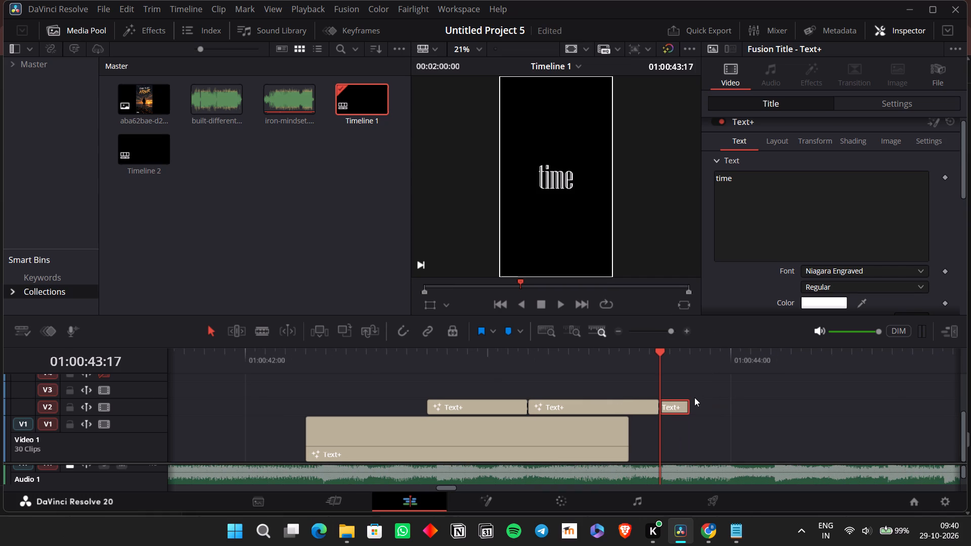
pyautogui.moveTo(684, 407); pyautogui.dragTo(894, 403)
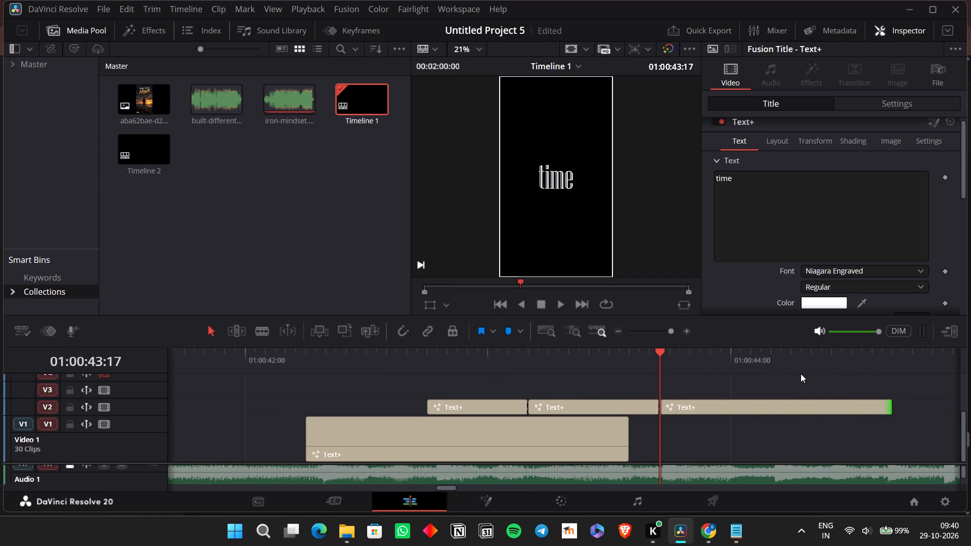
# Change the text of the extended last V2 caption to "I".
pyautogui.click(616, 329)
pyautogui.hscroll(-1, 648, 406)
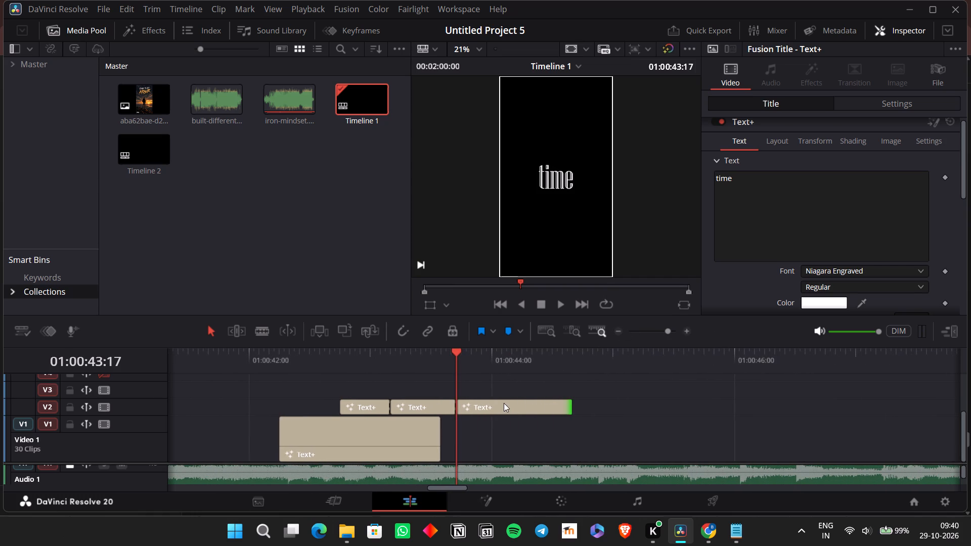
pyautogui.click(504, 403)
pyautogui.moveTo(785, 187); pyautogui.dragTo(674, 183)
pyautogui.press('i')
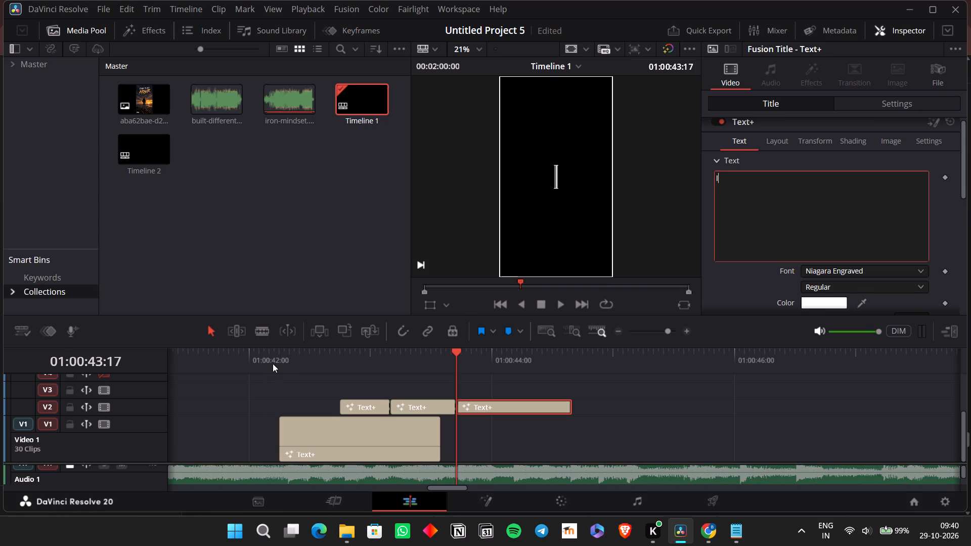
# Listen for where "fall" is sung and split the V2 "I" caption there, at 01:00:44:04.
pyautogui.click(273, 363)
pyautogui.press('space')
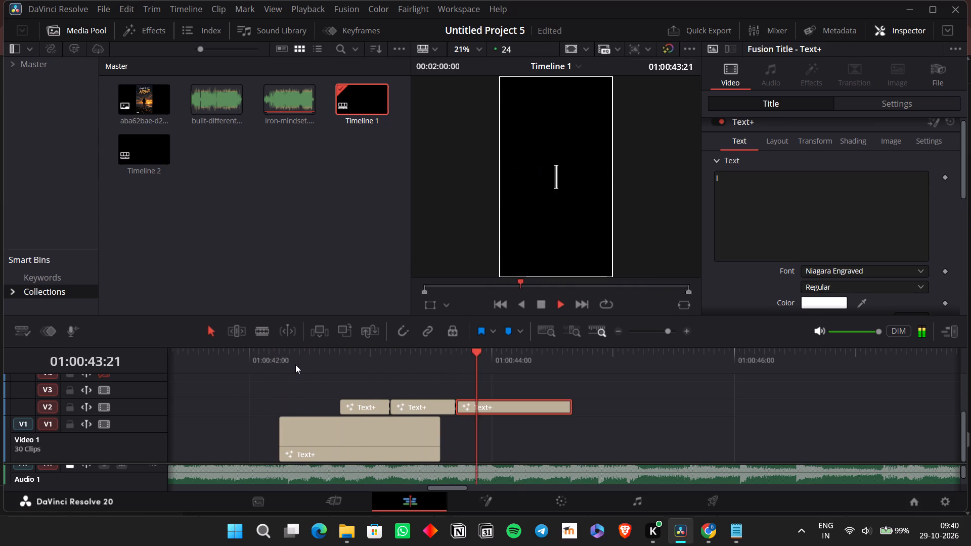
pyautogui.press('space')
pyautogui.click(509, 355)
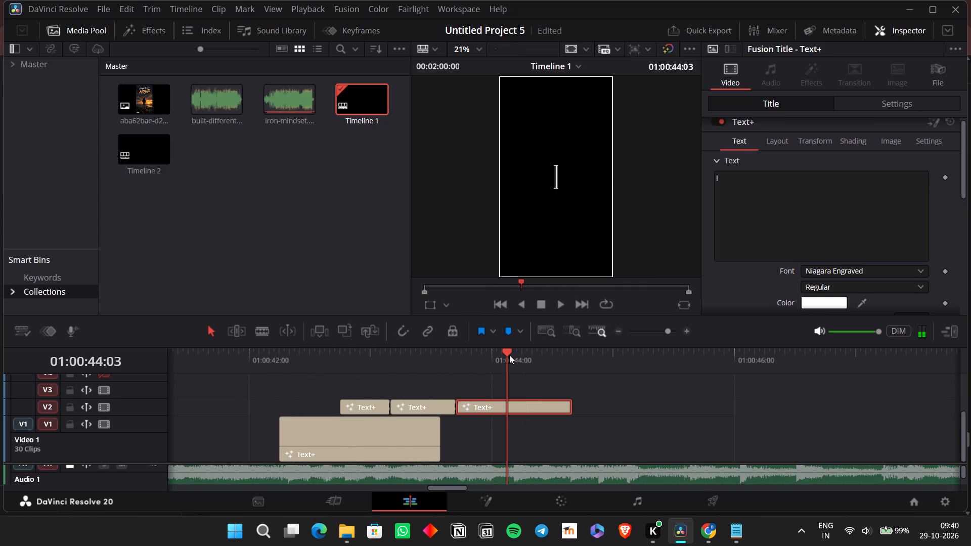
pyautogui.press('Right')
pyautogui.hotkey('ctrl', 'b')
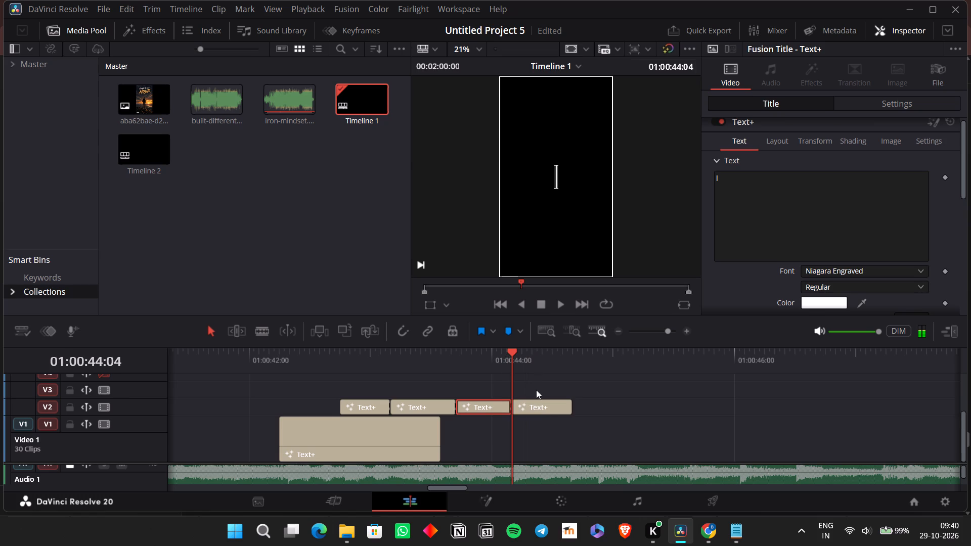
# Change the text of the second piece of the split V2 caption to lowercase "fall".
pyautogui.click(548, 404)
pyautogui.click(786, 236)
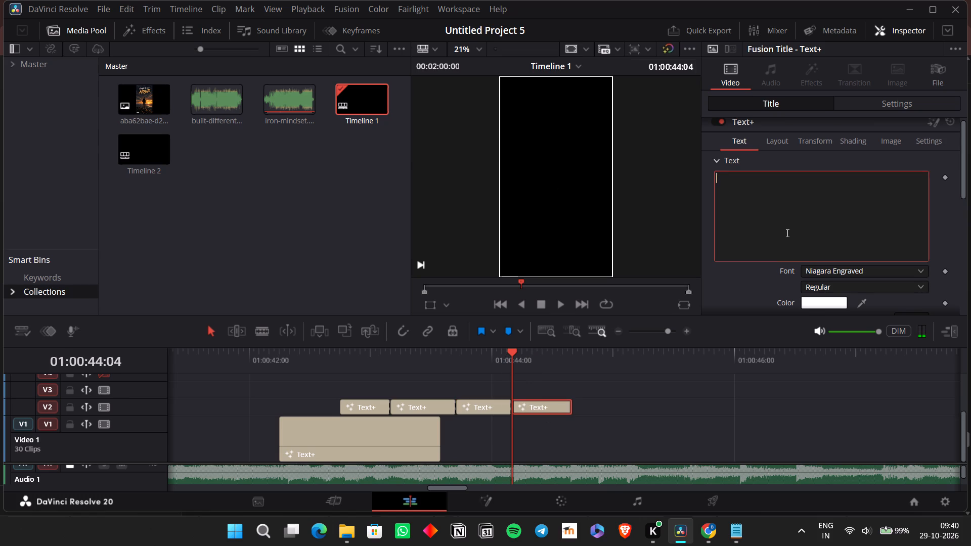
pyautogui.write('FALL')
pyautogui.press('BackSpace')
pyautogui.press('BackSpace')
pyautogui.press('BackSpace')
pyautogui.write('fall')
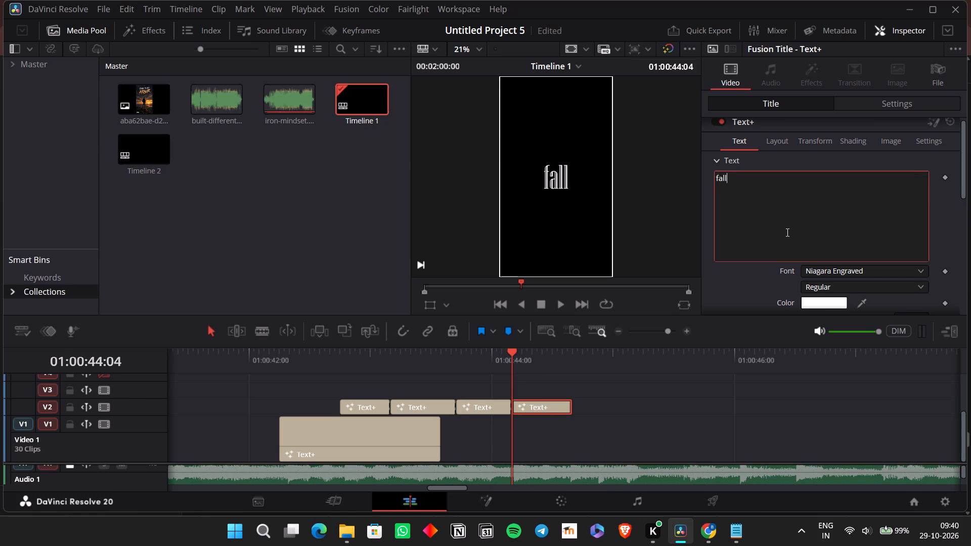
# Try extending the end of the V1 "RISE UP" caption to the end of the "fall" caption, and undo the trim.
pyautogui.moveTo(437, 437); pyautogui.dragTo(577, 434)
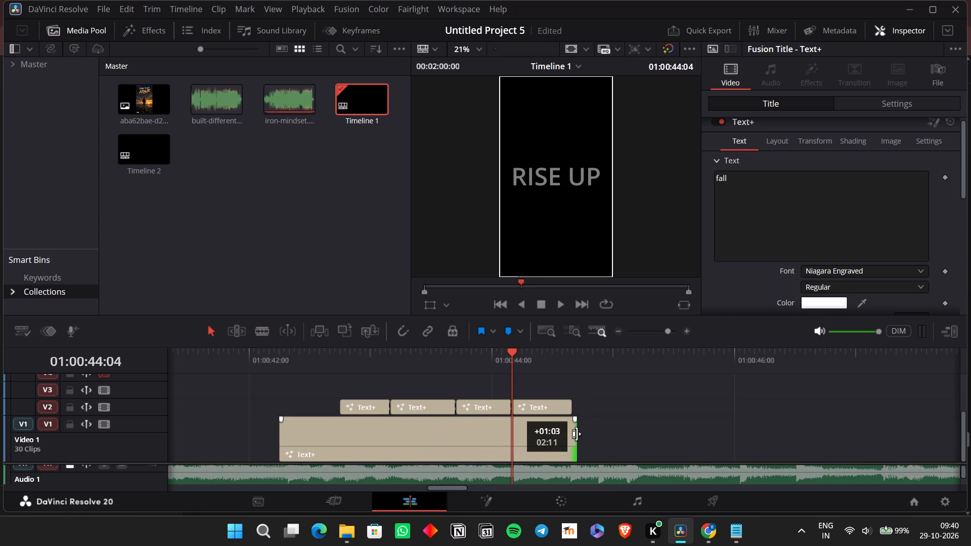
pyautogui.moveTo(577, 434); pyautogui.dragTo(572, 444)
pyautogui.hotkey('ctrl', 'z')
# Paste a copy of the V1 "RISE UP" caption directly after it and trim its end to match the "fall" caption's end.
pyautogui.click(393, 443)
pyautogui.hotkey('ctrl', 'c')
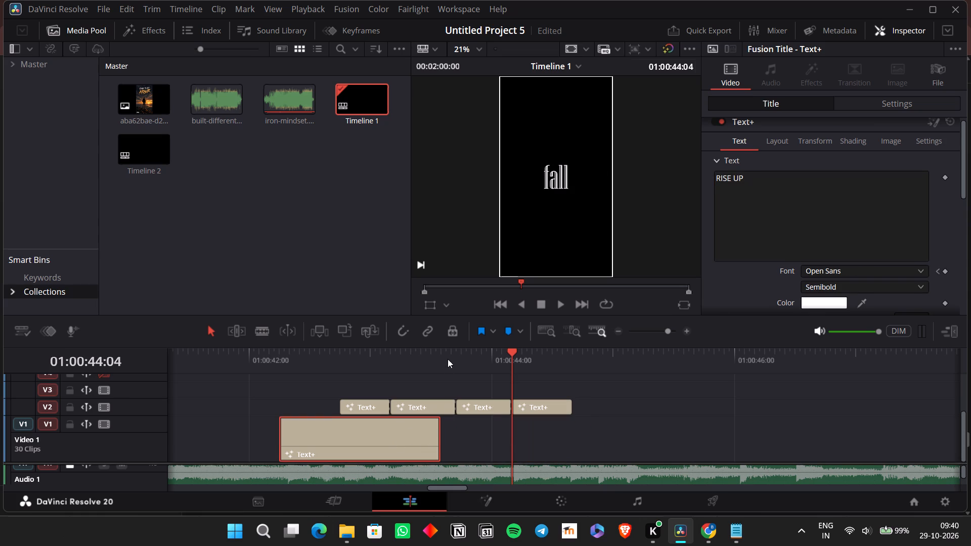
pyautogui.click(442, 351)
pyautogui.hotkey('ctrl', 'v')
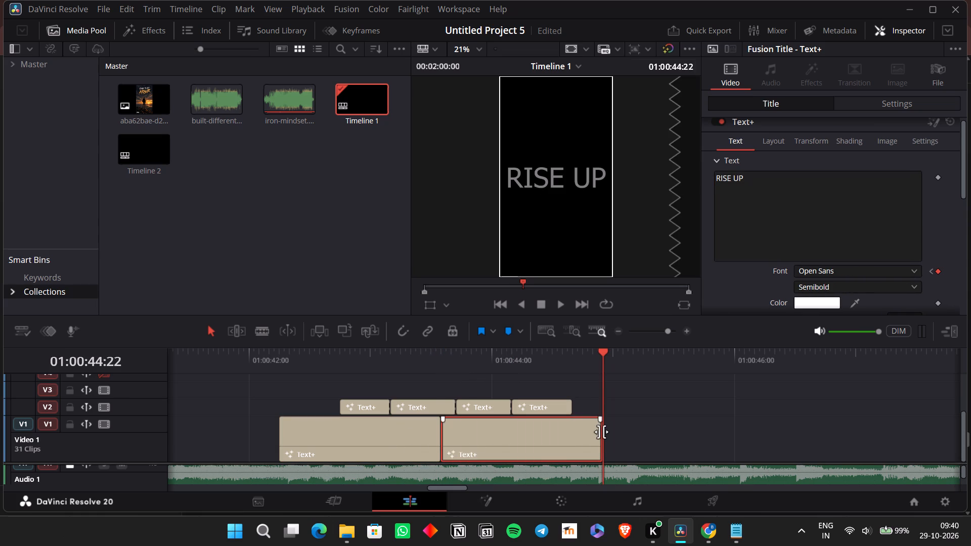
pyautogui.moveTo(601, 432); pyautogui.dragTo(570, 433)
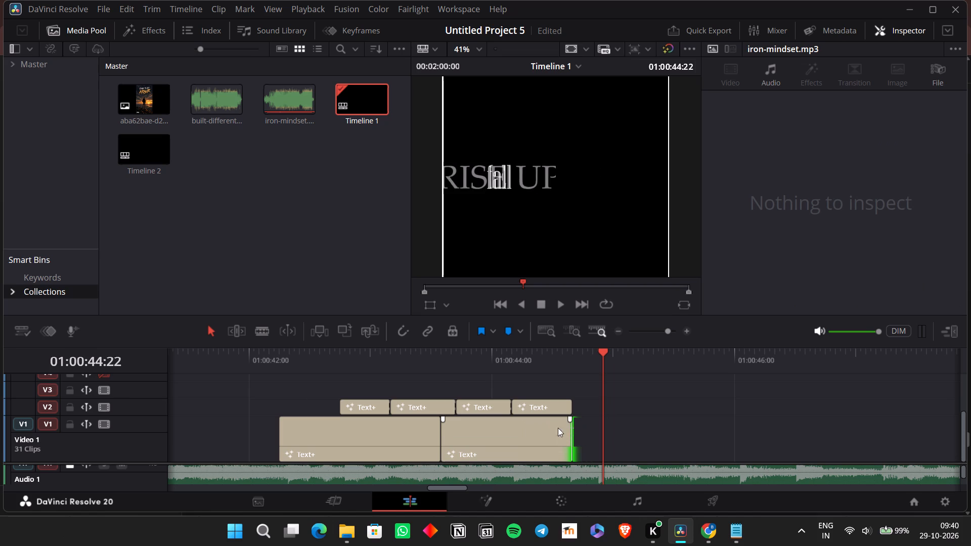
# Play back the "Rise up every time I fall" captions from about 01:00:42:00 and save the project.
pyautogui.click(252, 372)
pyautogui.press('space')
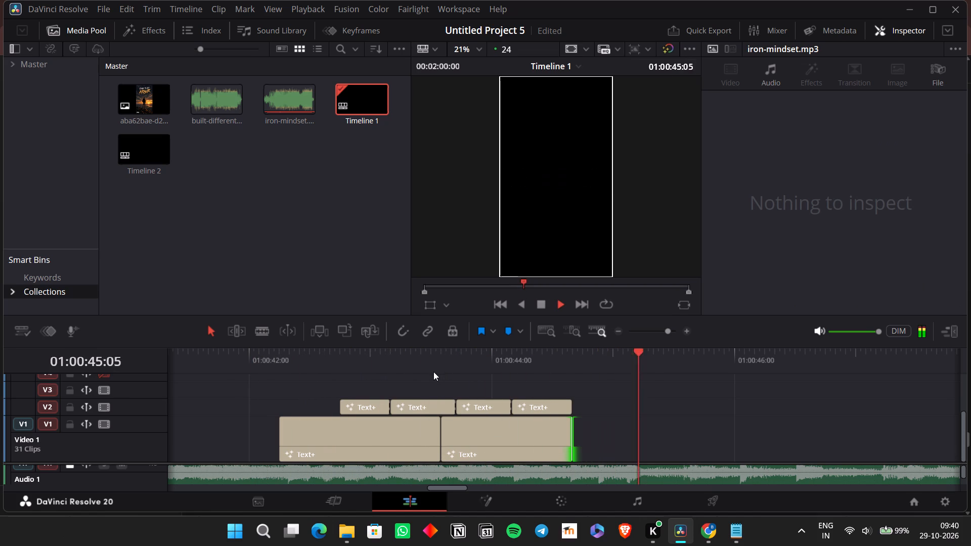
pyautogui.doubleClick(617, 330)
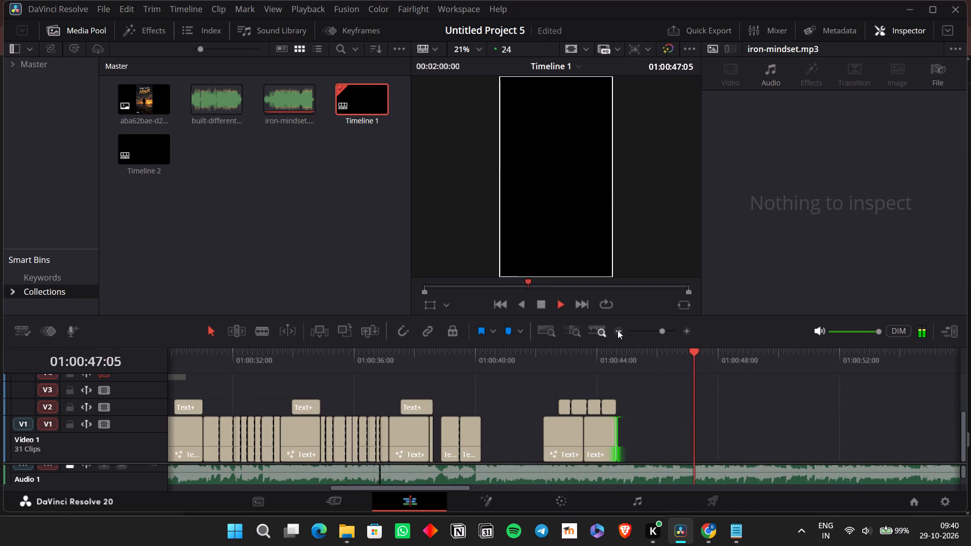
pyautogui.press('space')
pyautogui.hotkey('ctrl', 's')
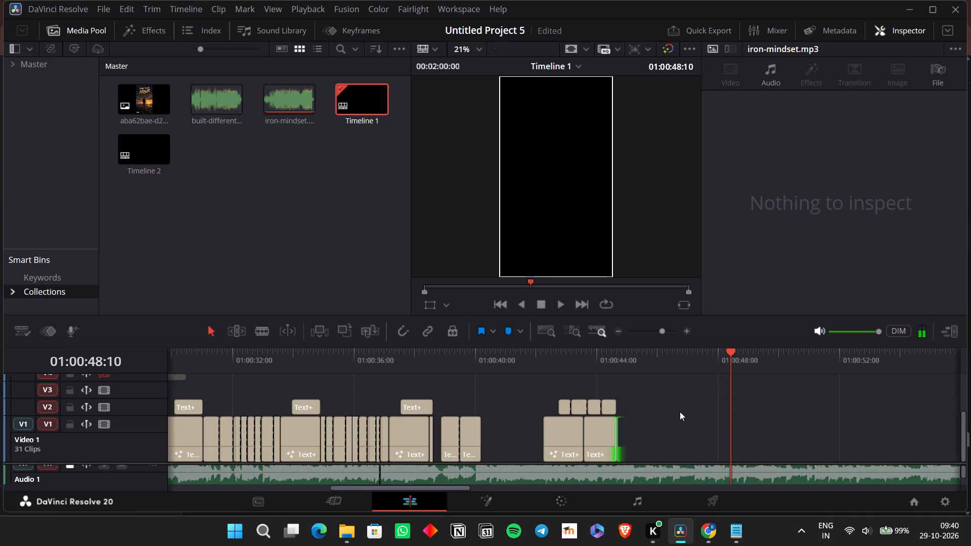
# Move the full-lyrics Text+ clip on V4 to start at about 01:00:44:09 and place the playhead at 01:00:45:02.
pyautogui.hscroll(2, 678, 413)
pyautogui.scroll(1, 549, 400)
pyautogui.moveTo(551, 421); pyautogui.dragTo(551, 422)
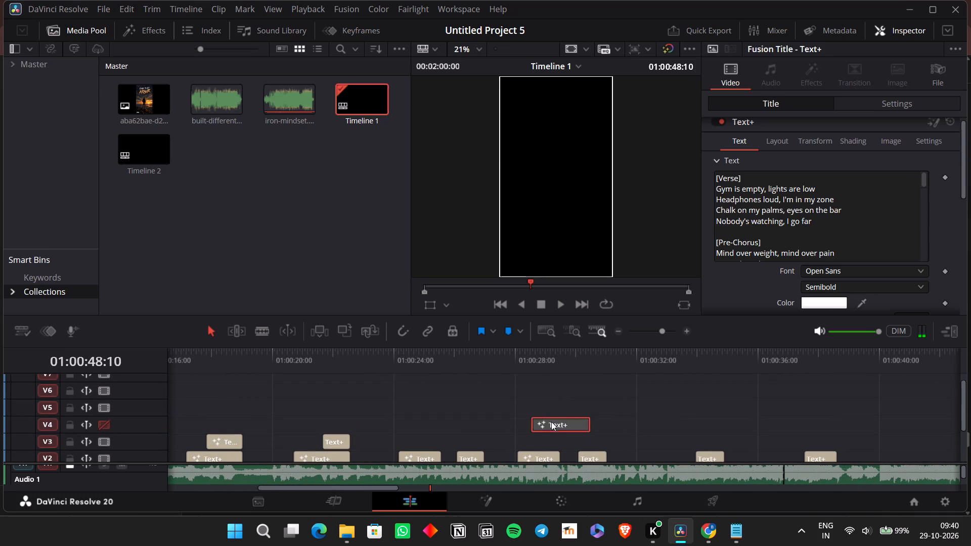
pyautogui.moveTo(551, 422); pyautogui.dragTo(890, 423)
pyautogui.hscroll(-2, 890, 423)
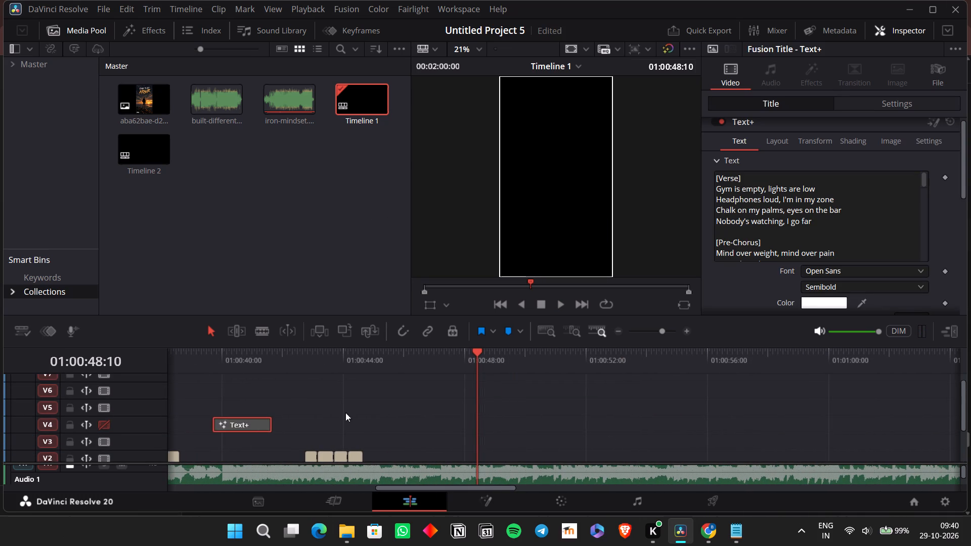
pyautogui.moveTo(247, 375); pyautogui.dragTo(390, 391)
pyautogui.click(376, 363)
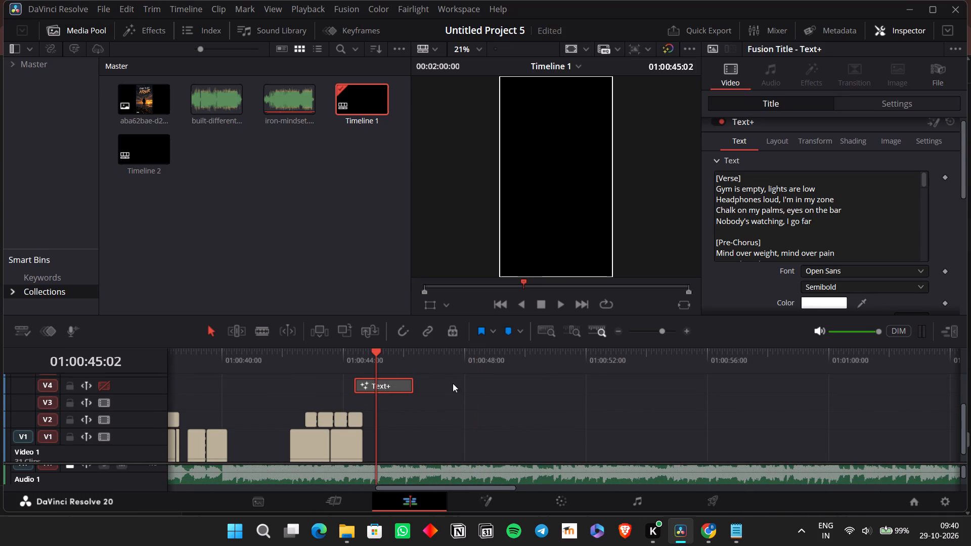
# Read the second verse, starting "Doubt is heavy, I lift it too", in the V4 lyrics clip's text.
pyautogui.scroll(-1, 763, 239)
pyautogui.click(763, 239)
pyautogui.scroll(-1, 763, 239)
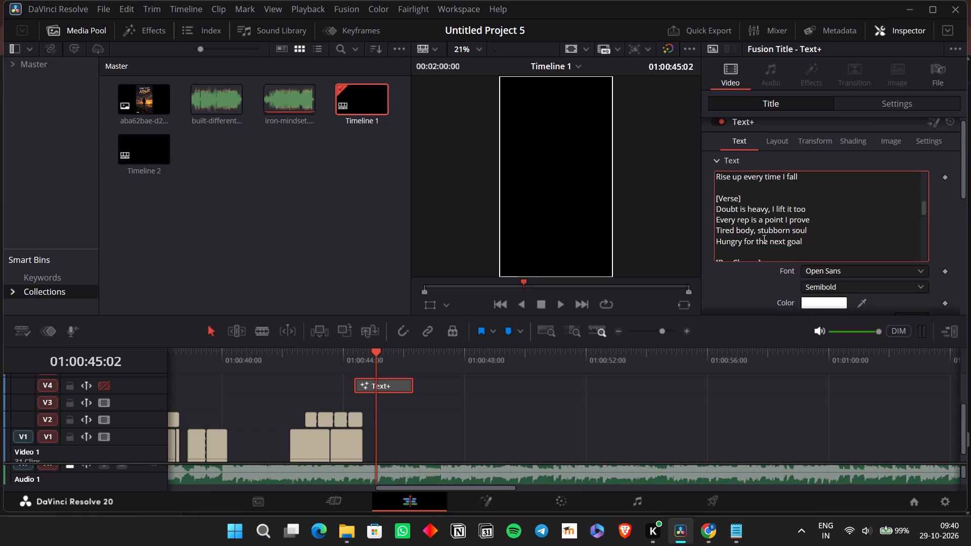
pyautogui.scroll(-1, 763, 239)
pyautogui.moveTo(815, 234); pyautogui.dragTo(718, 201)
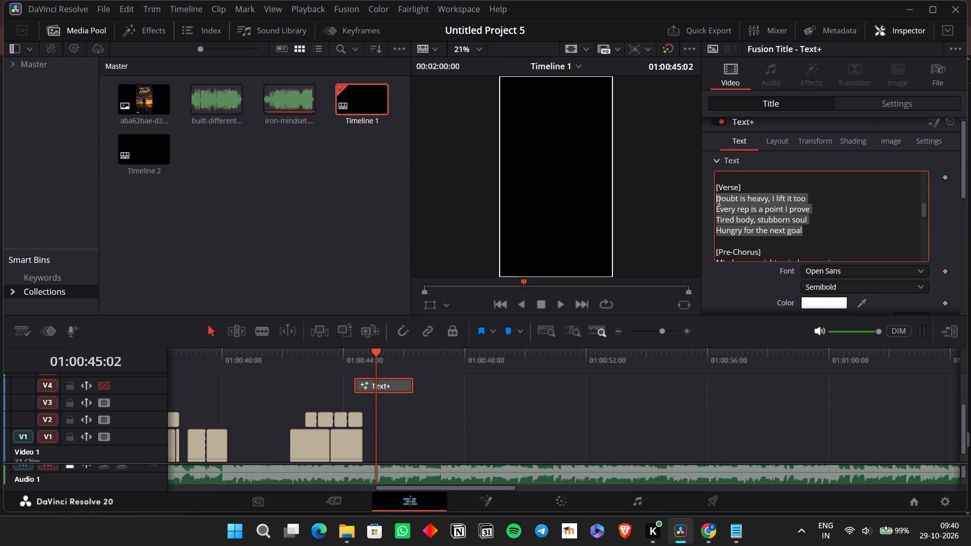
pyautogui.moveTo(718, 201); pyautogui.dragTo(712, 199)
pyautogui.click(753, 218)
# Save the project.
pyautogui.hotkey('ctrl', 's')
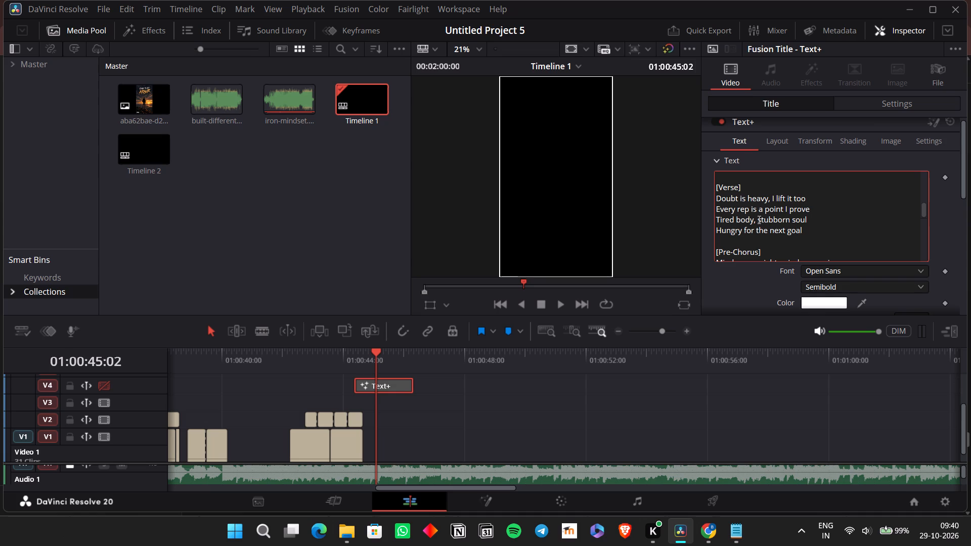
# Move the playhead to 01:00:52:18 and deselect the V4 lyrics clip.
pyautogui.click(609, 356)
pyautogui.click(642, 398)
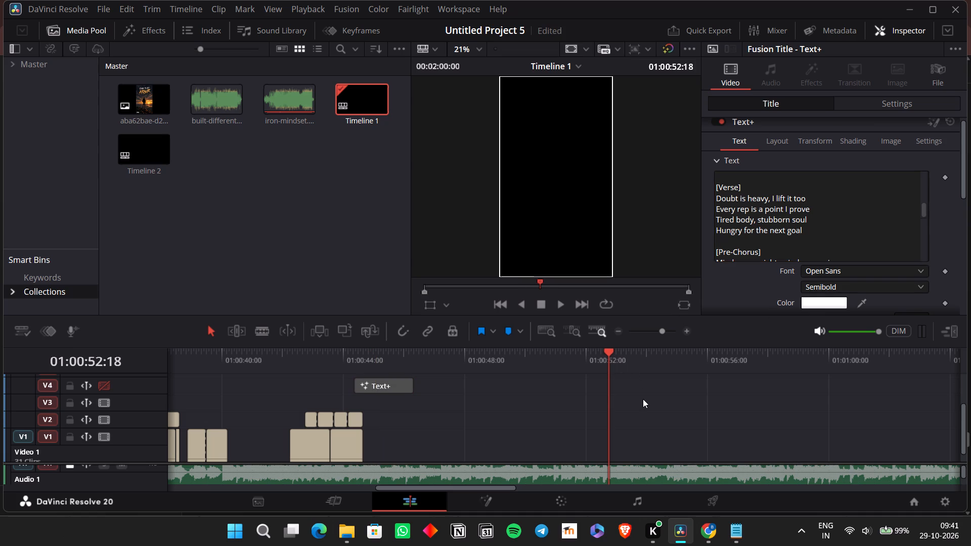
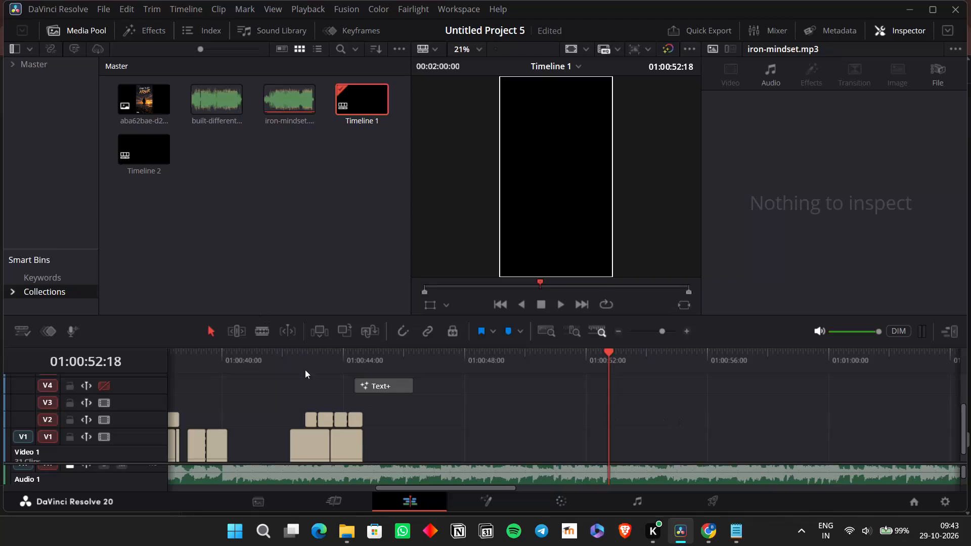
# Play back the end of the chorus around 01:00:44 to 01:00:45:16 to examine where the last captions stop.
pyautogui.click(288, 361)
pyautogui.click(425, 424)
pyautogui.press('space')
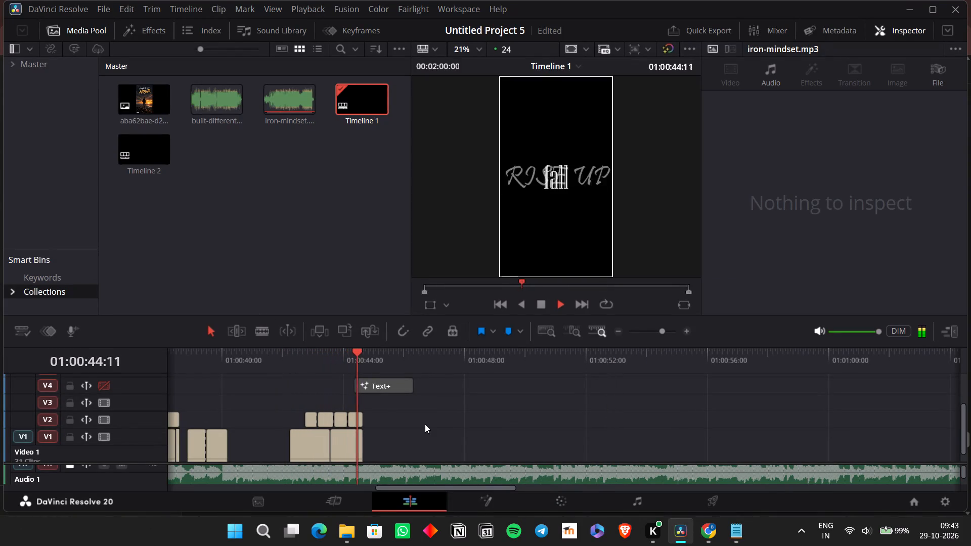
pyautogui.press('space')
pyautogui.press('space')
pyautogui.press('space')
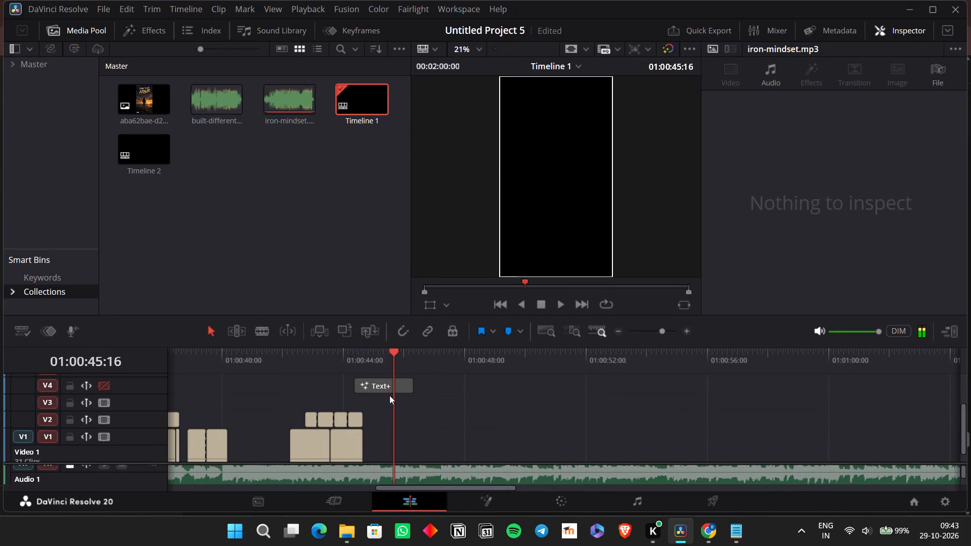
pyautogui.click(354, 369)
pyautogui.press('space')
pyautogui.press('space')
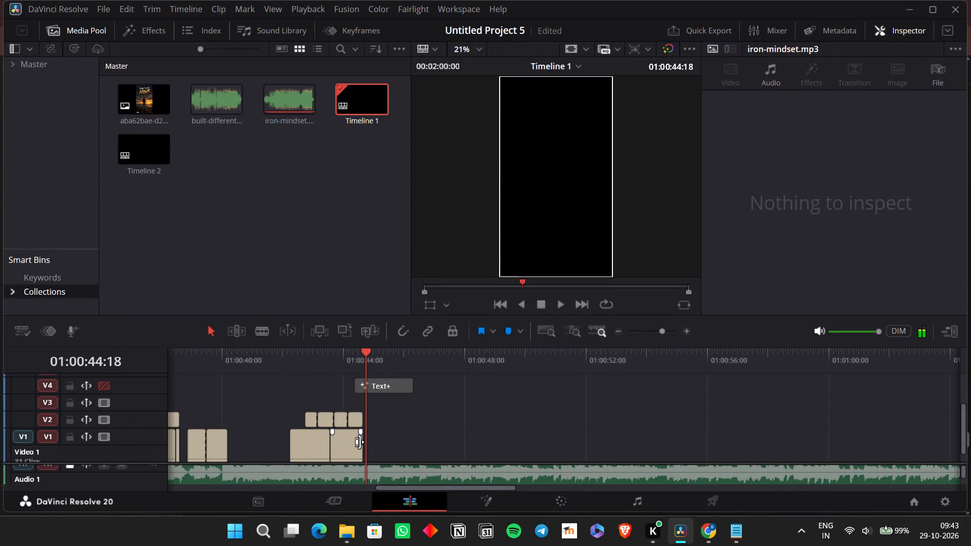
# Copy the first "RISE UP" background clip of the last V1 pair and paste it on V1 at 01:00:44:16.
pyautogui.click(360, 442)
pyautogui.click(320, 448)
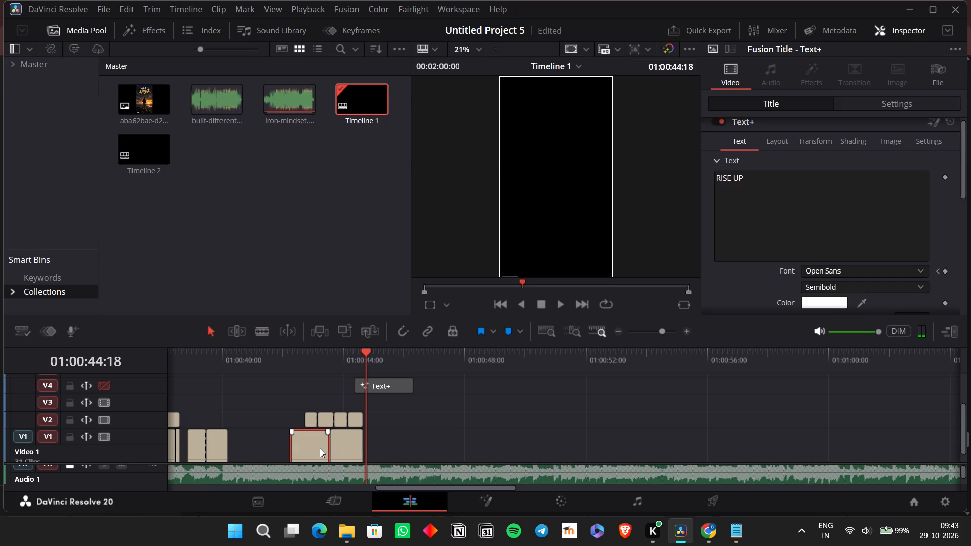
pyautogui.hotkey('ctrl', 'c')
pyautogui.click(356, 358)
pyautogui.press('space')
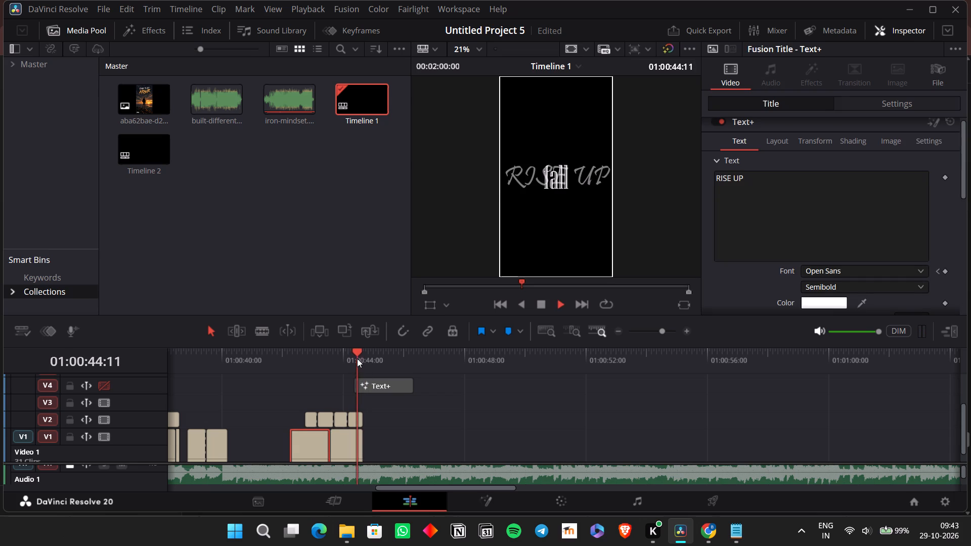
pyautogui.press('space')
pyautogui.click(358, 357)
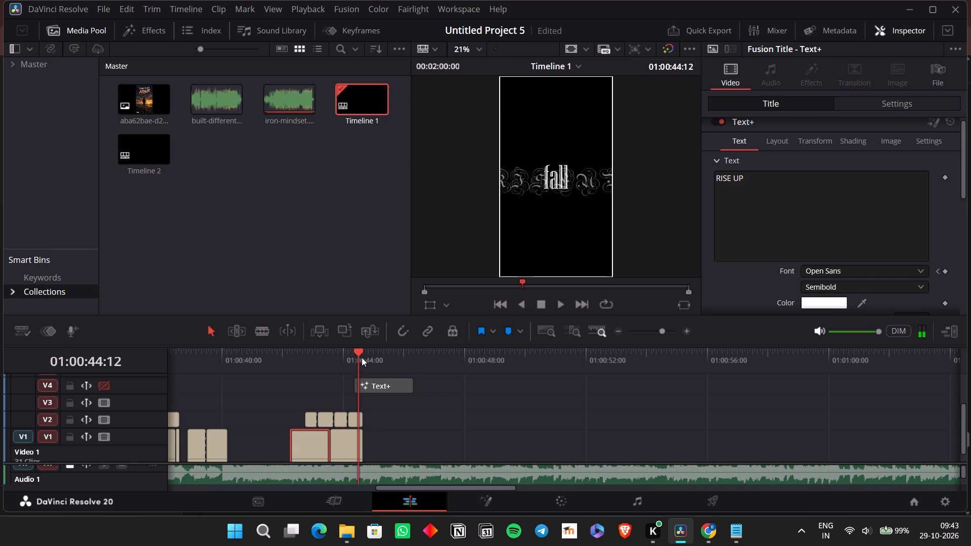
pyautogui.click(362, 357)
pyautogui.tripleClick(685, 333)
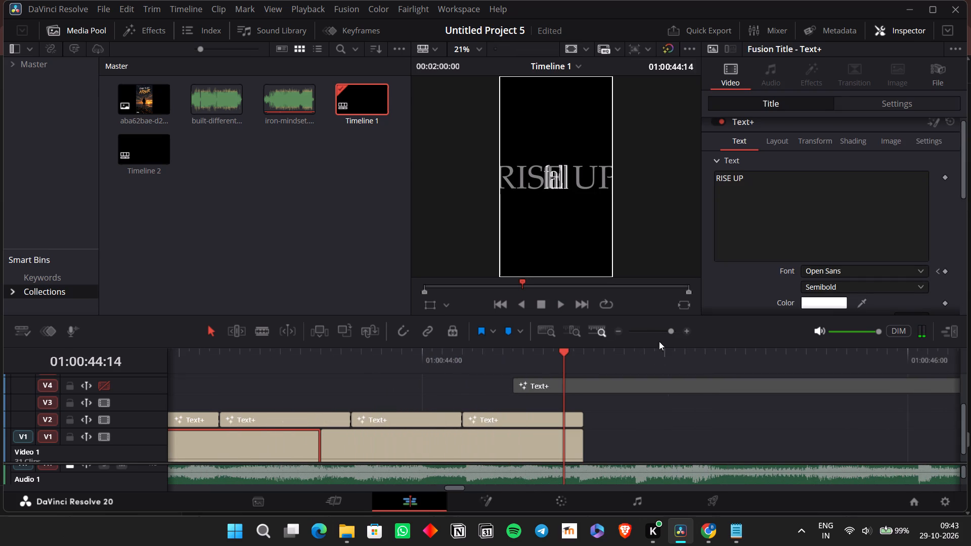
pyautogui.click(583, 354)
pyautogui.hotkey('ctrl', 'v')
# Play back the pasted "RISE UP" clip and trim its end to about 01:00:45:03.
pyautogui.click(583, 354)
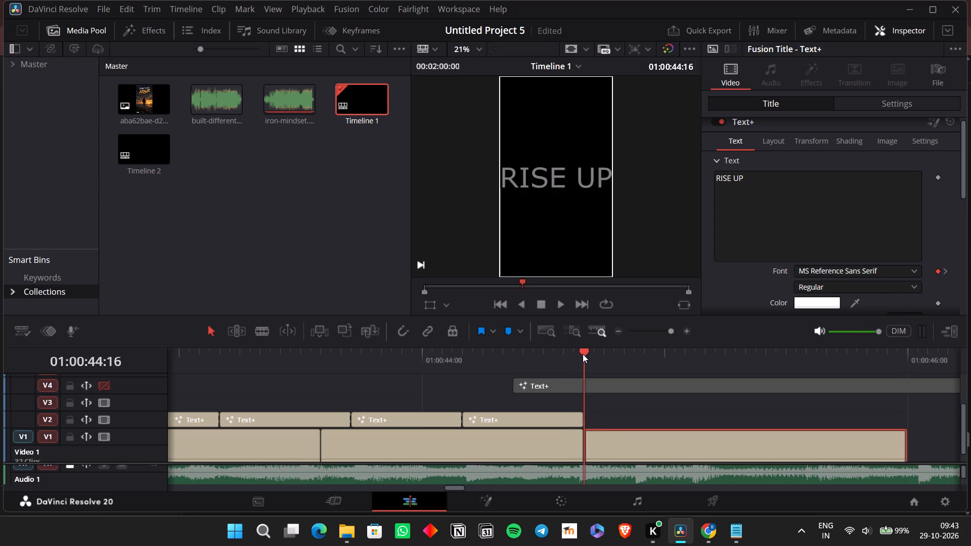
pyautogui.press('space')
pyautogui.press('space')
pyautogui.moveTo(901, 450); pyautogui.dragTo(898, 450)
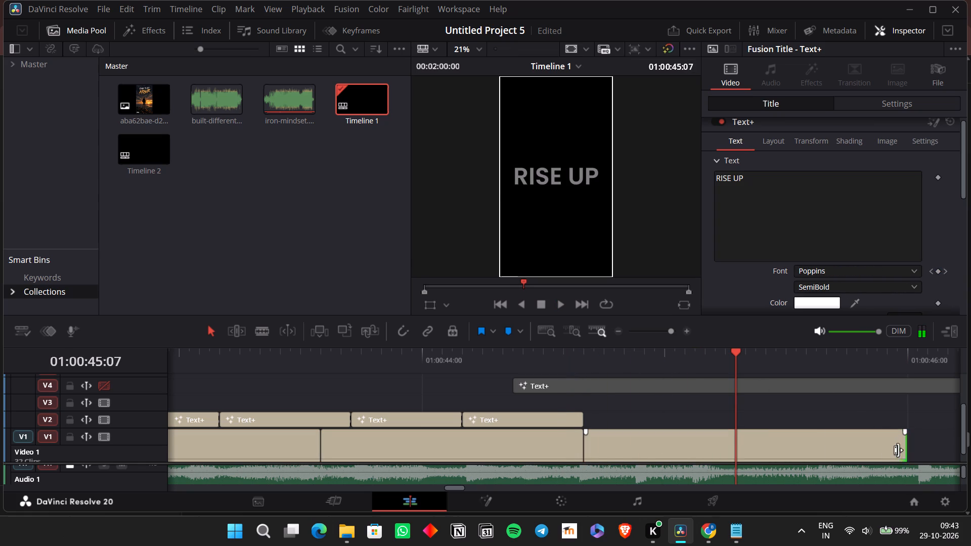
pyautogui.moveTo(898, 450); pyautogui.dragTo(688, 438)
# Listen to the passage from about 01:00:44 to 01:00:46:07 to examine the trimmed ending and where the second verse begins.
pyautogui.click(625, 353)
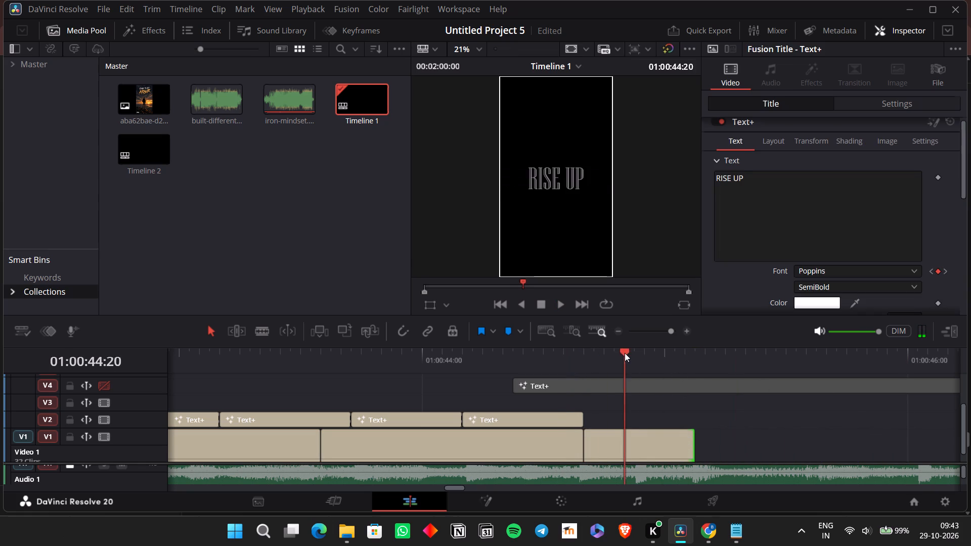
pyautogui.press('space')
pyautogui.press('space')
pyautogui.doubleClick(624, 329)
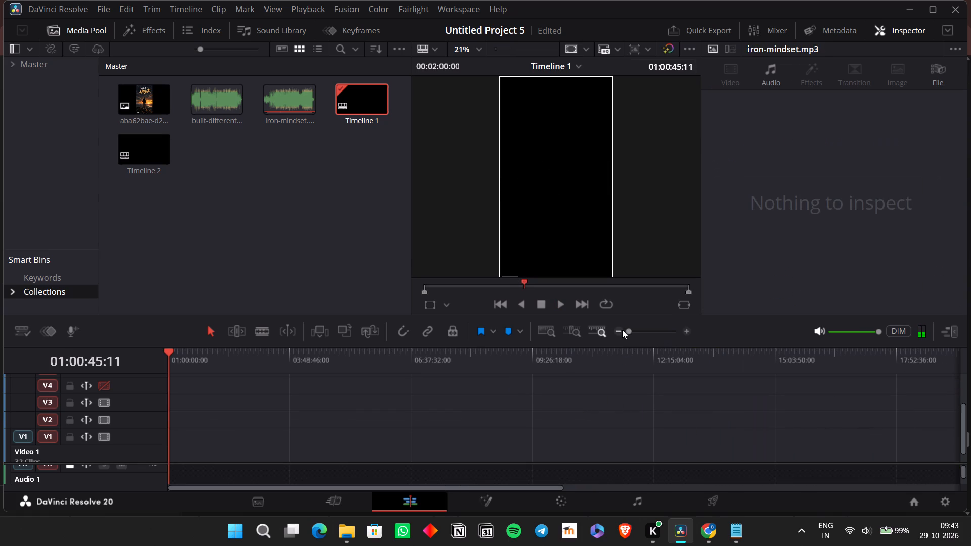
pyautogui.click(649, 333)
pyautogui.click(659, 331)
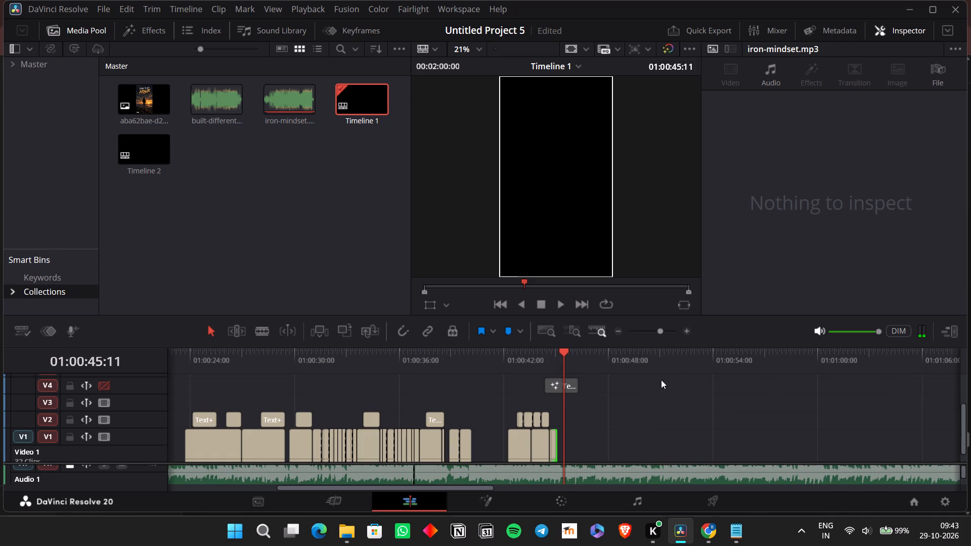
pyautogui.click(683, 330)
pyautogui.click(686, 332)
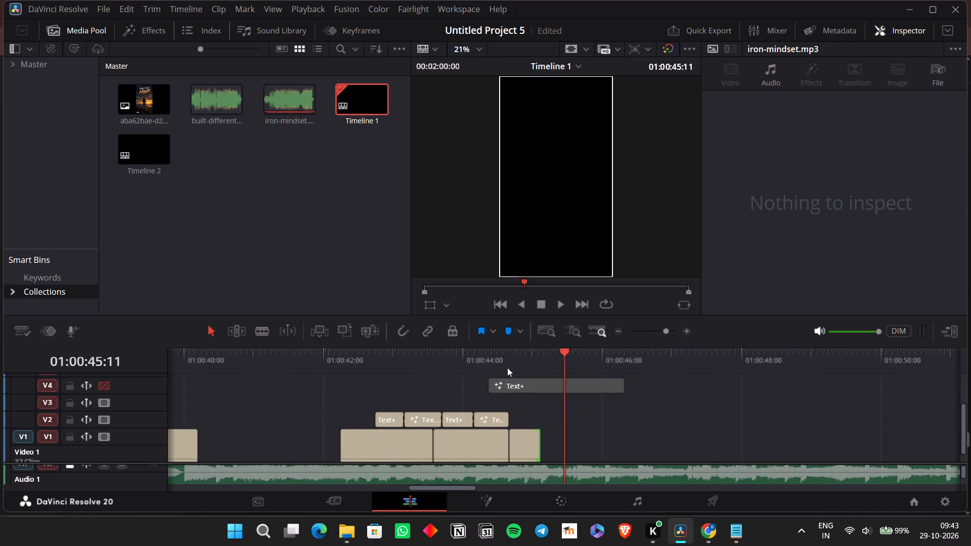
pyautogui.click(482, 357)
pyautogui.press('space')
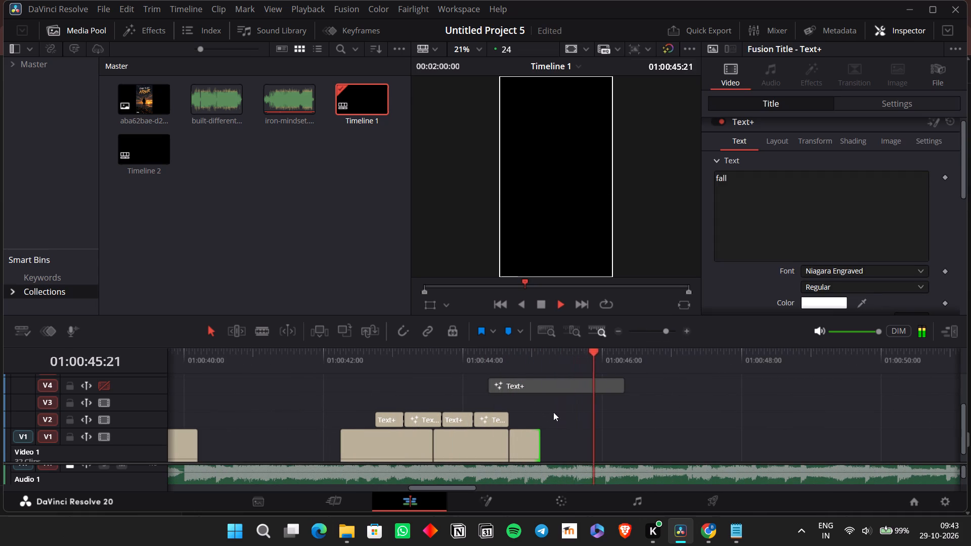
pyautogui.press('space')
# Copy the "Never" Text+ clip near 01:00:31, paste it on V1 at 01:00:45:14, and preview its timing.
pyautogui.hscroll(2, 561, 423)
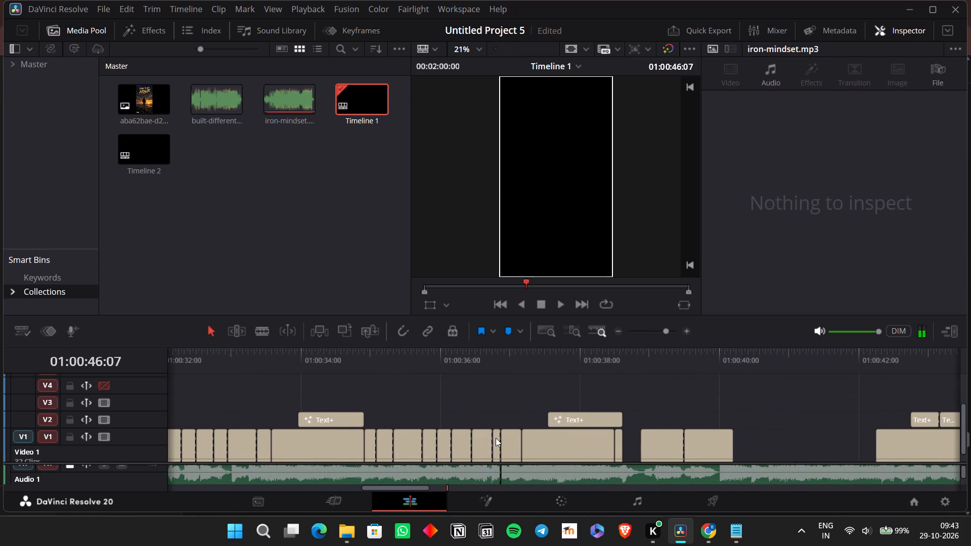
pyautogui.click(507, 442)
pyautogui.hscroll(1, 506, 429)
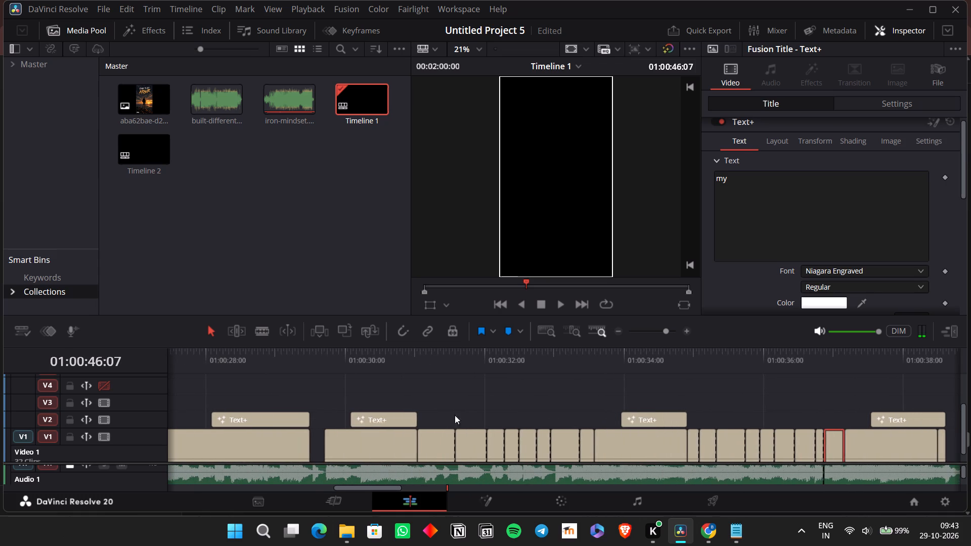
pyautogui.hscroll(1, 438, 411)
pyautogui.hscroll(-1, 635, 408)
pyautogui.click(617, 445)
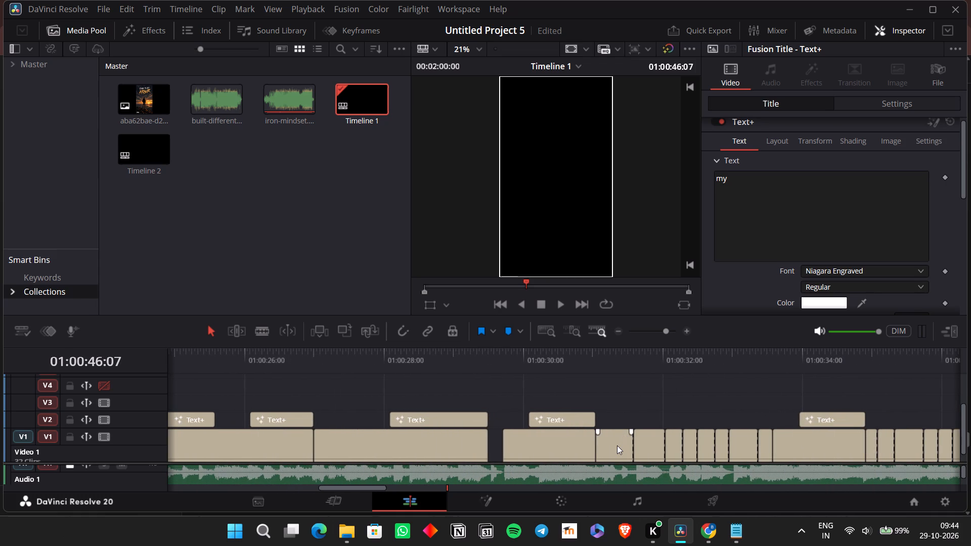
pyautogui.hotkey('ctrl', 'c')
pyautogui.hscroll(-3, 617, 446)
pyautogui.hscroll(1, 617, 446)
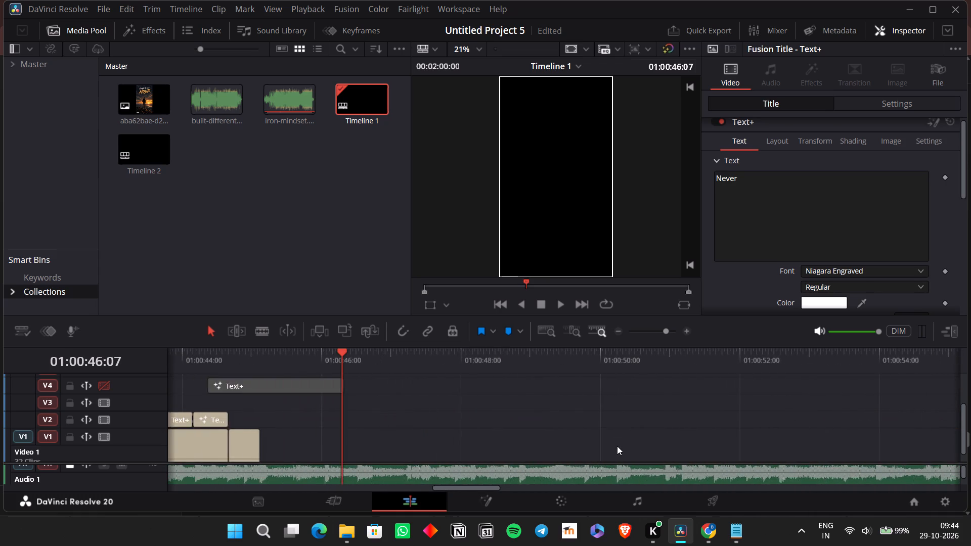
pyautogui.hscroll(2, 617, 446)
pyautogui.click(513, 357)
pyautogui.press('space')
pyautogui.press('space')
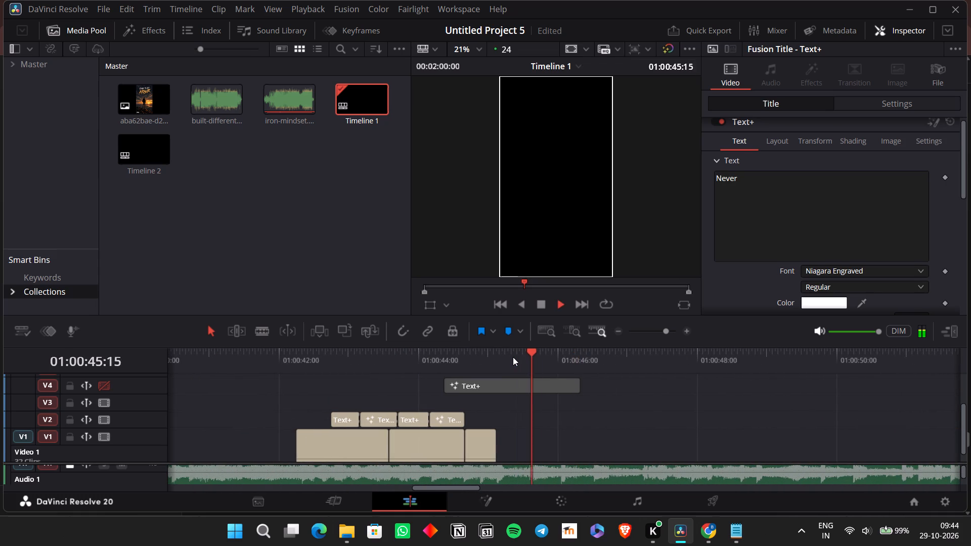
pyautogui.click(513, 357)
pyautogui.press('space')
pyautogui.press('space')
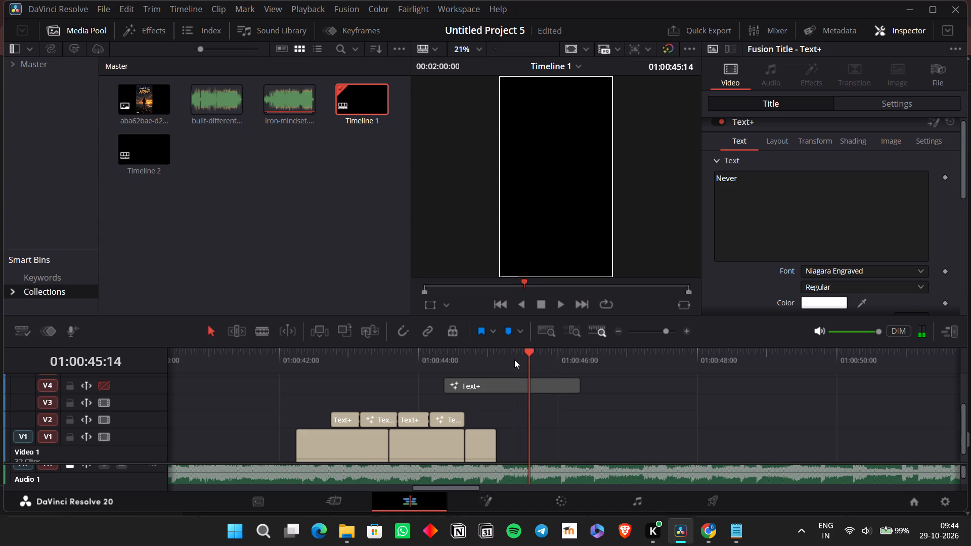
pyautogui.hotkey('ctrl', 'v')
pyautogui.click(522, 363)
pyautogui.press('space')
pyautogui.press('space')
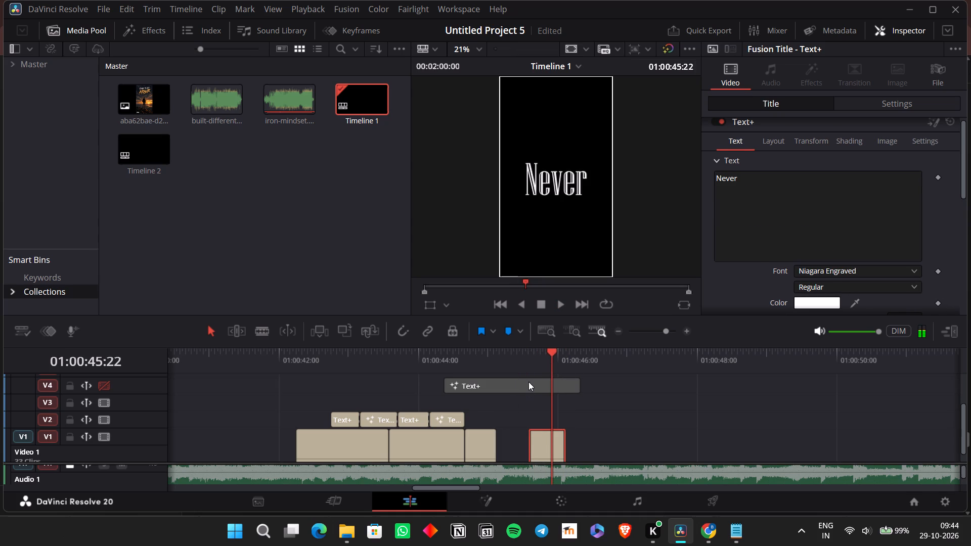
# Replace the pasted clip's text with the four second-verse lines from the V4 lyrics clip, "Doubt is heavy" through "Hungry for the next goal".
pyautogui.click(528, 382)
pyautogui.scroll(-5, 778, 246)
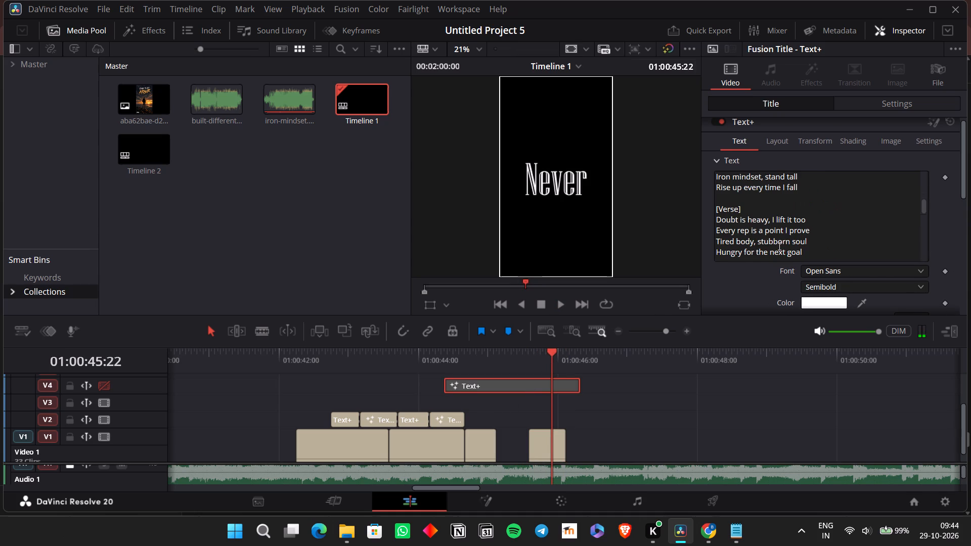
pyautogui.scroll(-1, 822, 239)
pyautogui.moveTo(811, 227); pyautogui.dragTo(739, 193)
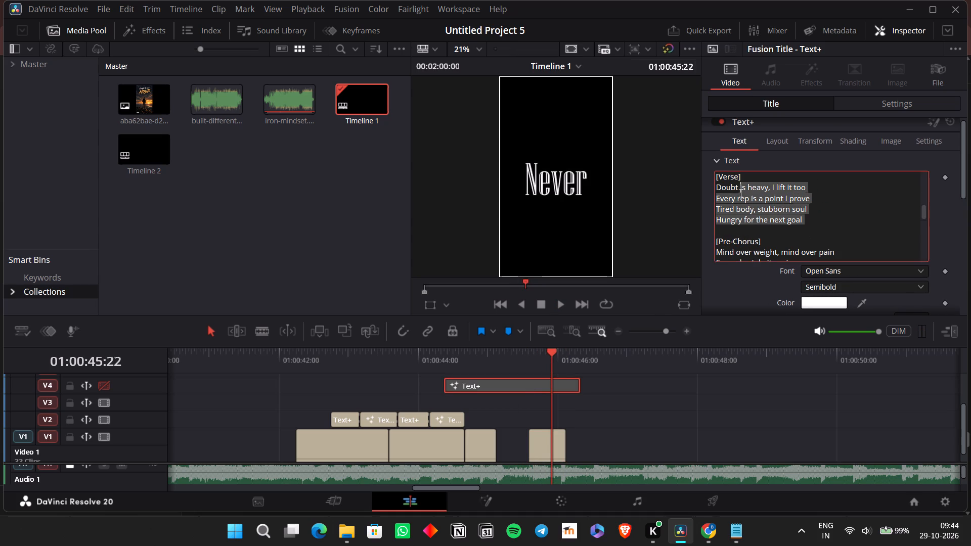
pyautogui.moveTo(739, 193); pyautogui.dragTo(714, 187)
pyautogui.hotkey('ctrl', 'c')
pyautogui.click(560, 438)
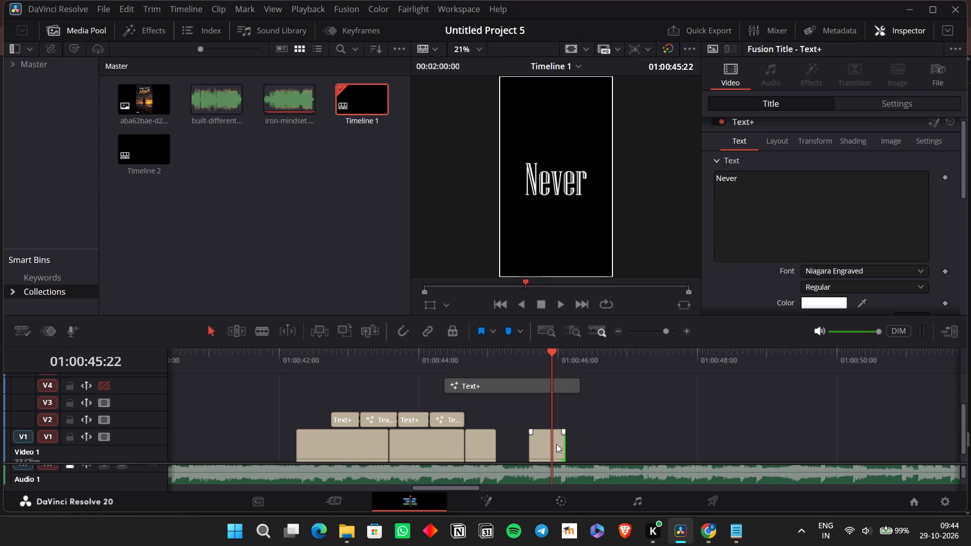
pyautogui.click(556, 445)
pyautogui.click(719, 227)
pyautogui.hotkey('ctrl', 'a')
pyautogui.hotkey('ctrl', 'v')
# Cut everything after "Doubt" from the new verse clip's text.
pyautogui.moveTo(808, 213); pyautogui.dragTo(757, 179)
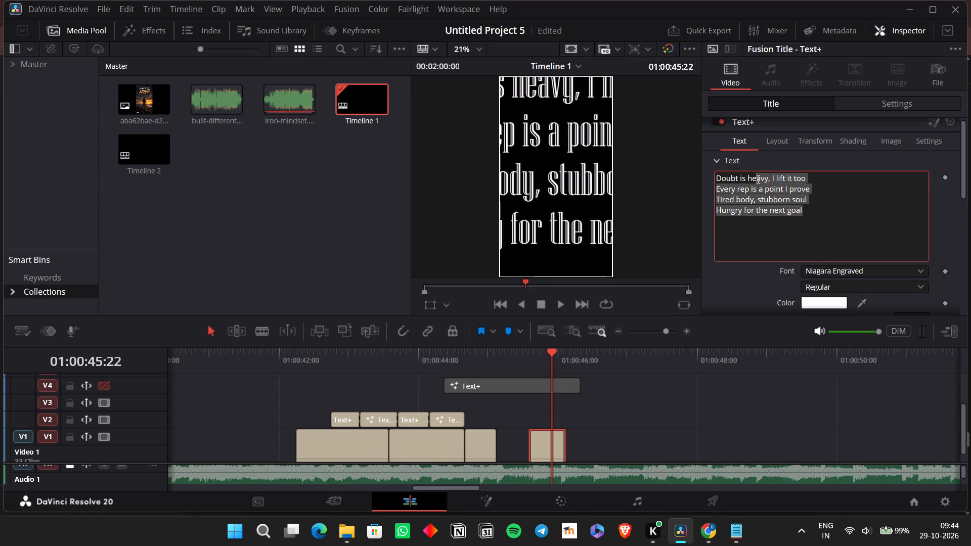
pyautogui.moveTo(757, 179); pyautogui.dragTo(738, 174)
pyautogui.hotkey('ctrl', 'x')
# Play back the "Doubt" caption from 01:00:45:11, then open its Transform settings and deselect the clip.
pyautogui.click(521, 358)
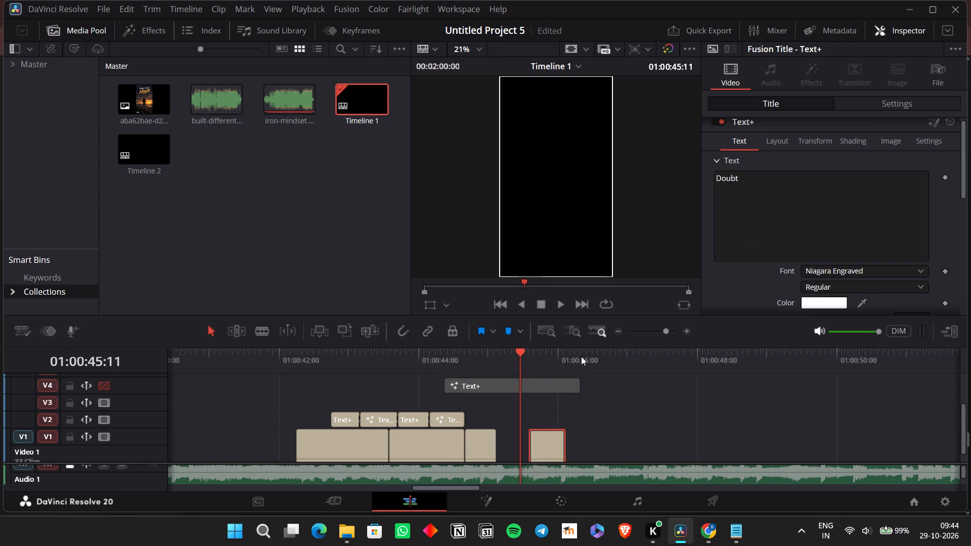
pyautogui.press('space')
pyautogui.press('space')
pyautogui.click(816, 140)
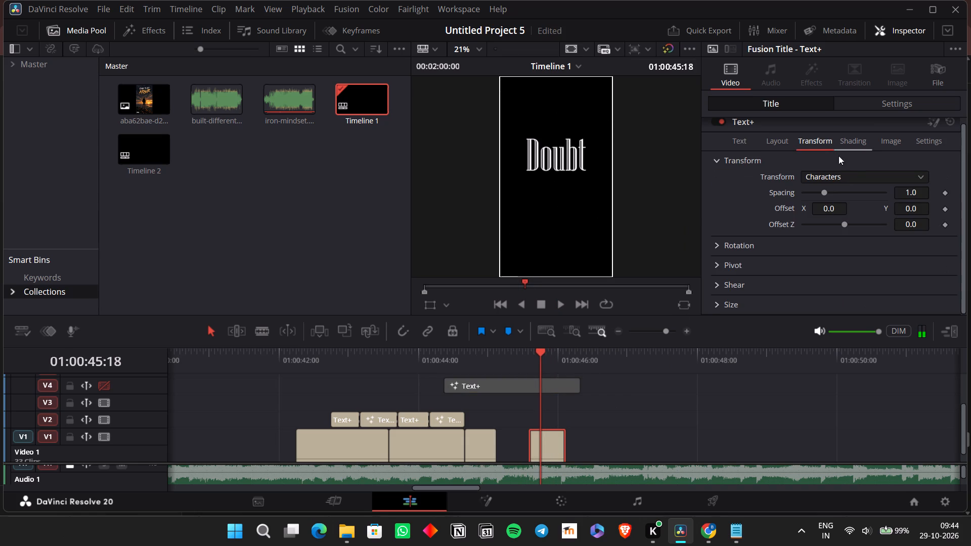
pyautogui.click(688, 394)
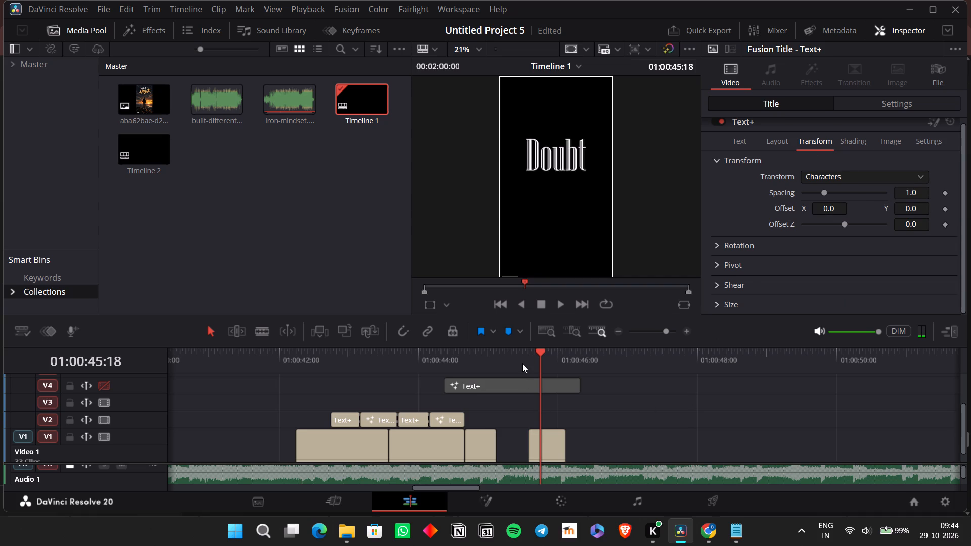
# Find the word change by playback and split the "Doubt" clip and the V4 lyrics clip at 01:00:45:18.
pyautogui.click(522, 363)
pyautogui.click(642, 441)
pyautogui.press('space')
pyautogui.press('space')
pyautogui.press('space')
pyautogui.press('space')
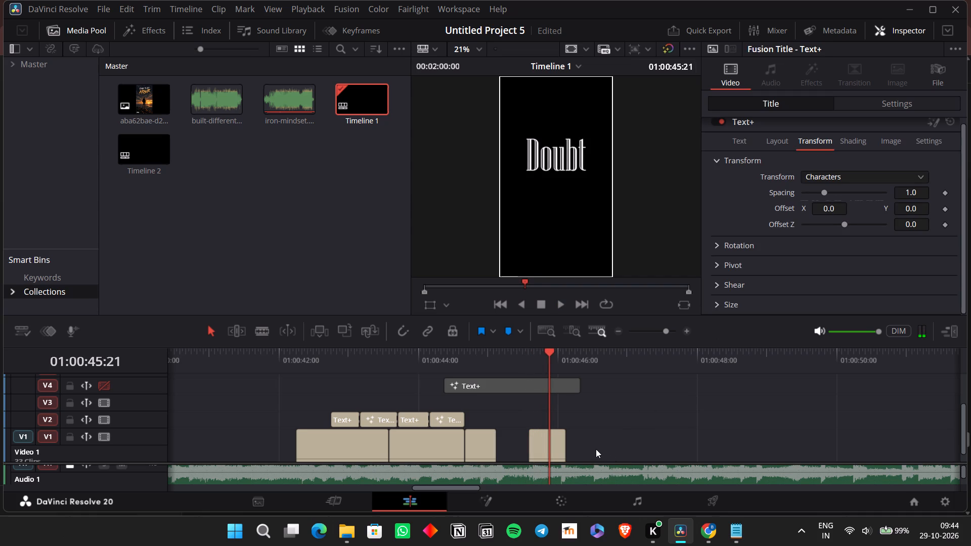
pyautogui.press('Left')
pyautogui.press('Left')
pyautogui.press('Left')
pyautogui.hotkey('ctrl', 'b')
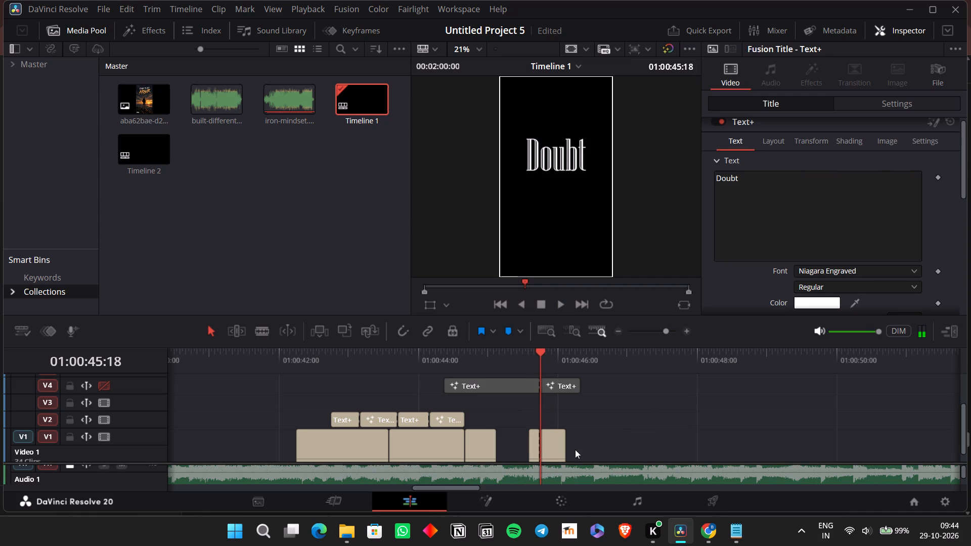
# Remove the trailing empty line from the text of the second part of the split "Doubt" clip.
pyautogui.click(561, 450)
pyautogui.click(781, 210)
pyautogui.hotkey('ctrl', 'a')
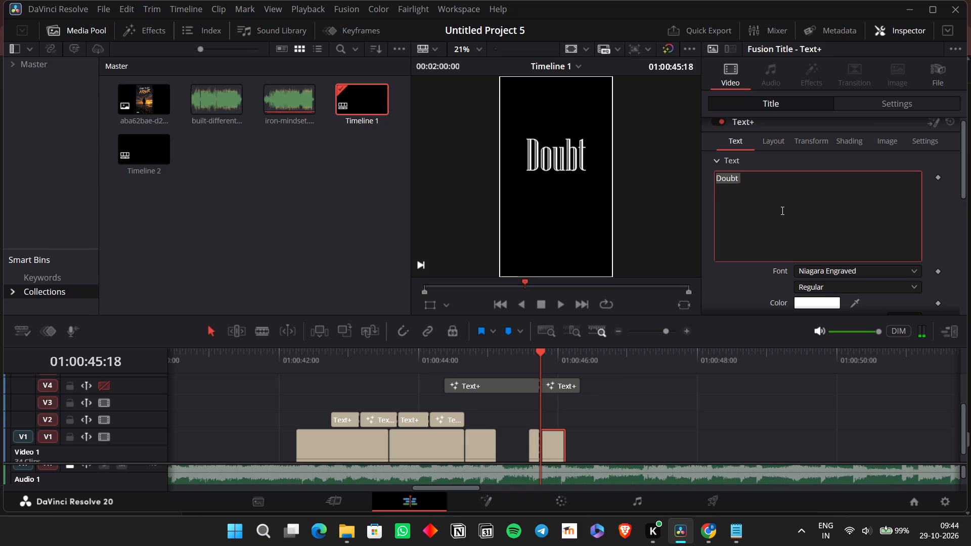
pyautogui.click(781, 210)
pyautogui.press('Delete')
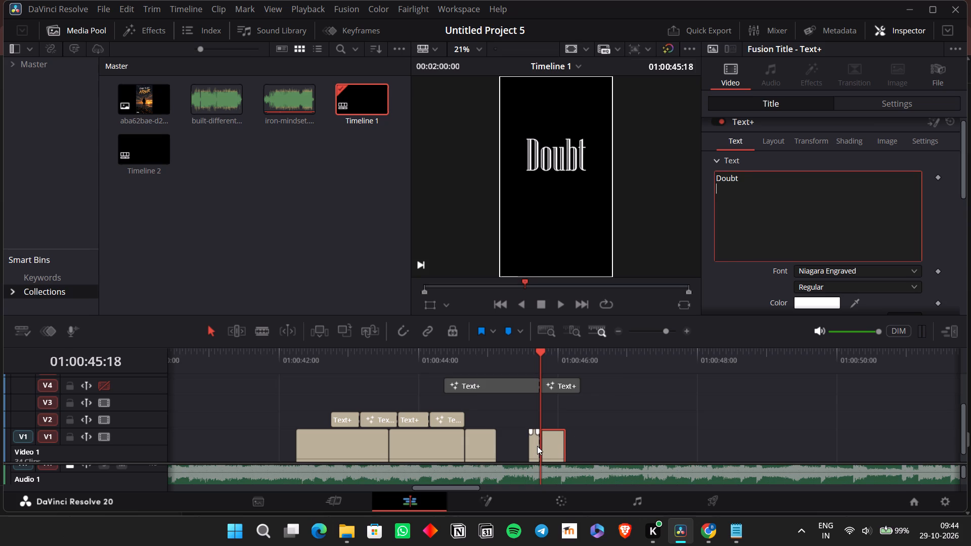
pyautogui.press('BackSpace')
# Remove the trailing empty line from the text of the first part of the split "Doubt" clip.
pyautogui.click(537, 446)
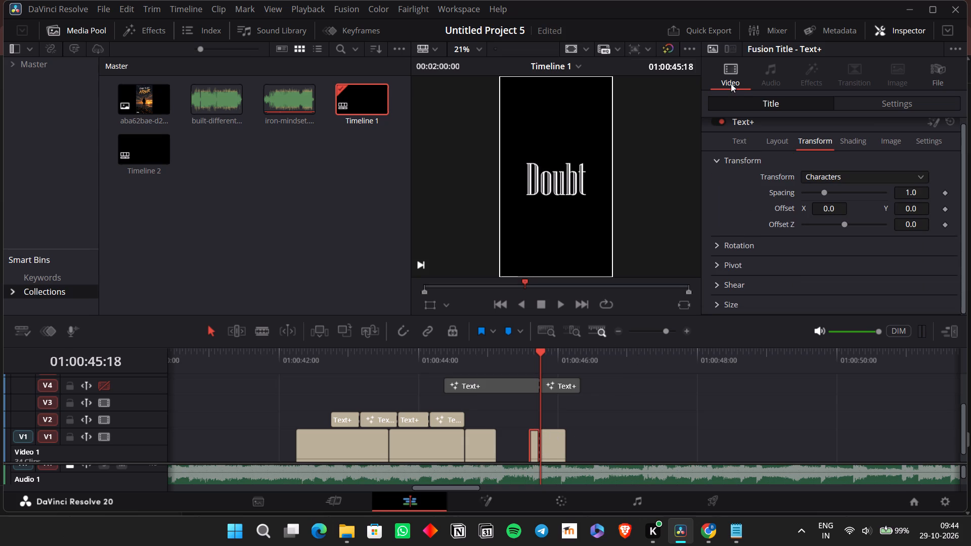
pyautogui.click(758, 99)
pyautogui.scroll(5, 745, 201)
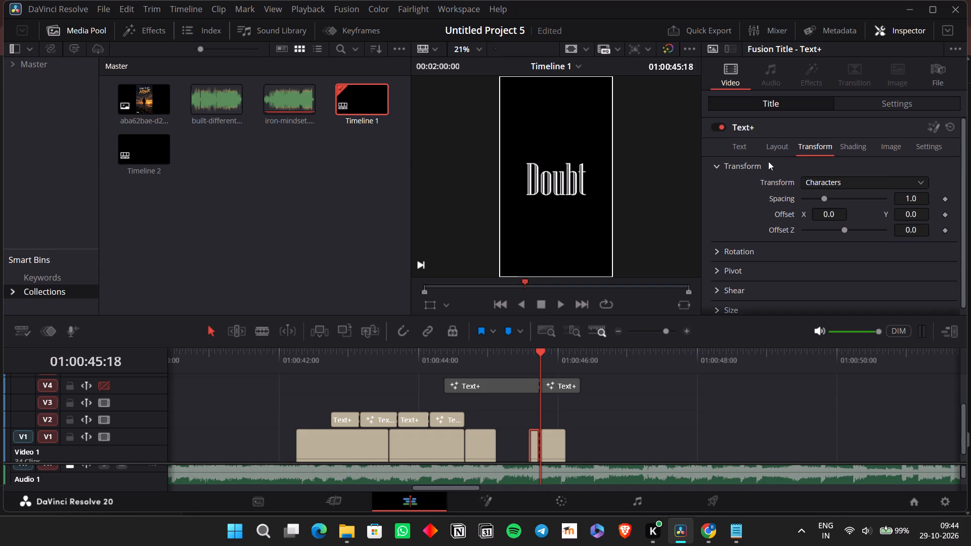
pyautogui.click(777, 126)
pyautogui.click(781, 125)
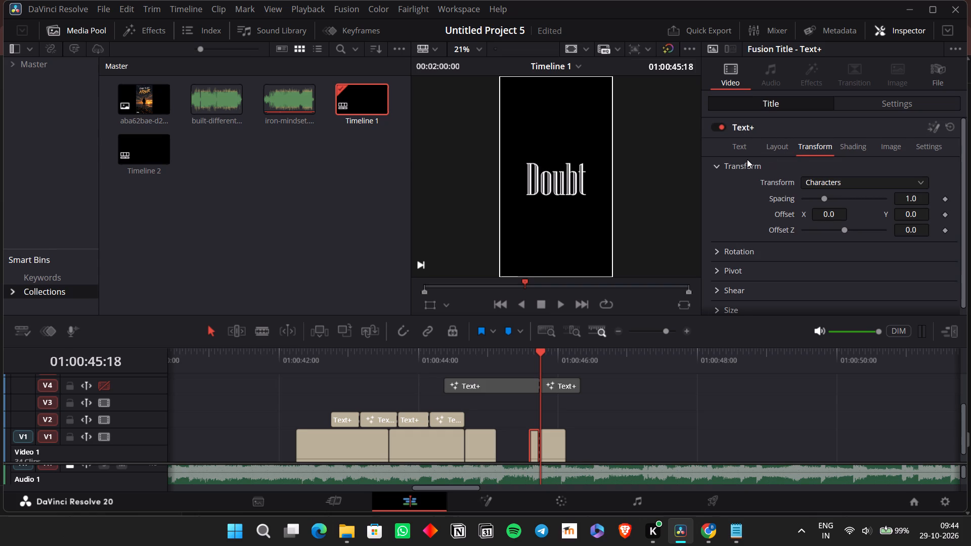
pyautogui.click(747, 159)
pyautogui.click(737, 143)
pyautogui.click(756, 187)
pyautogui.click(752, 198)
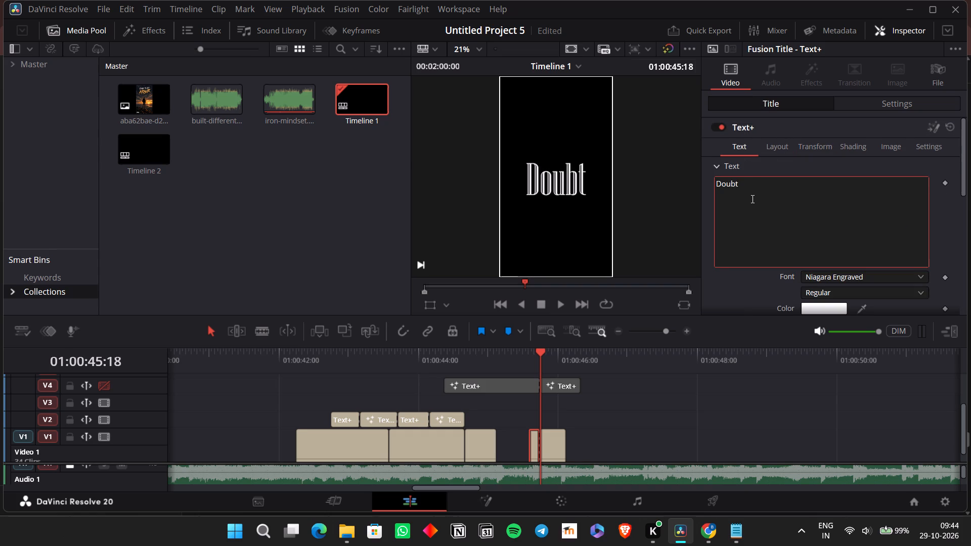
pyautogui.click(752, 199)
pyautogui.press('BackSpace')
# Replace the text of the second part of the split "Doubt" clip with "is".
pyautogui.click(558, 443)
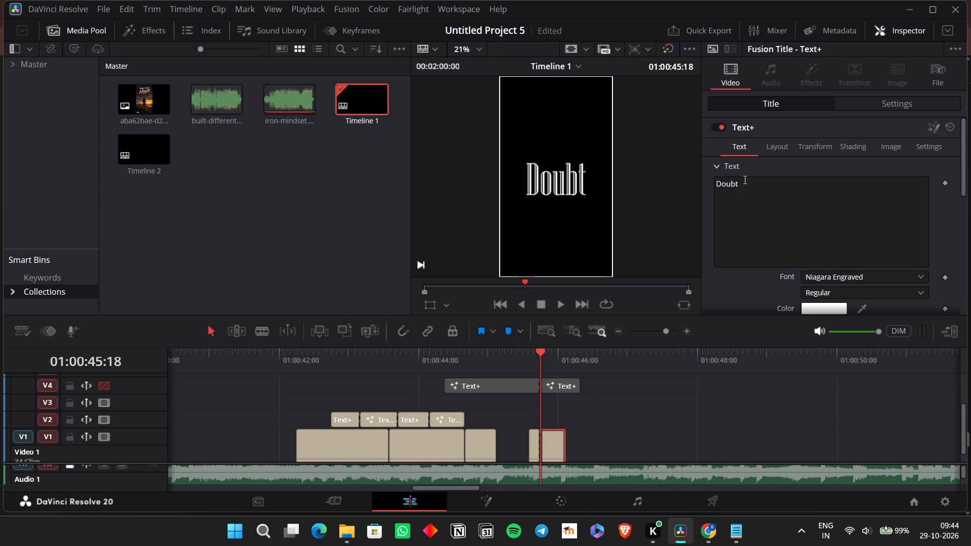
pyautogui.moveTo(752, 183); pyautogui.dragTo(701, 181)
pyautogui.write('is')
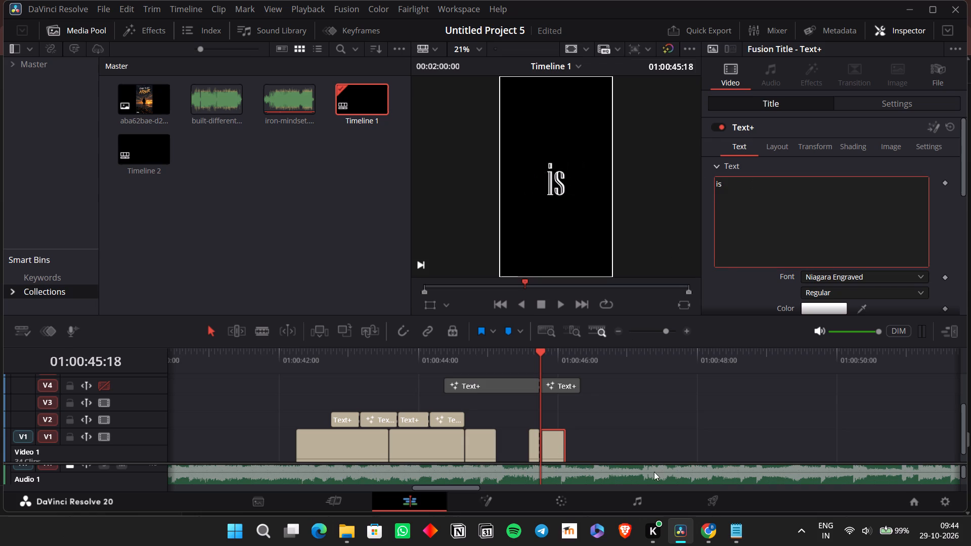
# Find the word change by playback and split the "is" clip at 01:00:46:00.
pyautogui.click(555, 451)
pyautogui.press('space')
pyautogui.press('space')
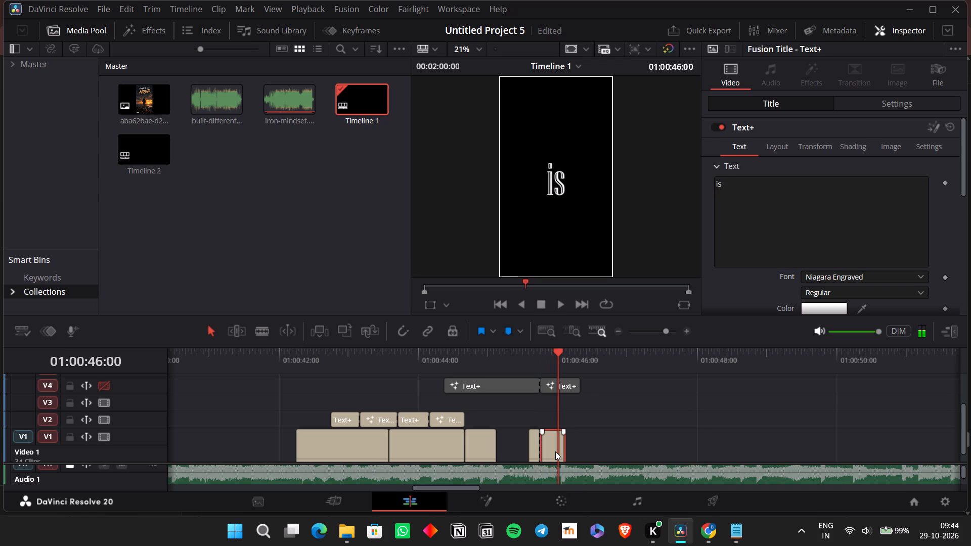
pyautogui.hotkey('ctrl', 'b')
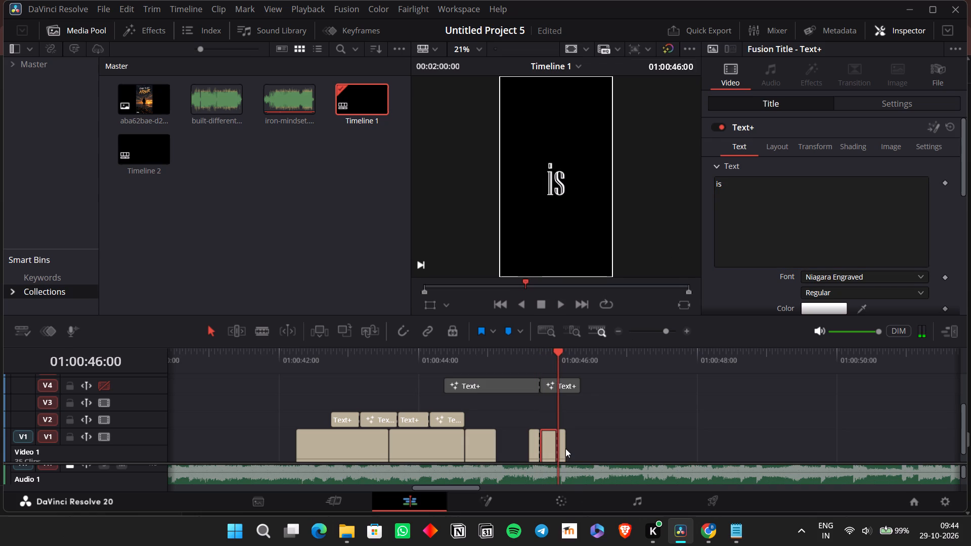
# Extend the end of the clip after the 01:00:46:00 split to about 01:00:49:00.
pyautogui.click(564, 448)
pyautogui.doubleClick(688, 327)
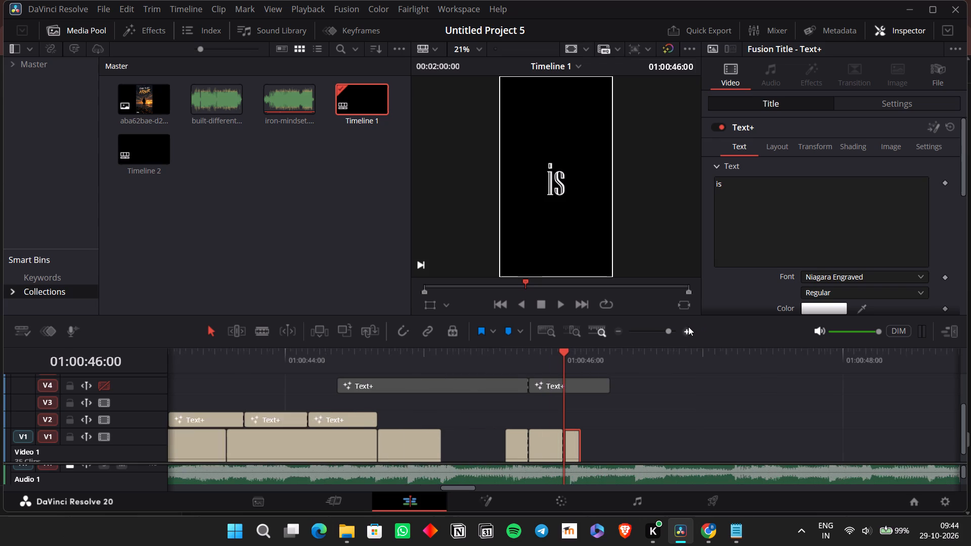
pyautogui.moveTo(597, 445); pyautogui.dragTo(970, 449)
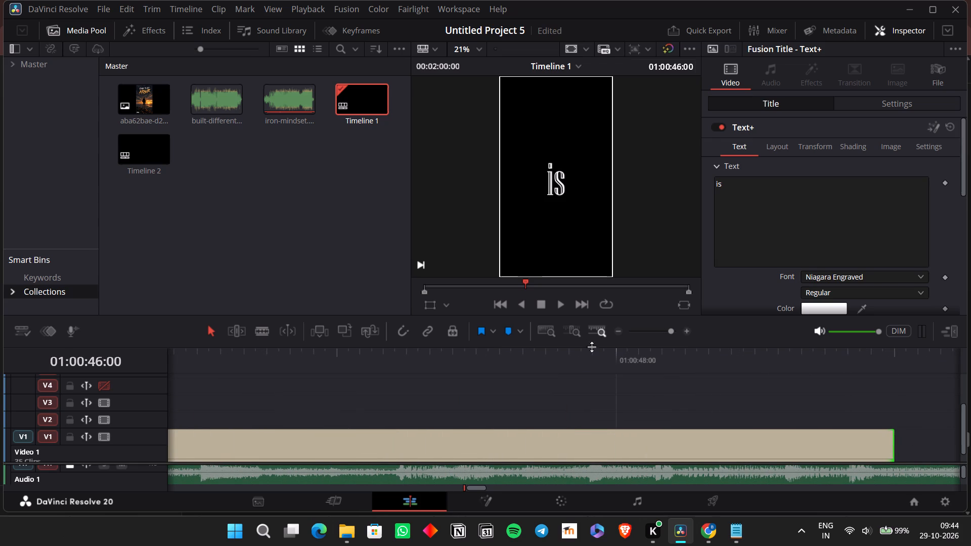
pyautogui.tripleClick(619, 333)
pyautogui.moveTo(611, 458); pyautogui.dragTo(611, 453)
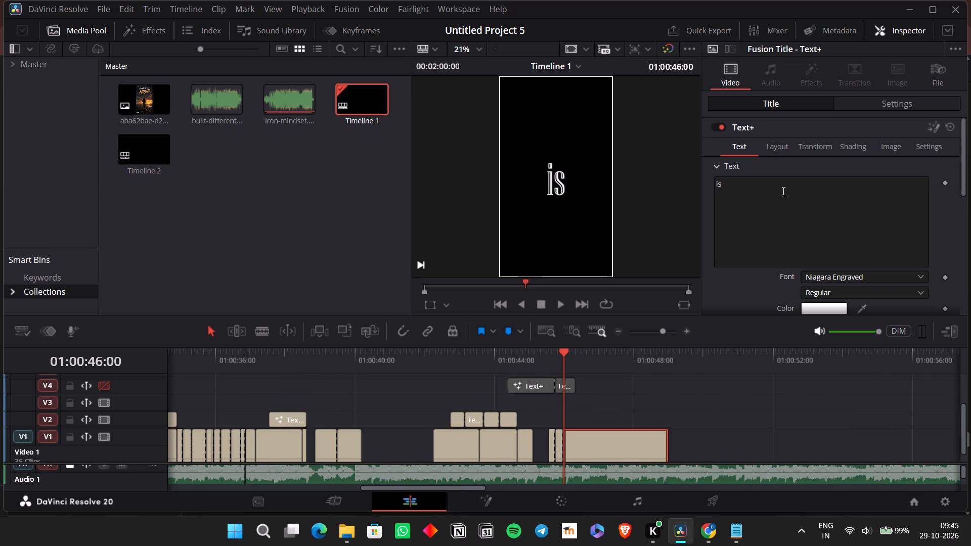
# Replace the extended clip's text with "heavy".
pyautogui.moveTo(782, 188); pyautogui.dragTo(690, 183)
pyautogui.write('heavy')
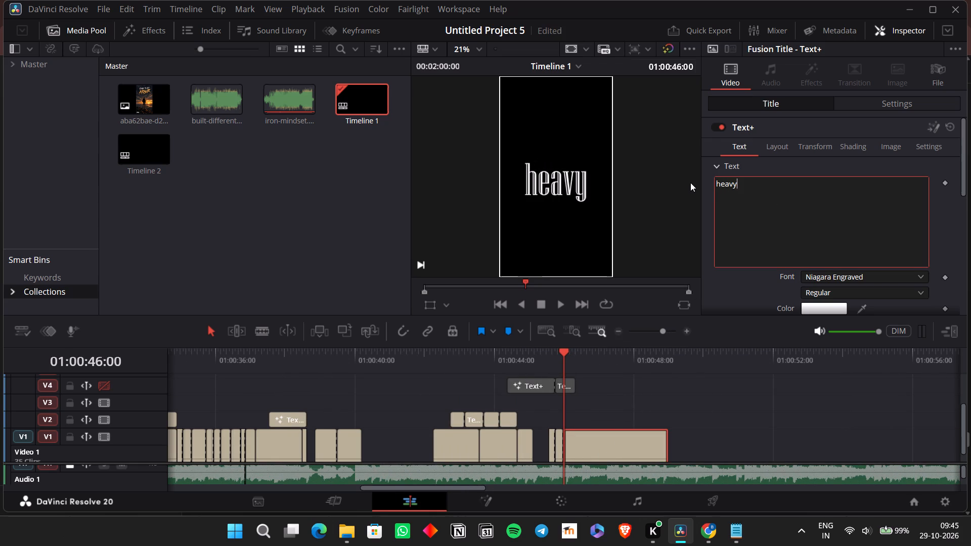
# Retime the captions by playback, moving the "Doubt"/"is" cut to about 01:00:45:21 and the "is"/"heavy" cut to about 01:00:46:12.
pyautogui.click(542, 352)
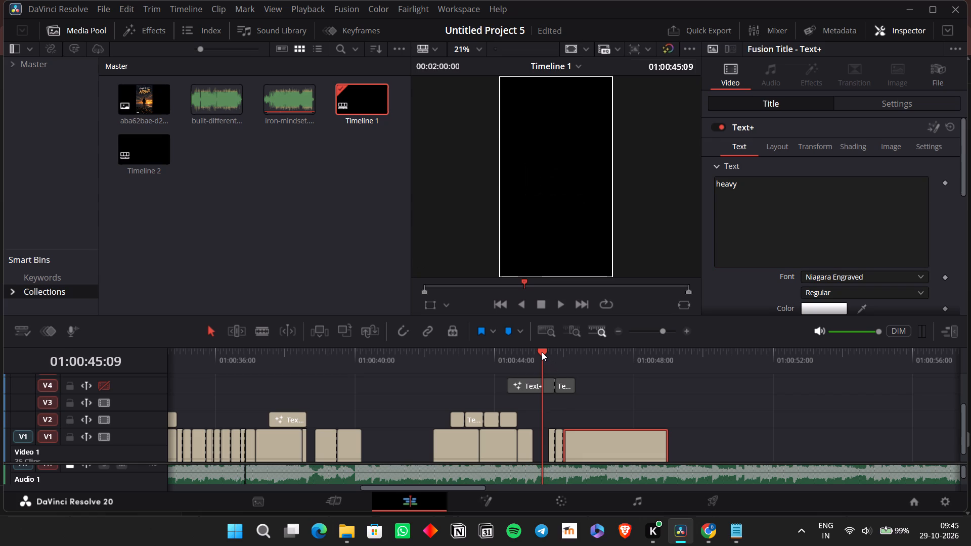
pyautogui.press('space')
pyautogui.press('space')
pyautogui.click(542, 352)
pyautogui.doubleClick(688, 331)
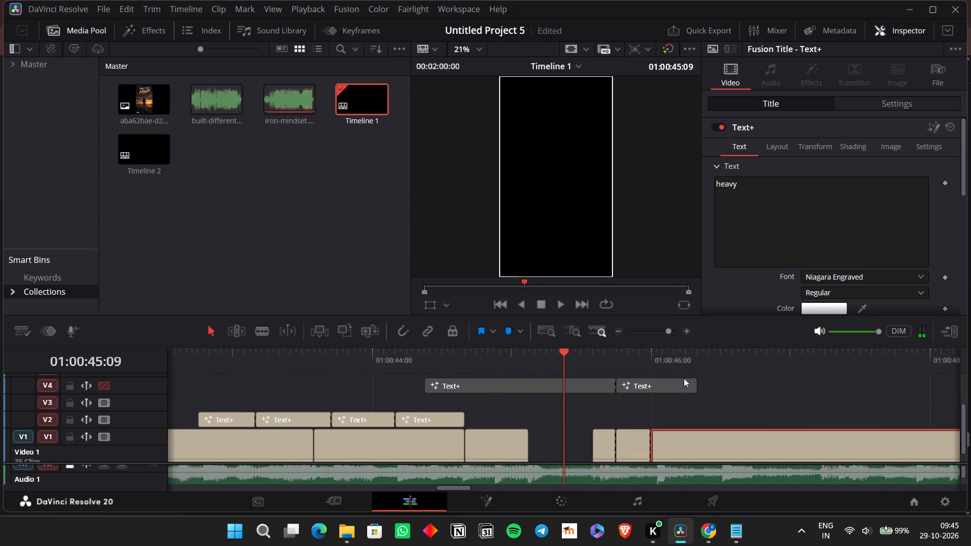
pyautogui.press('space')
pyautogui.press('space')
pyautogui.tripleClick(616, 337)
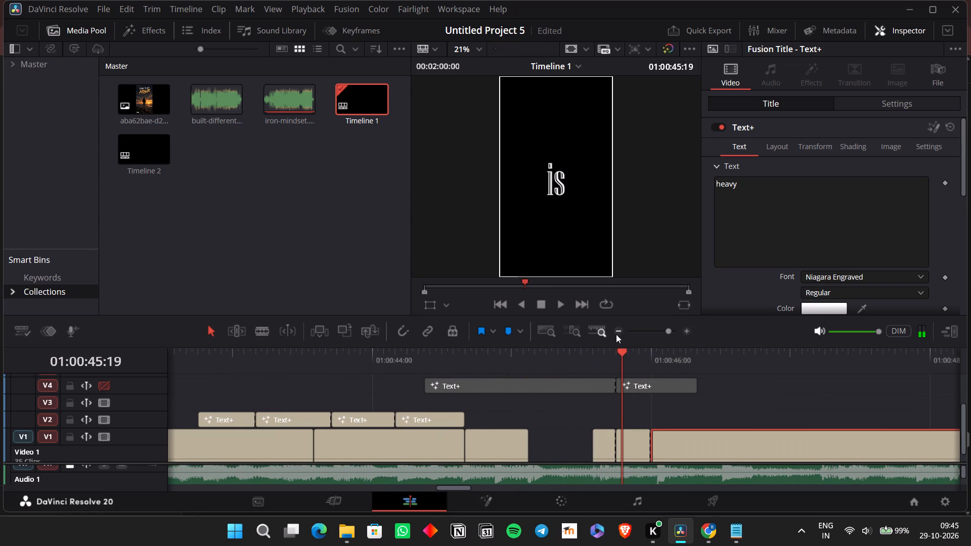
pyautogui.doubleClick(689, 333)
pyautogui.moveTo(559, 448); pyautogui.dragTo(578, 452)
pyautogui.moveTo(592, 450); pyautogui.dragTo(588, 443)
pyautogui.moveTo(593, 447); pyautogui.dragTo(667, 446)
# Play back the retimed captions through "heavy", then review the lyrics text in the second V4 clip.
pyautogui.press('space')
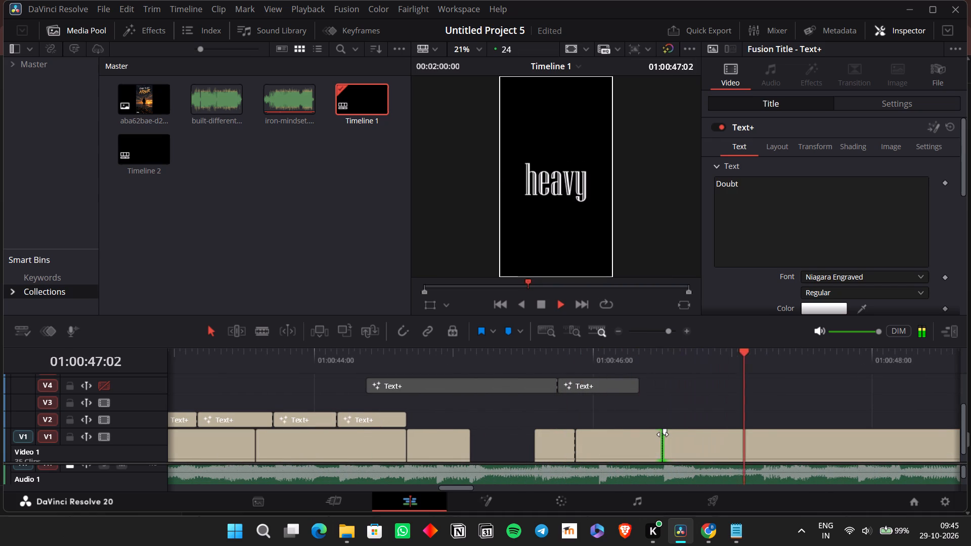
pyautogui.press('space')
pyautogui.tripleClick(612, 332)
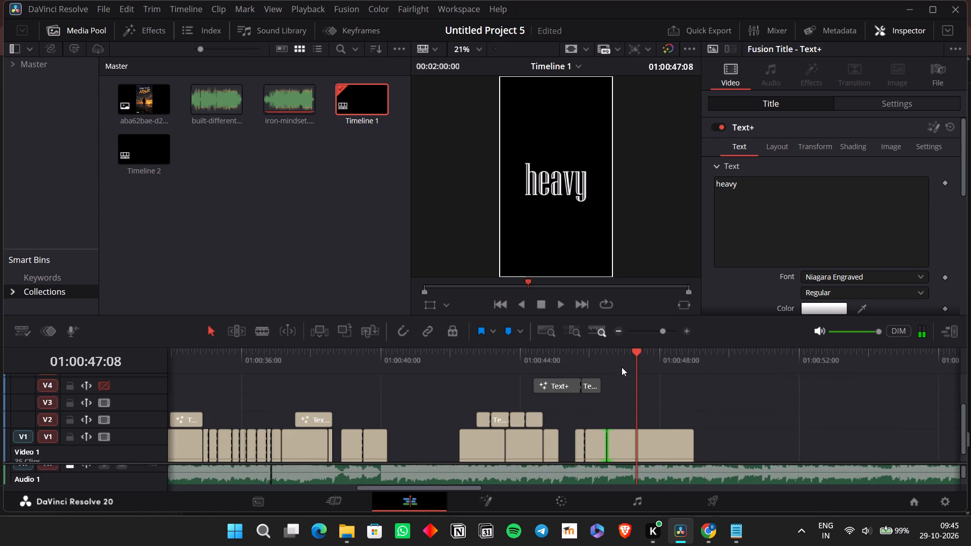
pyautogui.doubleClick(691, 333)
pyautogui.hscroll(-1, 670, 387)
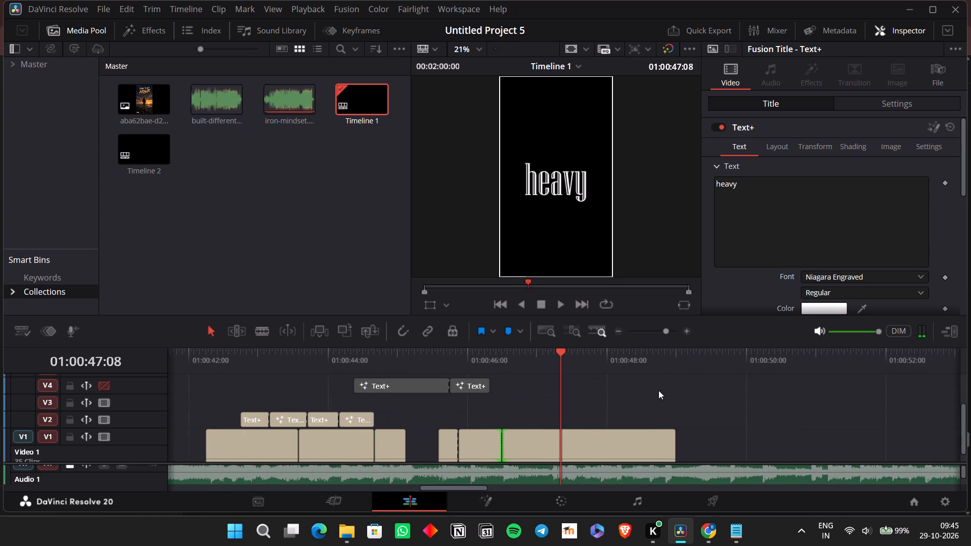
pyautogui.press('space')
pyautogui.press('space')
pyautogui.click(449, 361)
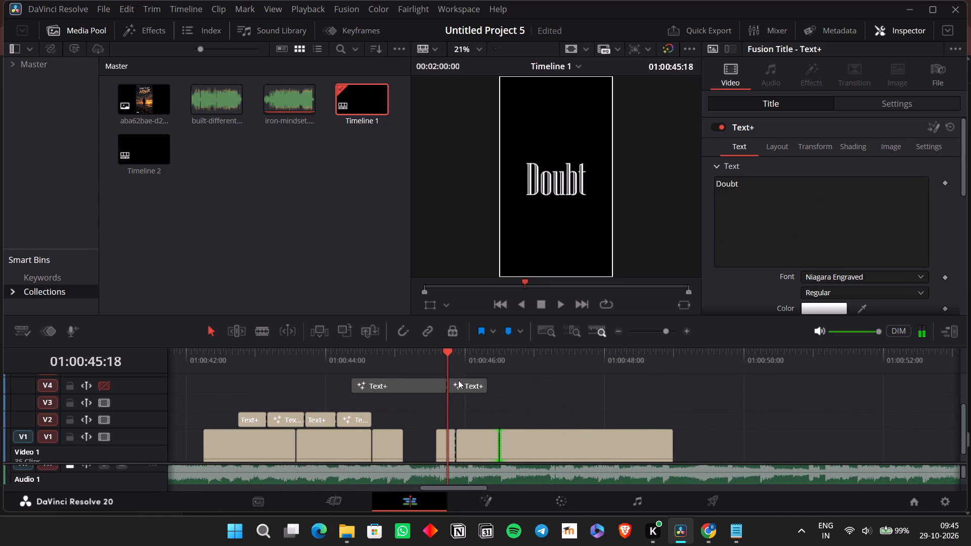
pyautogui.click(458, 380)
pyautogui.click(471, 356)
pyautogui.scroll(-3, 775, 224)
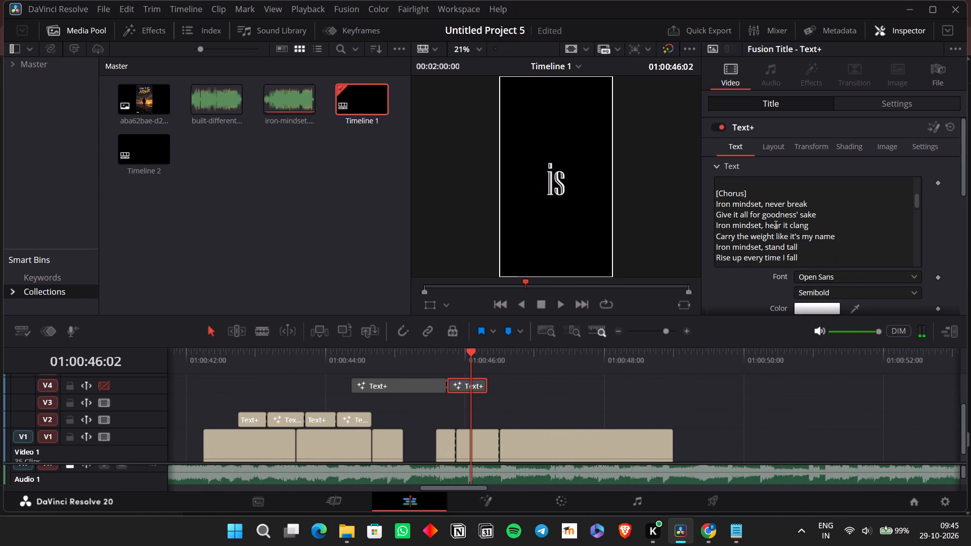
pyautogui.click(505, 382)
pyautogui.click(502, 355)
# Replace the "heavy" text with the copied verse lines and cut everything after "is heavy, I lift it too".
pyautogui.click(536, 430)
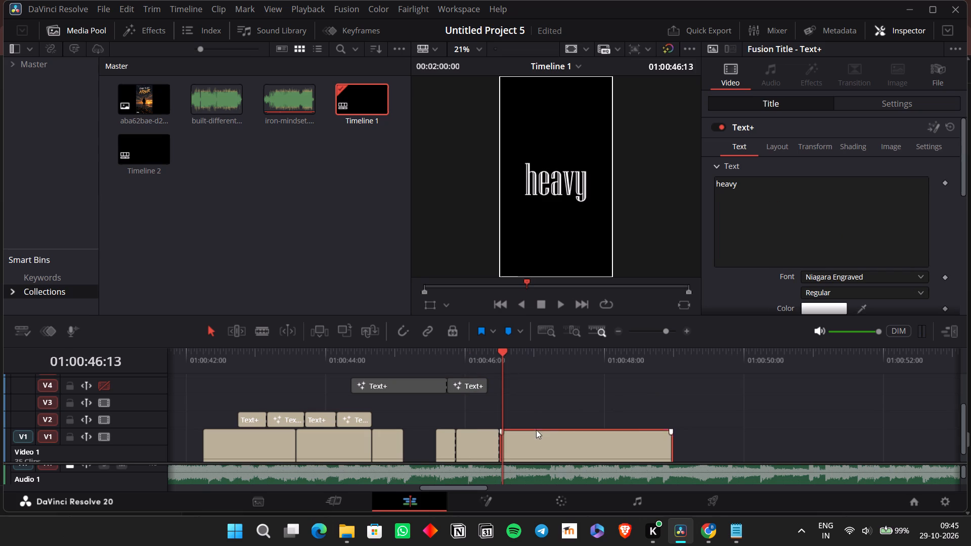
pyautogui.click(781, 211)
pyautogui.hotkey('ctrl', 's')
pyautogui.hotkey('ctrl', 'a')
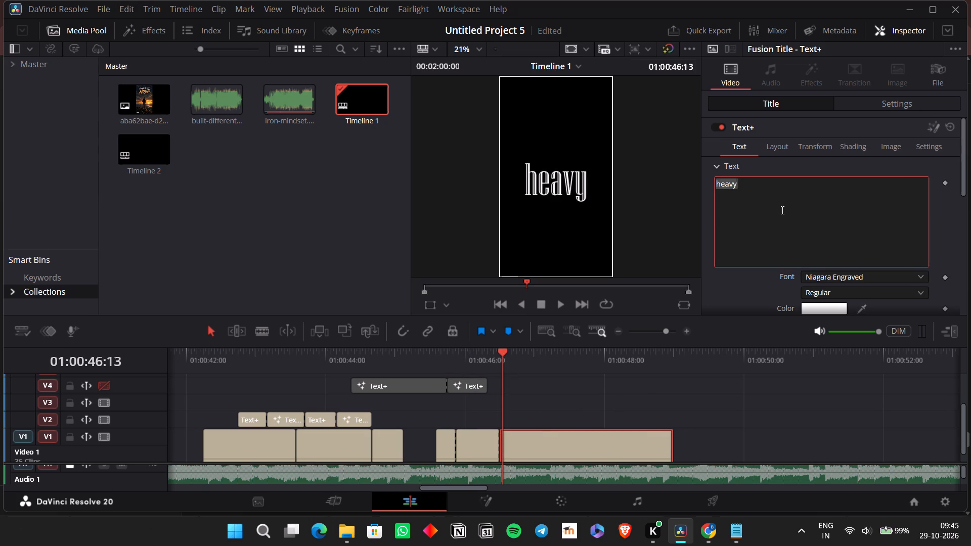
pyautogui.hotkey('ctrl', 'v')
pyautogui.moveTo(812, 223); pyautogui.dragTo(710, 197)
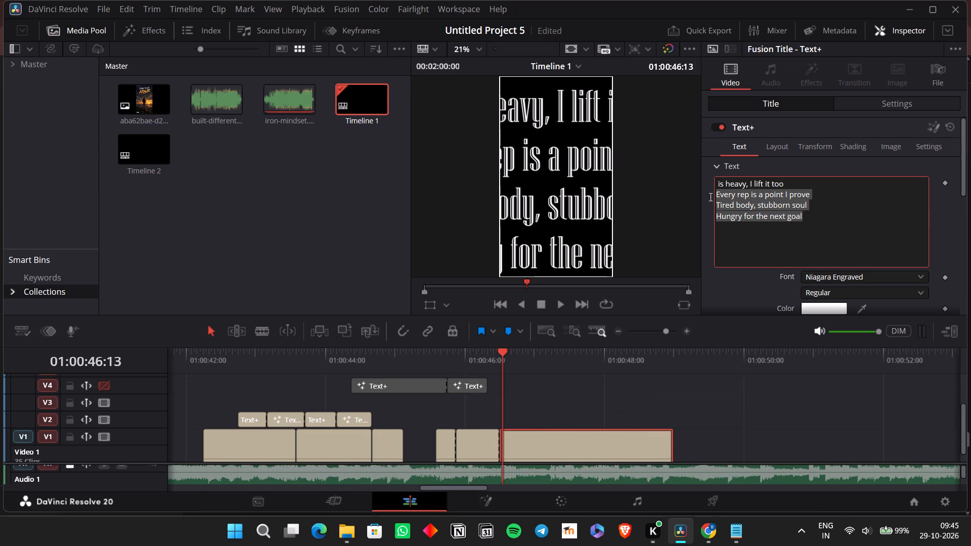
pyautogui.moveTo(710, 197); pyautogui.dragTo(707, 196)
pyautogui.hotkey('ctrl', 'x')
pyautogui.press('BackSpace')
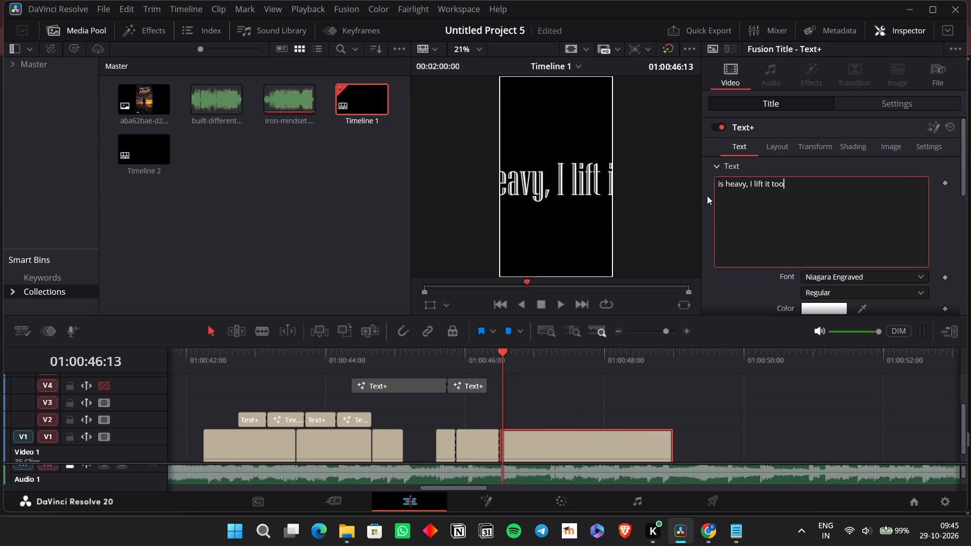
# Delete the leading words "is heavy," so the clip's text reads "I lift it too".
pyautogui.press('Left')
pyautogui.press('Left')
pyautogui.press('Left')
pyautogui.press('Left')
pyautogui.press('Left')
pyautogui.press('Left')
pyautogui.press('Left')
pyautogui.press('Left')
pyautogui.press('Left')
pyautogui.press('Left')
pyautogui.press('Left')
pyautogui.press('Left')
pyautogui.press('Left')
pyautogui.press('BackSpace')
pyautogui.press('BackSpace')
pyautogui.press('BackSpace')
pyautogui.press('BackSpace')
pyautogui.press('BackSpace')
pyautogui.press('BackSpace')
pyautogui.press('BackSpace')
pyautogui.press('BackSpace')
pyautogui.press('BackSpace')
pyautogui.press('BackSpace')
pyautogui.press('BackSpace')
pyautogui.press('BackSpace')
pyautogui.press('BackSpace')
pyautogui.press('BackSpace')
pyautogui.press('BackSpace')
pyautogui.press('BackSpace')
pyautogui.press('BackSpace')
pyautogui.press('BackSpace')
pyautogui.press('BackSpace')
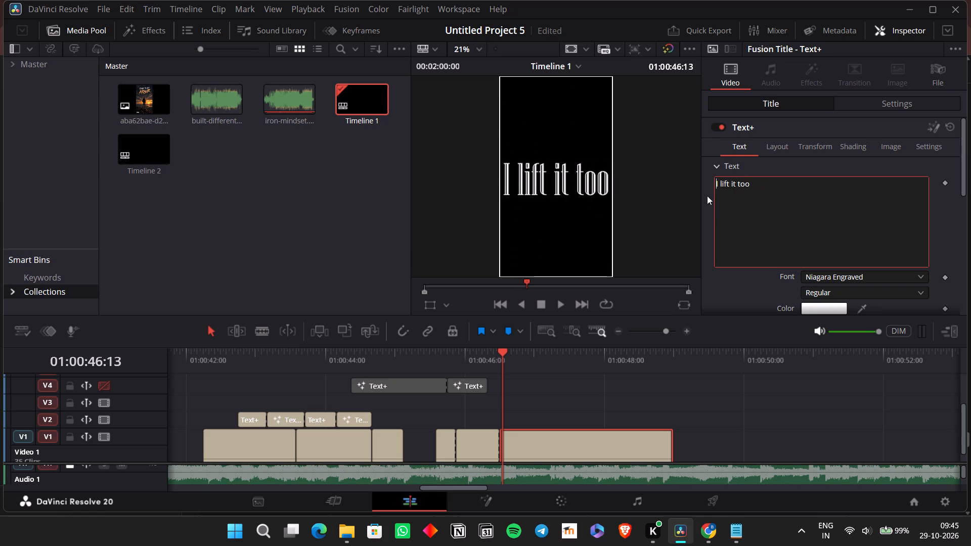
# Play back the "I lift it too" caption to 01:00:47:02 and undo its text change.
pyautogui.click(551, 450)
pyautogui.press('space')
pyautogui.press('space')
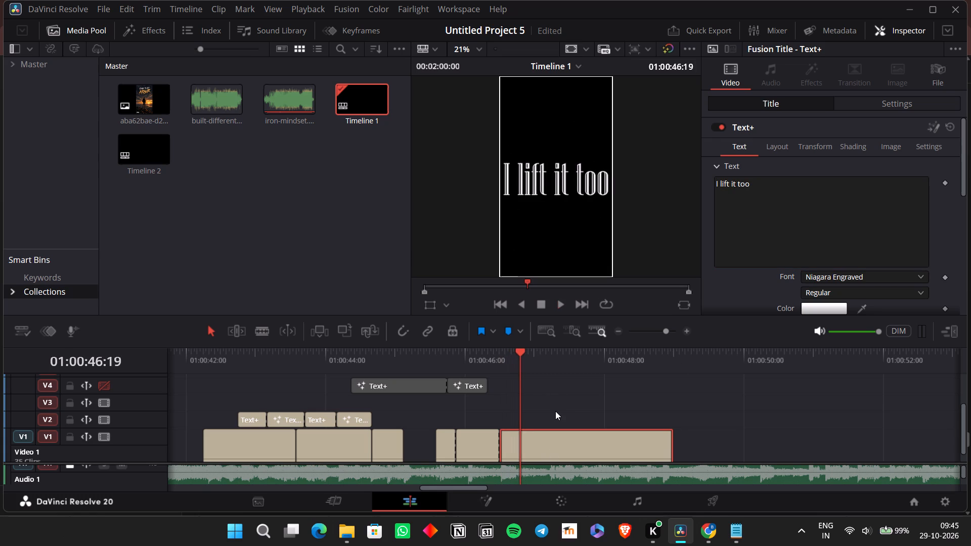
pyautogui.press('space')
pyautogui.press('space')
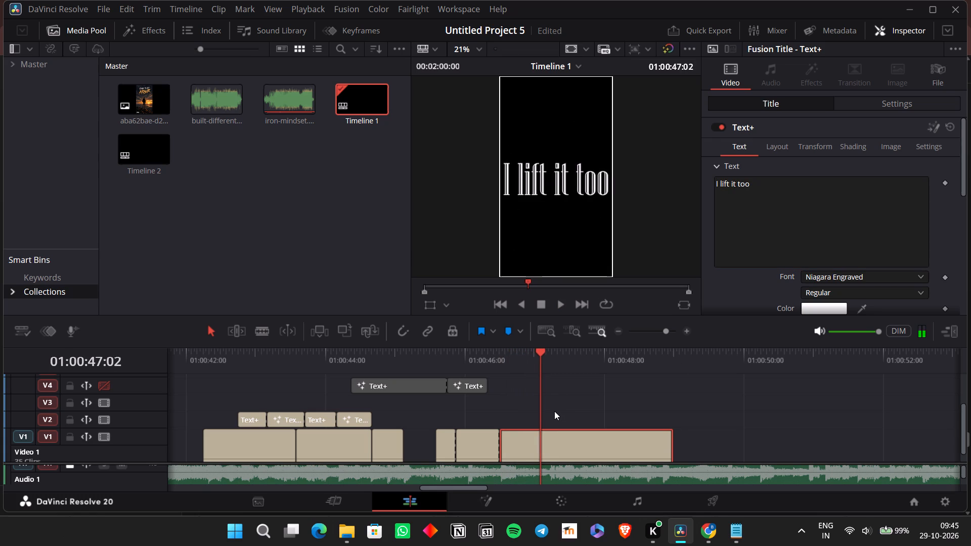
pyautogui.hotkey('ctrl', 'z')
# Find the end of the word by playback and split the "heavy" clip at 01:00:47:05.
pyautogui.click(558, 450)
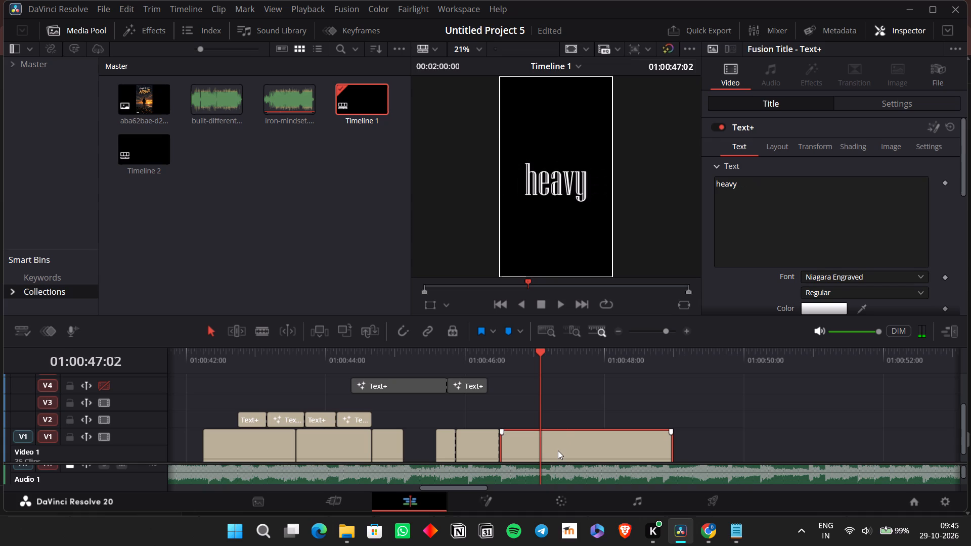
pyautogui.press('space')
pyautogui.press('space')
pyautogui.press('Left')
pyautogui.press('Left')
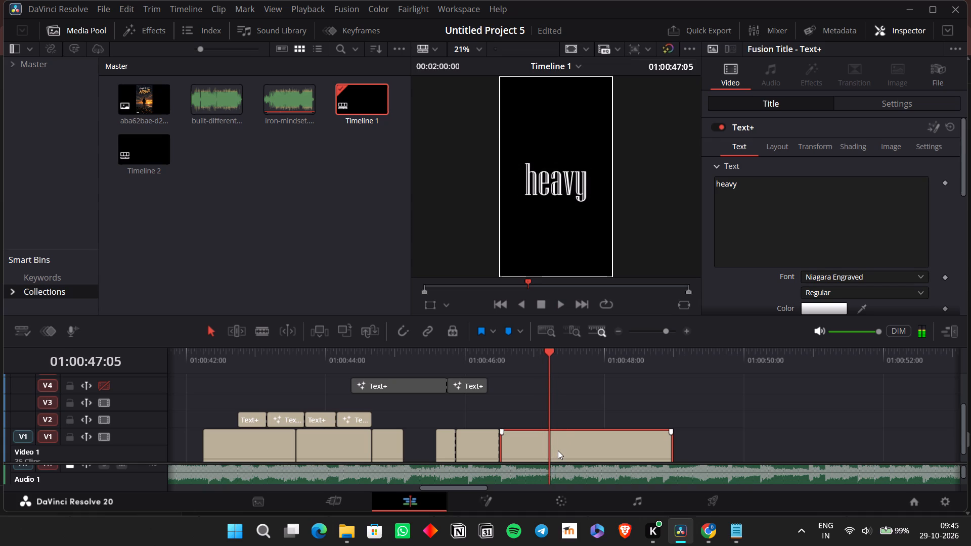
pyautogui.hotkey('ctrl', 'b')
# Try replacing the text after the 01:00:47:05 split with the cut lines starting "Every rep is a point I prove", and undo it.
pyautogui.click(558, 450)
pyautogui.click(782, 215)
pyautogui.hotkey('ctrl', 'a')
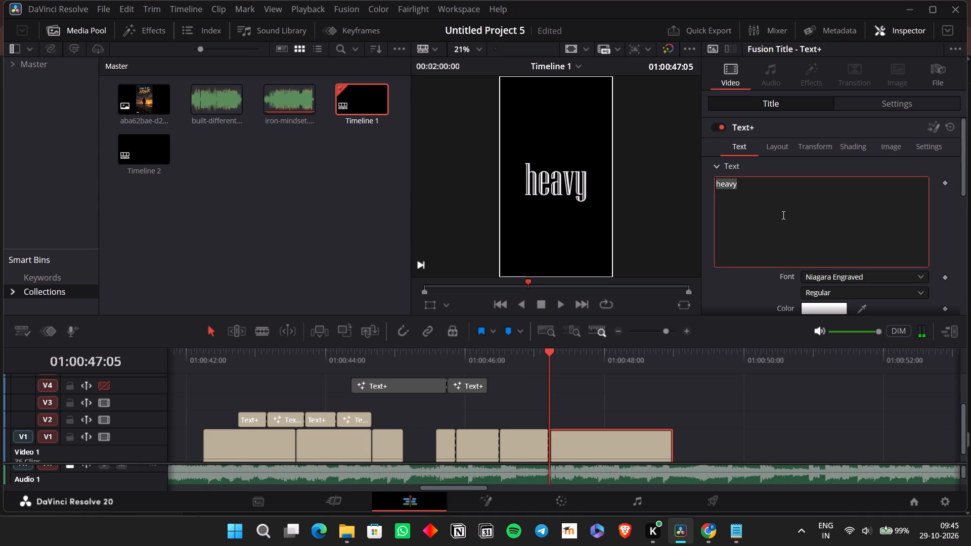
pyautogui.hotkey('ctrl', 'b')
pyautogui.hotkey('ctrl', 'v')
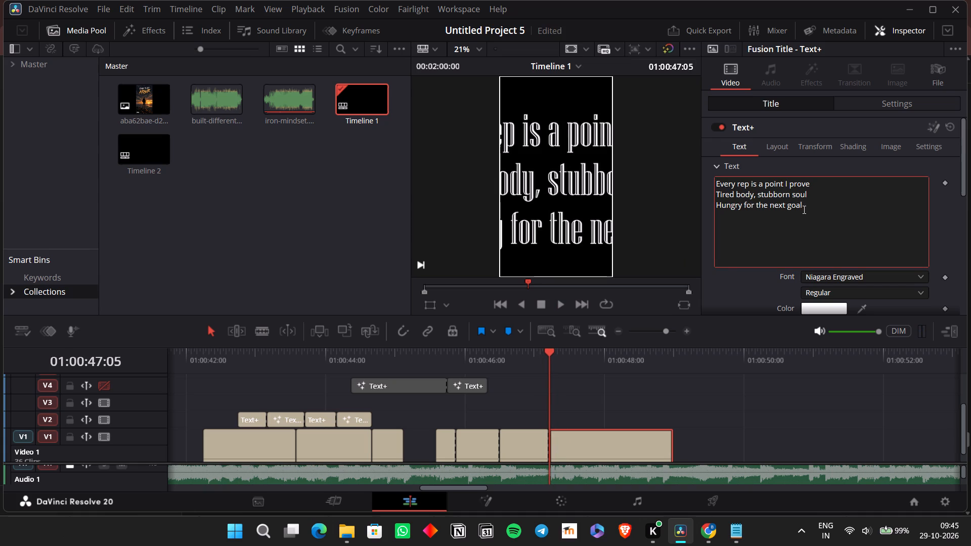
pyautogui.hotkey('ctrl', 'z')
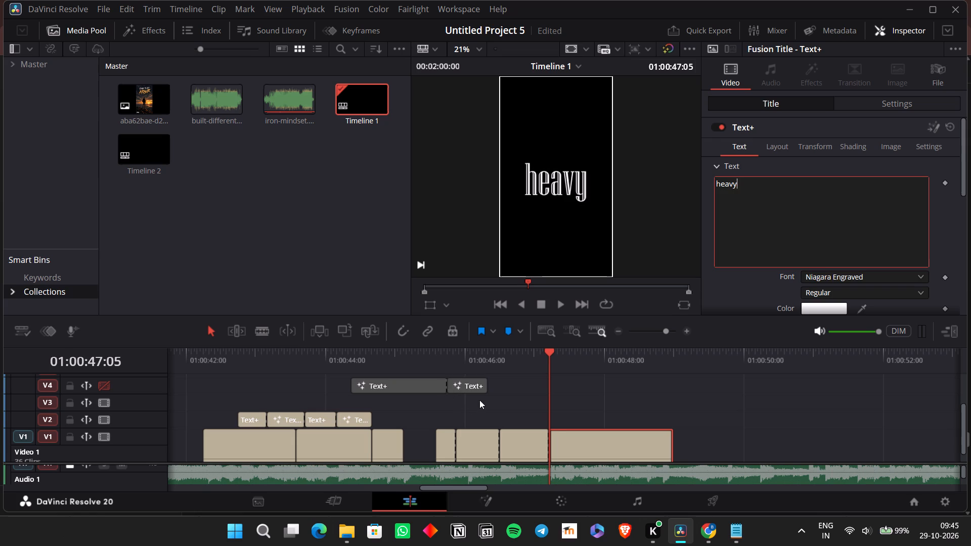
# Copy "I lift it too" from the second verse in the full-lyrics Text+ clip on V4.
pyautogui.click(471, 377)
pyautogui.scroll(-3, 843, 212)
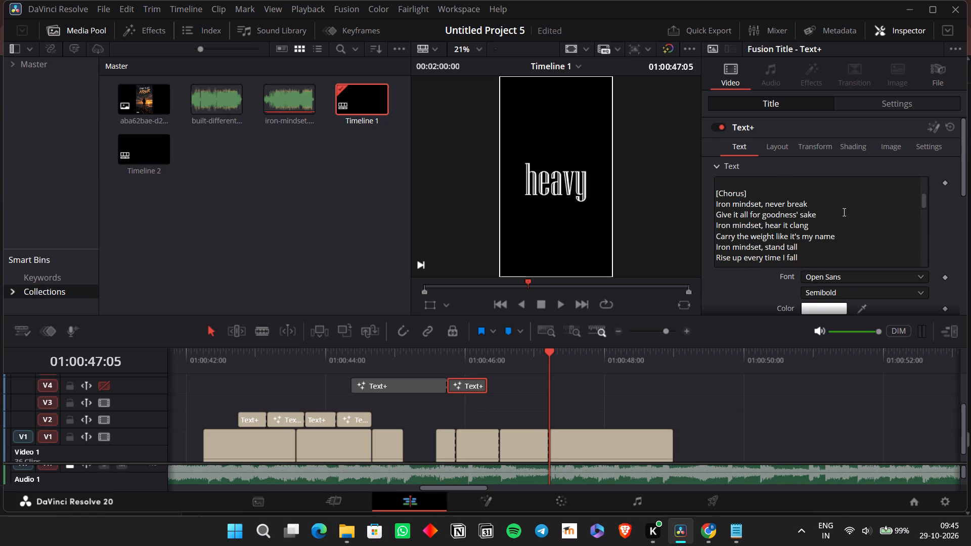
pyautogui.scroll(-2, 848, 244)
pyautogui.scroll(1, 848, 244)
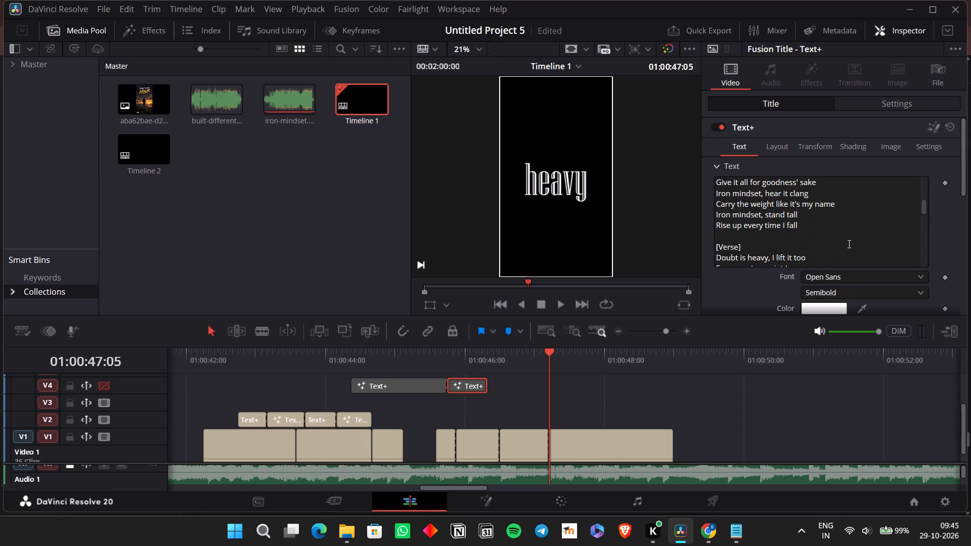
pyautogui.scroll(-2, 848, 244)
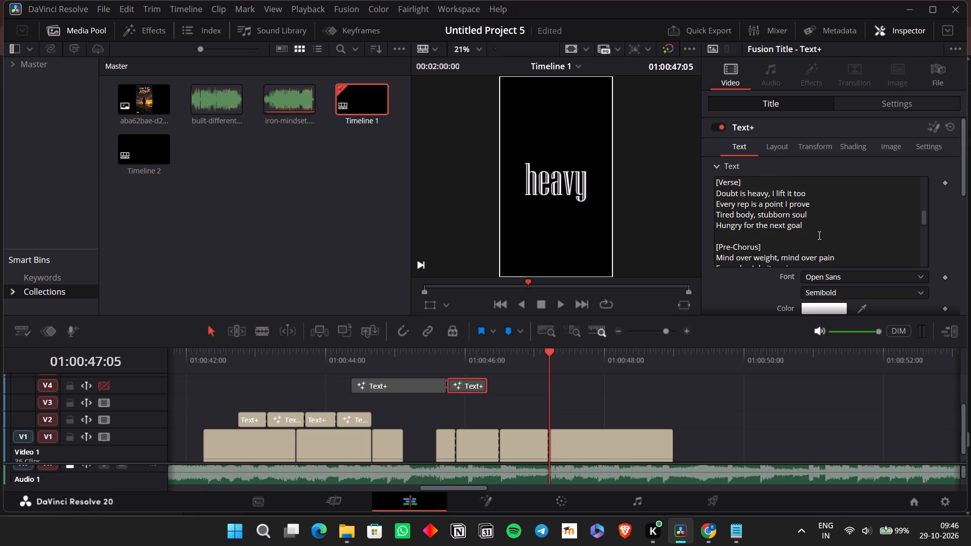
pyautogui.moveTo(818, 235); pyautogui.dragTo(780, 198)
pyautogui.click(780, 197)
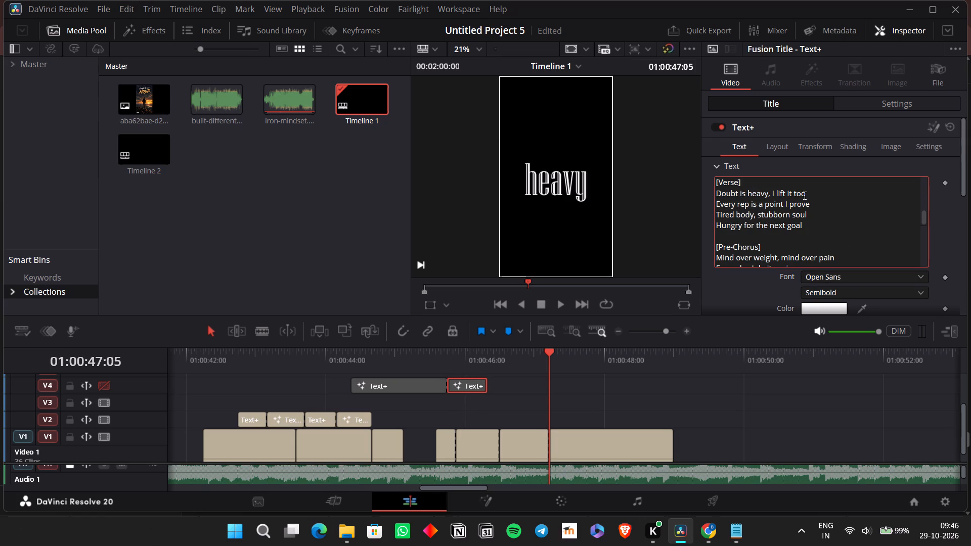
pyautogui.moveTo(806, 195); pyautogui.dragTo(771, 194)
pyautogui.hotkey('ctrl', 'c')
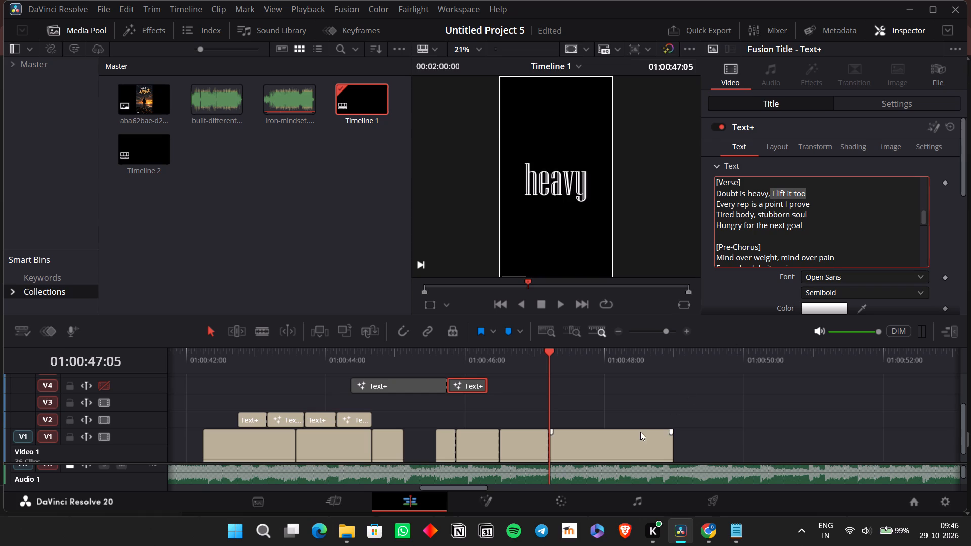
# Replace the text of the clip after the 01:00:47:05 split with the copied phrase and cut "lift it too", leaving "I".
pyautogui.click(640, 432)
pyautogui.click(792, 170)
pyautogui.hotkey('ctrl', 'a')
pyautogui.click(662, 423)
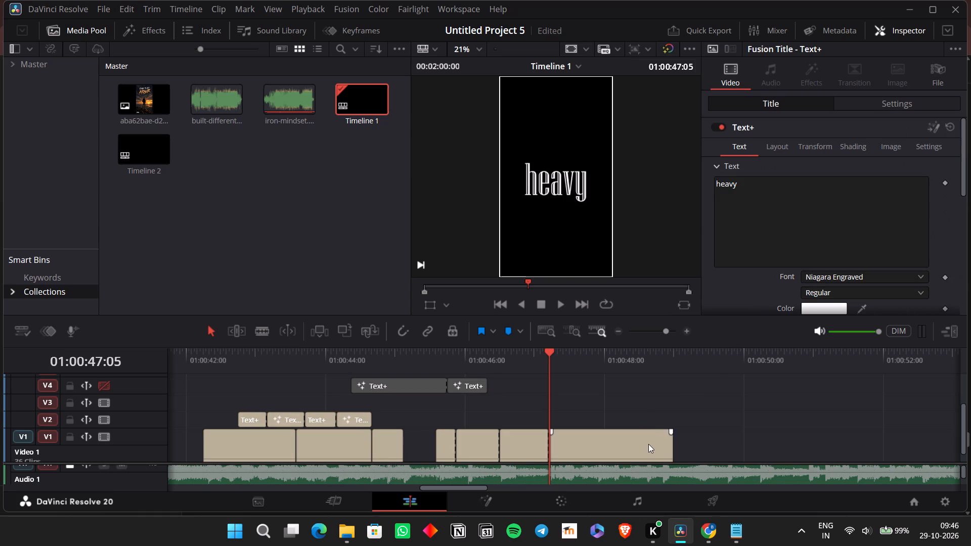
pyautogui.click(648, 444)
pyautogui.click(750, 233)
pyautogui.hotkey('ctrl', 'a')
pyautogui.hotkey('ctrl', 'v')
pyautogui.moveTo(739, 183); pyautogui.dragTo(729, 182)
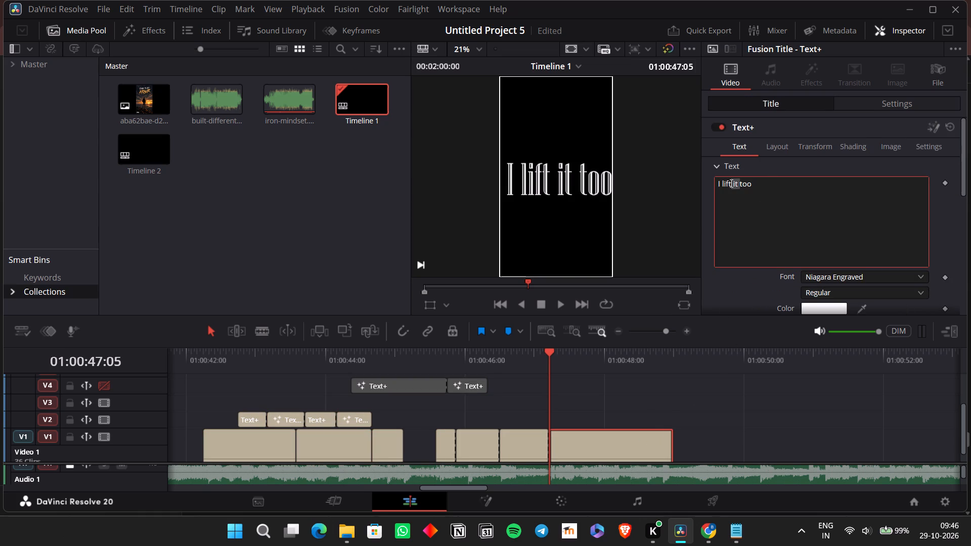
pyautogui.moveTo(729, 182); pyautogui.dragTo(724, 179)
pyautogui.moveTo(722, 179); pyautogui.dragTo(782, 188)
pyautogui.hotkey('ctrl', 'x')
# Find the end of "I" by playback and split its clip at 01:00:47:11.
pyautogui.click(602, 428)
pyautogui.press('space')
pyautogui.press('space')
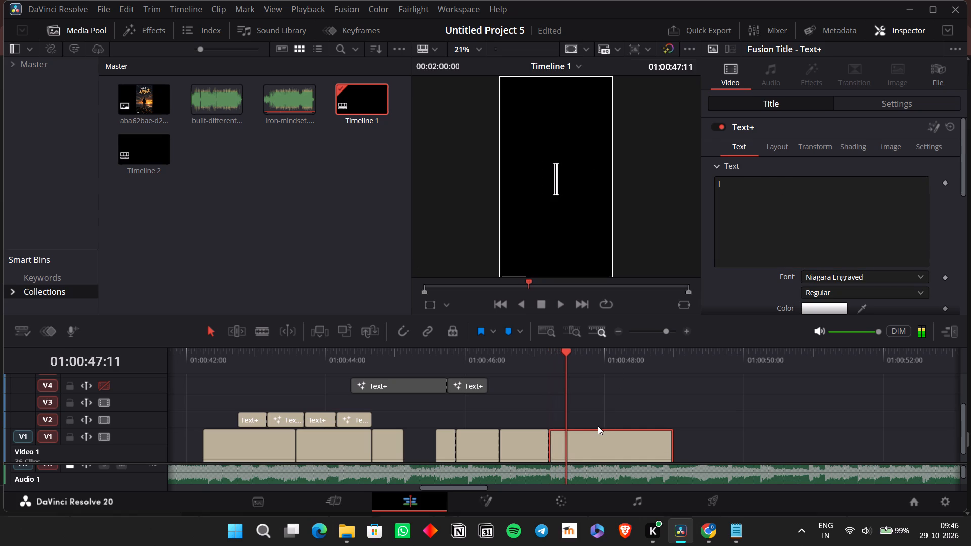
pyautogui.hotkey('ctrl', 'b')
# Paste "lift it too" over the text of the clip after the split and cut "it too", leaving "lift".
pyautogui.click(600, 452)
pyautogui.click(761, 171)
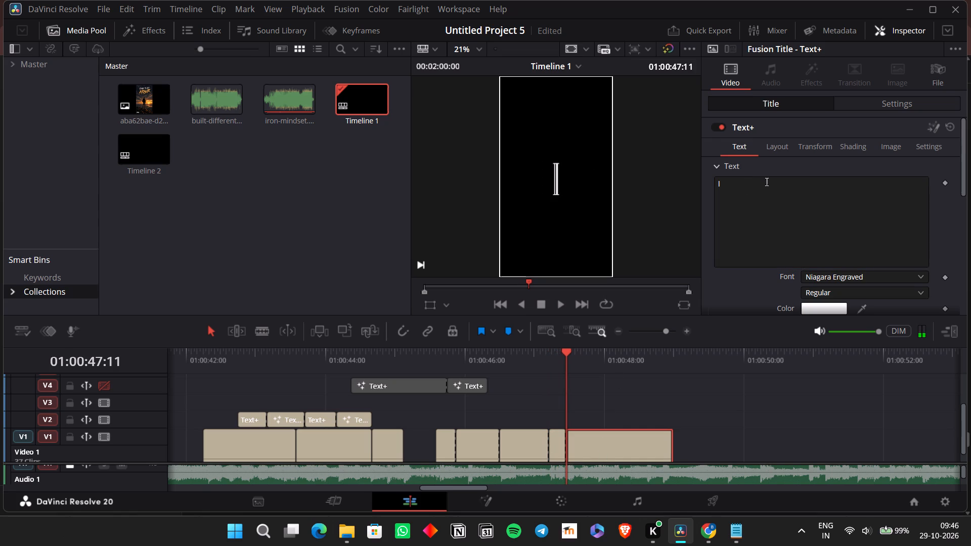
pyautogui.click(768, 193)
pyautogui.press('a')
pyautogui.hotkey('ctrl', 'v')
pyautogui.hotkey('ctrl', 'a')
pyautogui.hotkey('ctrl', 'v')
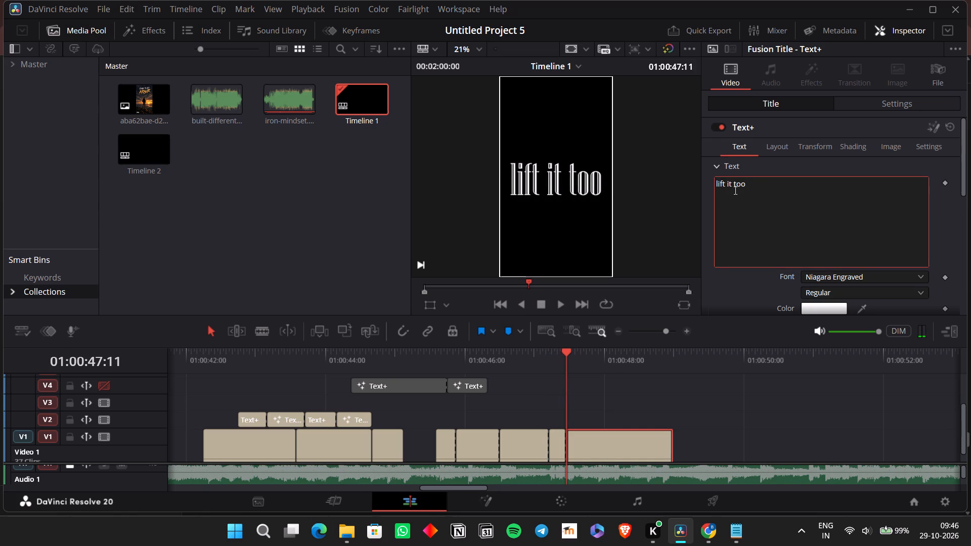
pyautogui.moveTo(727, 185); pyautogui.dragTo(769, 193)
pyautogui.hotkey('ctrl', 'x')
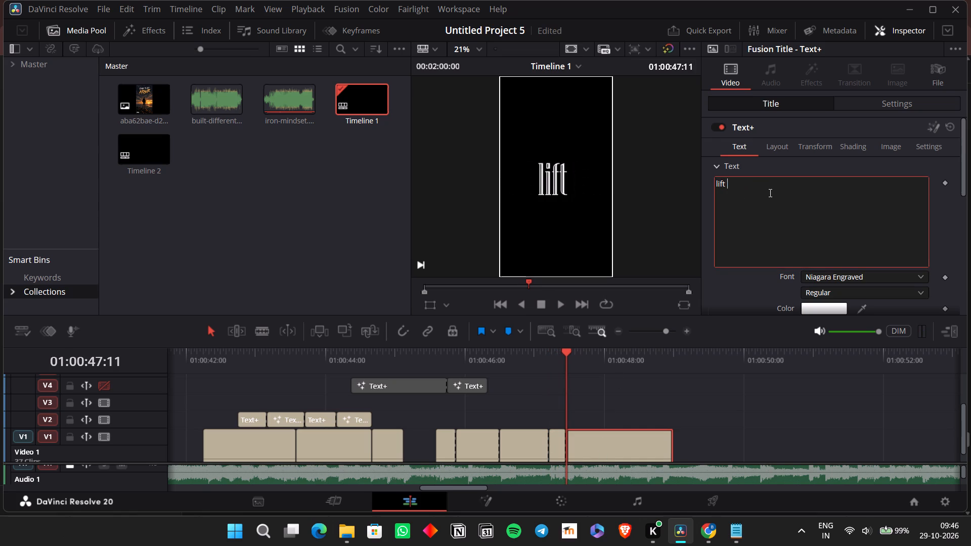
pyautogui.press('BackSpace')
pyautogui.press('\\')
pyautogui.press('BackSpace')
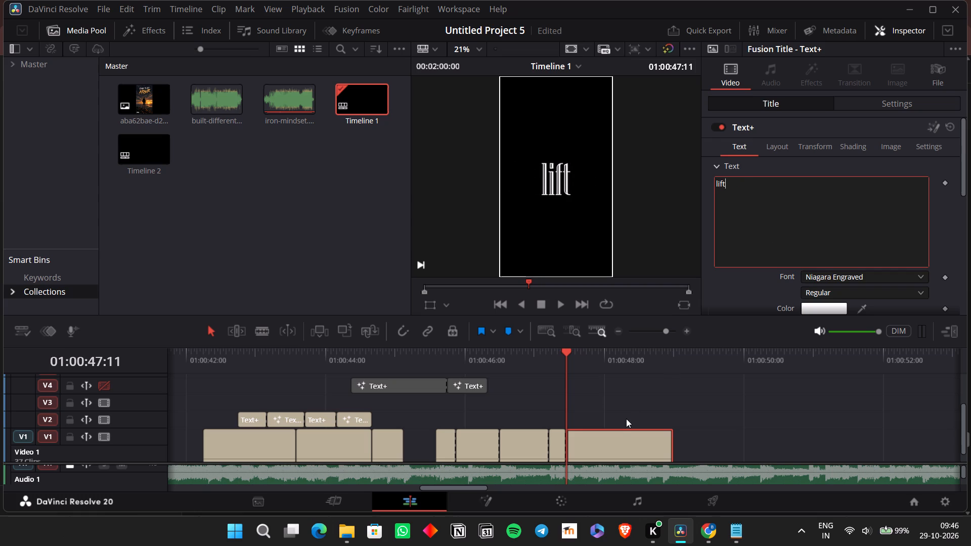
# Split the "lift" clip at its word end, 01:00:47:15, and make the following piece read "it", cutting "too" for reuse.
pyautogui.click(619, 437)
pyautogui.press('space')
pyautogui.press('space')
pyautogui.hotkey('ctrl', 'b')
pyautogui.click(619, 437)
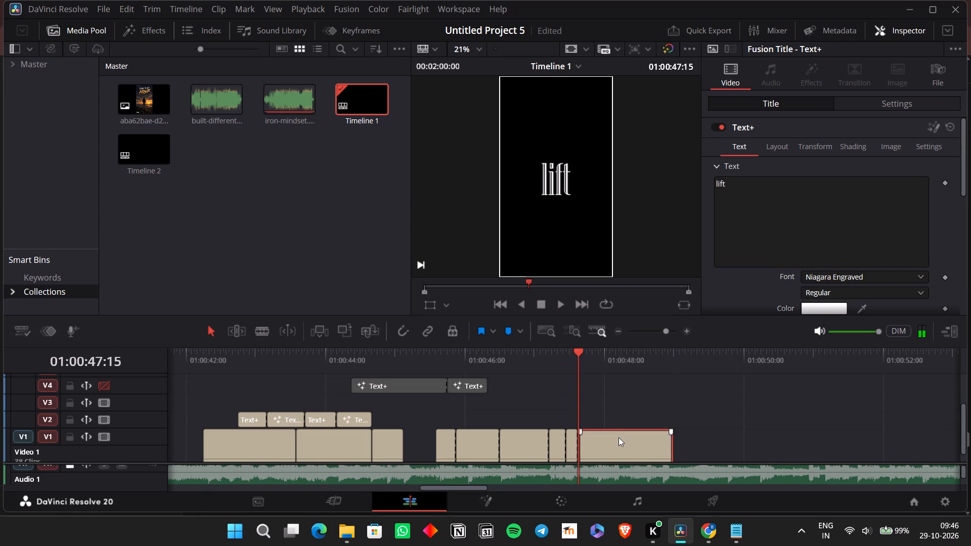
pyautogui.click(754, 227)
pyautogui.hotkey('ctrl', 'a')
pyautogui.hotkey('ctrl', 'v')
pyautogui.doubleClick(727, 181)
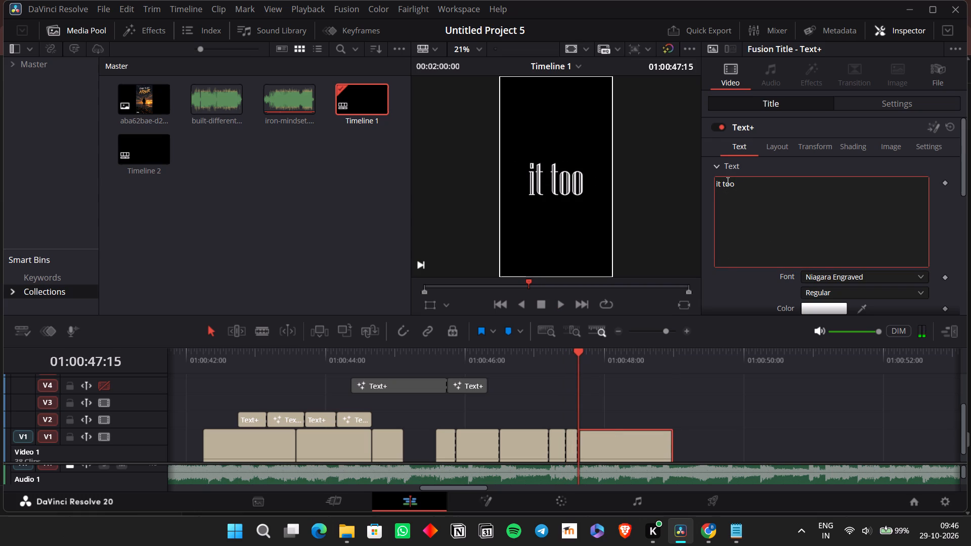
pyautogui.hotkey('ctrl', 'x')
pyautogui.press('BackSpace')
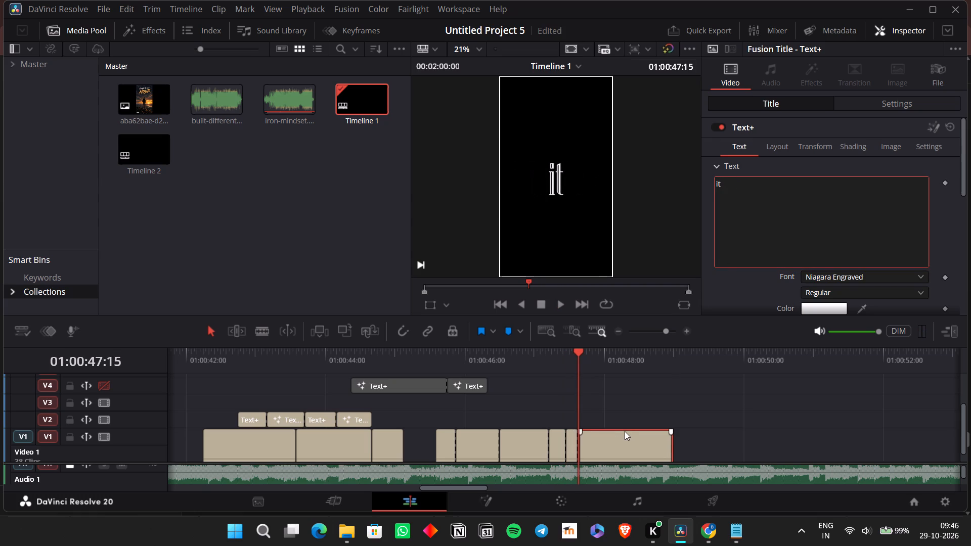
# Split the "it" clip at 01:00:47:21 and replace the following piece's text with "too".
pyautogui.click(625, 431)
pyautogui.press('space')
pyautogui.press('space')
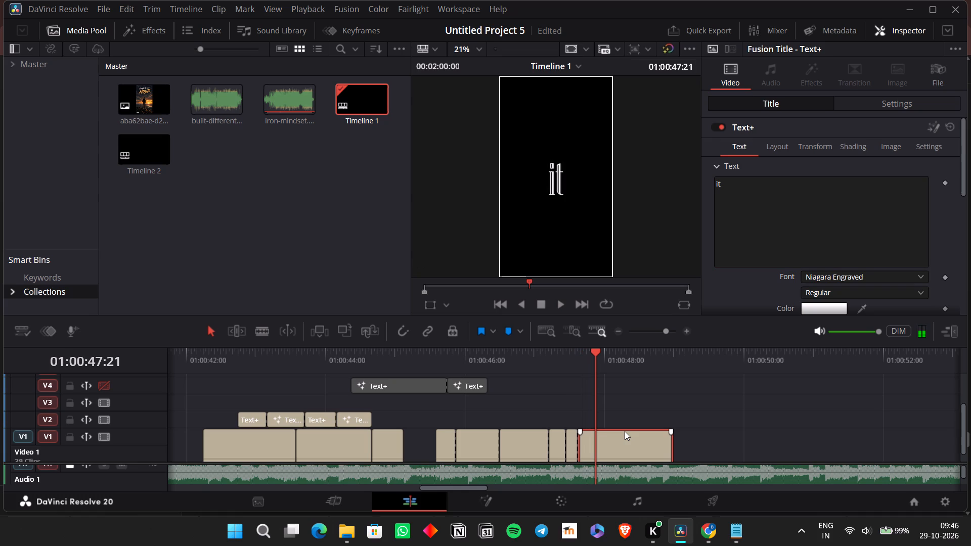
pyautogui.hotkey('ctrl', 'b')
pyautogui.click(625, 431)
pyautogui.click(763, 190)
pyautogui.hotkey('ctrl', 'a')
pyautogui.hotkey('ctrl', 'v')
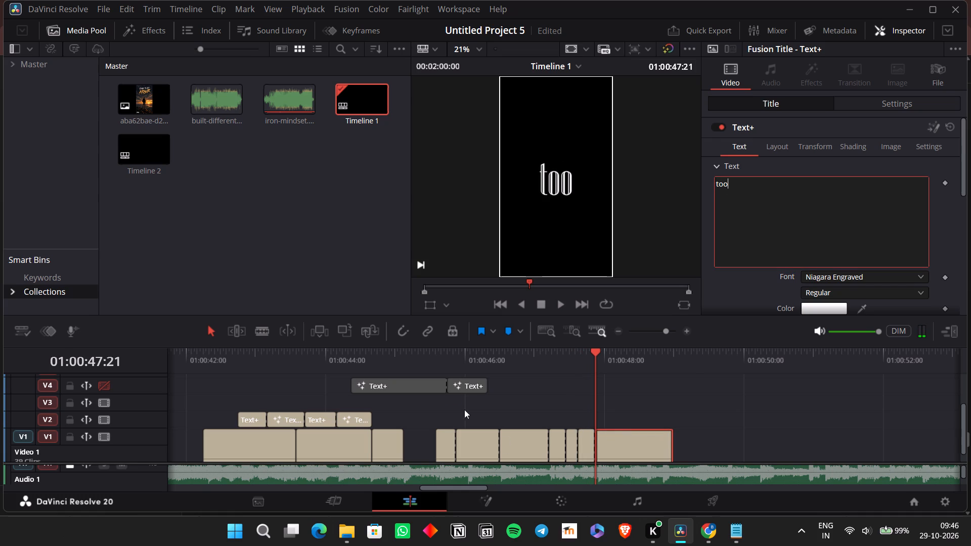
# Play back the "I lift it too" captions and the song after them to check the timing of the words.
pyautogui.click(525, 356)
pyautogui.press('space')
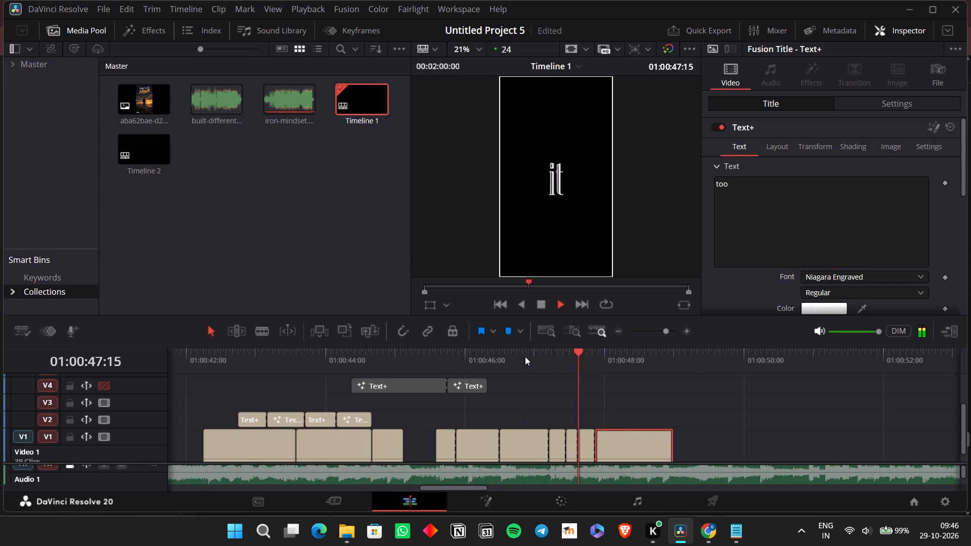
pyautogui.press('space')
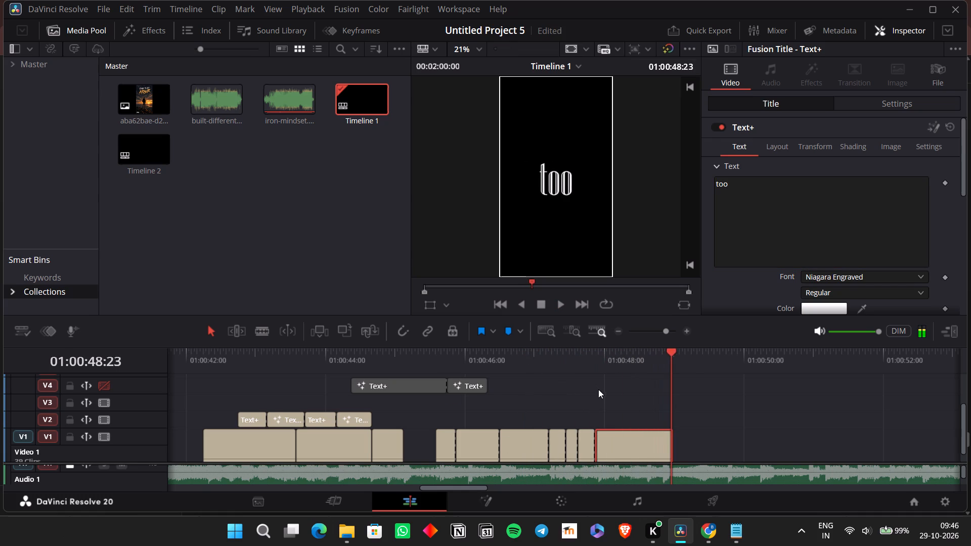
pyautogui.hscroll(-1, 600, 391)
pyautogui.press('space')
pyautogui.hscroll(-1, 633, 435)
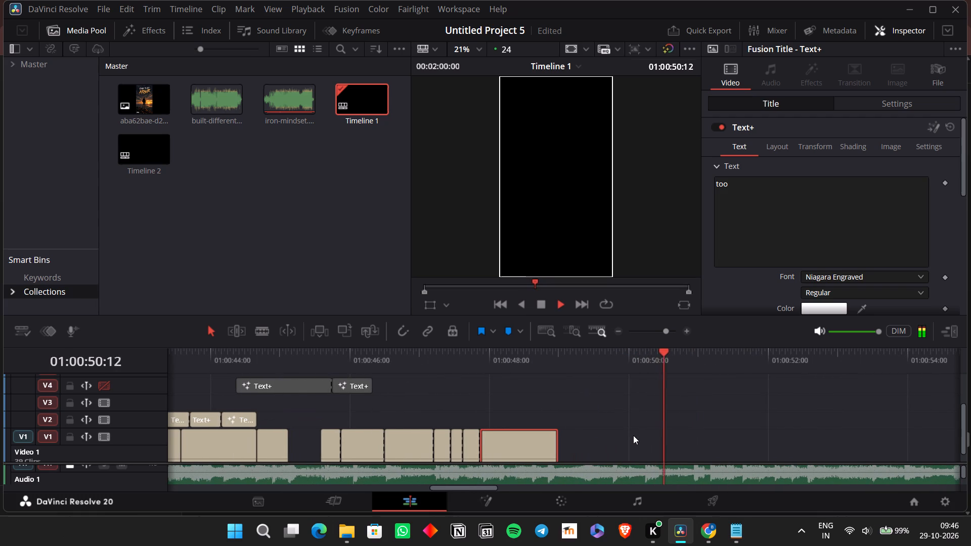
pyautogui.press('space')
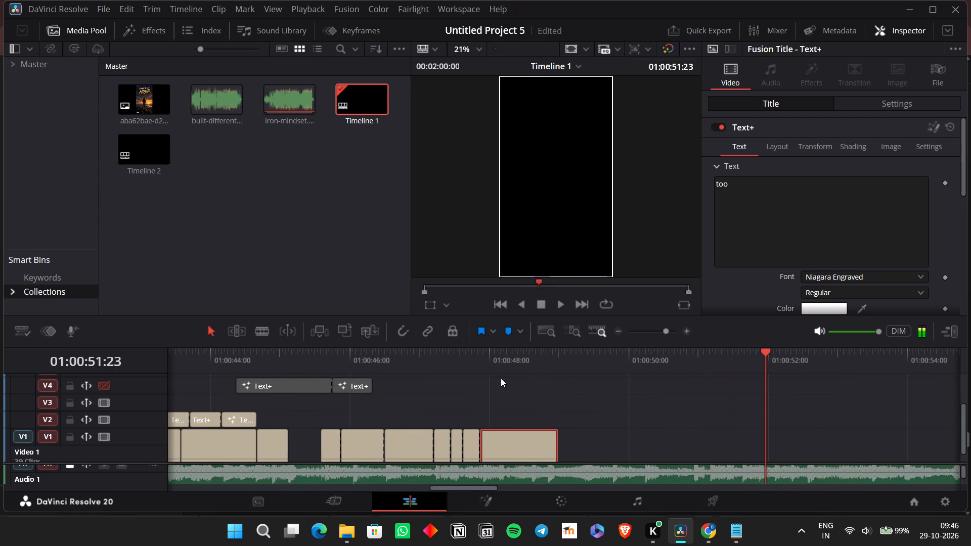
pyautogui.click(537, 368)
pyautogui.press('space')
pyautogui.press('space')
pyautogui.press('space')
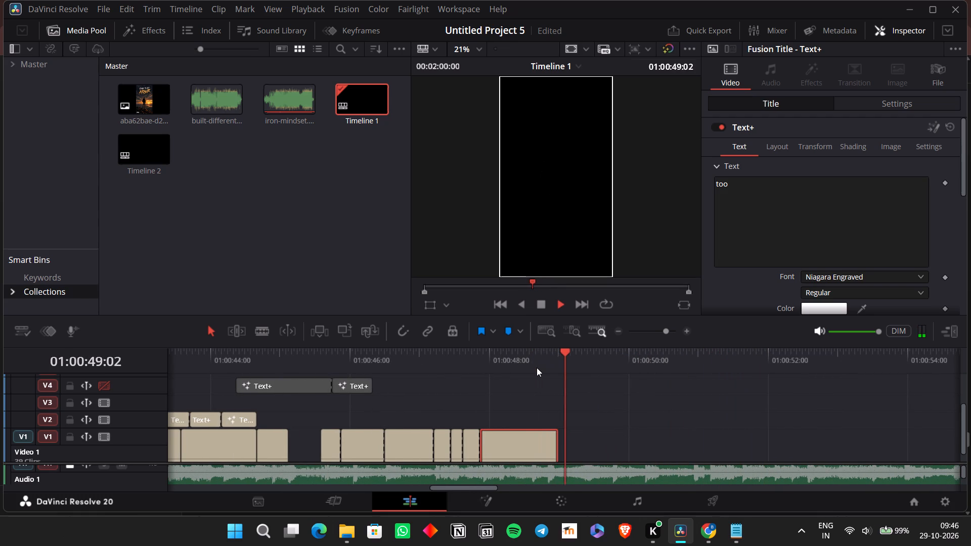
pyautogui.press('space')
pyautogui.click(537, 368)
pyautogui.press('space')
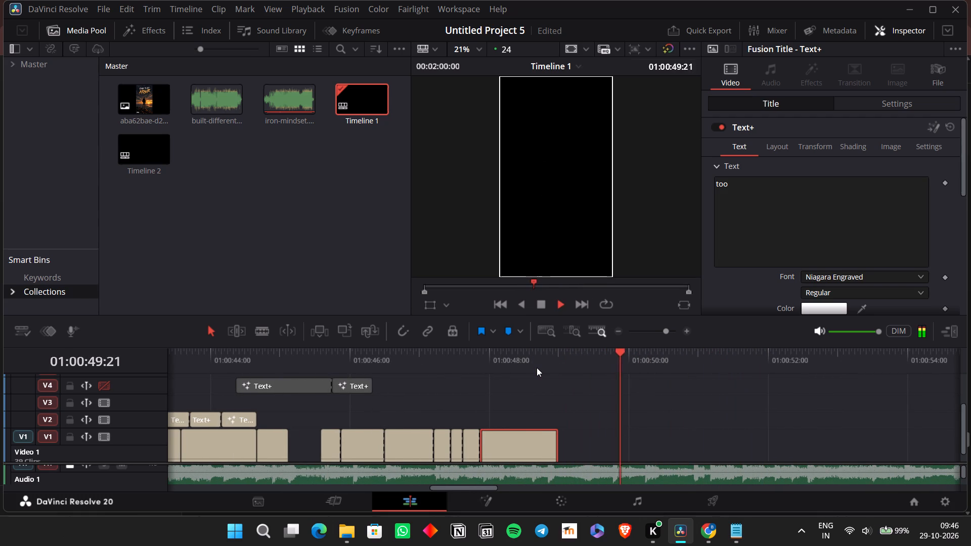
pyautogui.click(537, 368)
pyautogui.press('space')
# Find the end of the word by playback and split the "too" clip at 01:00:48:19.
pyautogui.click(512, 371)
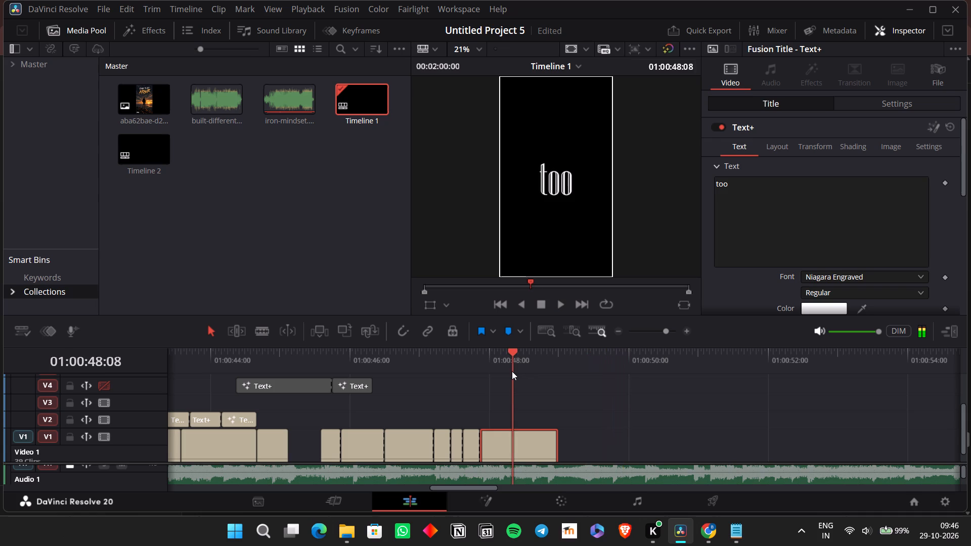
pyautogui.press('space')
pyautogui.press('space')
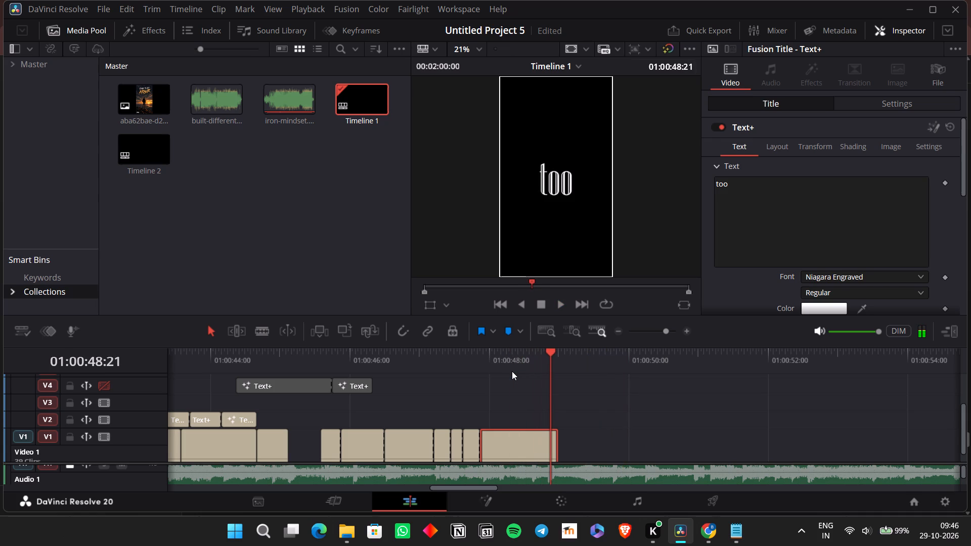
pyautogui.press('Left')
pyautogui.press('Left')
pyautogui.hotkey('ctrl', 'b')
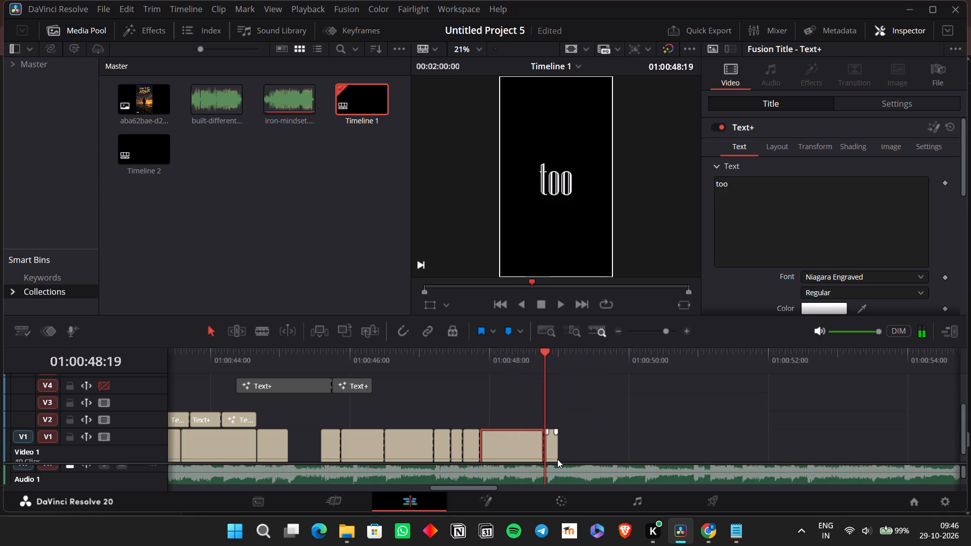
# Move the leftover "too" piece to the next lyric's start at about 01:00:49:06 and extend its end to about 01:00:55:08.
pyautogui.moveTo(553, 453); pyautogui.dragTo(662, 451)
pyautogui.press('space')
pyautogui.press('space')
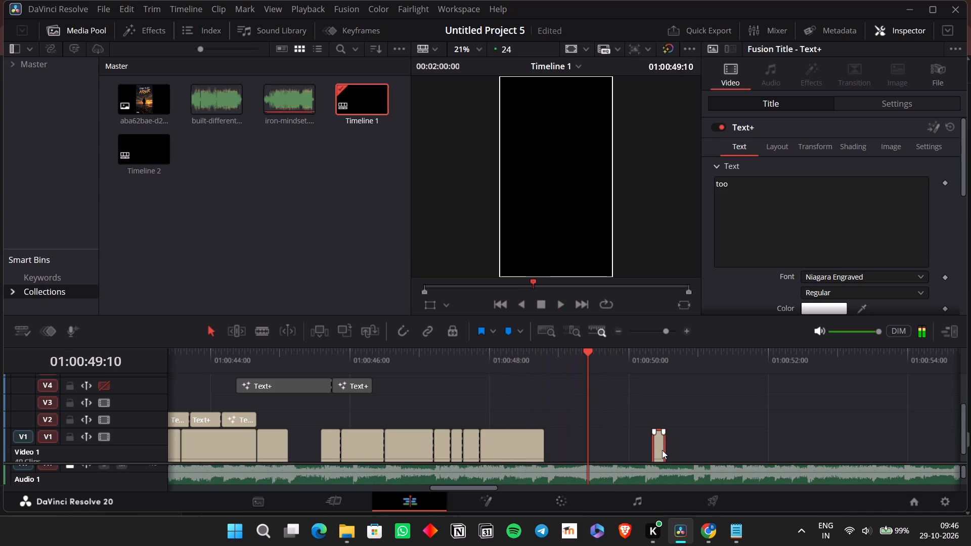
pyautogui.moveTo(661, 450); pyautogui.dragTo(585, 448)
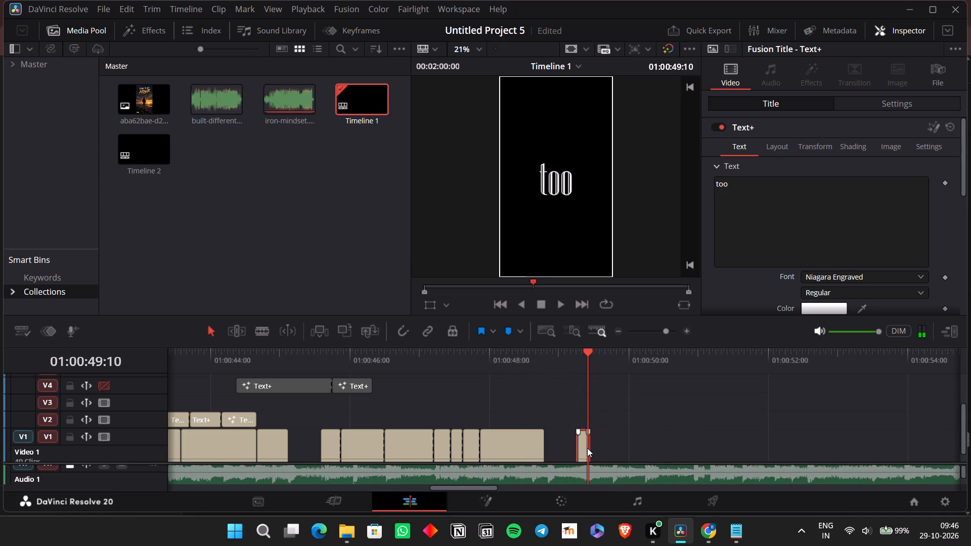
pyautogui.click(589, 448)
pyautogui.click(684, 331)
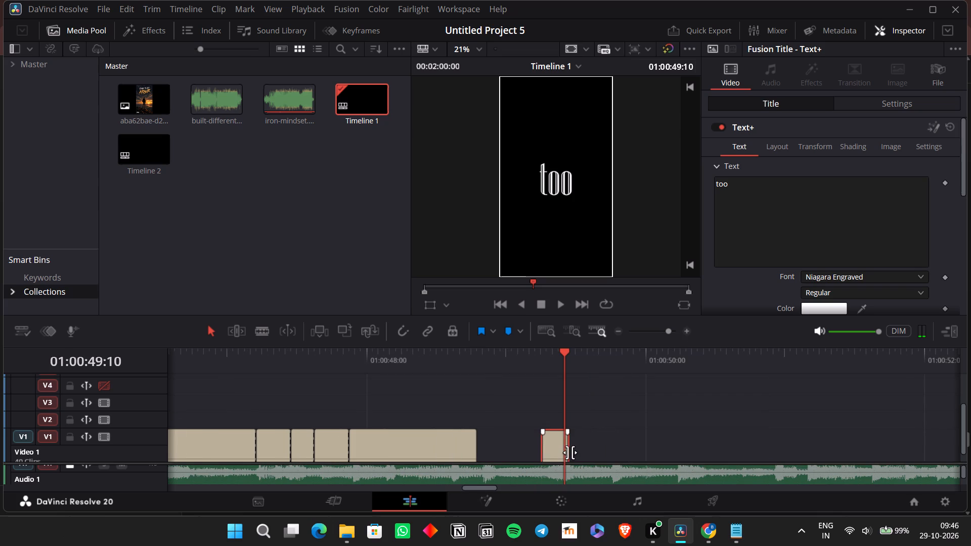
pyautogui.moveTo(570, 452); pyautogui.dragTo(970, 386)
pyautogui.doubleClick(618, 332)
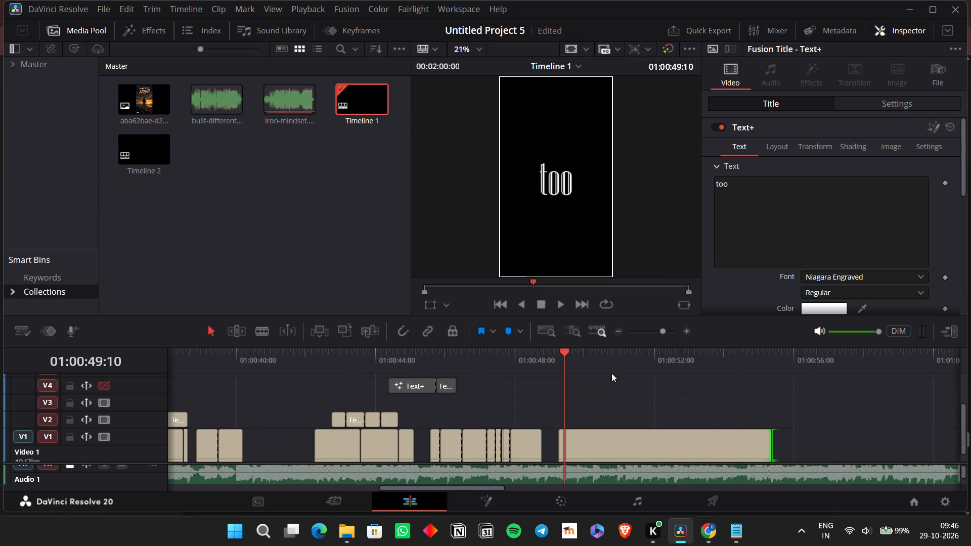
# Copy the line "Every rep is a point I prove" from the full-lyrics clip on V4.
pyautogui.click(443, 385)
pyautogui.scroll(-4, 836, 238)
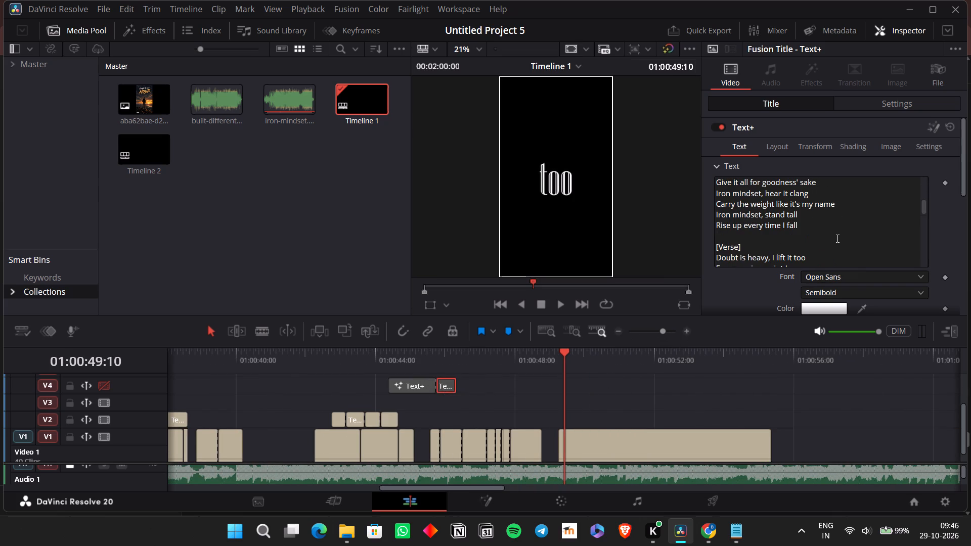
pyautogui.scroll(-1, 831, 231)
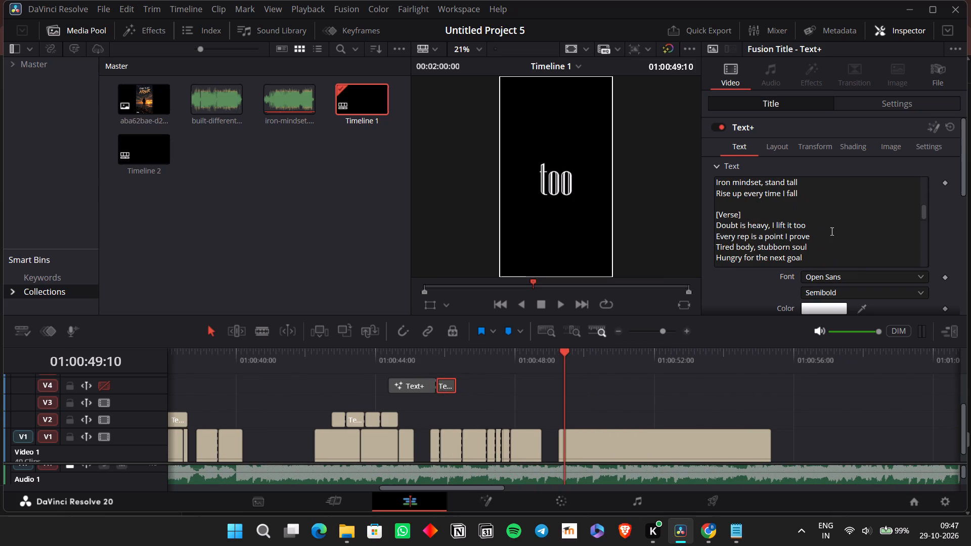
pyautogui.scroll(-1, 831, 231)
pyautogui.moveTo(816, 204); pyautogui.dragTo(708, 204)
pyautogui.hotkey('ctrl', 'c')
# Replace the extended clip's text with the copied line and cut everything after the first word, leaving "Every".
pyautogui.click(727, 437)
pyautogui.click(849, 189)
pyautogui.hotkey('ctrl', 'a')
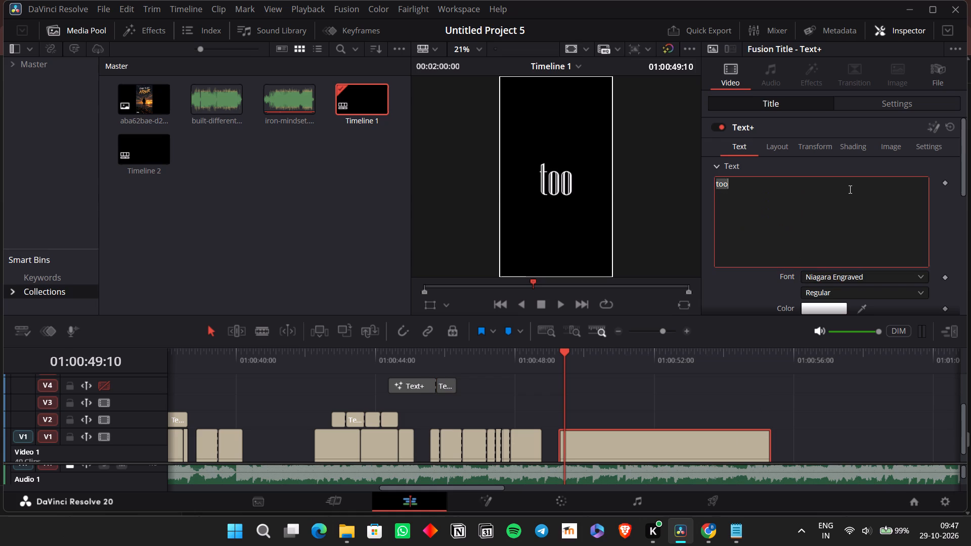
pyautogui.hotkey('ctrl', 'v')
pyautogui.moveTo(735, 186); pyautogui.dragTo(830, 181)
pyautogui.hotkey('ctrl', 'x')
# Find the end of the sung "Every" by playback and split its V1 clip at 01:00:50:05.
pyautogui.click(548, 356)
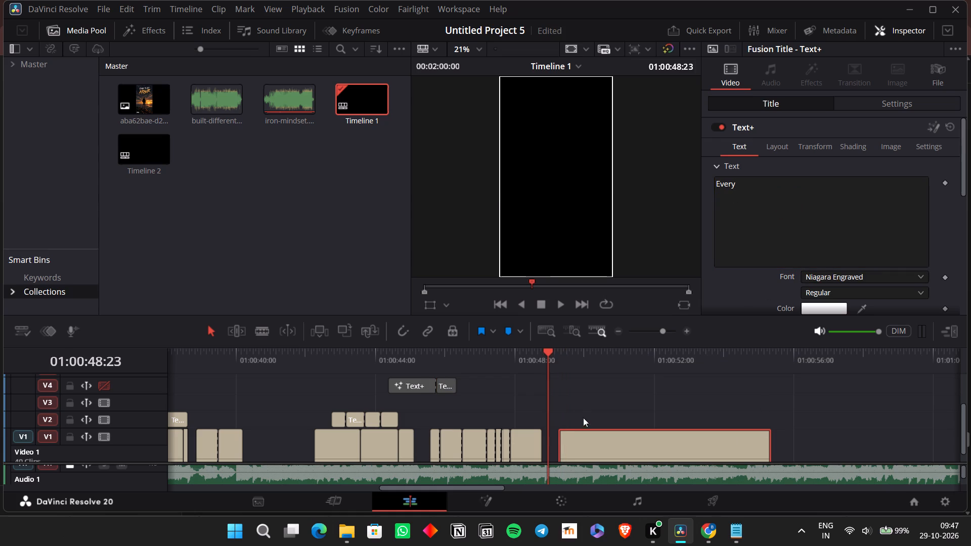
pyautogui.click(584, 445)
pyautogui.press('space')
pyautogui.press('space')
pyautogui.press('space')
pyautogui.press('space')
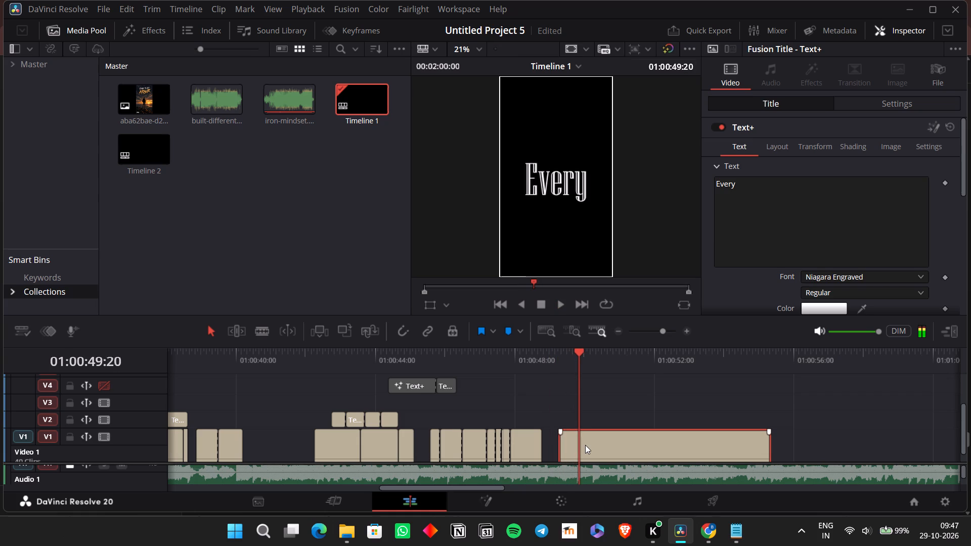
pyautogui.press('space')
pyautogui.press('space')
pyautogui.hotkey('ctrl', 'b')
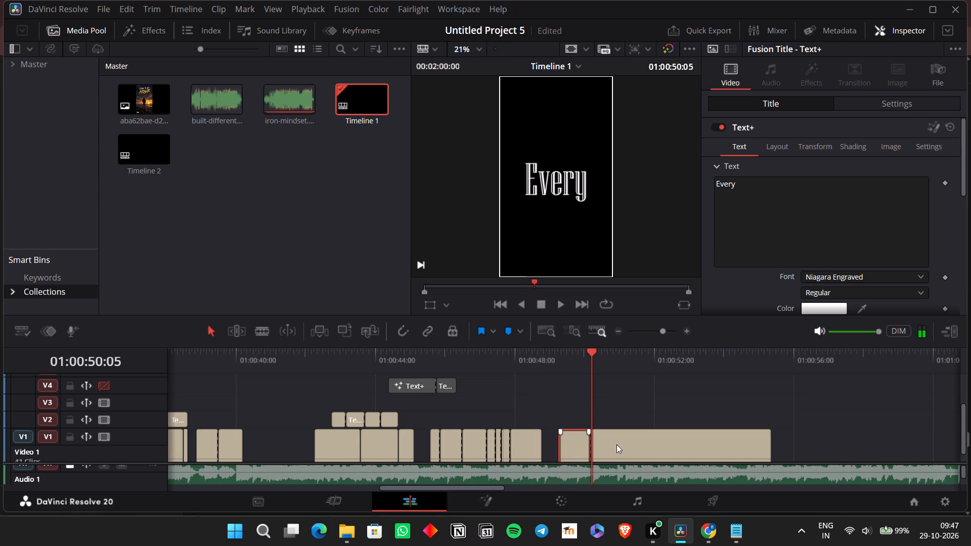
# Replace the leftover clip's text with the cut remainder of the lyric and cut everything after the first word, leaving "rep".
pyautogui.click(618, 443)
pyautogui.click(743, 228)
pyautogui.hotkey('ctrl', 'a')
pyautogui.hotkey('ctrl', 'v')
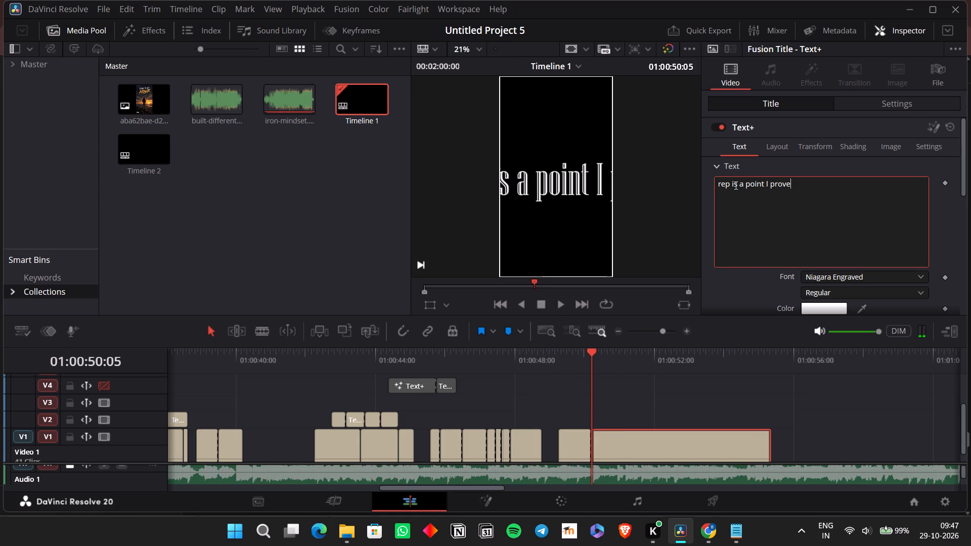
pyautogui.moveTo(731, 183); pyautogui.dragTo(829, 186)
pyautogui.hotkey('ctrl', 'x')
pyautogui.press('space')
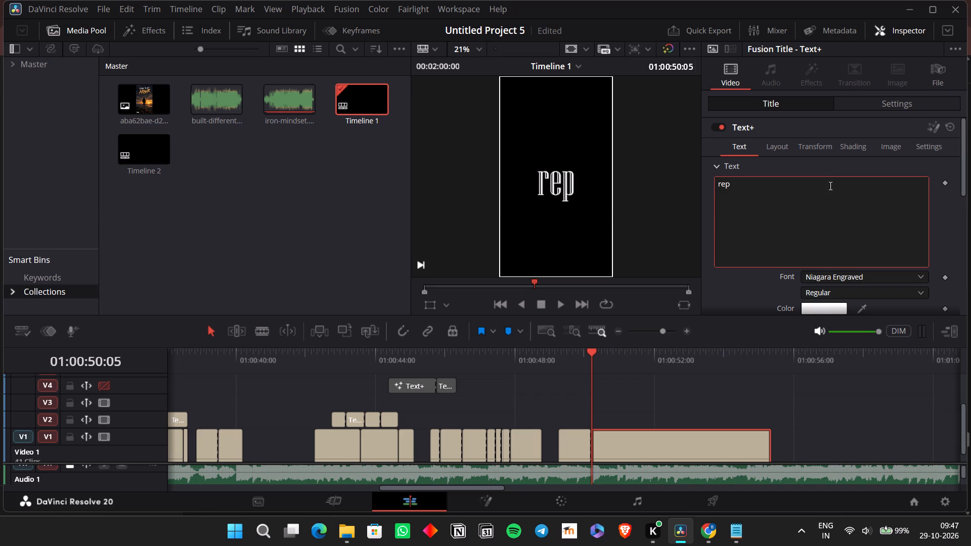
# Split the "rep" clip at 01:00:50:11 and paste the cut lyric into the leftover piece, cutting it down to "is".
pyautogui.click(625, 439)
pyautogui.press('space')
pyautogui.press('space')
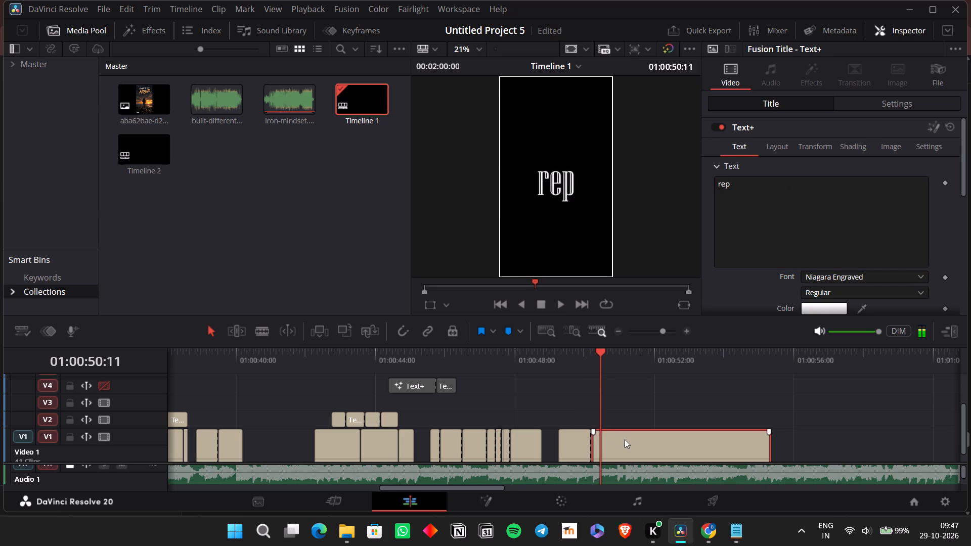
pyautogui.hotkey('ctrl', 'b')
pyautogui.click(625, 439)
pyautogui.click(747, 277)
pyautogui.click(746, 247)
pyautogui.hotkey('ctrl', 'a')
pyautogui.hotkey('ctrl', 'v')
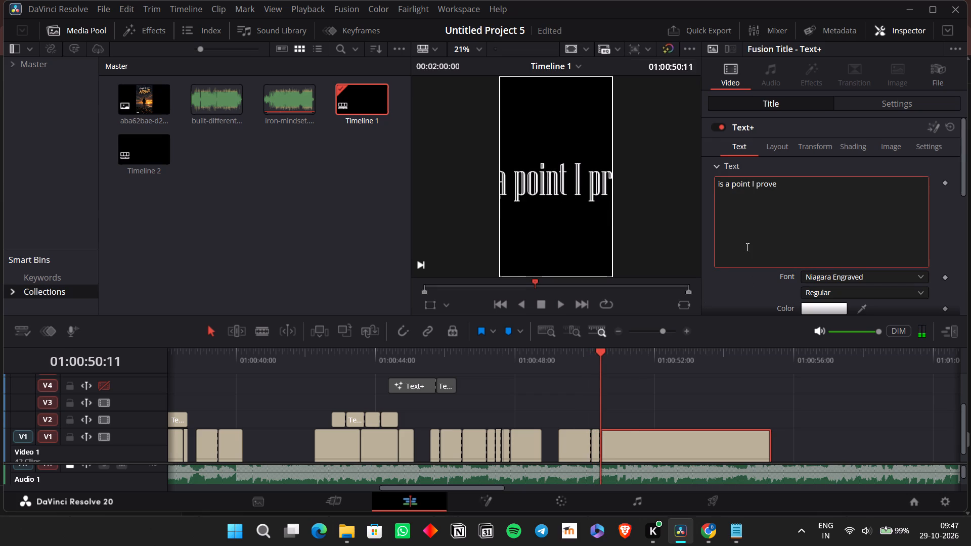
pyautogui.moveTo(726, 186); pyautogui.dragTo(950, 184)
pyautogui.hotkey('ctrl', 'x')
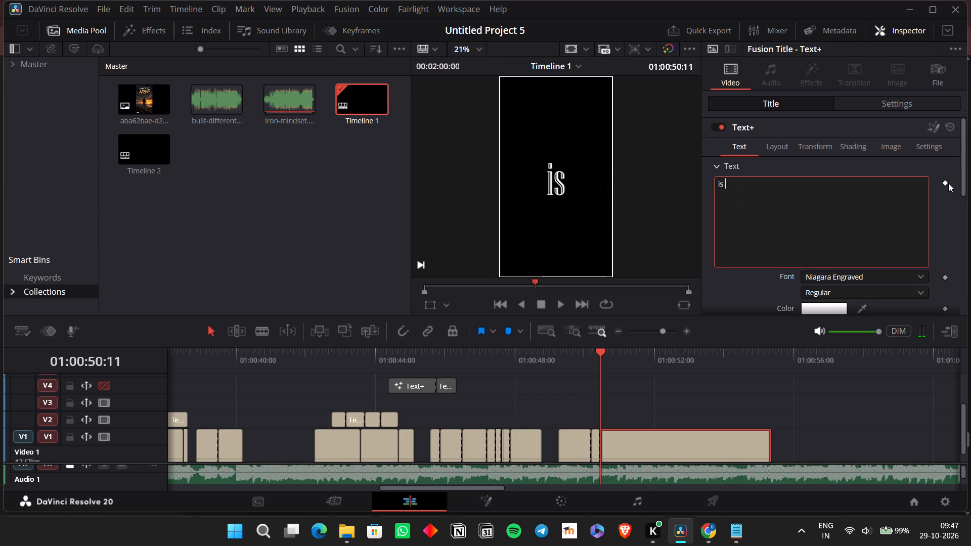
# Find where "is" is sung by playback, move its clip to start at 01:00:50:22, and enable snapping.
pyautogui.click(672, 438)
pyautogui.press('space')
pyautogui.press('space')
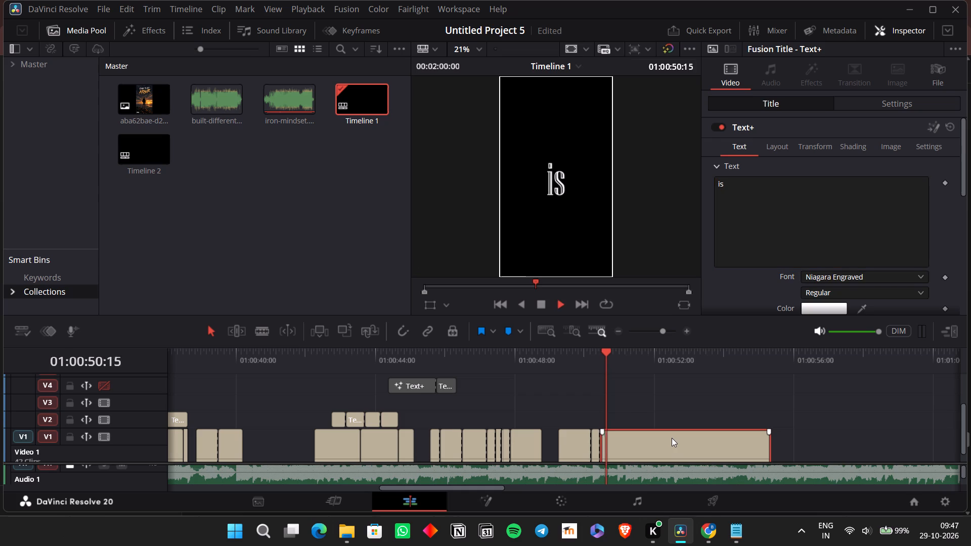
pyautogui.press('space')
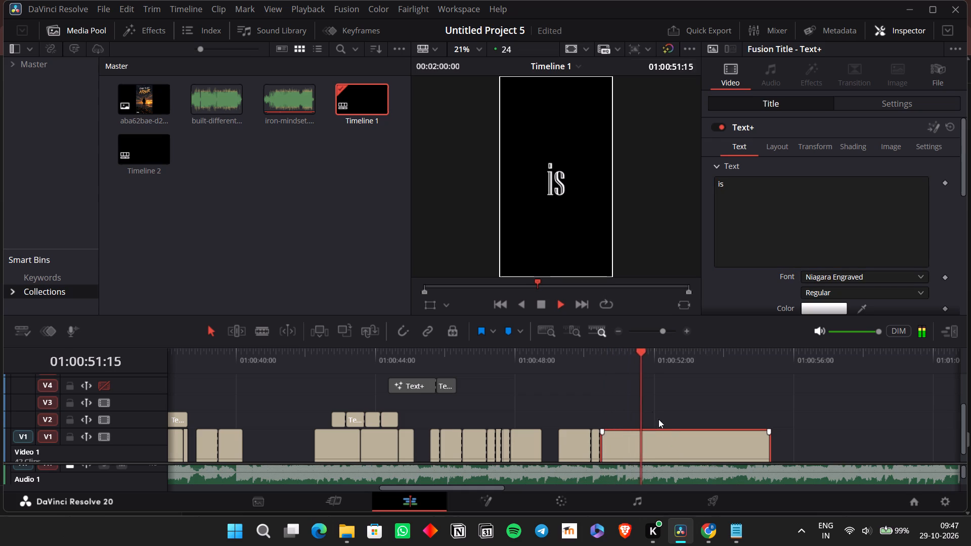
pyautogui.press('space')
pyautogui.click(617, 355)
pyautogui.moveTo(631, 447); pyautogui.dragTo(647, 449)
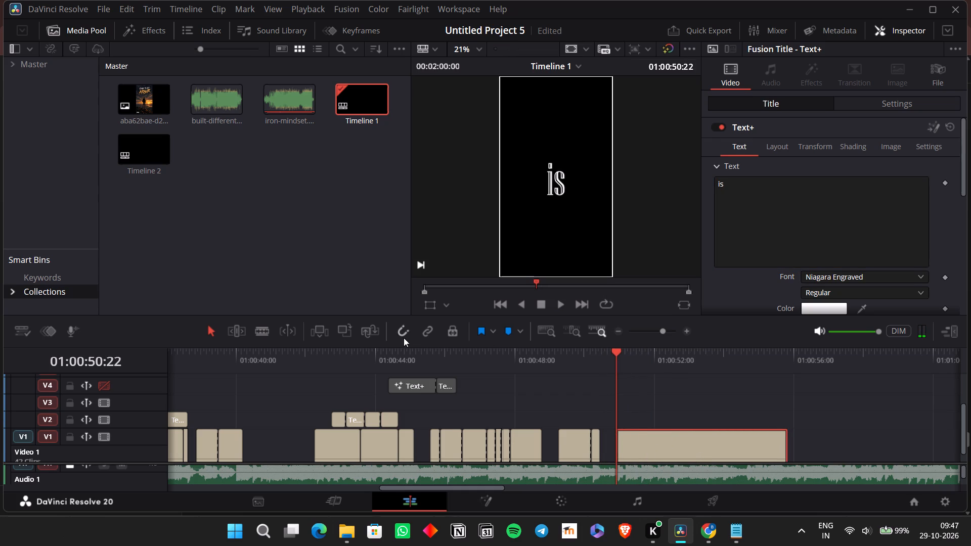
pyautogui.click(404, 337)
pyautogui.moveTo(634, 438); pyautogui.dragTo(639, 442)
# Extend the end of the "rep" clip to meet the start of the "is" clip at 01:00:50:22.
pyautogui.click(599, 450)
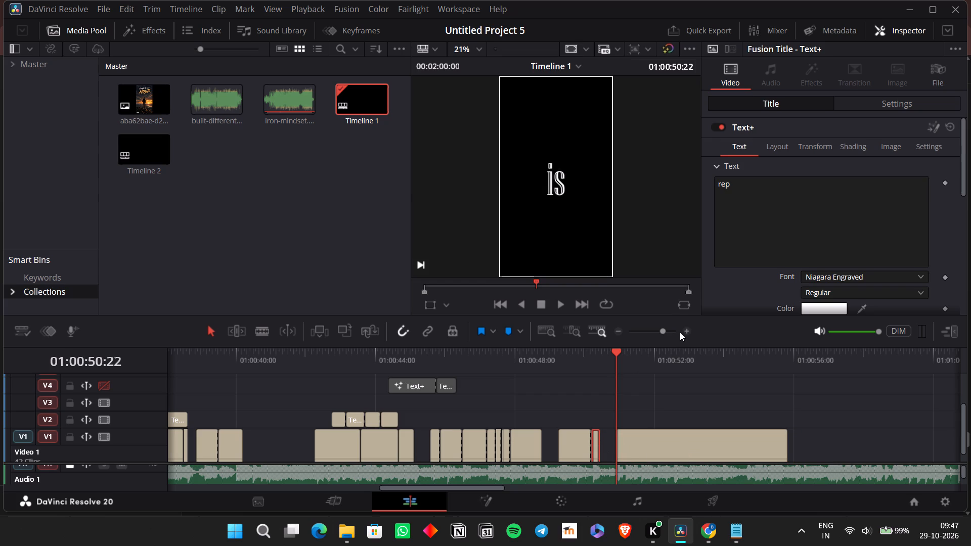
pyautogui.click(680, 332)
pyautogui.click(683, 333)
pyautogui.moveTo(558, 440); pyautogui.dragTo(565, 441)
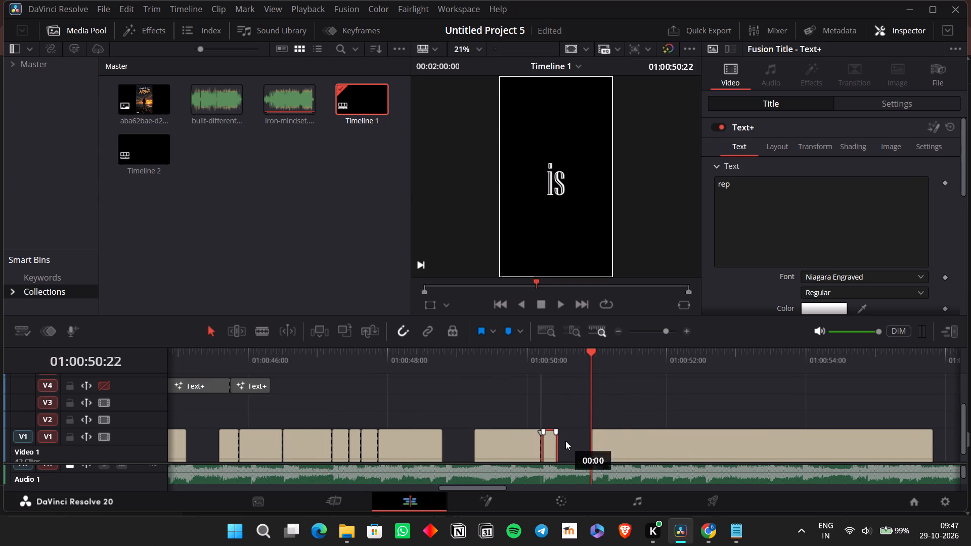
pyautogui.moveTo(565, 441); pyautogui.dragTo(566, 441)
pyautogui.click(555, 450)
pyautogui.moveTo(562, 441); pyautogui.dragTo(565, 440)
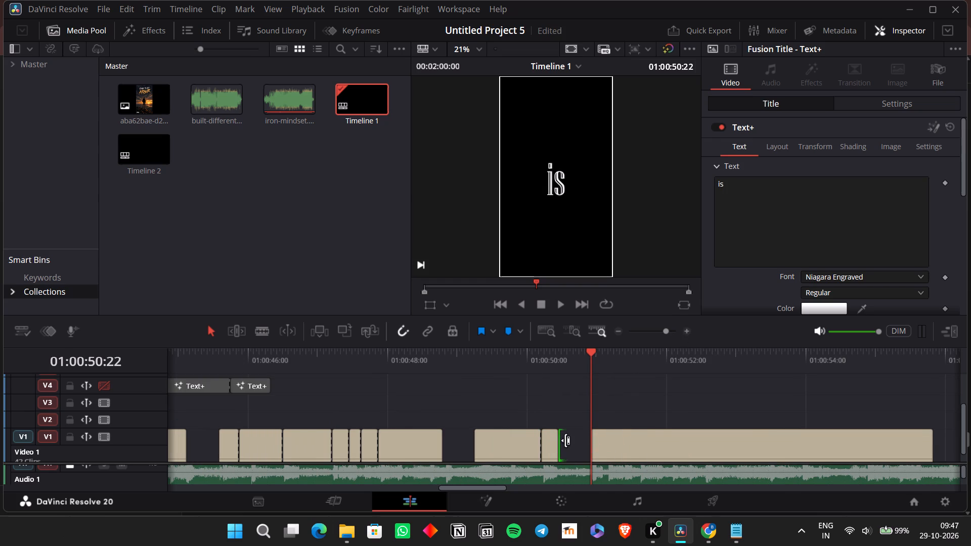
pyautogui.moveTo(565, 440); pyautogui.dragTo(596, 445)
pyautogui.moveTo(561, 445); pyautogui.dragTo(592, 446)
# Find the end of the sung "is" by playback and split its clip at 01:00:51:03.
pyautogui.click(462, 376)
pyautogui.press('space')
pyautogui.click(461, 368)
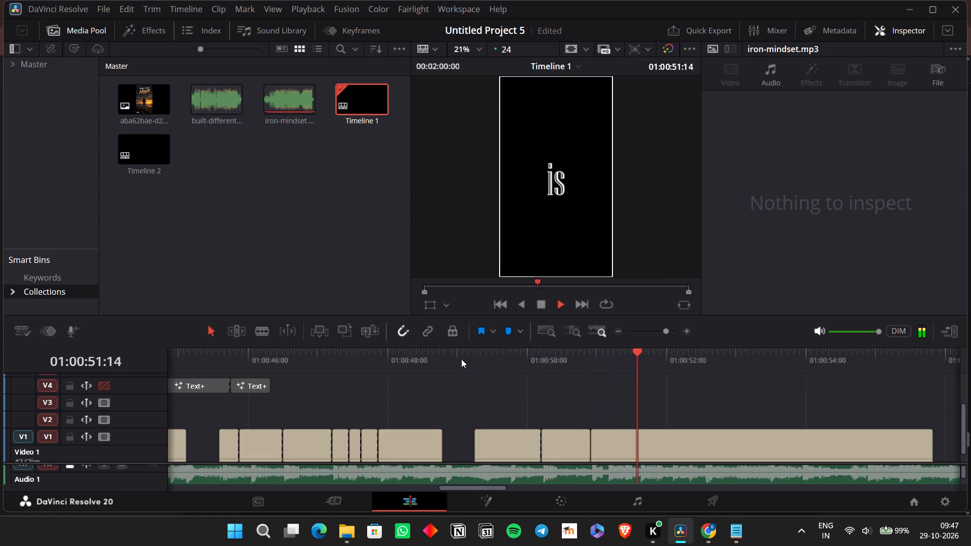
pyautogui.press('space')
pyautogui.click(588, 355)
pyautogui.press('space')
pyautogui.press('space')
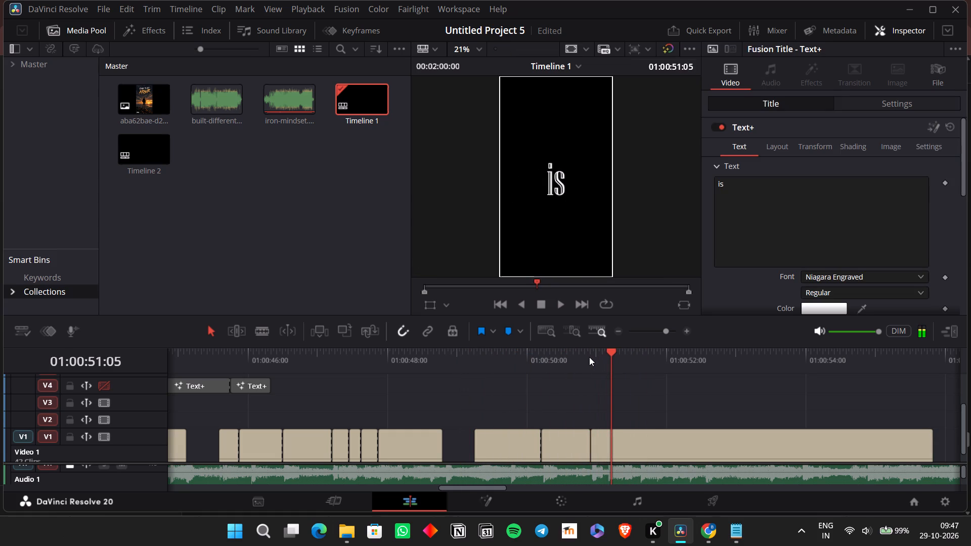
pyautogui.press('Left')
pyautogui.press('Left')
pyautogui.hotkey('ctrl', 'b')
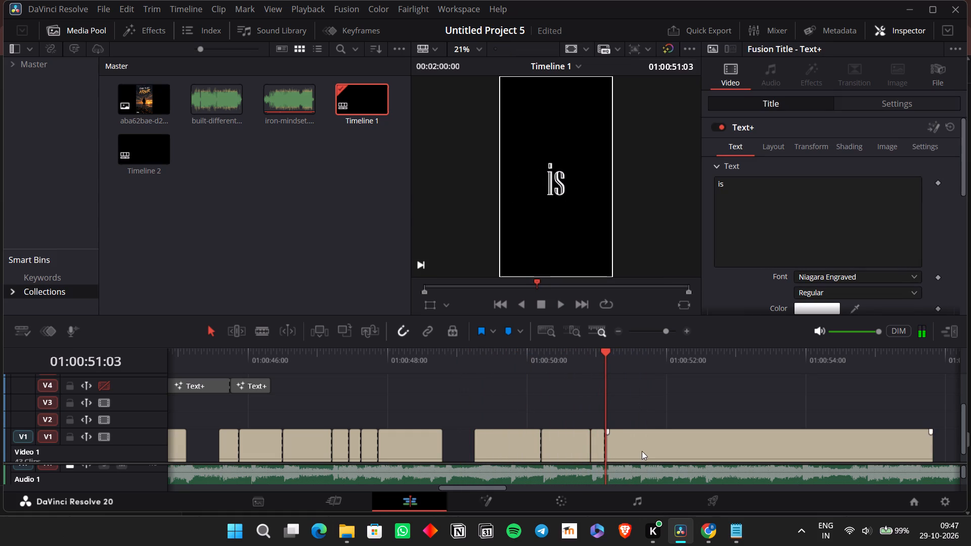
# Paste the cut lyric over the leftover clip's text and cut everything after the first word, leaving "a".
pyautogui.click(642, 451)
pyautogui.click(733, 220)
pyautogui.hotkey('ctrl', 'a')
pyautogui.hotkey('ctrl', 'v')
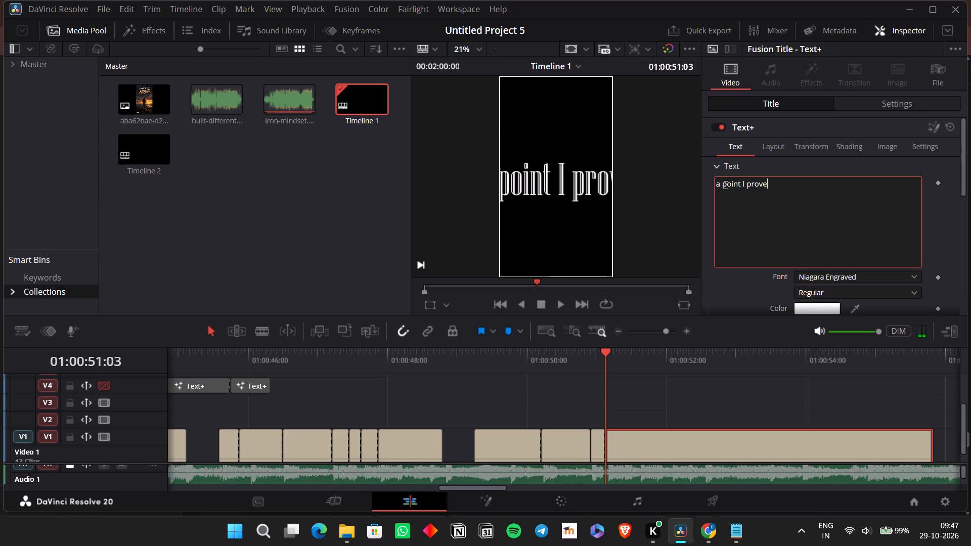
pyautogui.click(725, 185)
pyautogui.click(721, 183)
pyautogui.moveTo(721, 183); pyautogui.dragTo(721, 183)
pyautogui.moveTo(721, 183); pyautogui.dragTo(785, 189)
pyautogui.hotkey('ctrl', 'x')
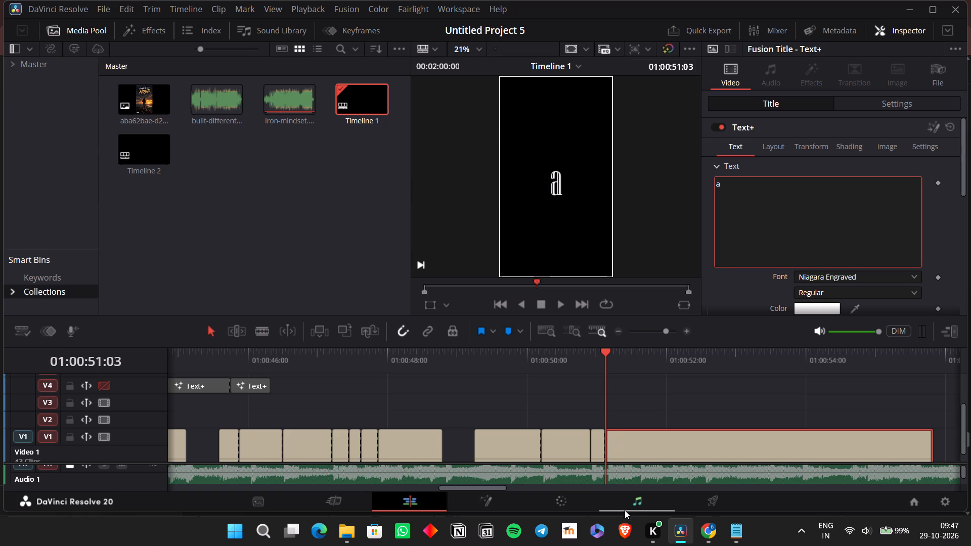
# Split the "a" clip at 01:00:51:07 and paste the cut lyric into the leftover piece, cutting it down to "point".
pyautogui.click(646, 441)
pyautogui.press('space')
pyautogui.press('space')
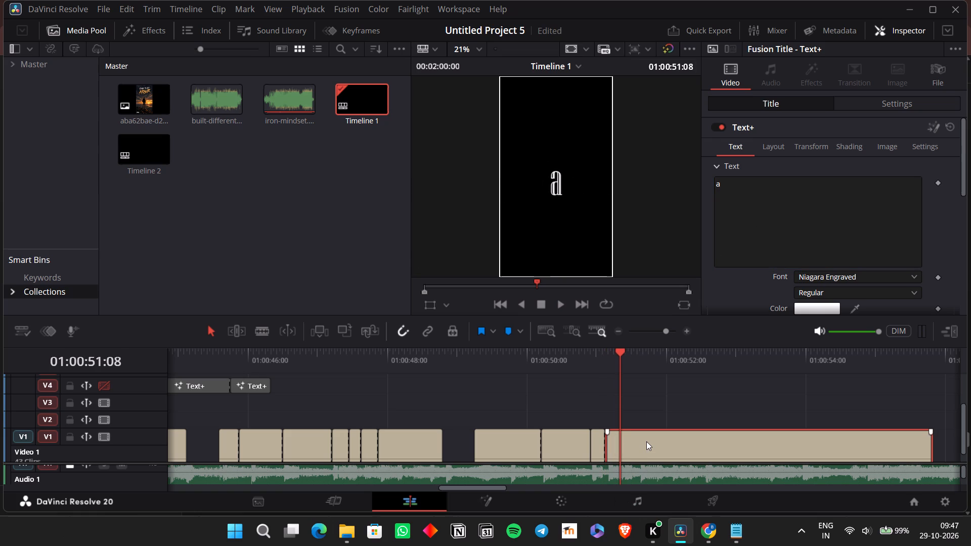
pyautogui.press('Left')
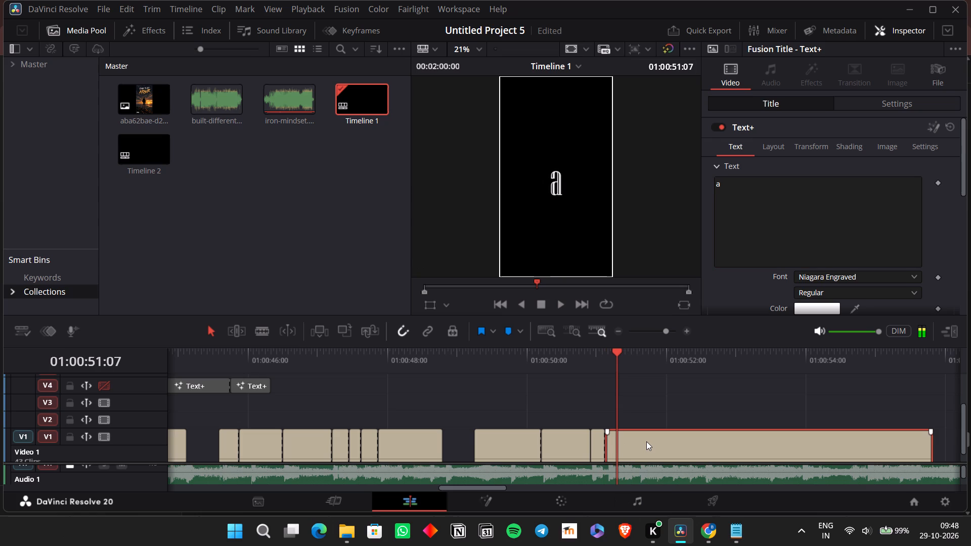
pyautogui.hotkey('ctrl', 'b')
pyautogui.hotkey('ctrl', 'Right')
pyautogui.click(774, 202)
pyautogui.hotkey('ctrl', 'a')
pyautogui.hotkey('ctrl', 'v')
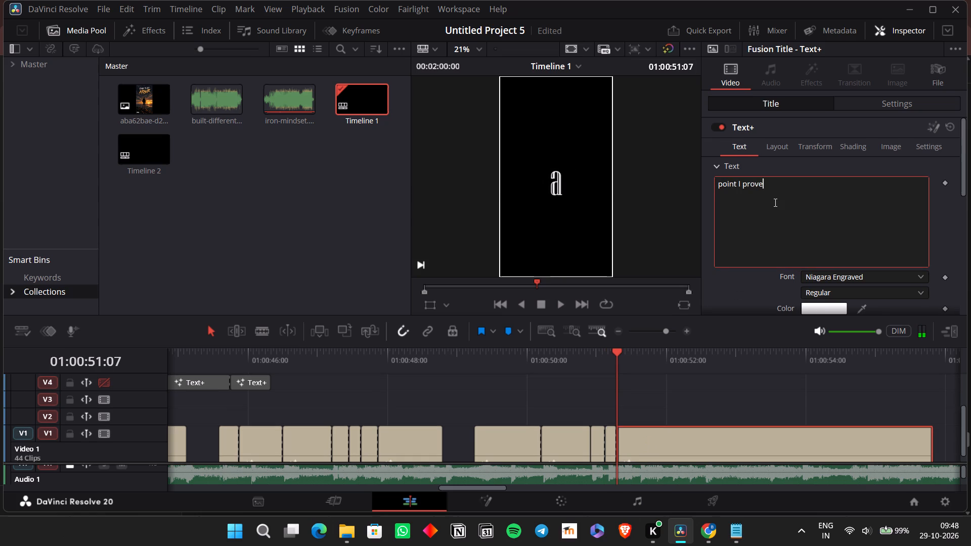
pyautogui.moveTo(738, 183); pyautogui.dragTo(792, 200)
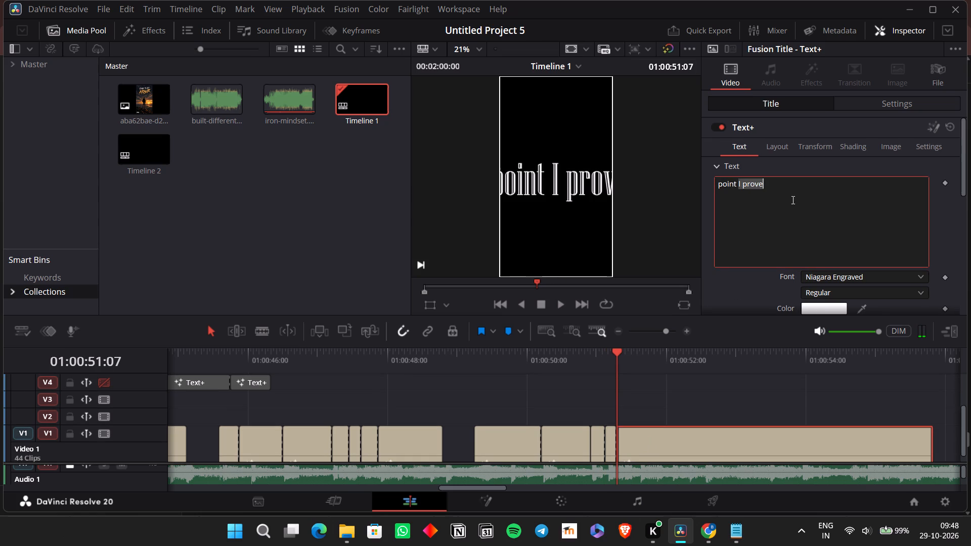
pyautogui.hotkey('ctrl', 'x')
# Split the "point" clip at 01:00:51:13 and paste the cut lyric into the leftover piece, cutting it down to "I".
pyautogui.click(693, 449)
pyautogui.press('space')
pyautogui.press('space')
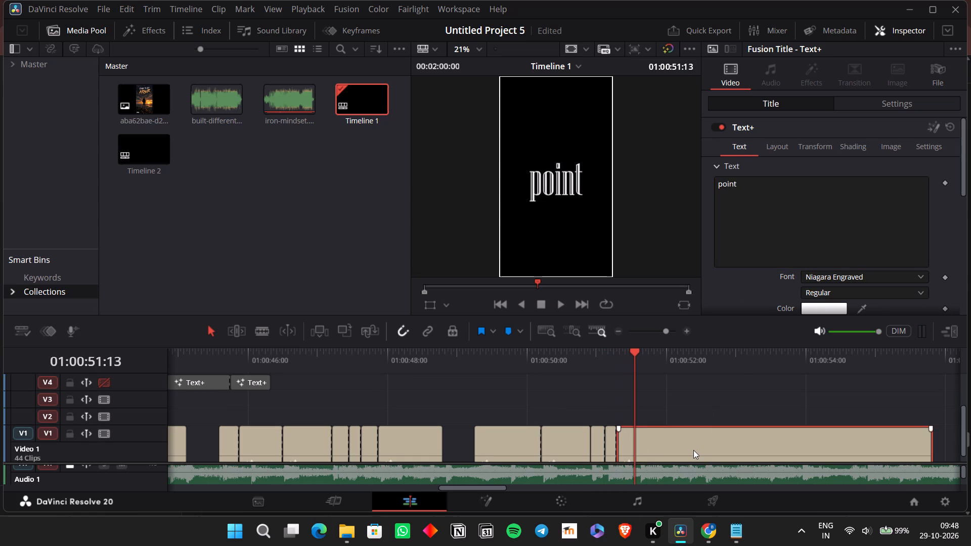
pyautogui.hotkey('ctrl', 'b')
pyautogui.keyDown('ctrl'); pyautogui.click(693, 450); pyautogui.keyUp('ctrl')
pyautogui.click(723, 446)
pyautogui.moveTo(706, 379); pyautogui.dragTo(707, 380)
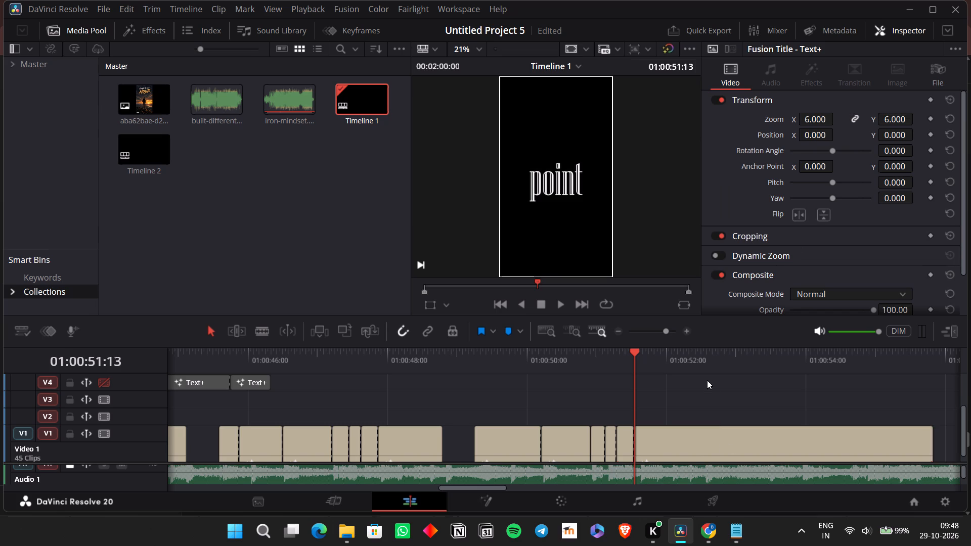
pyautogui.moveTo(707, 380); pyautogui.dragTo(721, 462)
pyautogui.click(785, 179)
pyautogui.hotkey('ctrl', 'a')
pyautogui.hotkey('ctrl', 'v')
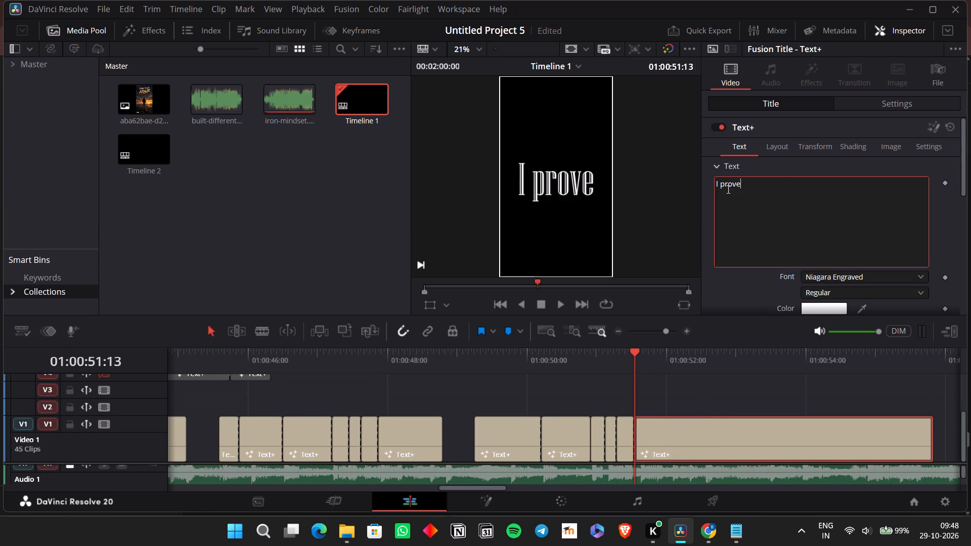
pyautogui.moveTo(722, 188); pyautogui.dragTo(774, 191)
pyautogui.hotkey('ctrl', 'x')
# Split the "I" clip at 01:00:51:17 and replace the leftover piece's text with the cut word "prove".
pyautogui.click(694, 425)
pyautogui.press('space')
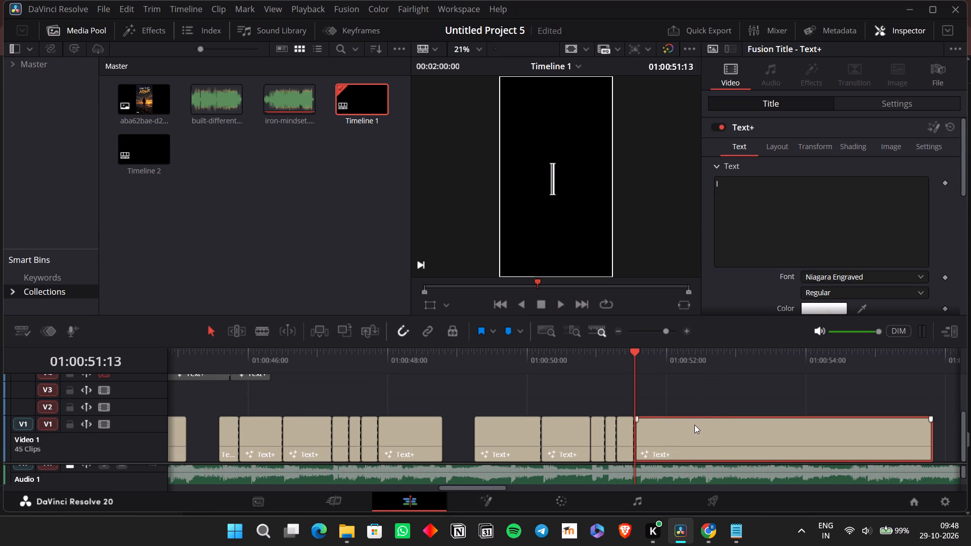
pyautogui.press('space')
pyautogui.hotkey('ctrl', 'b')
pyautogui.click(694, 425)
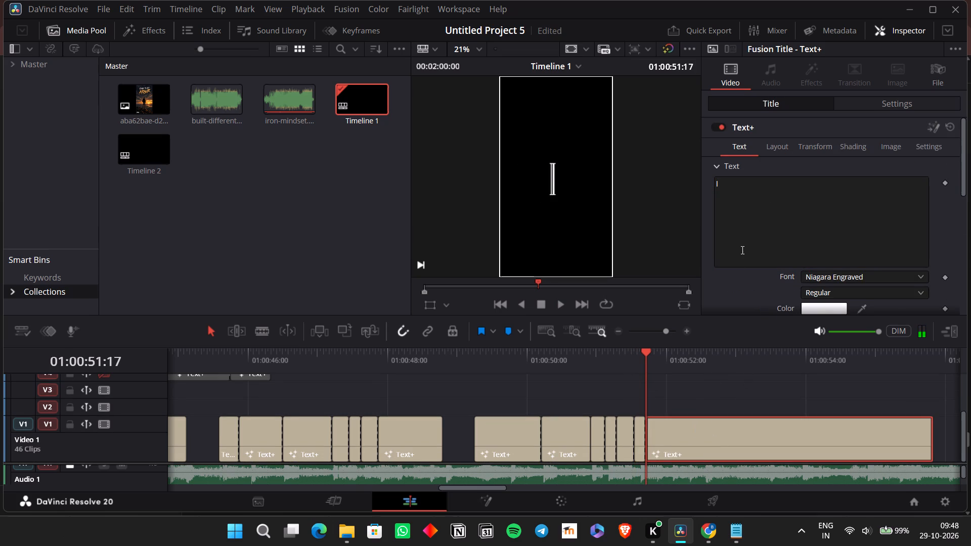
pyautogui.click(741, 250)
pyautogui.hotkey('ctrl', 'a')
pyautogui.hotkey('ctrl', 'v')
# Play the line from 01:00:49:06 to check timing and roll the cut between "point" and "I" back to about 01:00:51:10.
pyautogui.click(472, 357)
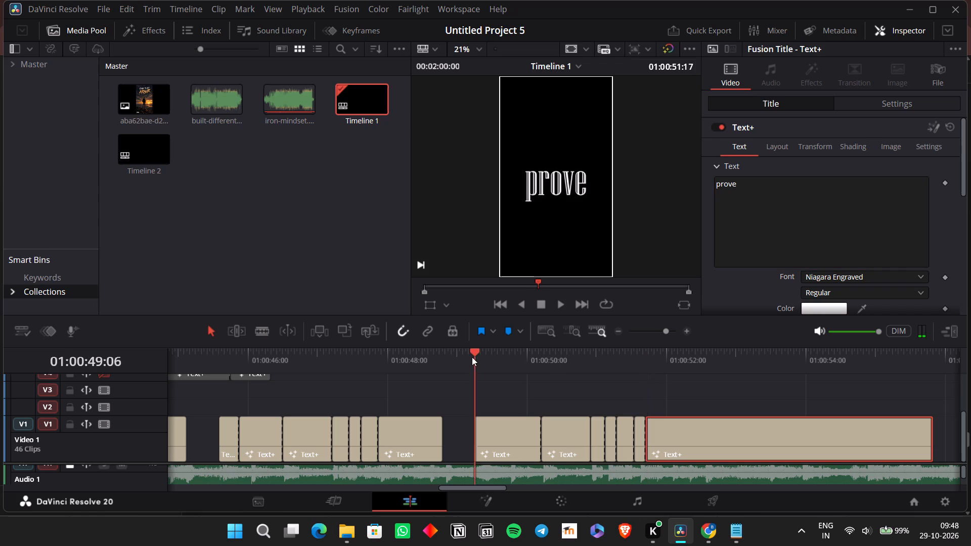
pyautogui.press('space')
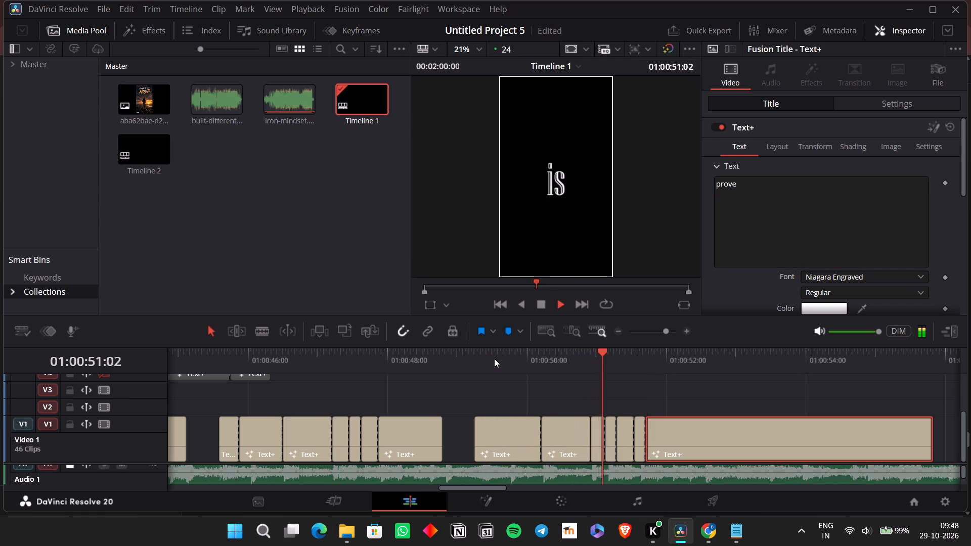
pyautogui.press('space')
pyautogui.press('space')
pyautogui.press('space')
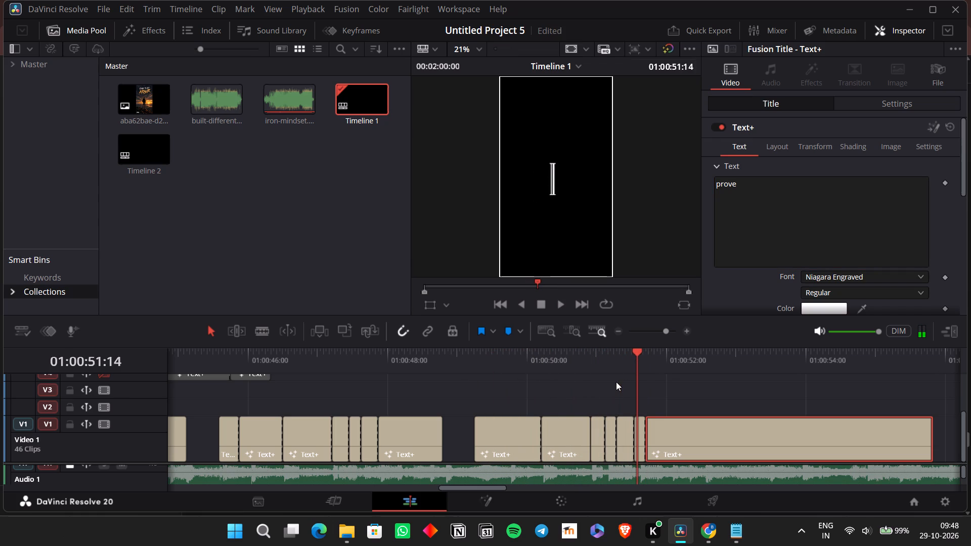
pyautogui.click(690, 332)
pyautogui.click(687, 332)
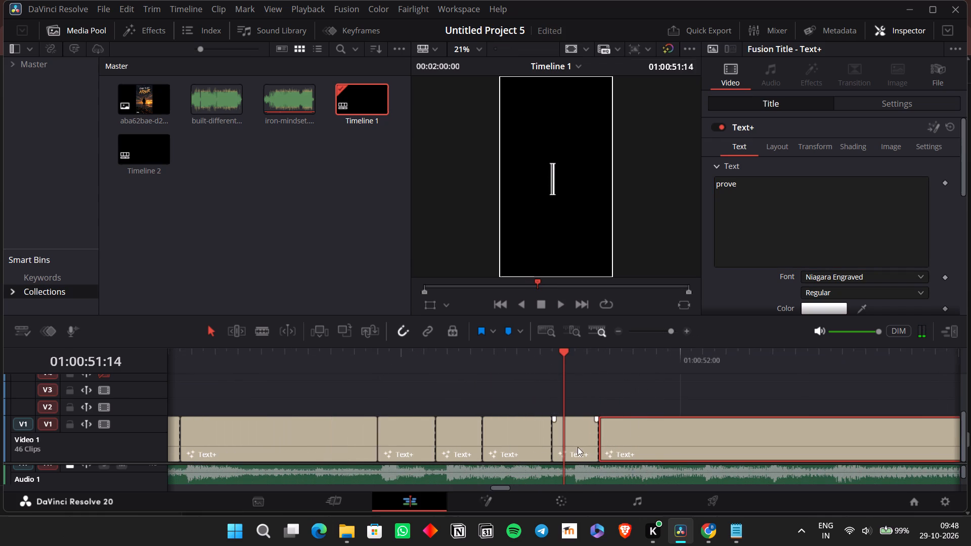
pyautogui.moveTo(554, 446); pyautogui.dragTo(519, 439)
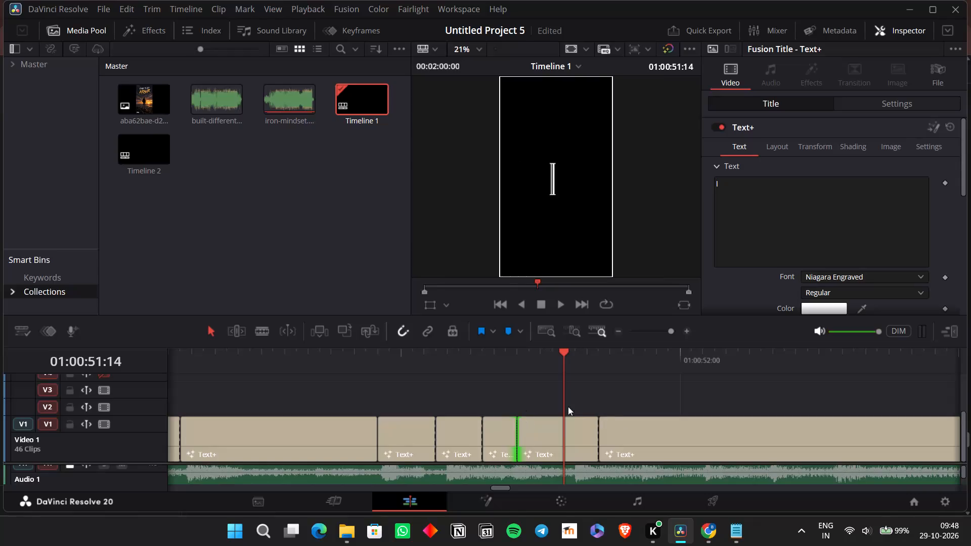
# Roll the cut between "I" and "prove" back to about 01:00:51:15 and play the line to check it.
pyautogui.moveTo(599, 437); pyautogui.dragTo(568, 429)
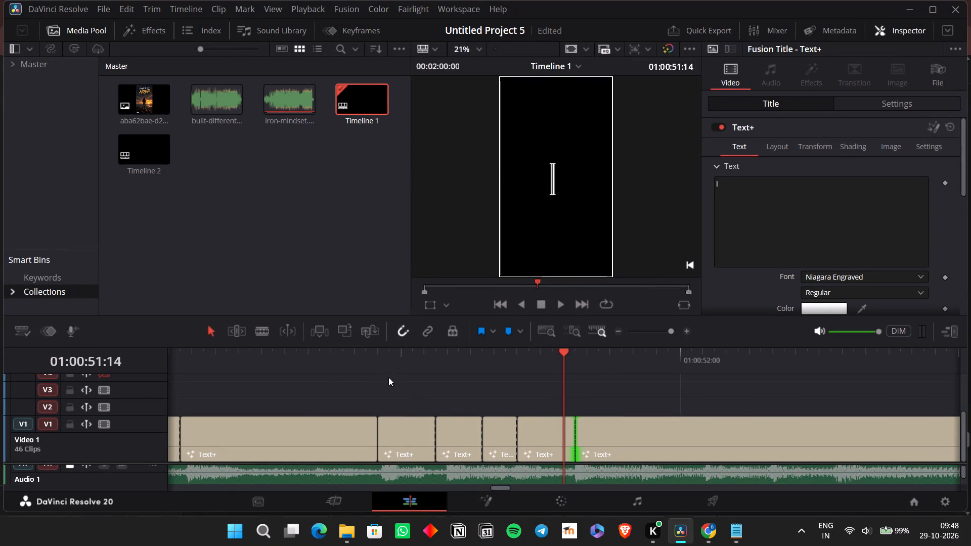
pyautogui.click(305, 360)
pyautogui.press('space')
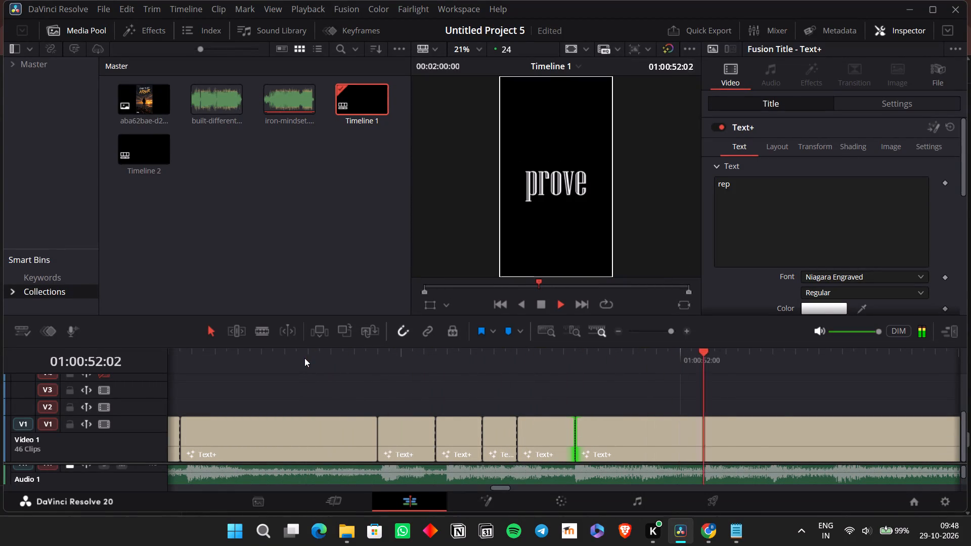
pyautogui.press('space')
pyautogui.click(464, 365)
pyautogui.press('space')
pyautogui.press('space')
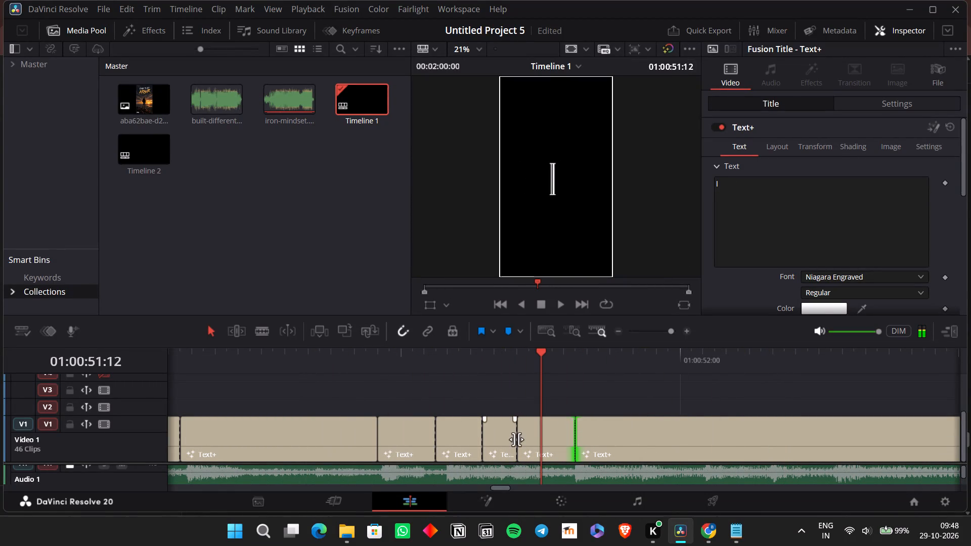
# Delete the trailing space after "I" in the "I" clip's text and play the line again.
pyautogui.click(516, 439)
pyautogui.click(535, 440)
pyautogui.click(786, 197)
pyautogui.press('BackSpace')
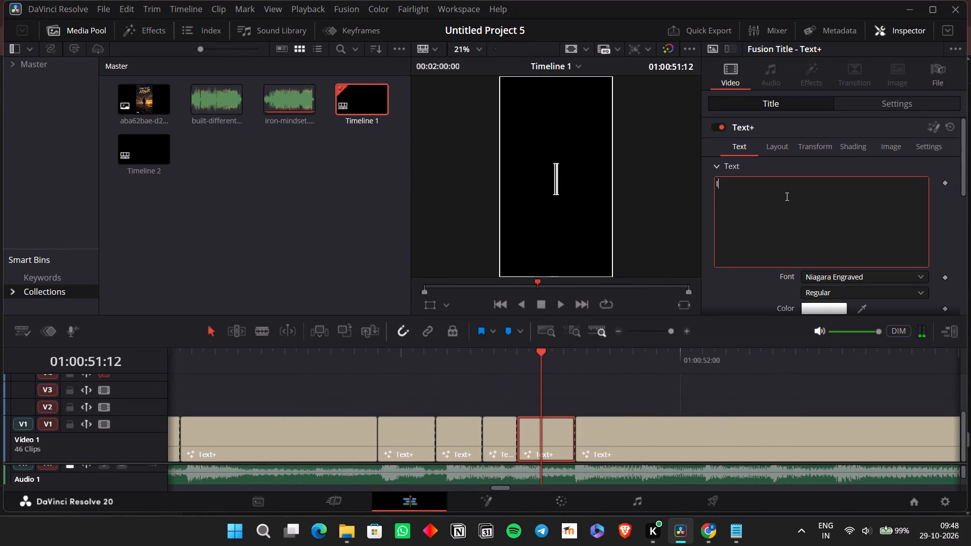
pyautogui.click(332, 352)
pyautogui.press('space')
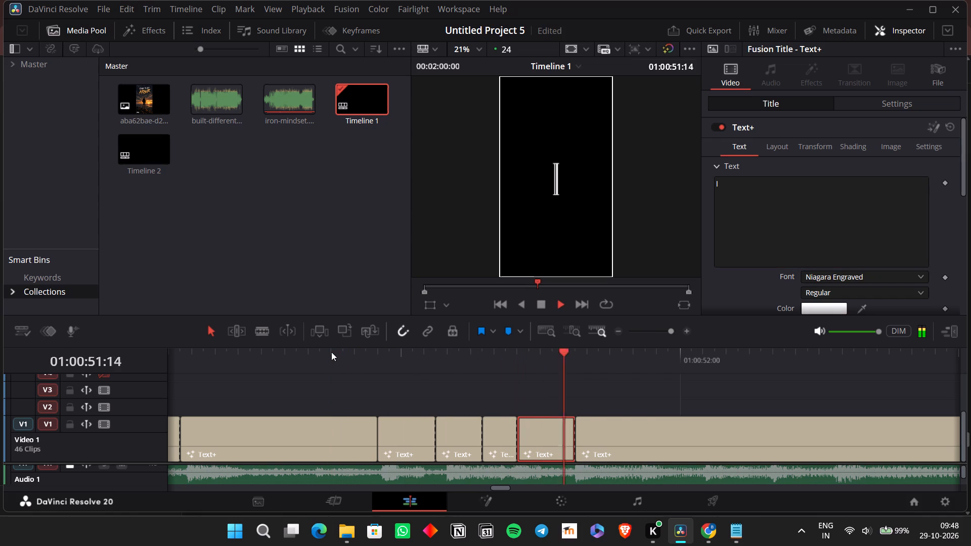
pyautogui.press('space')
# Split the "prove" clip at 01:00:52:13 and move the leftover piece away to start at about 01:00:54:06.
pyautogui.doubleClick(616, 332)
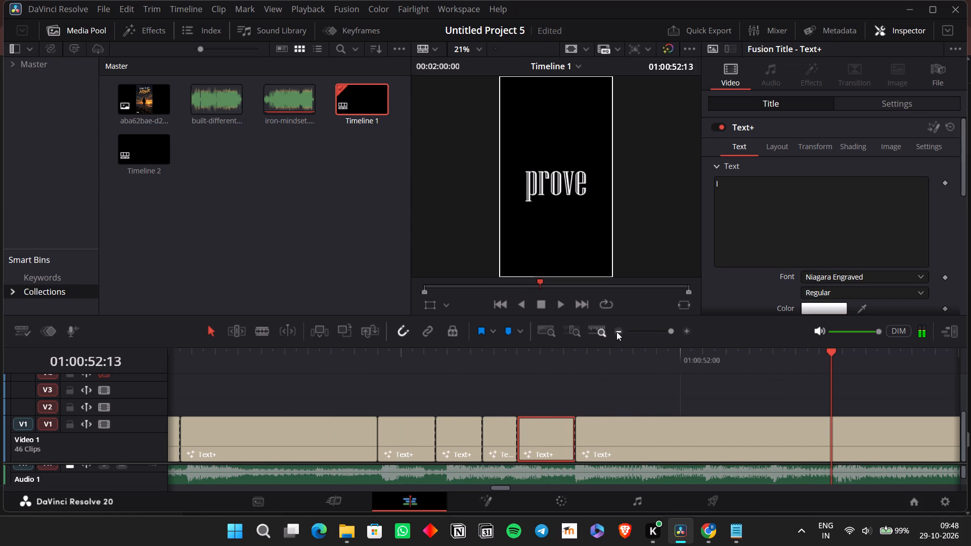
pyautogui.press('space')
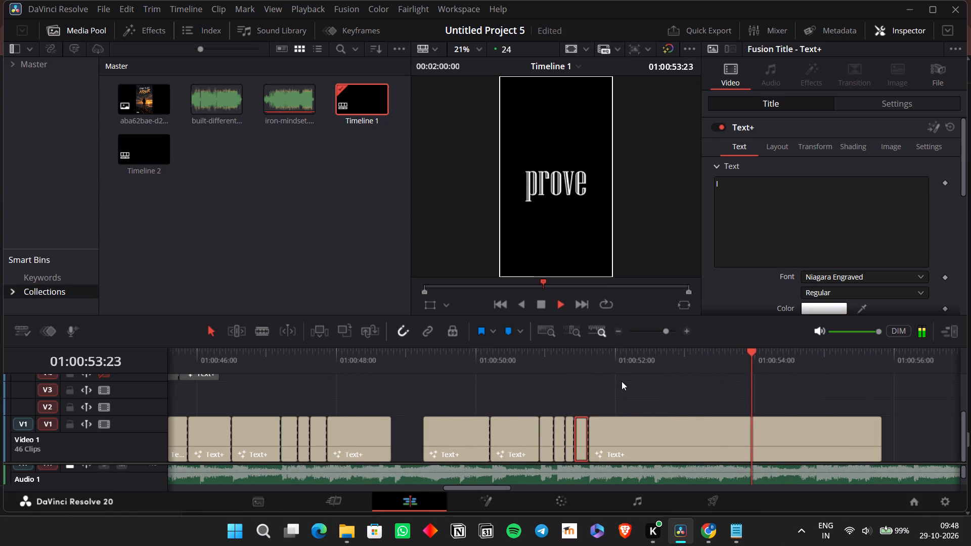
pyautogui.hscroll(-1, 622, 381)
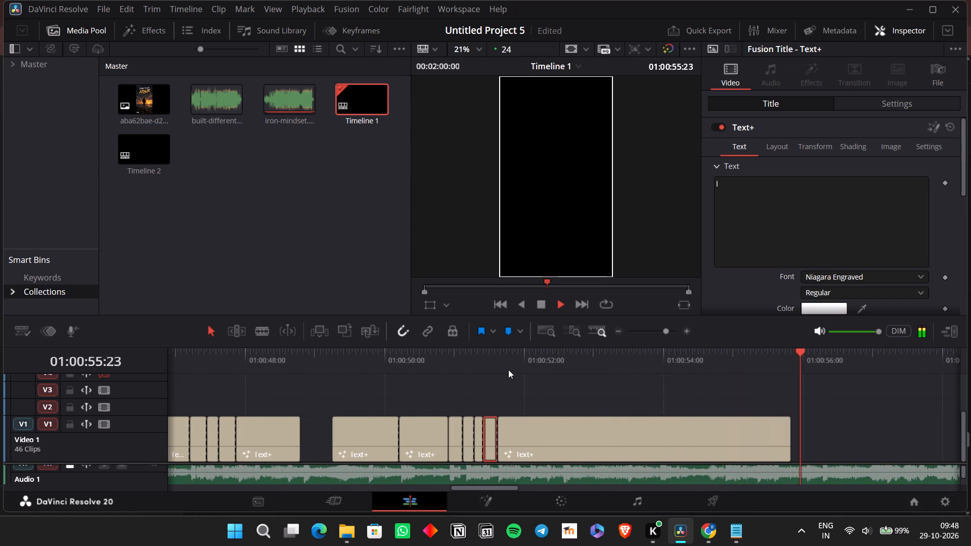
pyautogui.click(504, 369)
pyautogui.press('space')
pyautogui.click(677, 438)
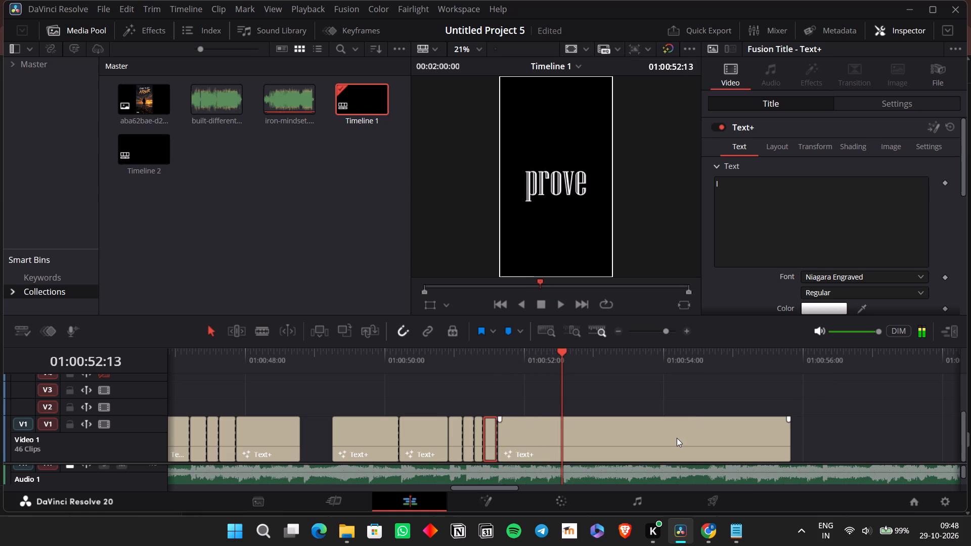
pyautogui.hotkey('ctrl', 'b')
pyautogui.click(677, 438)
pyautogui.press('space')
pyautogui.press('space')
pyautogui.moveTo(677, 438); pyautogui.dragTo(763, 433)
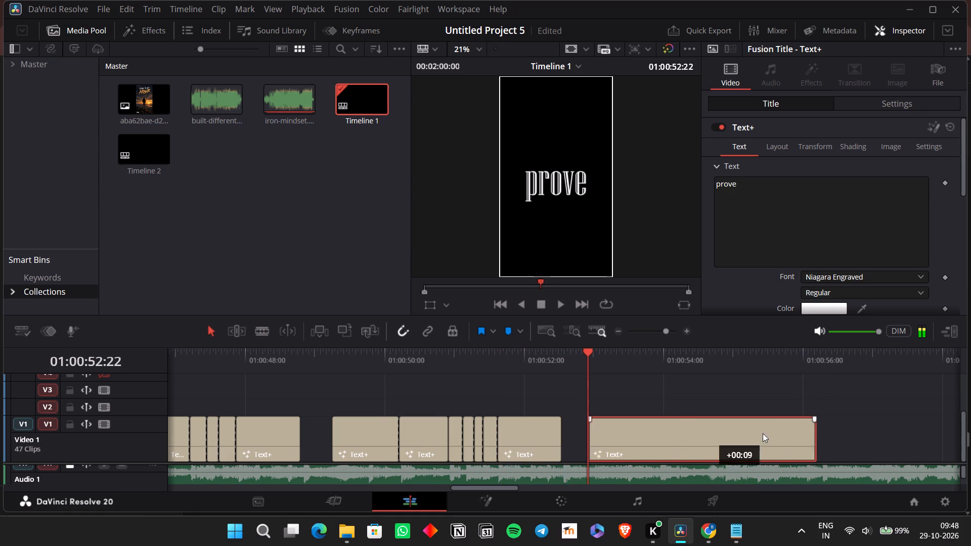
pyautogui.moveTo(763, 433); pyautogui.dragTo(798, 429)
# Play the audio after the "prove" clip repeatedly to find where the next lyric line begins.
pyautogui.press('space')
pyautogui.press('space')
pyautogui.click(538, 369)
pyautogui.press('space')
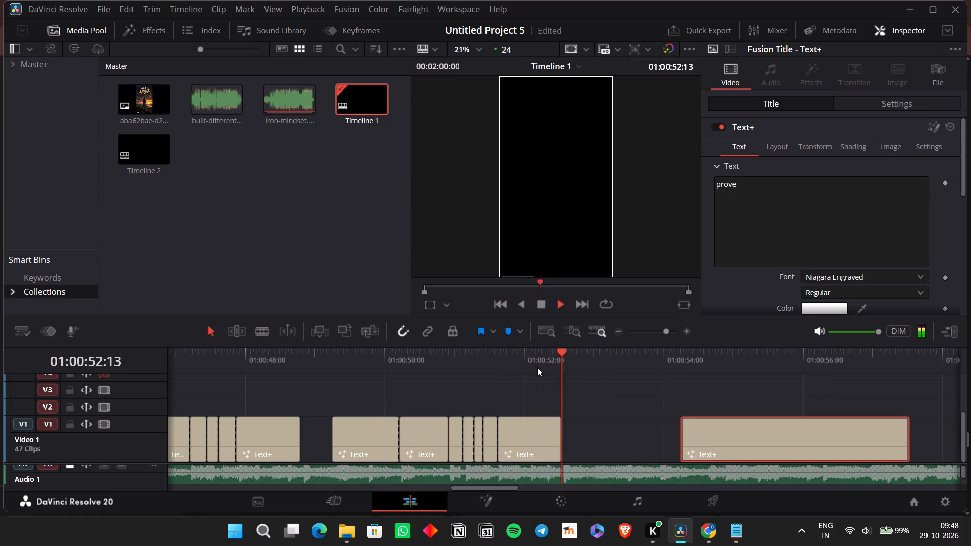
pyautogui.press('space')
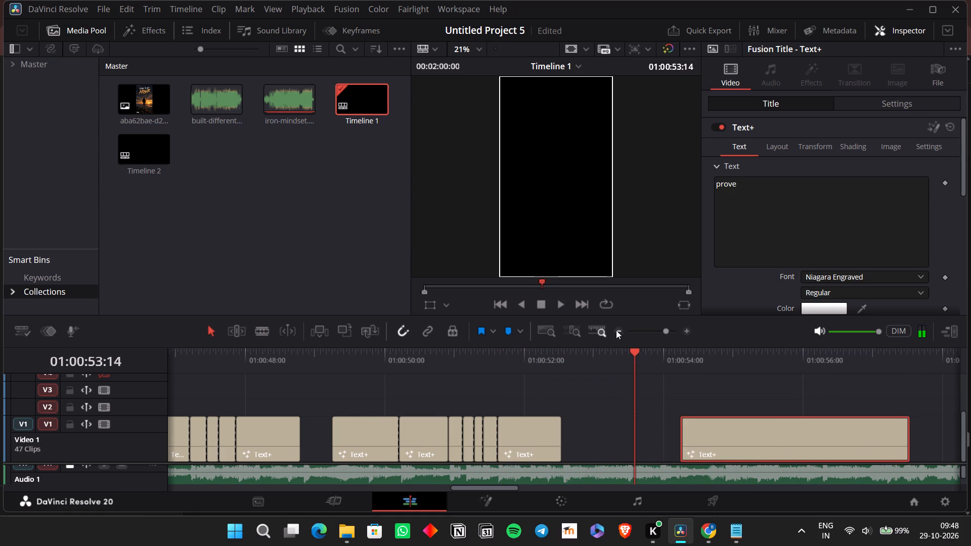
pyautogui.click(616, 330)
pyautogui.click(587, 359)
pyautogui.press('space')
pyautogui.press('space')
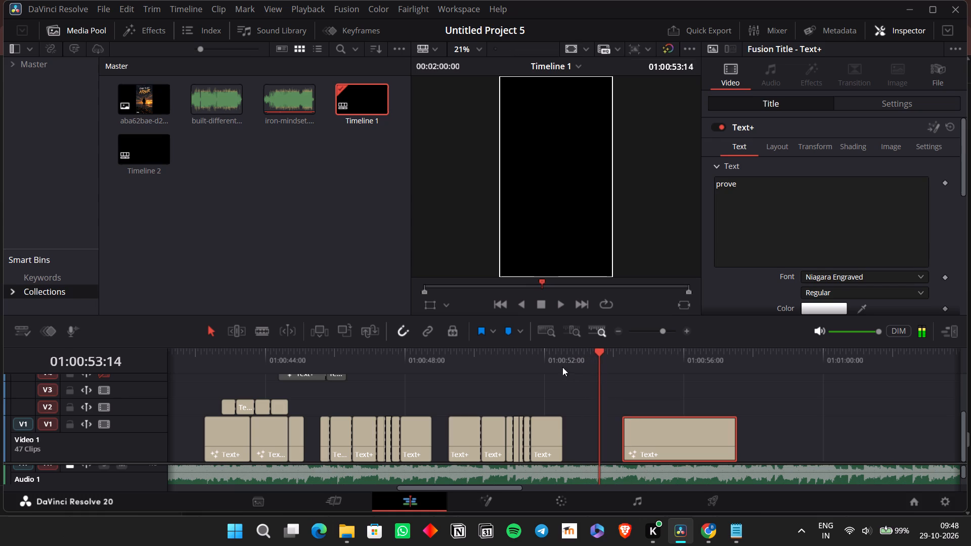
pyautogui.click(576, 352)
pyautogui.click(689, 330)
pyautogui.press('space')
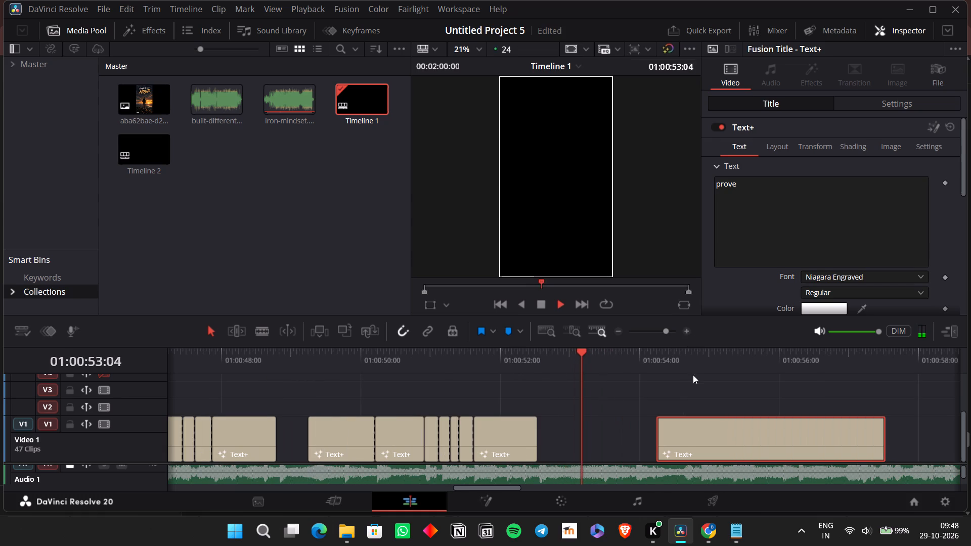
pyautogui.press('space')
pyautogui.click(536, 356)
pyautogui.press('space')
pyautogui.press('space')
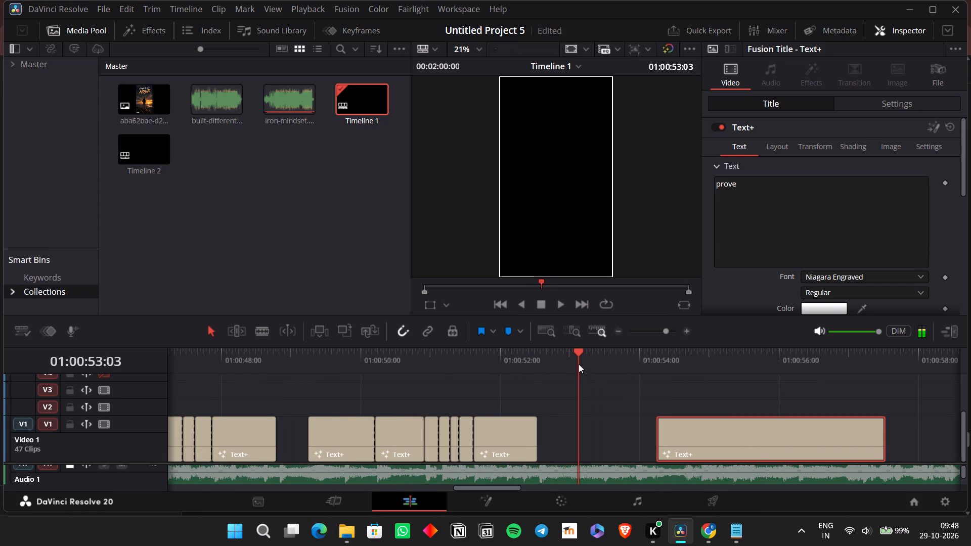
pyautogui.click(561, 360)
pyautogui.press('space')
pyautogui.press('space')
# Move the leftover "prove" clip back to start at 01:00:52:22 on V1.
pyautogui.press('Left')
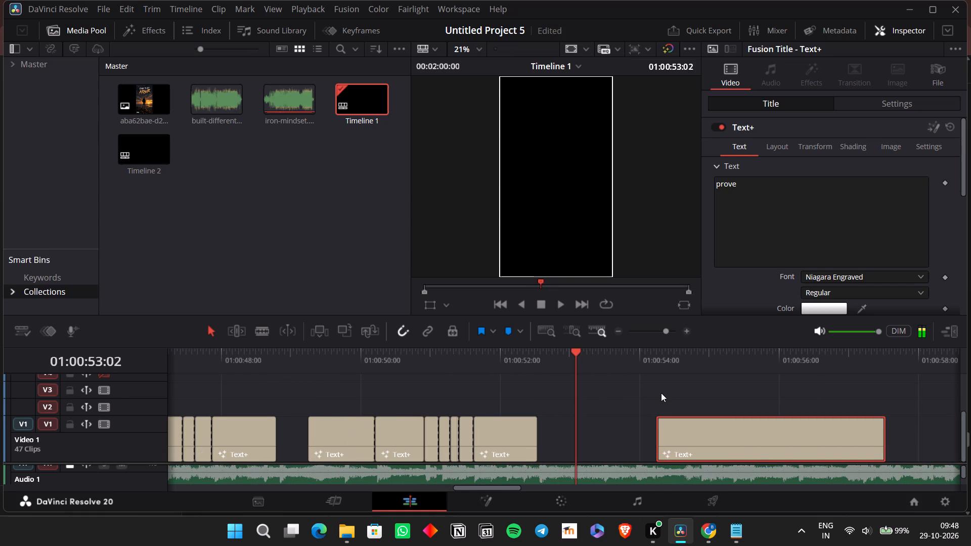
pyautogui.press('Left')
pyautogui.press('Left')
pyautogui.press('Left')
pyautogui.press('Left')
pyautogui.moveTo(724, 440); pyautogui.dragTo(635, 429)
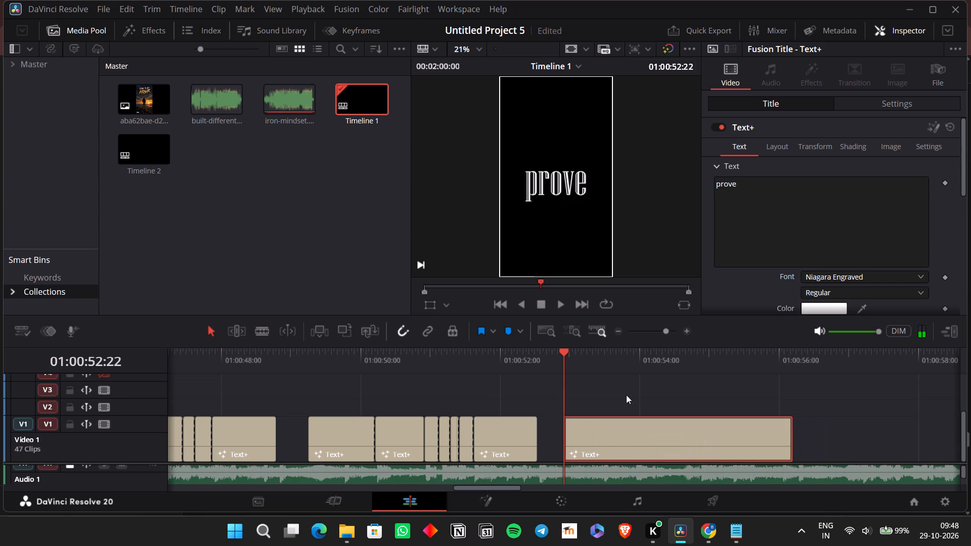
# Move the full-lyrics reference clip along V4 to start at about 01:00:55:10, deleting the shorter copy beside it.
pyautogui.click(620, 327)
pyautogui.hscroll(1, 624, 354)
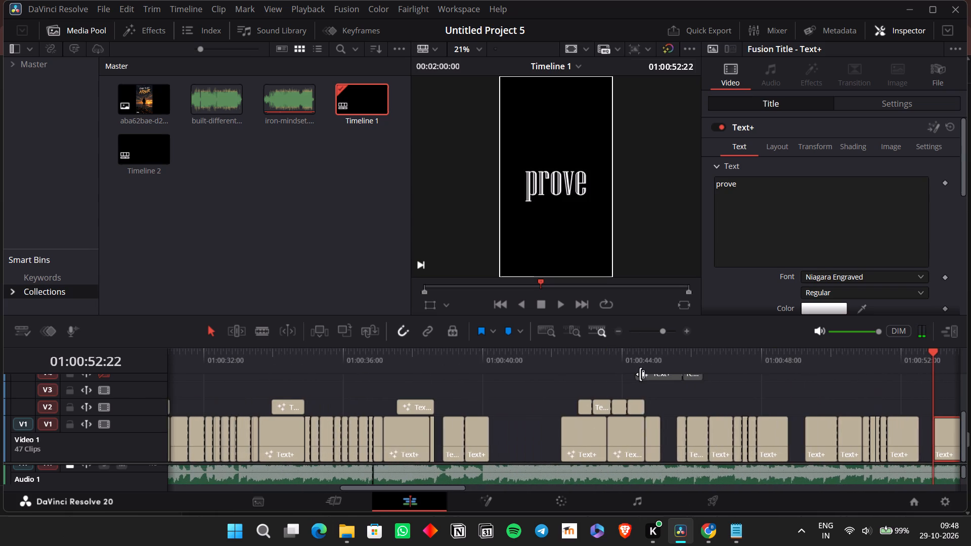
pyautogui.hscroll(1, 640, 374)
pyautogui.hscroll(-1, 656, 383)
pyautogui.moveTo(507, 385); pyautogui.dragTo(490, 372)
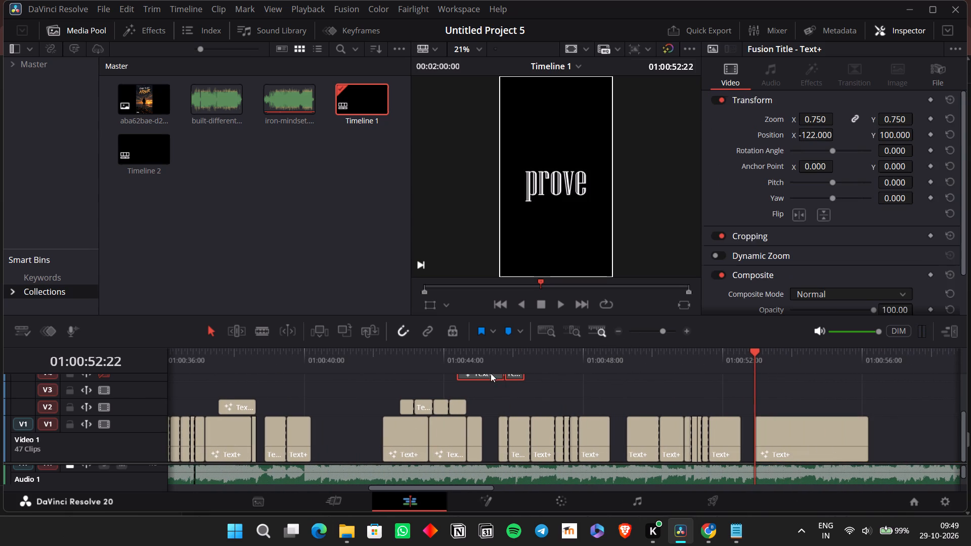
pyautogui.moveTo(513, 377); pyautogui.dragTo(864, 388)
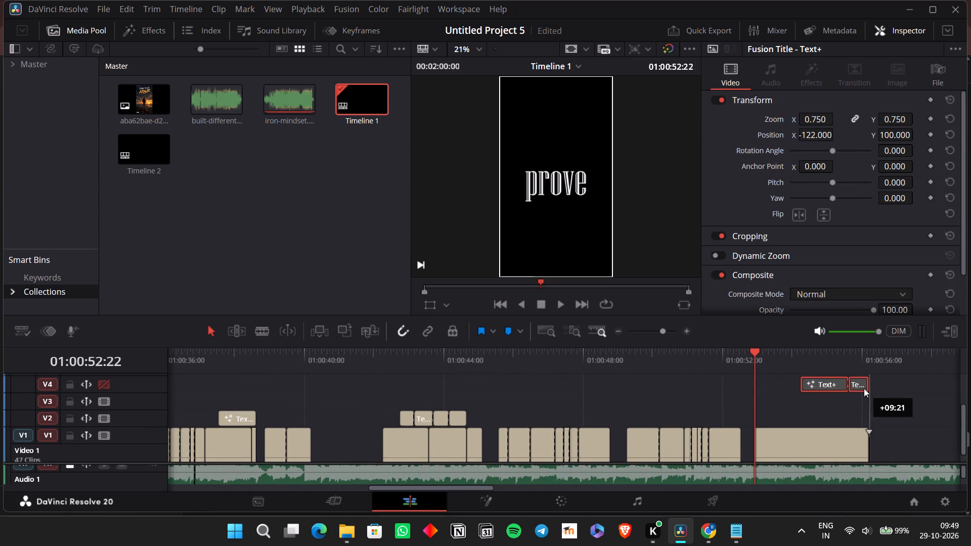
pyautogui.moveTo(864, 388); pyautogui.dragTo(894, 382)
pyautogui.moveTo(892, 406); pyautogui.dragTo(897, 383)
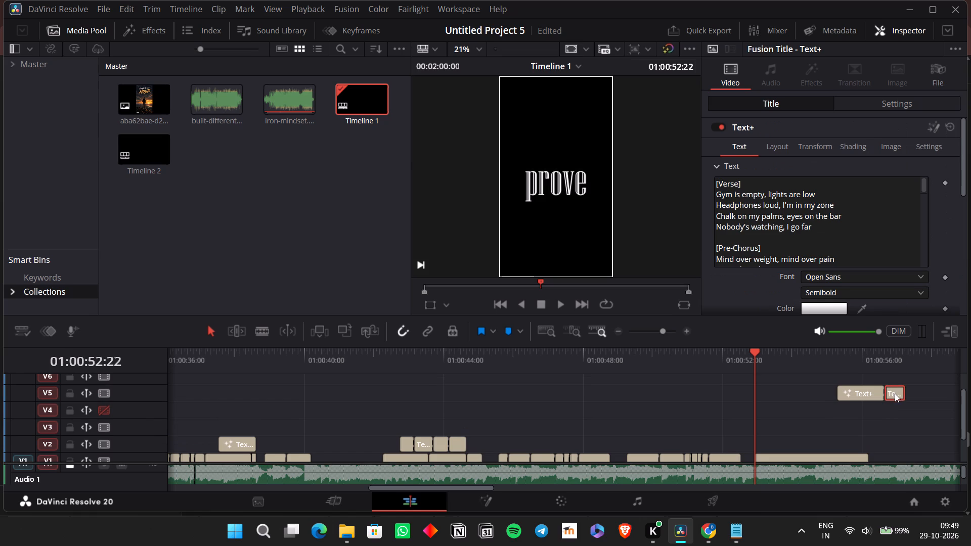
pyautogui.press('BackSpace')
pyautogui.moveTo(860, 397); pyautogui.dragTo(865, 413)
pyautogui.click(866, 417)
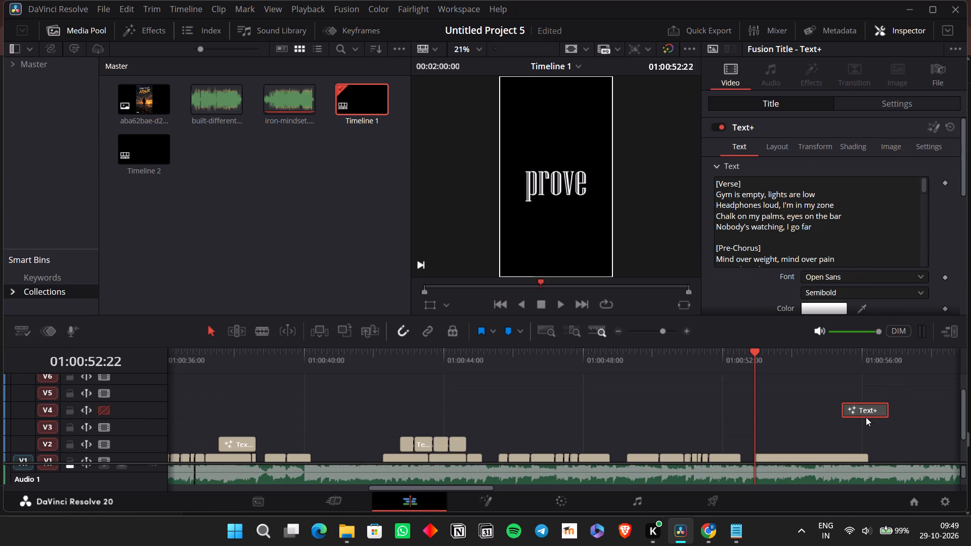
# Read through the Bridge, Chorus and Final Chorus in the reference clip's lyrics to look for the next line.
pyautogui.scroll(-1, 853, 419)
pyautogui.hscroll(-1, 809, 234)
pyautogui.scroll(-1, 809, 234)
pyautogui.hscroll(-2, 809, 234)
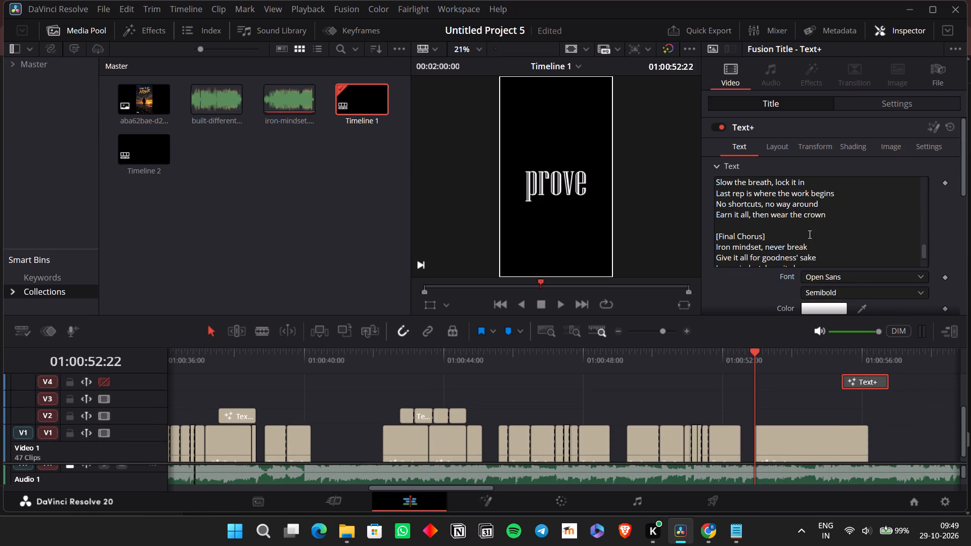
pyautogui.hscroll(-1, 809, 234)
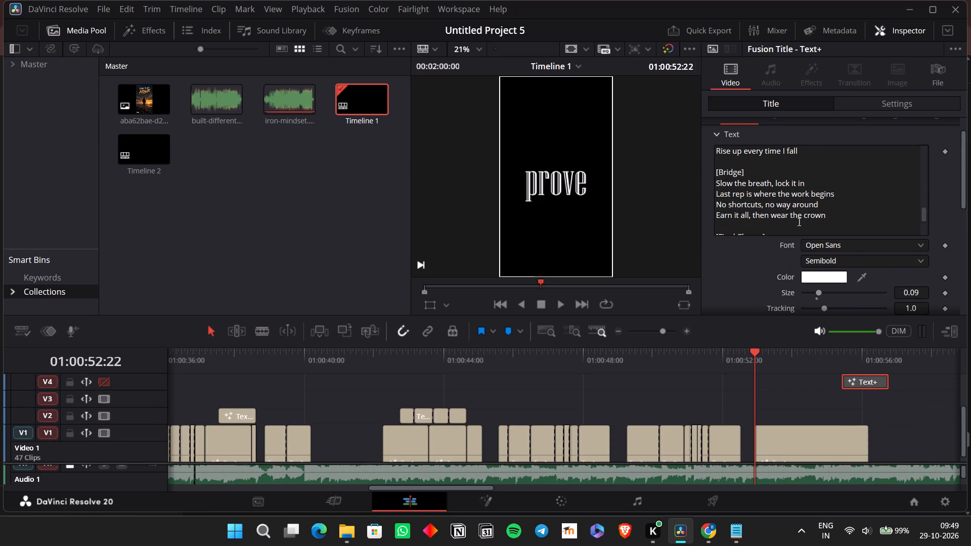
pyautogui.hscroll(-1, 798, 221)
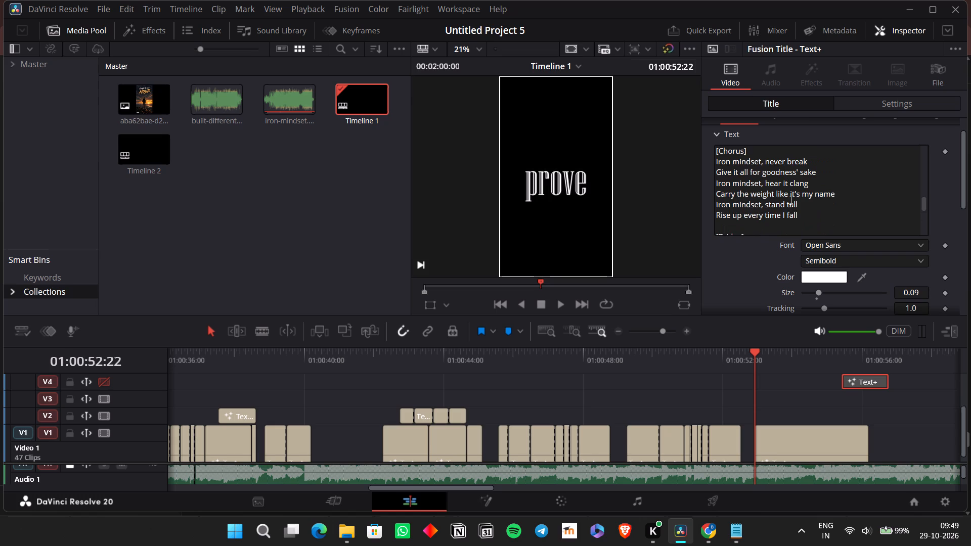
pyautogui.hscroll(-1, 790, 200)
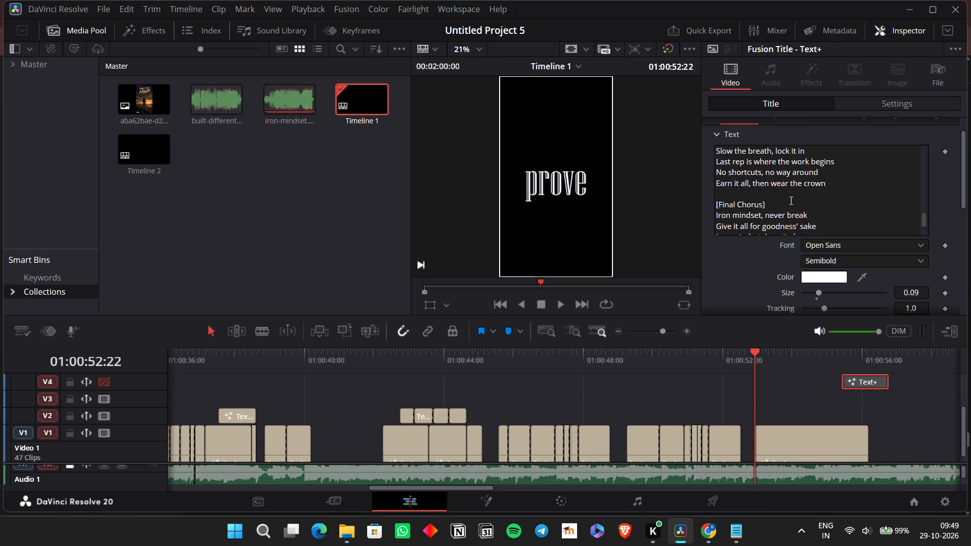
pyautogui.hscroll(-1, 790, 200)
pyautogui.click(790, 200)
pyautogui.scroll(-1, 790, 200)
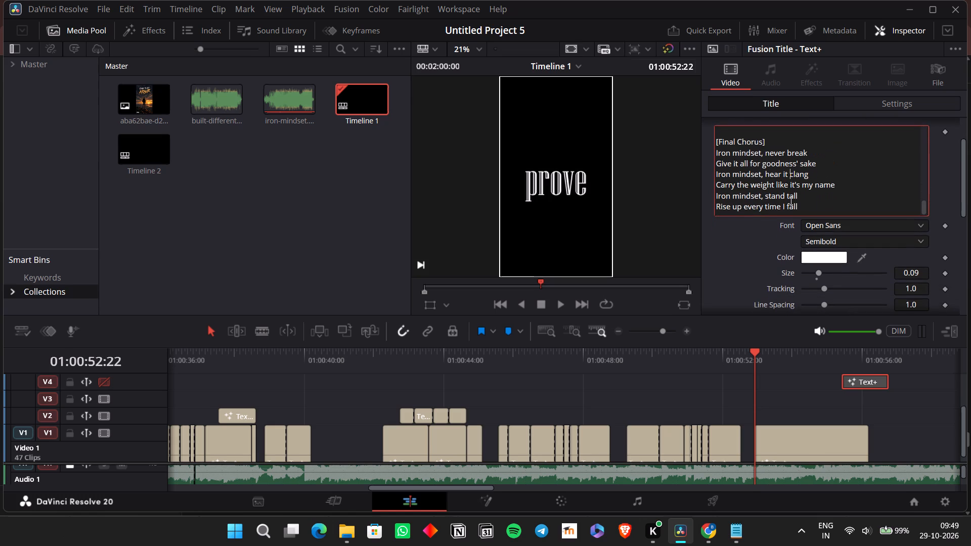
pyautogui.scroll(-1, 790, 194)
pyautogui.scroll(2, 750, 283)
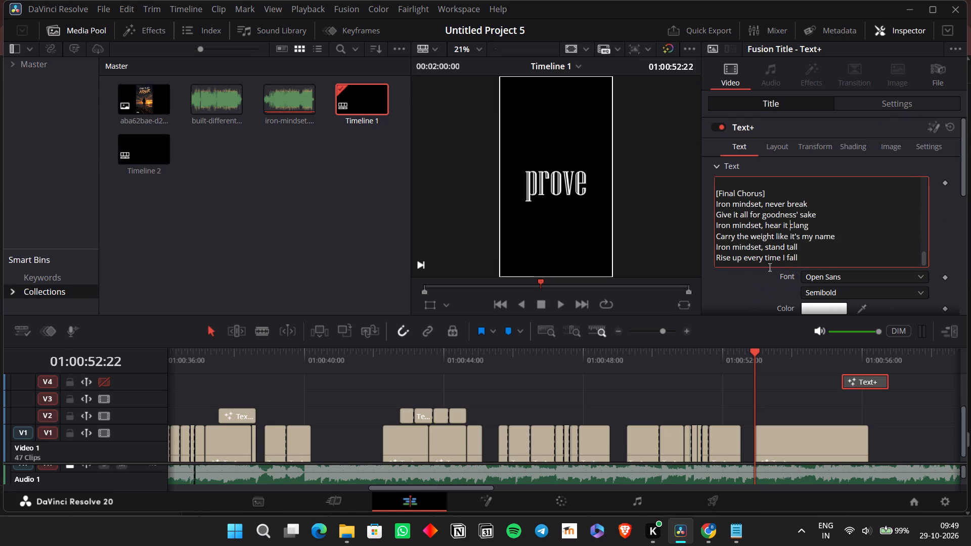
pyautogui.scroll(2, 772, 265)
pyautogui.click(772, 227)
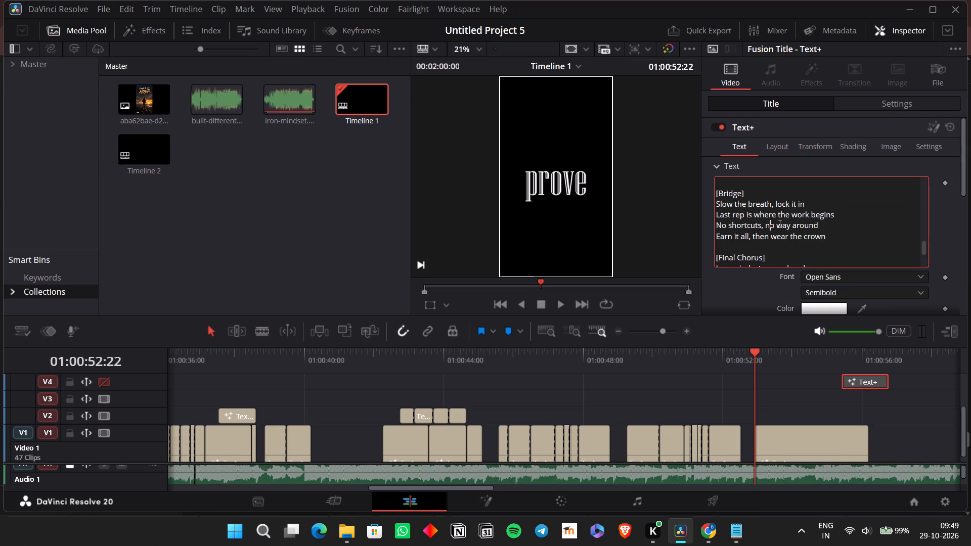
pyautogui.click(814, 219)
# Play the audio from just before 01:00:52 into the leftover "prove" clip to listen for the next sung line.
pyautogui.hscroll(-1, 776, 389)
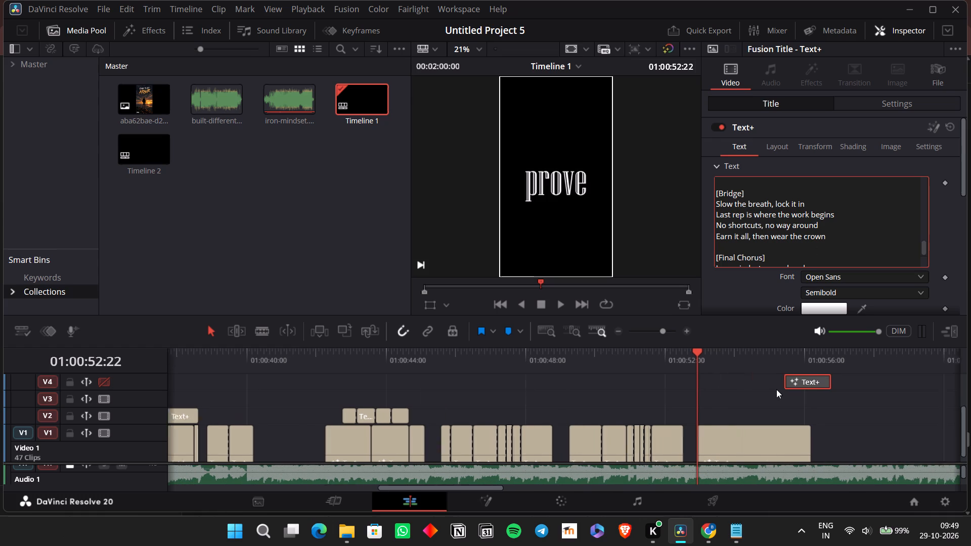
pyautogui.hscroll(-1, 776, 389)
pyautogui.click(614, 358)
pyautogui.press('space')
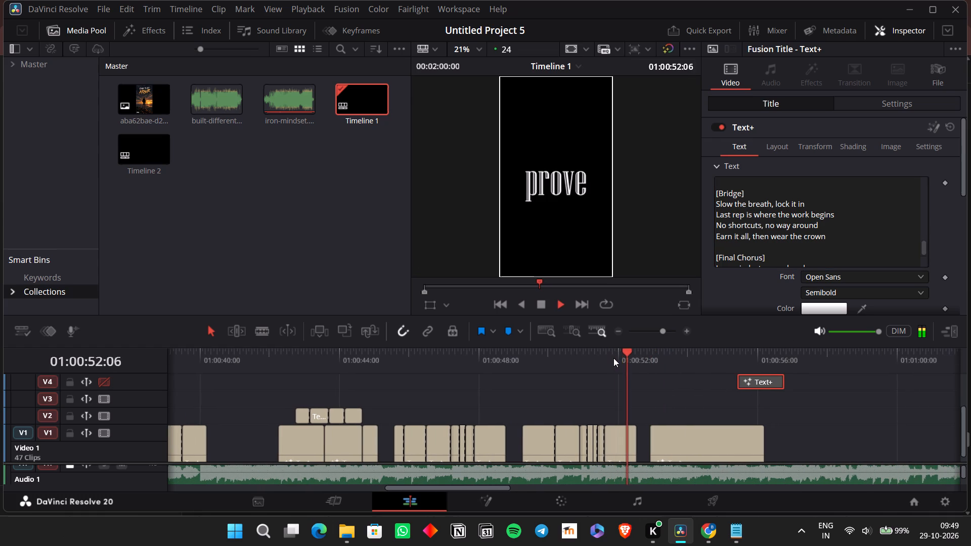
pyautogui.press('space')
pyautogui.press('space')
pyautogui.press('space')
# Read the Pre-Chorus, Chorus, Bridge and Final Chorus in the reference clip's lyrics to look for the next sung line.
pyautogui.scroll(1, 775, 240)
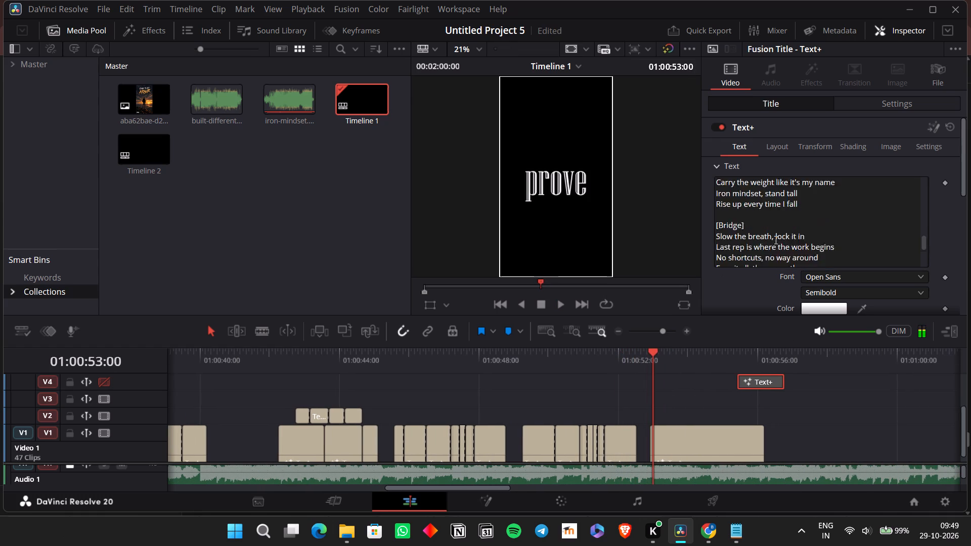
pyautogui.scroll(2, 775, 240)
pyautogui.click(775, 240)
pyautogui.scroll(-1, 775, 240)
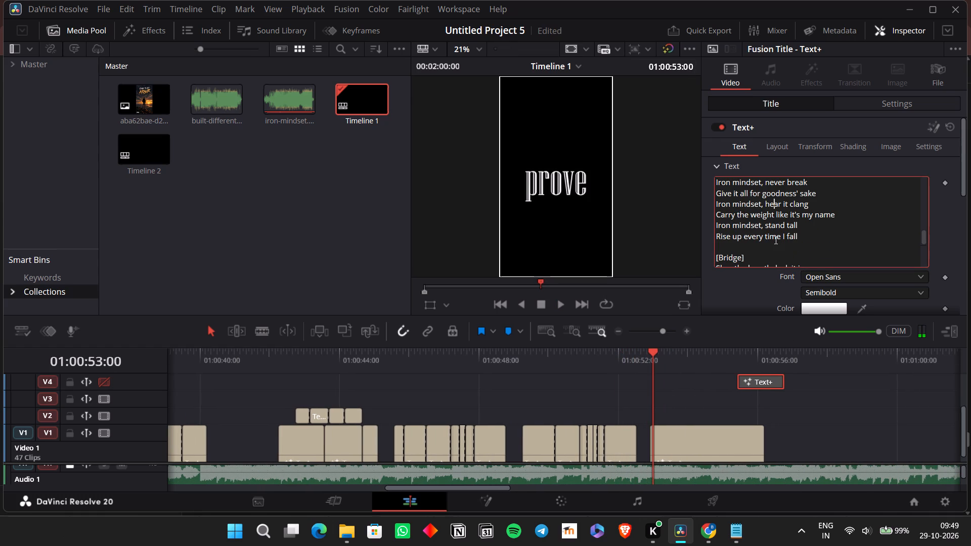
pyautogui.scroll(3, 775, 240)
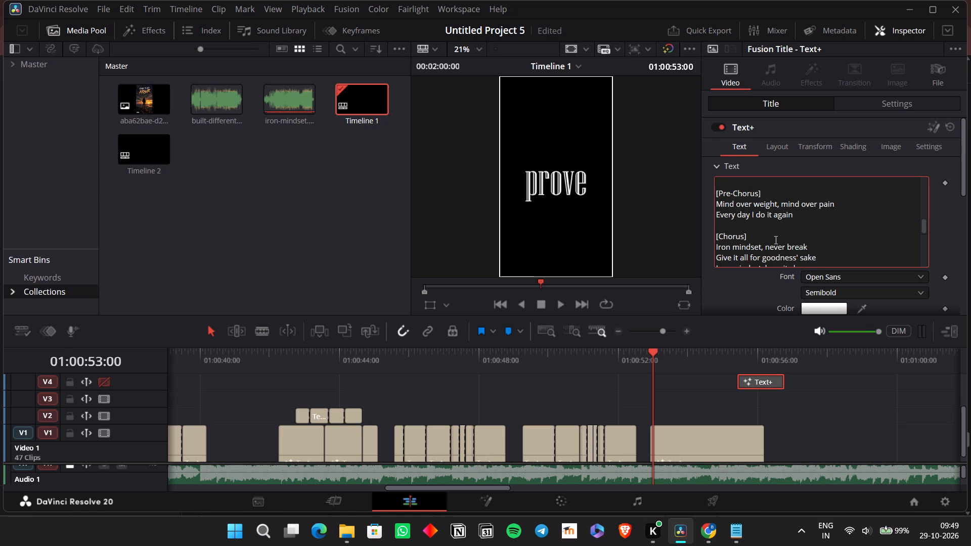
pyautogui.scroll(-2, 775, 240)
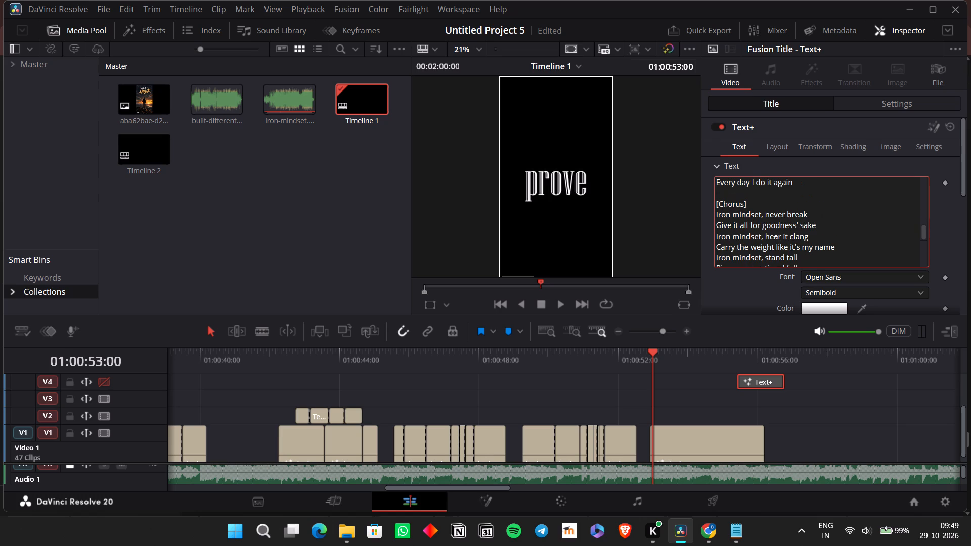
pyautogui.click(783, 250)
pyautogui.scroll(-3, 801, 247)
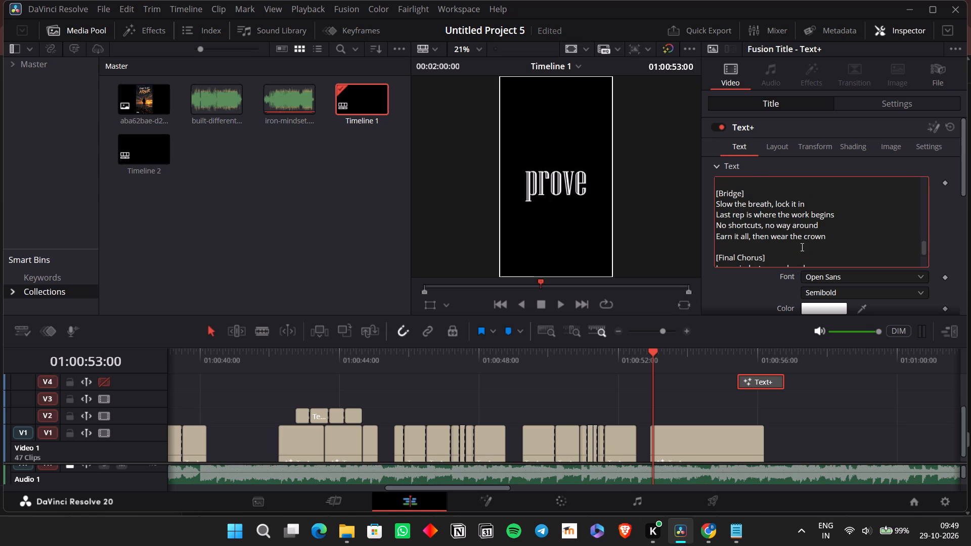
pyautogui.click(773, 216)
pyautogui.click(809, 214)
pyautogui.click(823, 241)
pyautogui.scroll(-3, 823, 241)
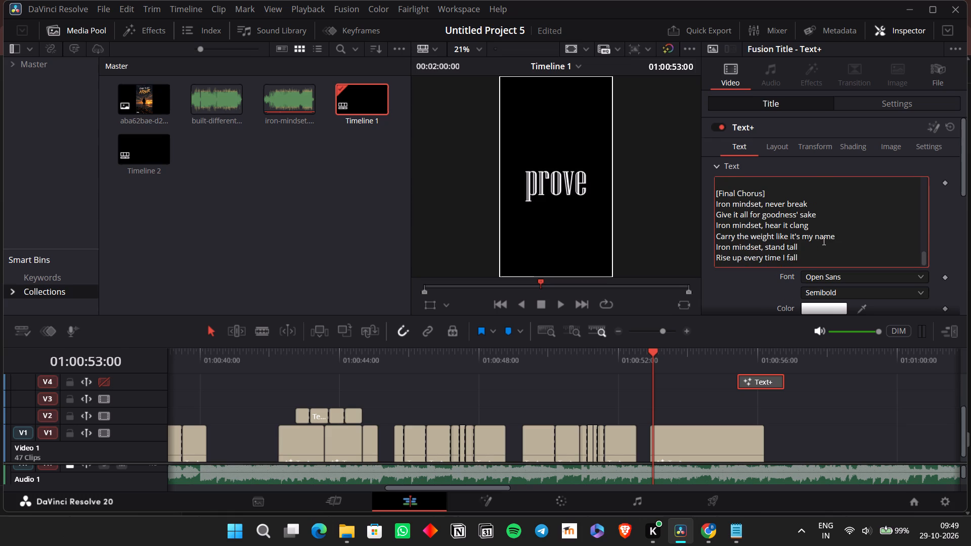
pyautogui.scroll(4, 770, 264)
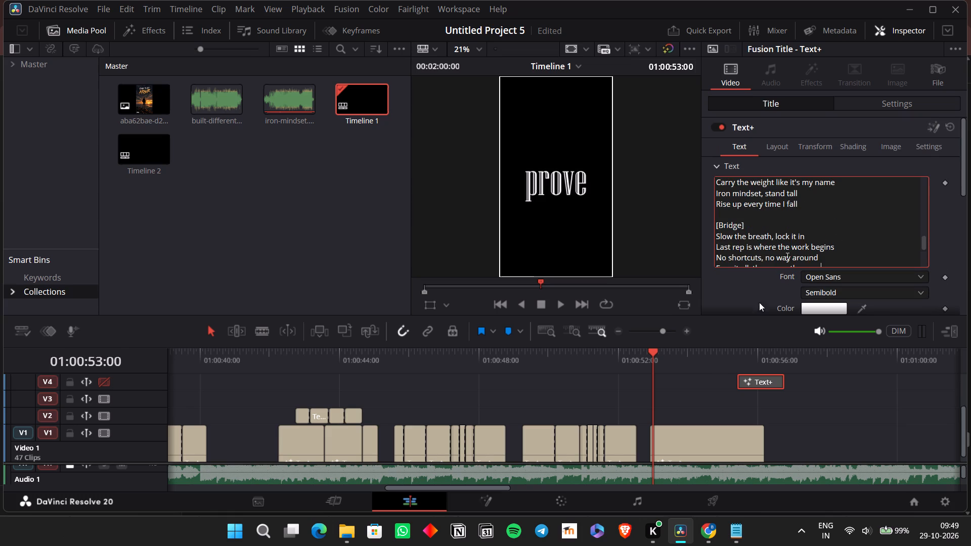
pyautogui.press('space')
pyautogui.hotkey('ctrl', 'z')
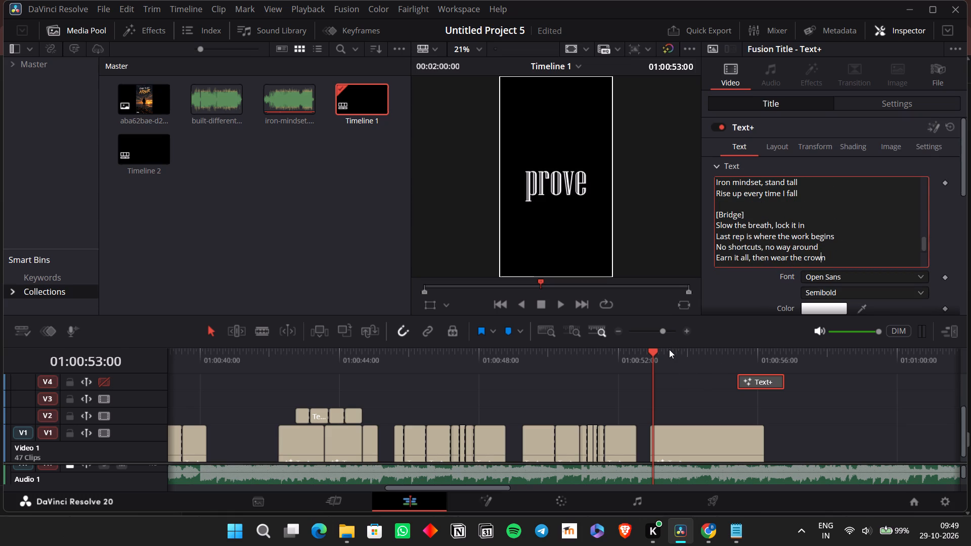
# Play the audio from around 01:00:53 onward, comparing the sung words with the Bridge lyrics in the reference clip.
pyautogui.click(659, 349)
pyautogui.press('space')
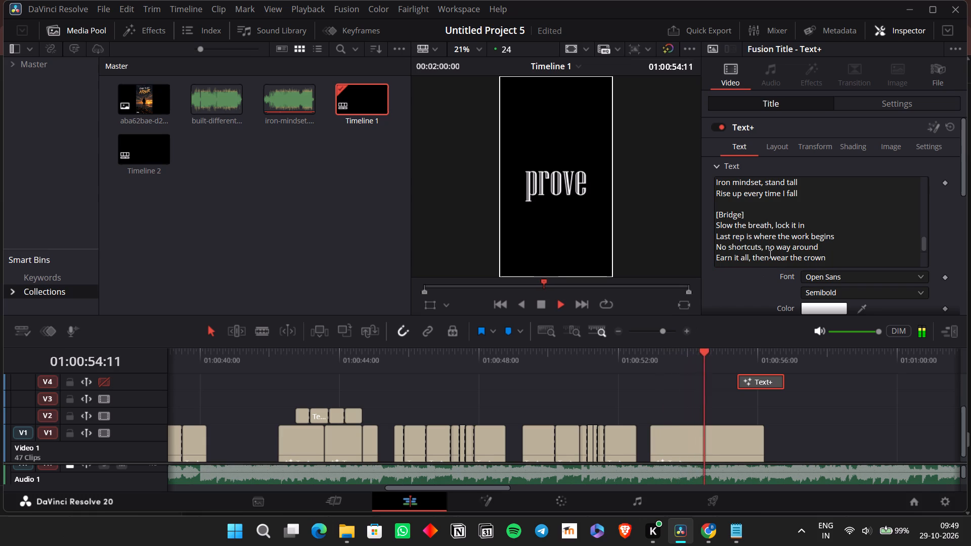
pyautogui.press('space')
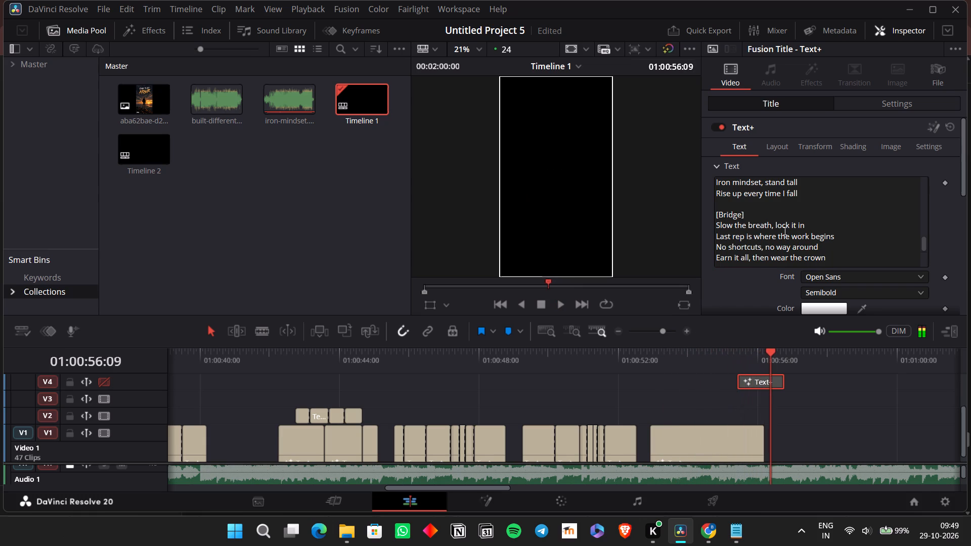
pyautogui.click(803, 249)
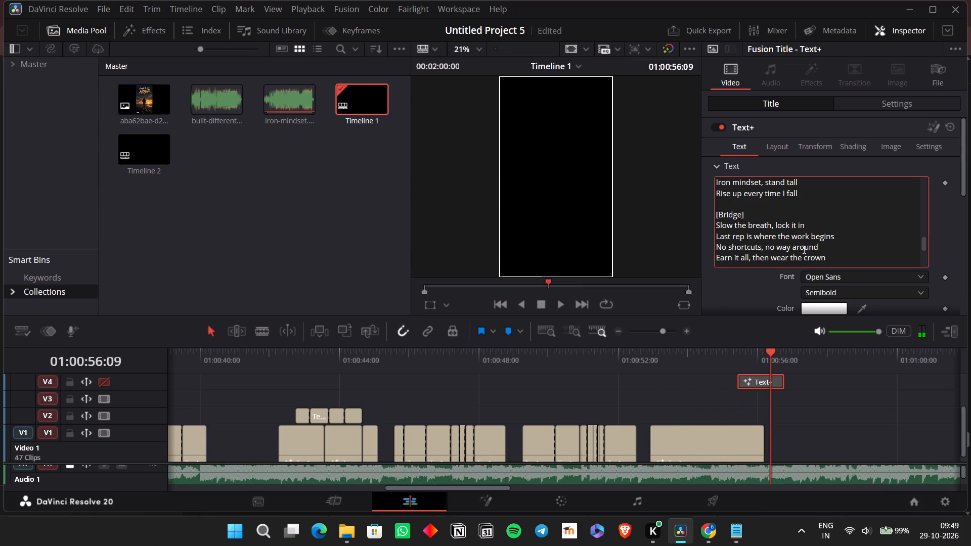
pyautogui.scroll(-1, 803, 249)
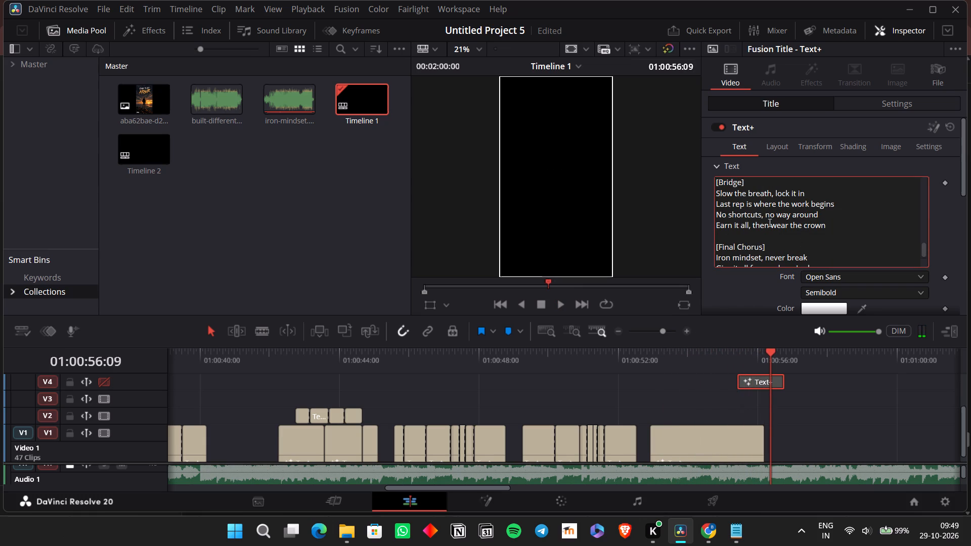
pyautogui.click(635, 351)
pyautogui.press('space')
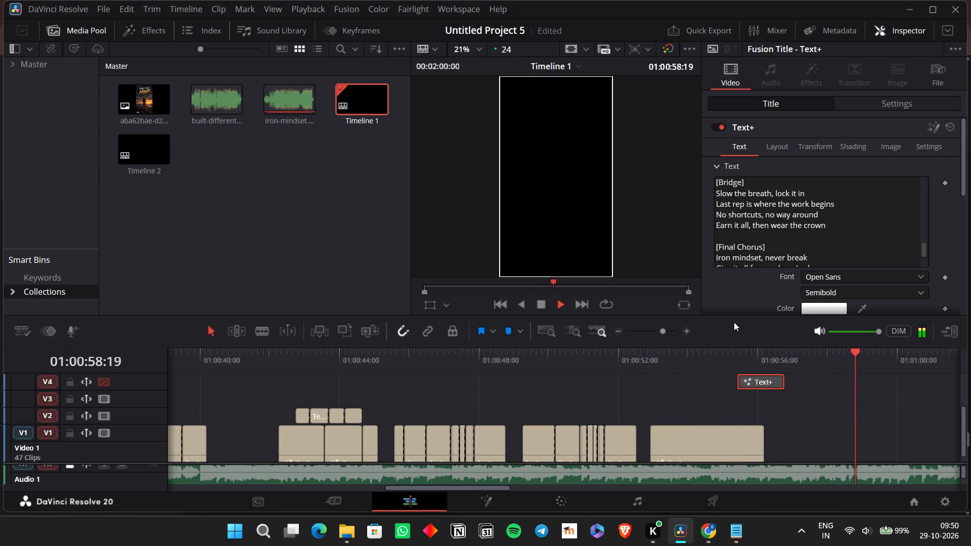
pyautogui.press('space')
# Locate the second Verse in the reference lyrics and copy the lines "Tired body, stubborn soul" and "Hungry for the next goal".
pyautogui.scroll(-4, 775, 238)
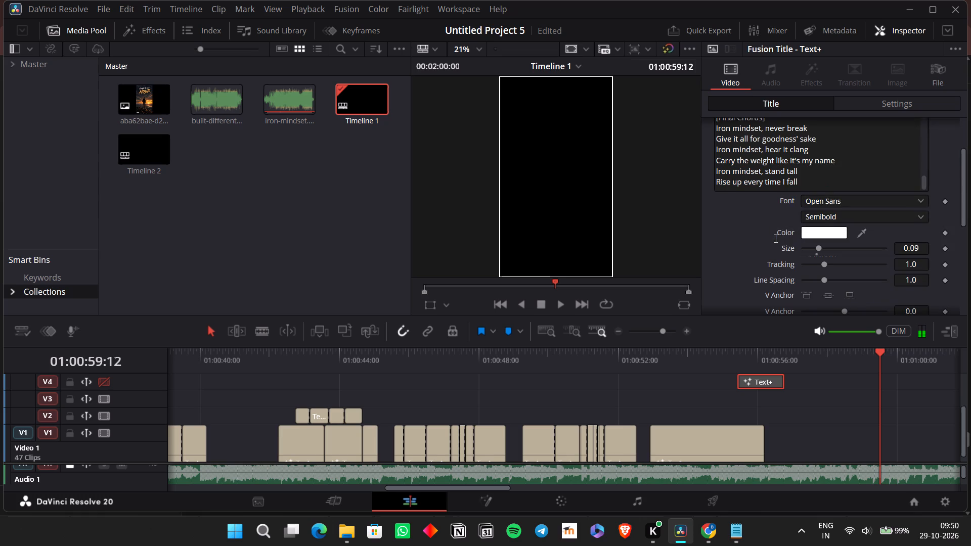
pyautogui.scroll(6, 777, 263)
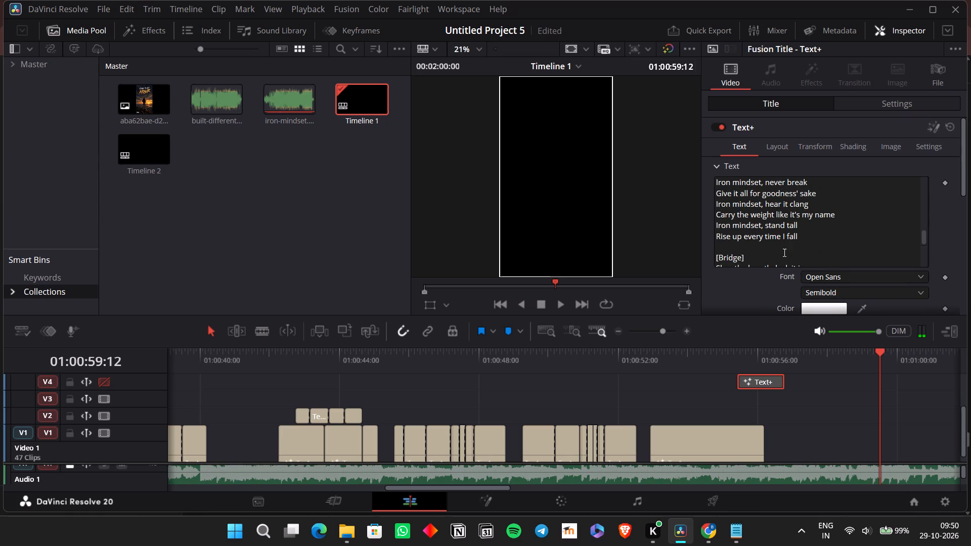
pyautogui.scroll(8, 783, 252)
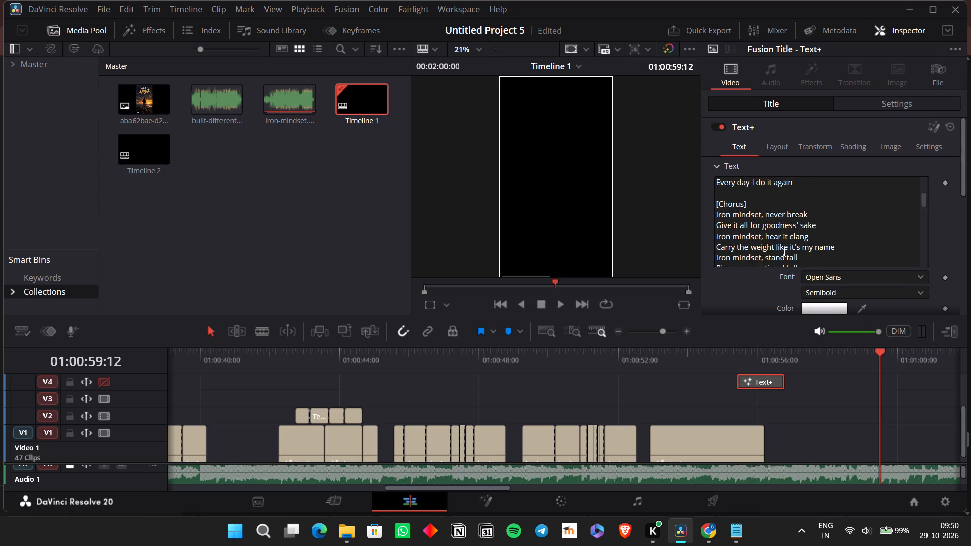
pyautogui.scroll(6, 783, 252)
pyautogui.scroll(-1, 784, 251)
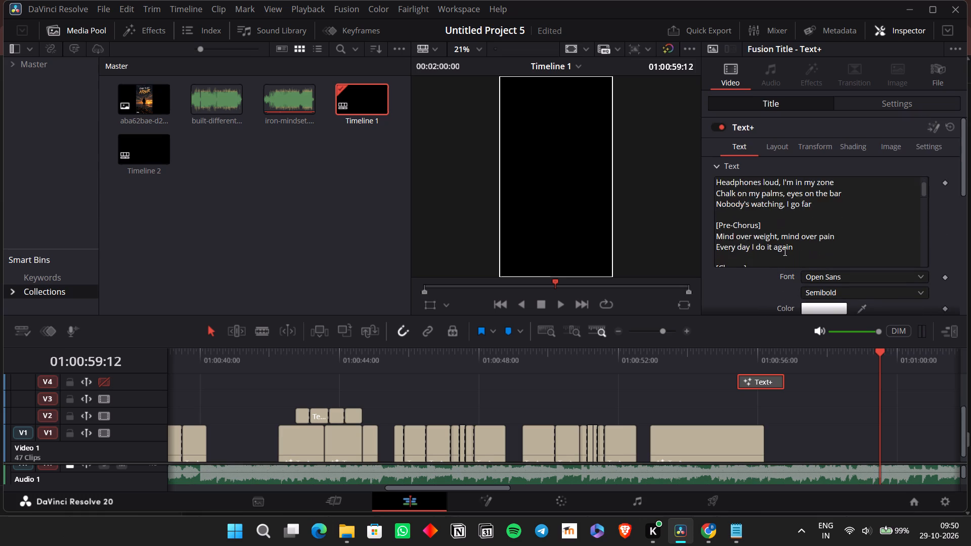
pyautogui.scroll(-1, 784, 251)
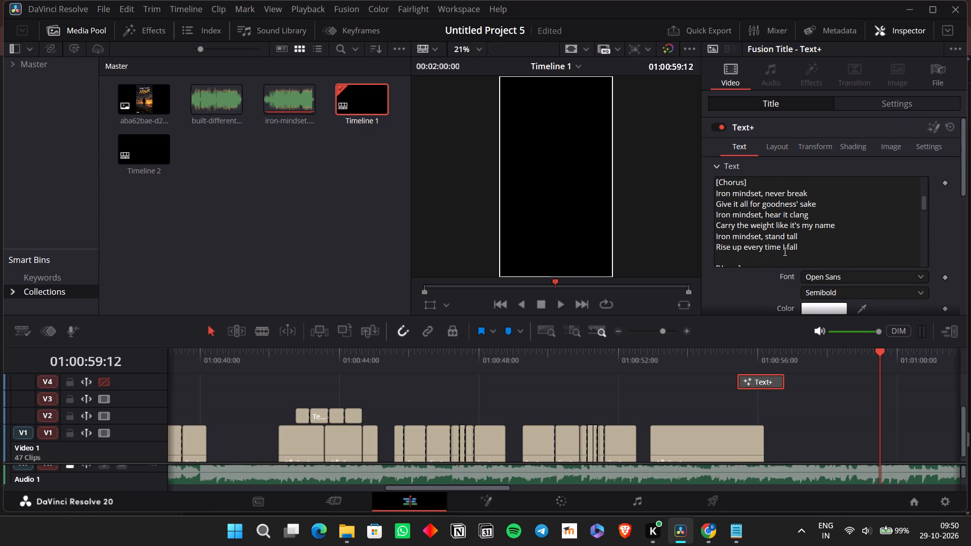
pyautogui.scroll(-1, 784, 251)
pyautogui.click(784, 251)
pyautogui.scroll(-1, 788, 228)
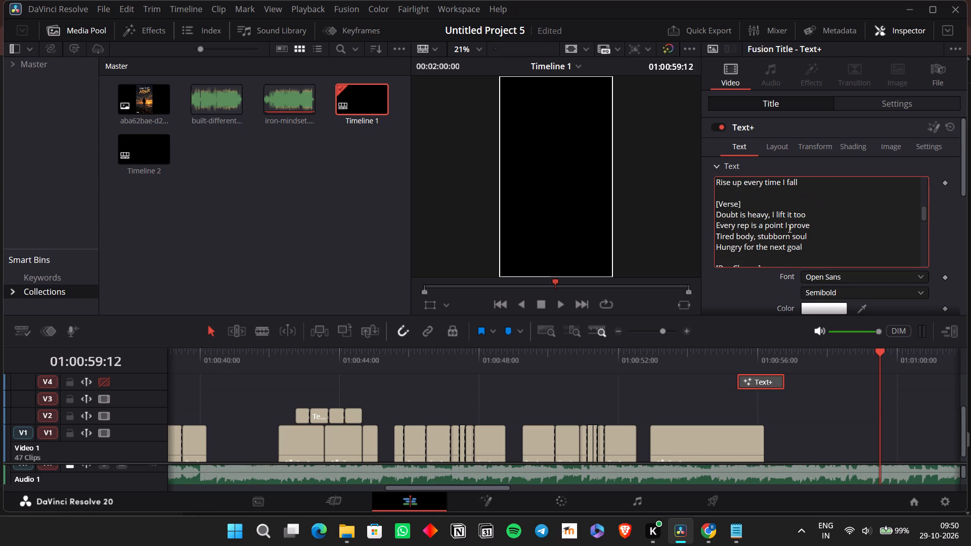
pyautogui.scroll(-1, 788, 228)
pyautogui.click(788, 228)
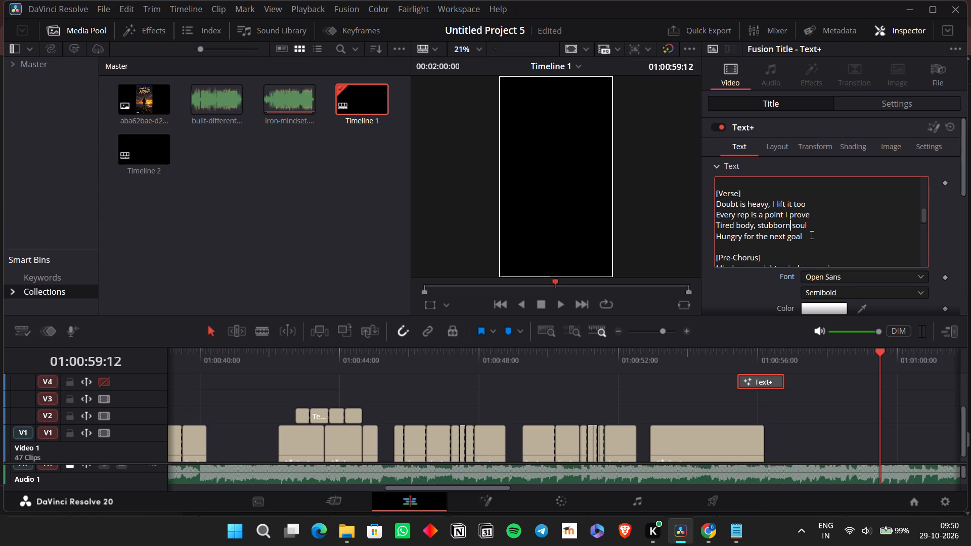
pyautogui.moveTo(817, 230); pyautogui.dragTo(715, 213)
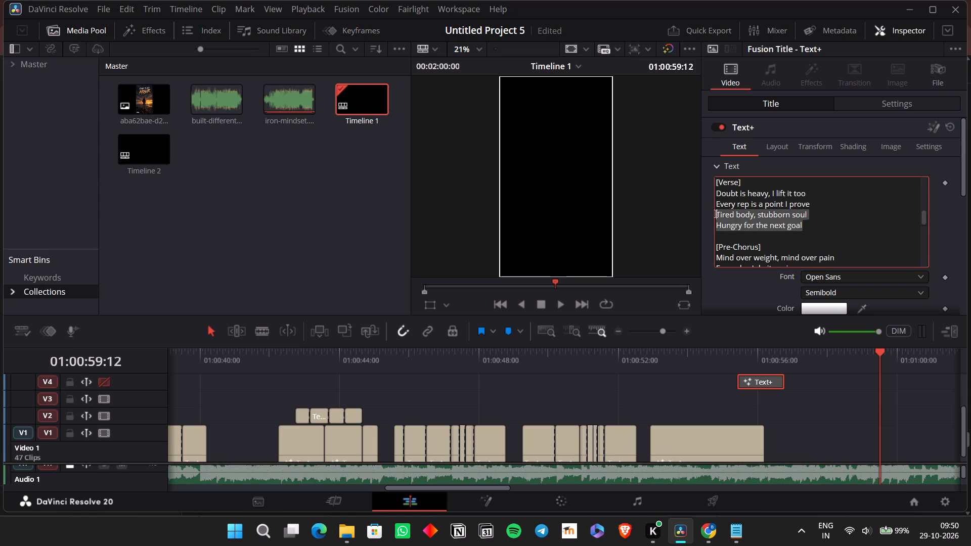
pyautogui.moveTo(715, 213); pyautogui.dragTo(714, 213)
pyautogui.hotkey('ctrl', 'c')
# Replace the leftover "prove" clip's text with the copied lines, then cut everything after "Tired".
pyautogui.click(637, 363)
pyautogui.press('space')
pyautogui.press('space')
pyautogui.press('space')
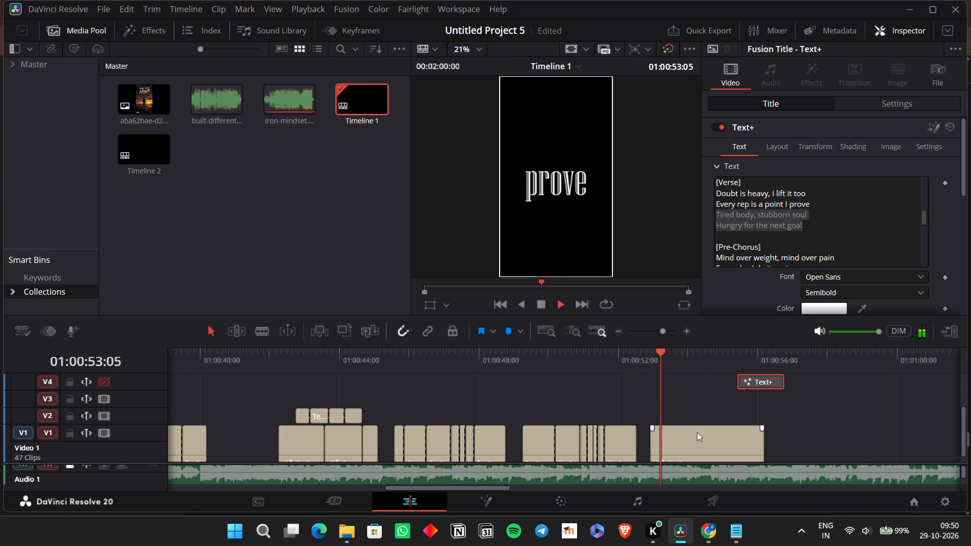
pyautogui.press('space')
pyautogui.click(697, 432)
pyautogui.click(776, 241)
pyautogui.hotkey('ctrl', 'a')
pyautogui.hotkey('ctrl', 'v')
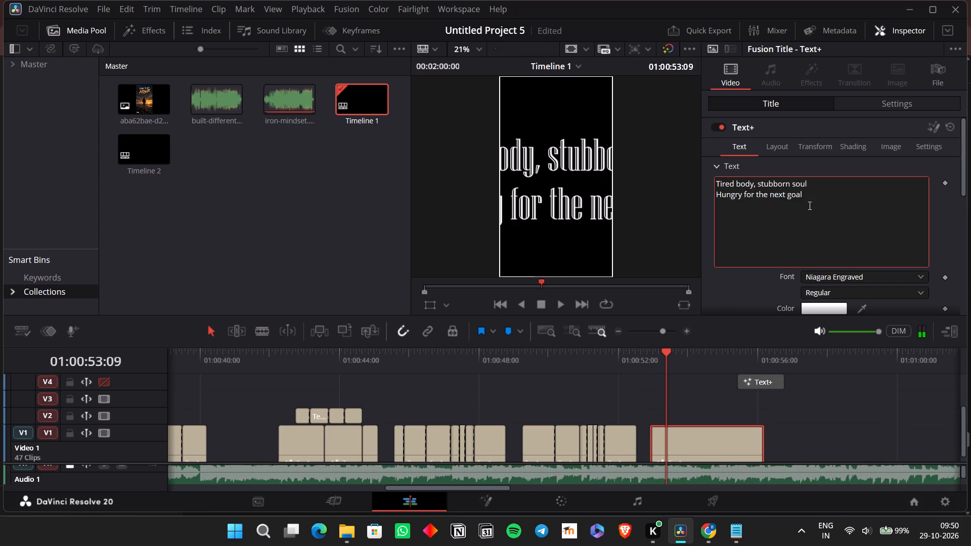
pyautogui.moveTo(809, 196); pyautogui.dragTo(737, 185)
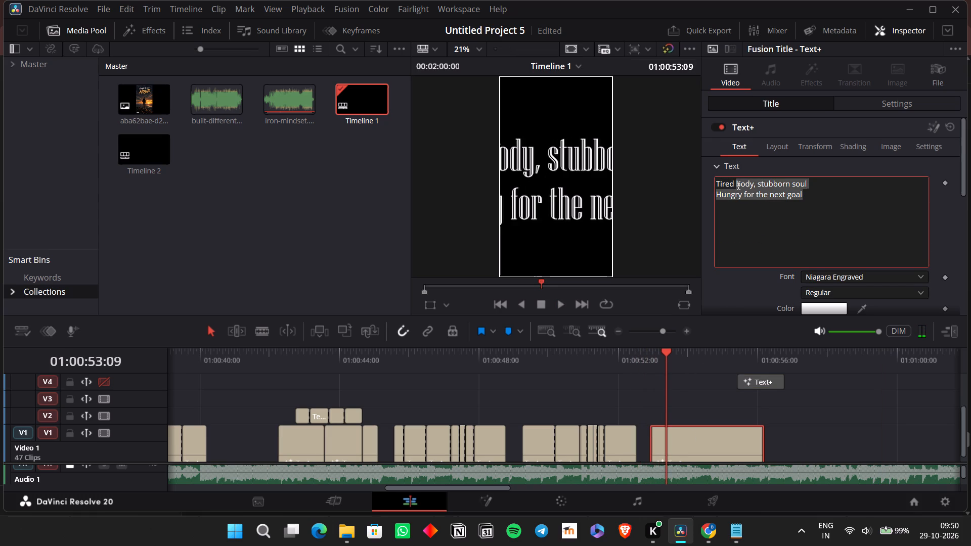
pyautogui.hotkey('ctrl', 'x')
pyautogui.press('BackSpace')
pyautogui.click(682, 450)
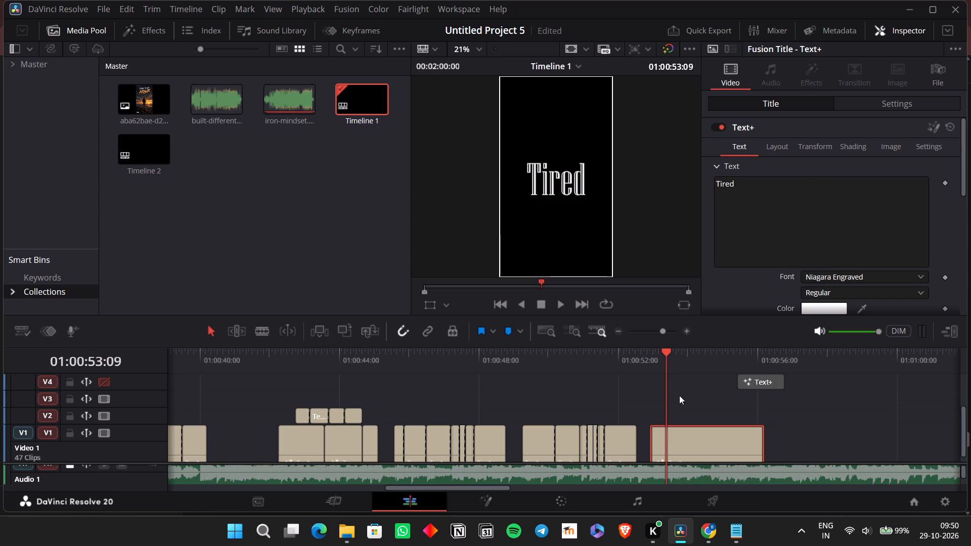
# Play the "Tired" clip from its start and split it at 01:00:53:22.
pyautogui.click(652, 360)
pyautogui.tripleClick(681, 334)
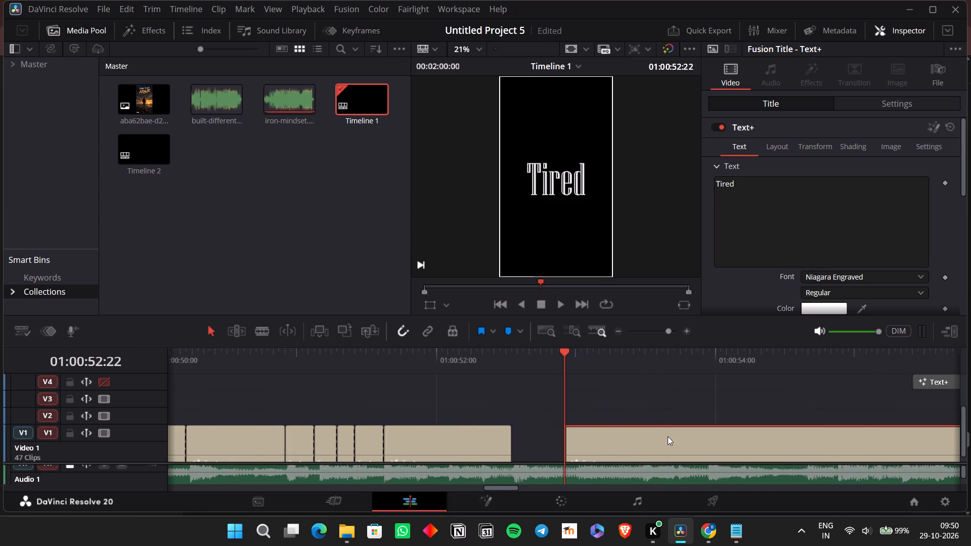
pyautogui.click(660, 465)
pyautogui.press('space')
pyautogui.press('space')
pyautogui.press('space')
pyautogui.press('space')
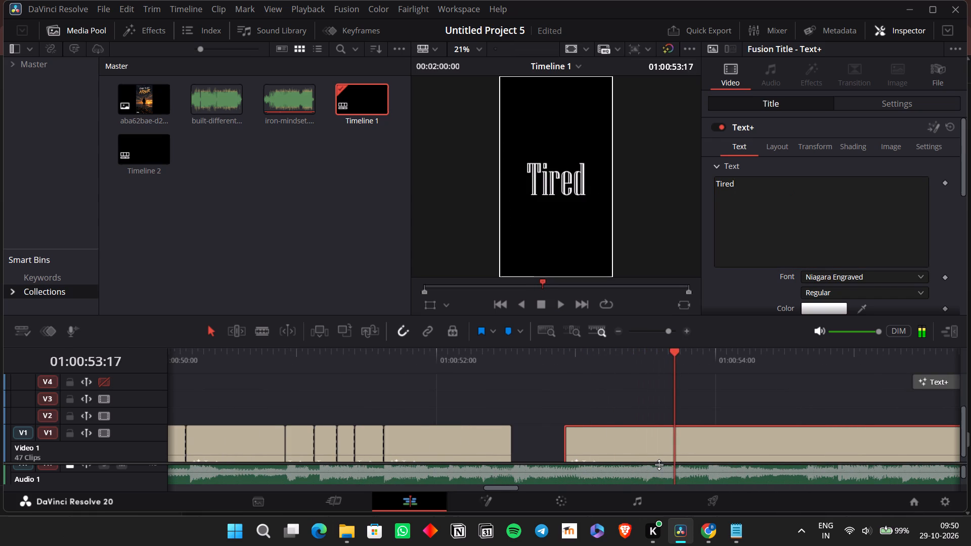
pyautogui.press('space')
pyautogui.press('space')
pyautogui.hotkey('ctrl', 'b')
# Replace the text of the clip after "Tired" with the remaining lyrics, then cut everything after "body", dropping its comma and trailing space.
pyautogui.click(744, 449)
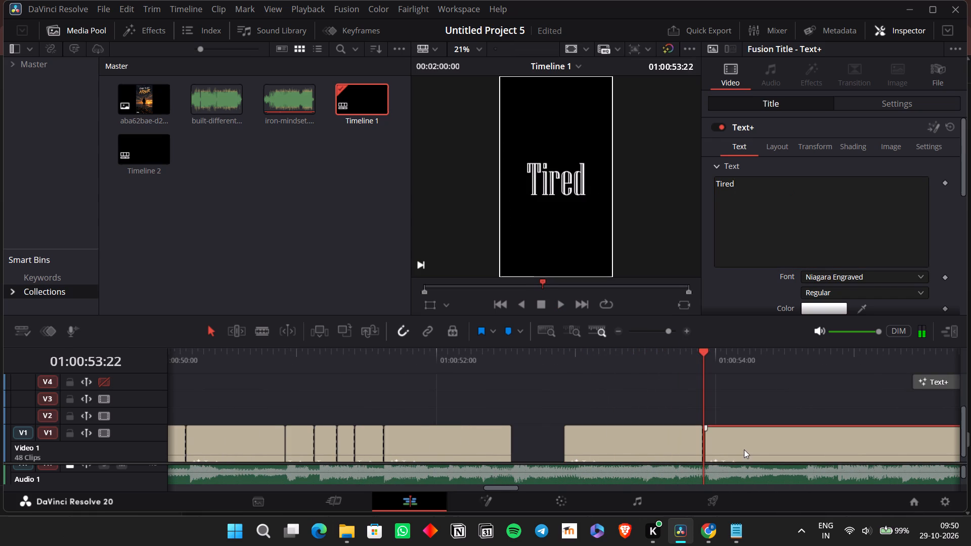
pyautogui.click(779, 157)
pyautogui.click(784, 185)
pyautogui.hotkey('ctrl', 'a')
pyautogui.hotkey('ctrl', 'v')
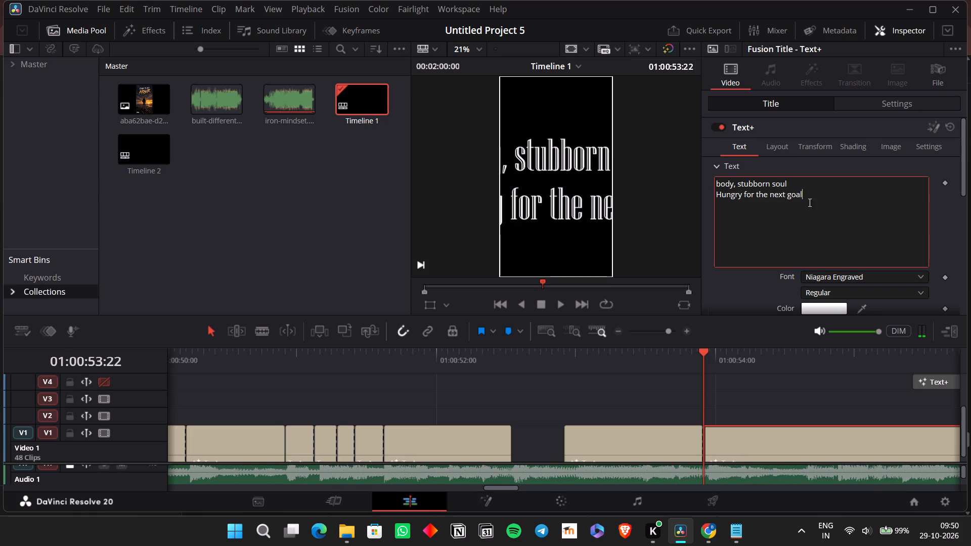
pyautogui.moveTo(819, 195); pyautogui.dragTo(739, 184)
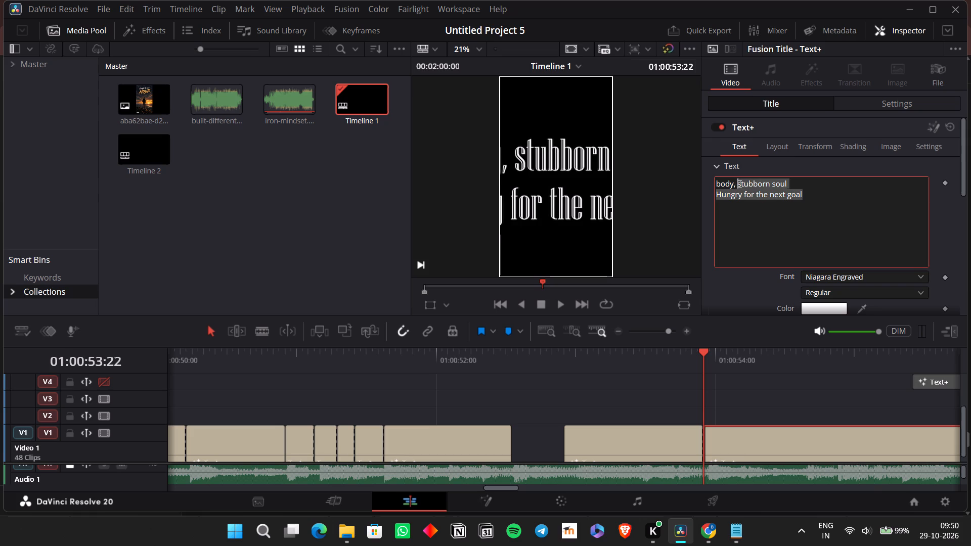
pyautogui.hotkey('ctrl', 'x')
pyautogui.press('BackSpace')
pyautogui.press('BackSpace')
pyautogui.press('space')
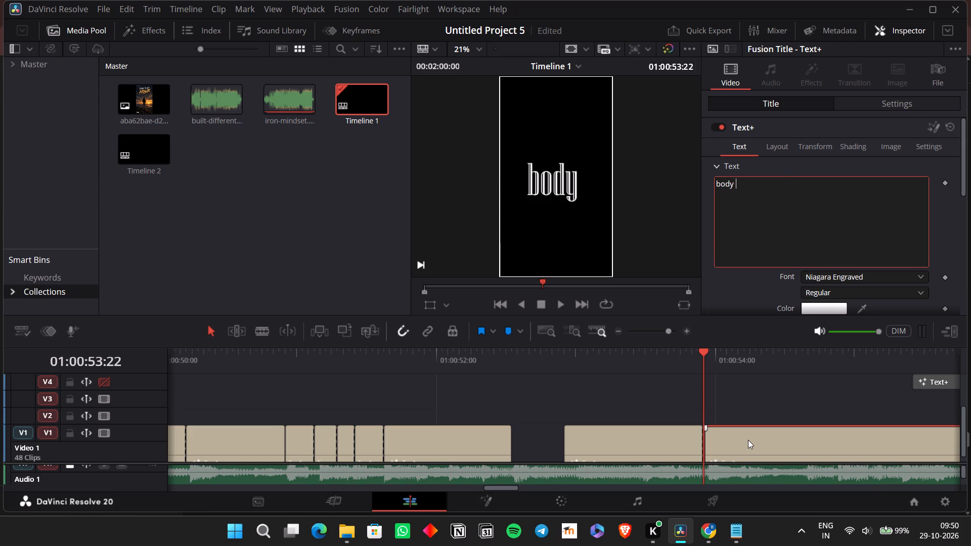
pyautogui.click(748, 440)
pyautogui.press('space')
pyautogui.press('space')
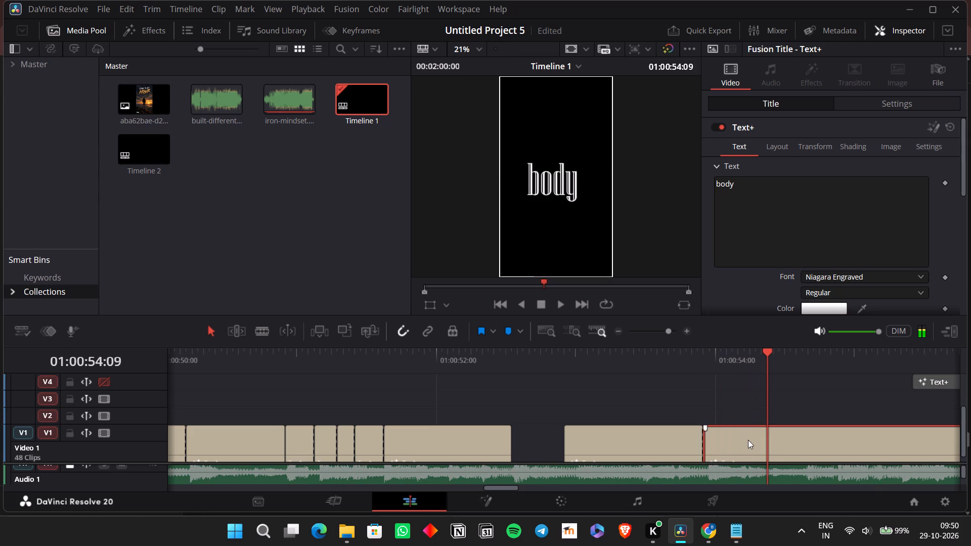
pyautogui.click(797, 204)
pyautogui.press('BackSpace')
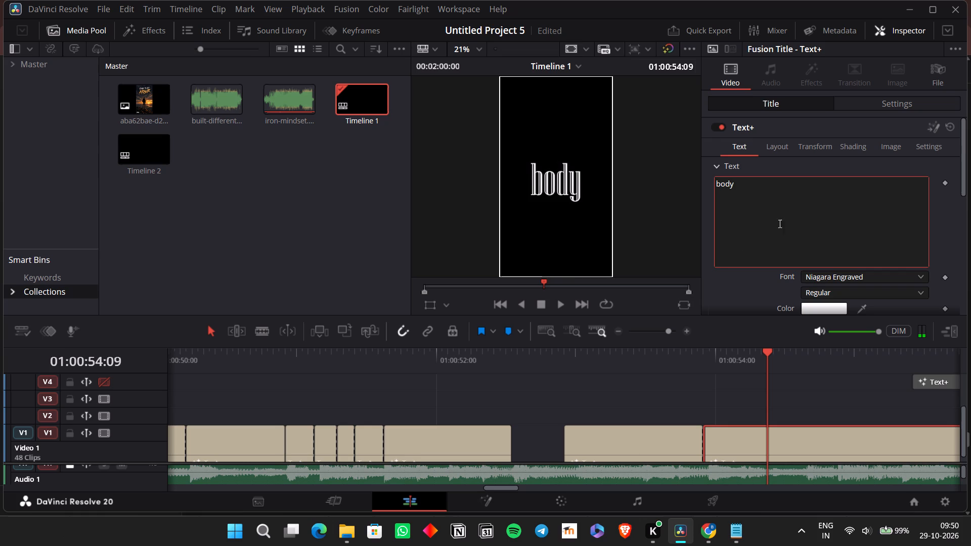
# Play on through the "body" clip and split it at 01:00:54:15.
pyautogui.click(614, 334)
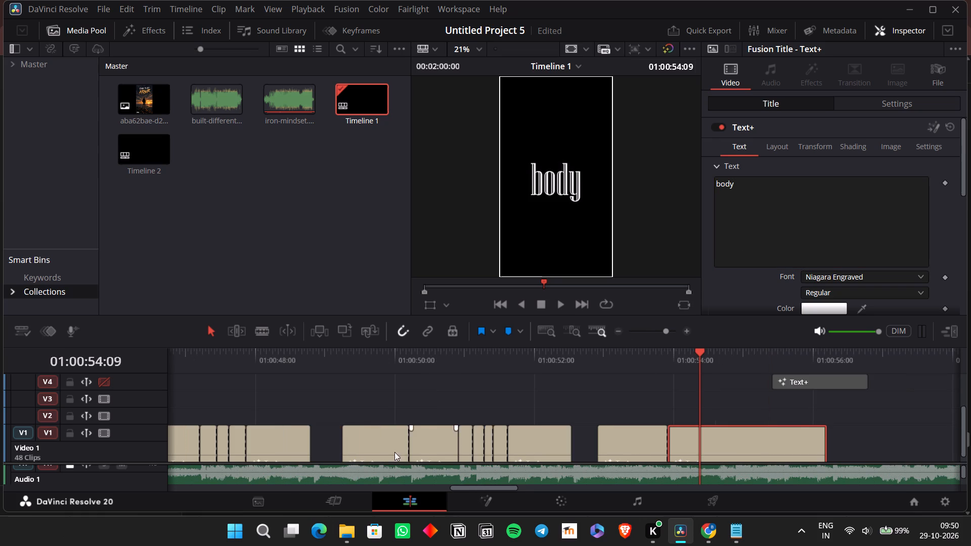
pyautogui.hscroll(-1, 379, 404)
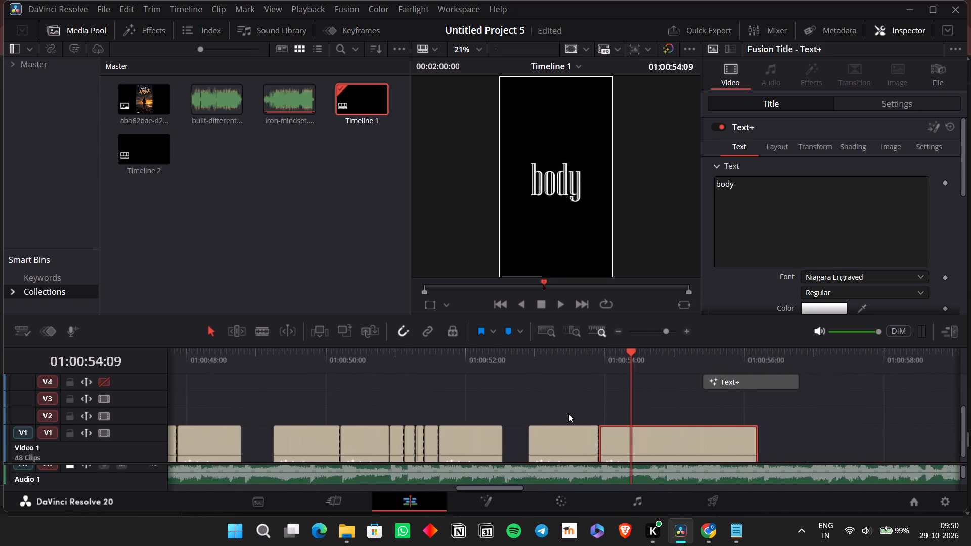
pyautogui.hscroll(-1, 568, 413)
pyautogui.press('space')
pyautogui.press('space')
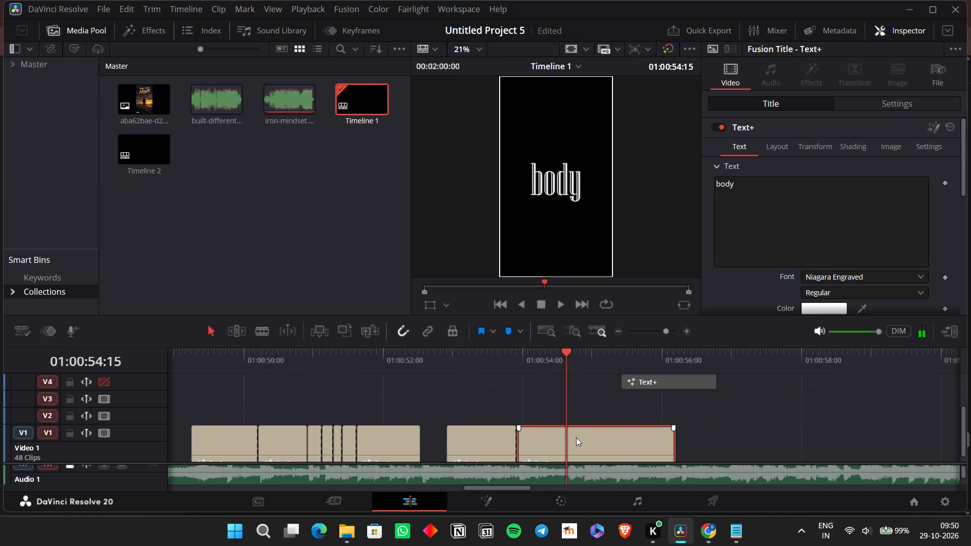
pyautogui.hotkey('ctrl', 'b')
# Replay the audio around the new cut and roll the end of the "body" clip to 01:00:54:21.
pyautogui.keyDown('ctrl'); pyautogui.click(576, 437); pyautogui.keyUp('ctrl')
pyautogui.press('space')
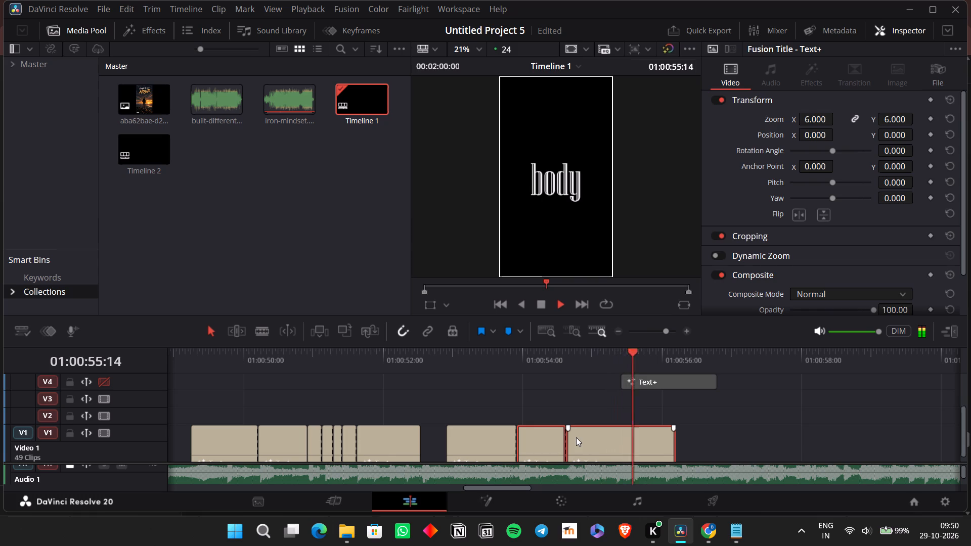
pyautogui.press('space')
pyautogui.click(585, 400)
pyautogui.click(540, 353)
pyautogui.press('space')
pyautogui.press('space')
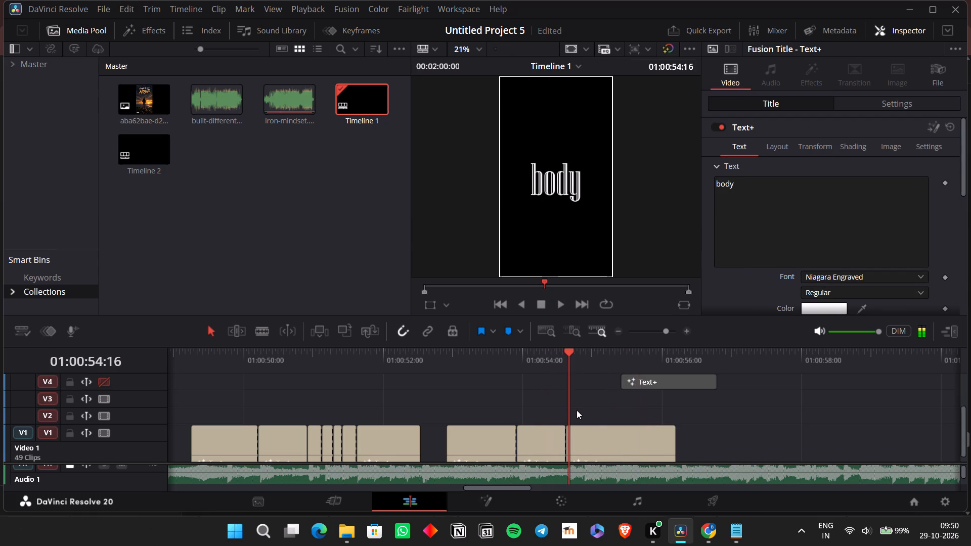
pyautogui.press('space')
pyautogui.press('space')
pyautogui.moveTo(566, 443); pyautogui.dragTo(581, 451)
# Replace the following clip's text with the remaining lyrics, then cut everything after "stubborn", removing the trailing space.
pyautogui.click(596, 446)
pyautogui.click(769, 223)
pyautogui.hotkey('ctrl', 'a')
pyautogui.hotkey('ctrl', 'v')
pyautogui.keyDown('ctrl'); pyautogui.moveTo(818, 202); pyautogui.dragTo(751, 185); pyautogui.keyUp('ctrl')
pyautogui.hotkey('ctrl', 'x')
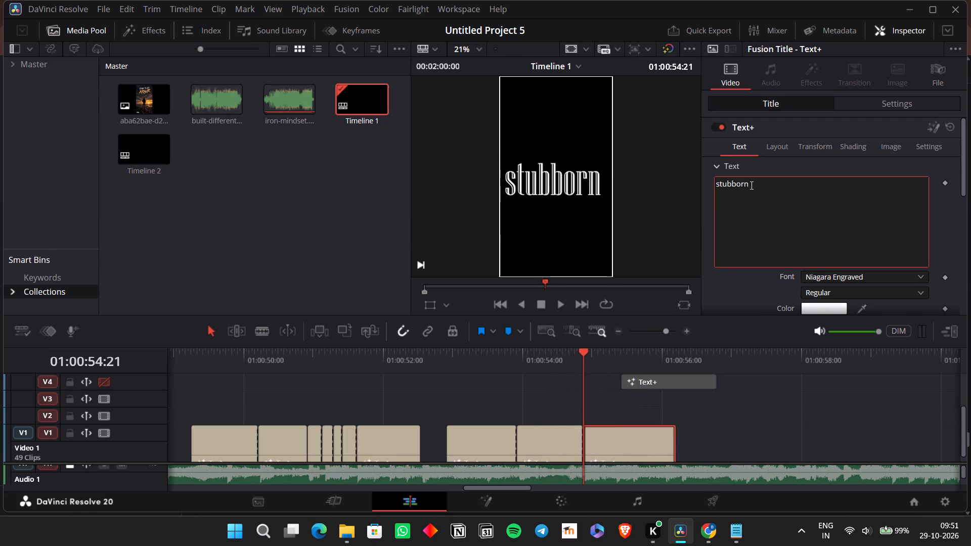
pyautogui.press('BackSpace')
# Play the "stubborn" clip and split it at 01:00:55:06.
pyautogui.click(630, 450)
pyautogui.press('space')
pyautogui.press('space')
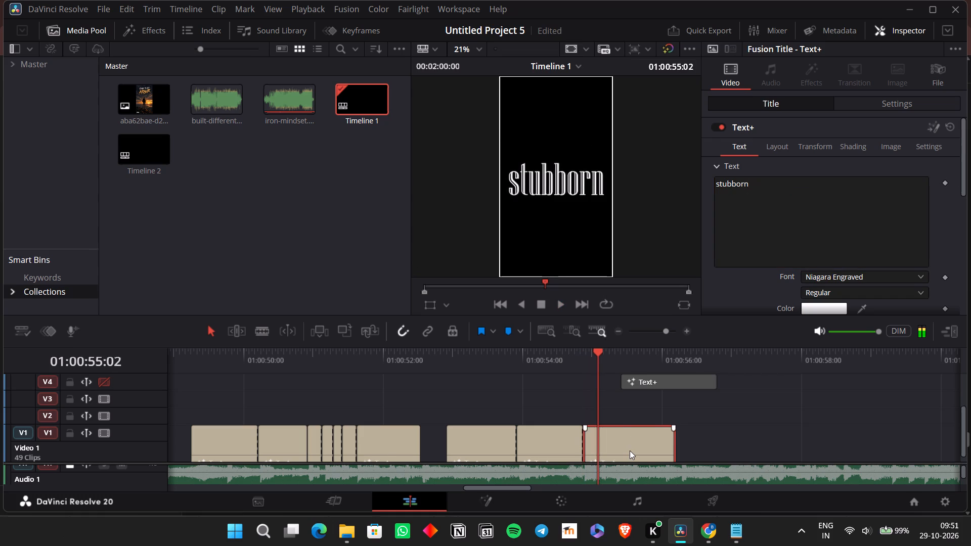
pyautogui.press('space')
pyautogui.press('space')
pyautogui.press('Left')
pyautogui.press('Left')
pyautogui.hotkey('ctrl', 'b')
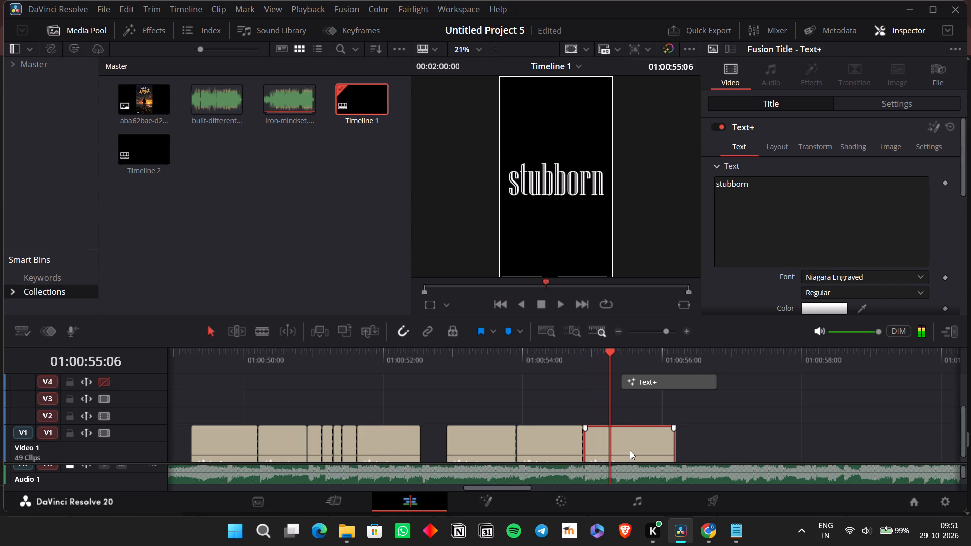
# Replace the new last clip's text with the remaining lyrics, then cut the "Hungry for the next goal" line and its line break, leaving "soul".
pyautogui.click(630, 450)
pyautogui.click(779, 229)
pyautogui.hotkey('ctrl', 'a')
pyautogui.hotkey('ctrl', 'v')
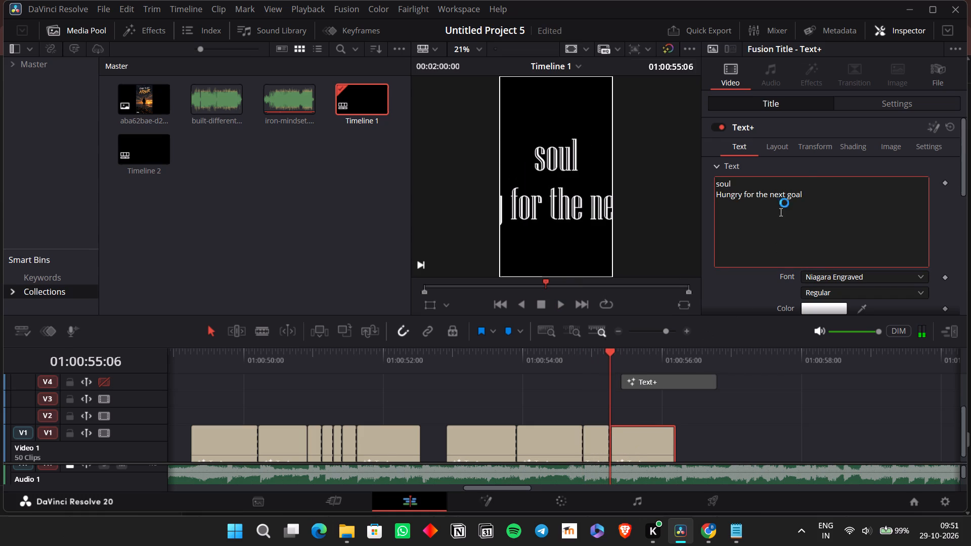
pyautogui.moveTo(827, 197); pyautogui.dragTo(704, 194)
pyautogui.hotkey('ctrl', 'x')
pyautogui.press('\\')
pyautogui.press('BackSpace')
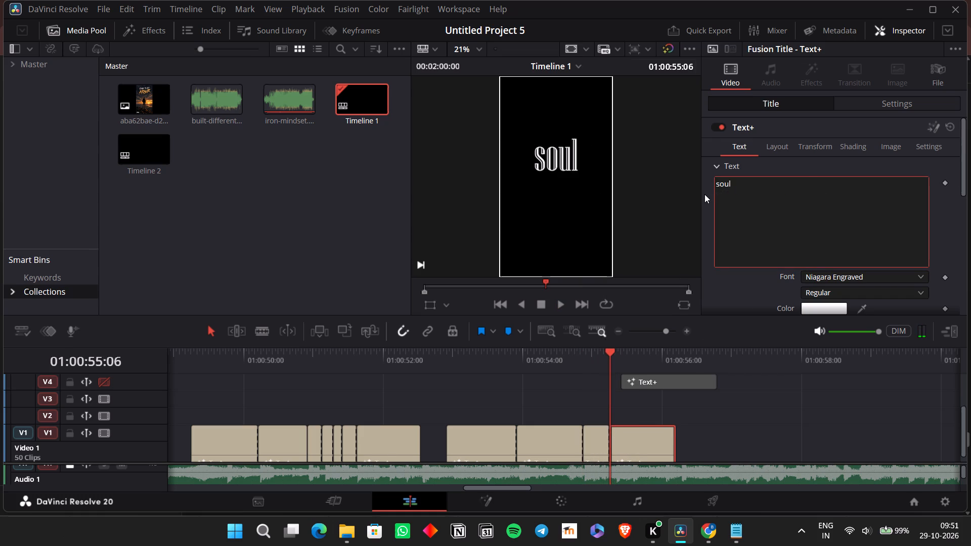
pyautogui.press('BackSpace')
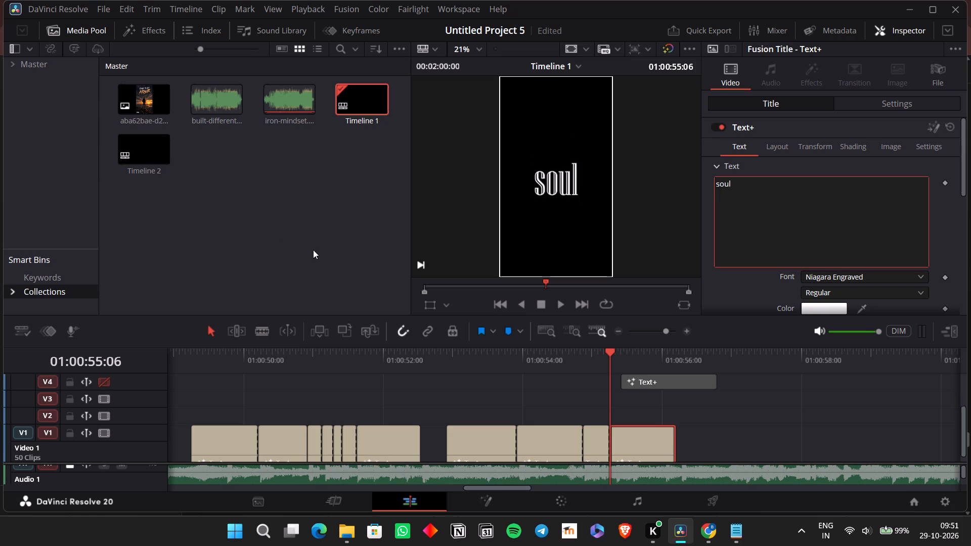
# Play the "soul" clip in short bursts and split it at 01:00:55:22.
pyautogui.click(625, 433)
pyautogui.press('space')
pyautogui.press('space')
pyautogui.press('space')
pyautogui.press('space')
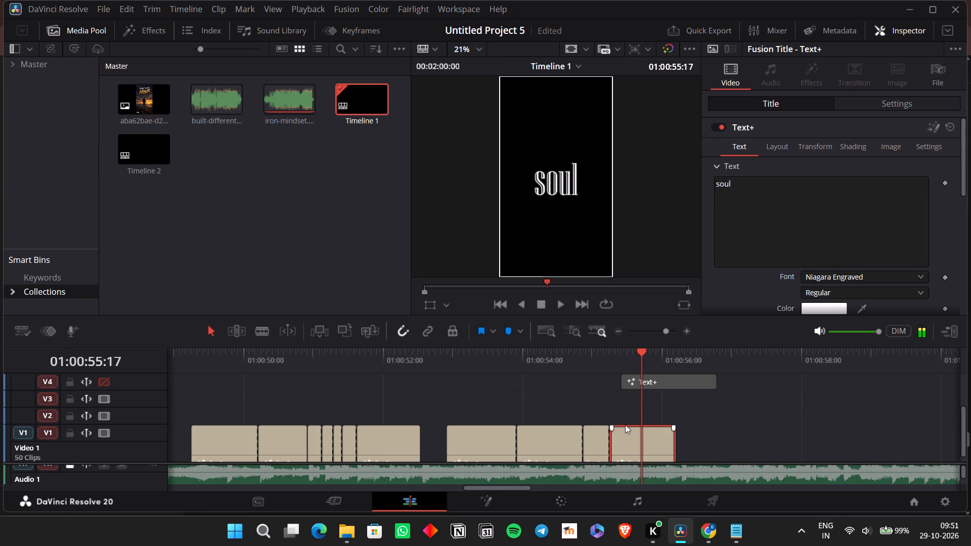
pyautogui.press('space')
pyautogui.press('space')
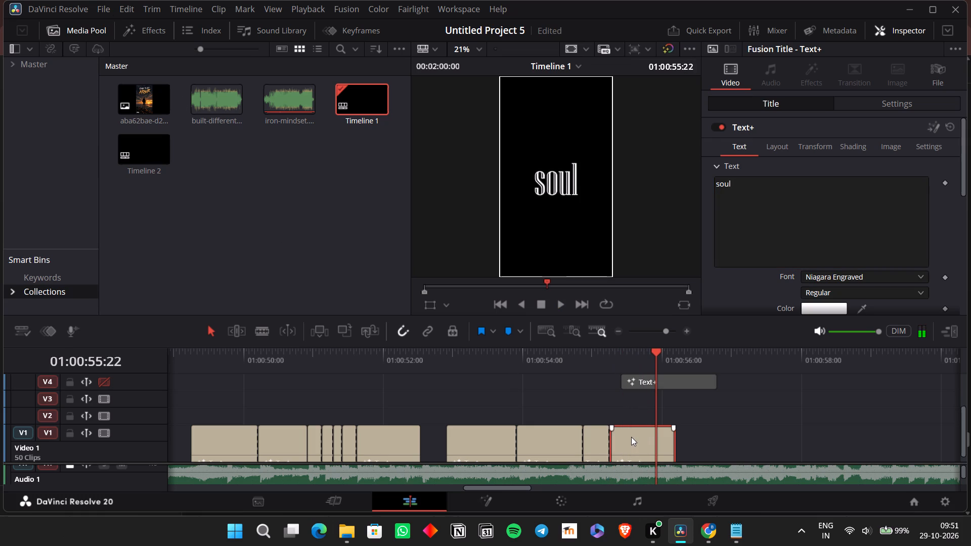
pyautogui.hotkey('ctrl', 'b')
# Extend the end of the last clip on V1 to about 01:01:01.
pyautogui.hscroll(-1, 649, 459)
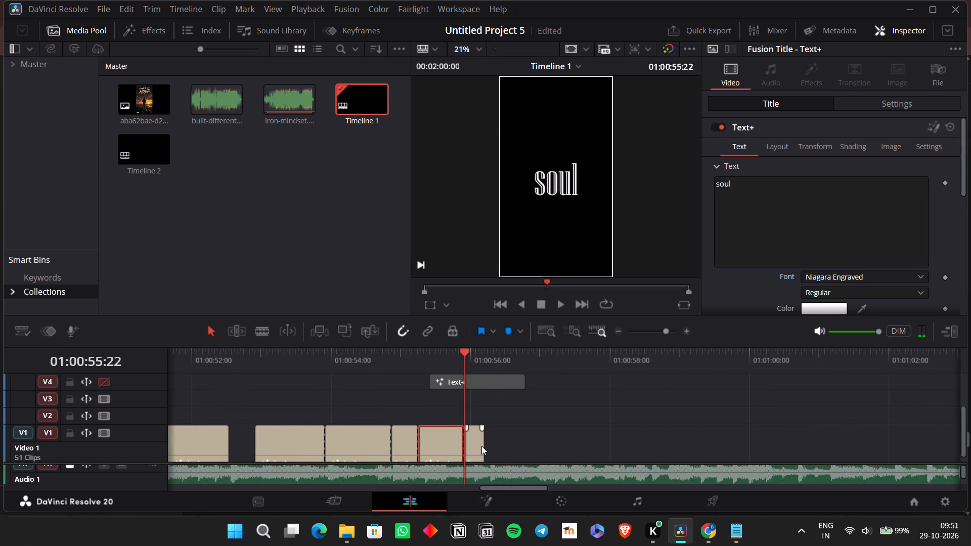
pyautogui.moveTo(483, 448); pyautogui.dragTo(830, 438)
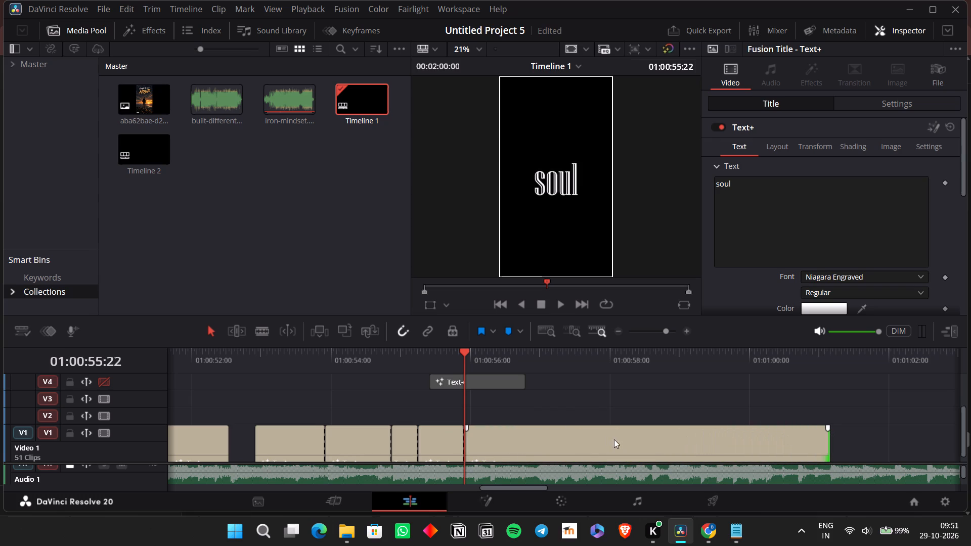
# Play the extended clip to find where the next lyric line starts, and place the playhead at 01:00:56:22.
pyautogui.click(584, 449)
pyautogui.press('space')
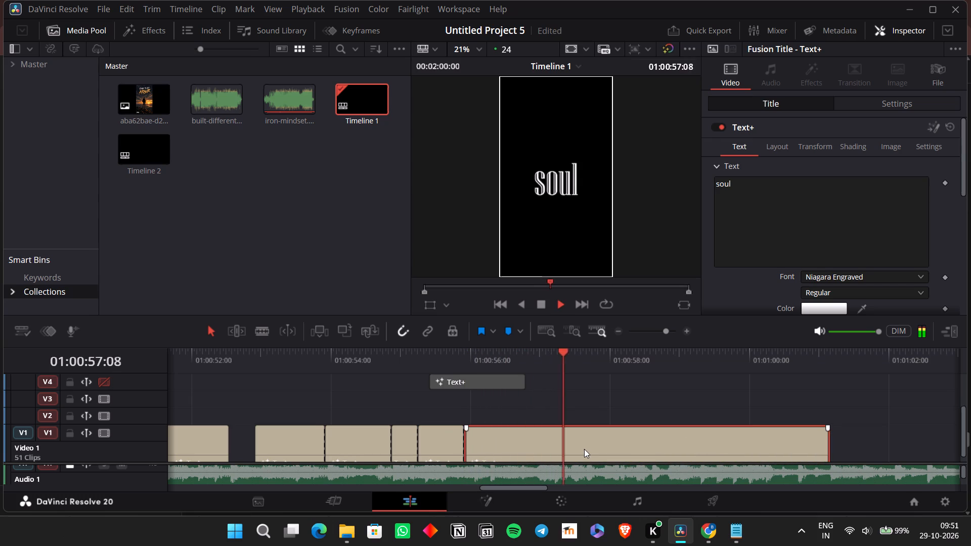
pyautogui.press('space')
pyautogui.click(531, 355)
pyautogui.press('space')
pyautogui.press('space')
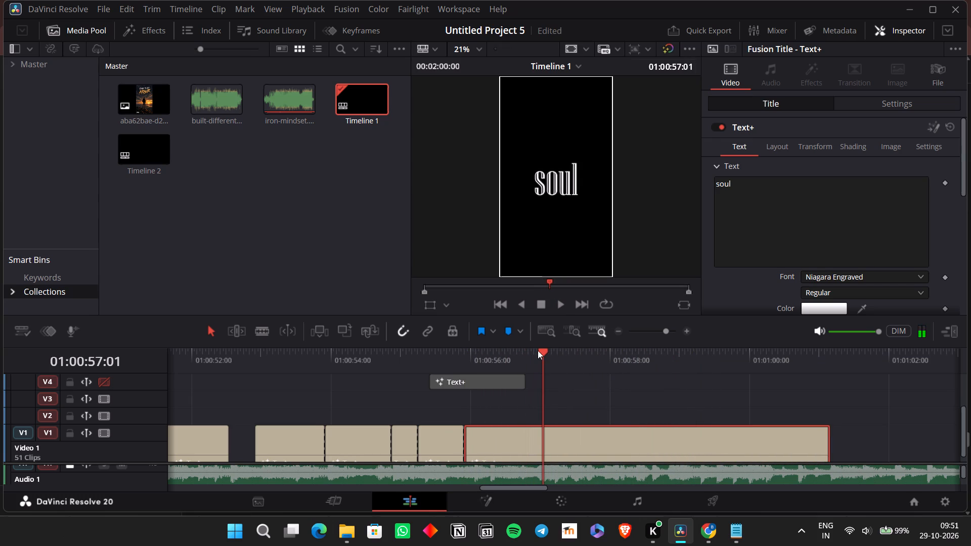
pyautogui.click(536, 350)
# Replace the extended clip's text with the cut line, then cut everything after "Hungry", removing the trailing space.
pyautogui.click(868, 212)
pyautogui.hotkey('ctrl', 'a')
pyautogui.hotkey('ctrl', 'v')
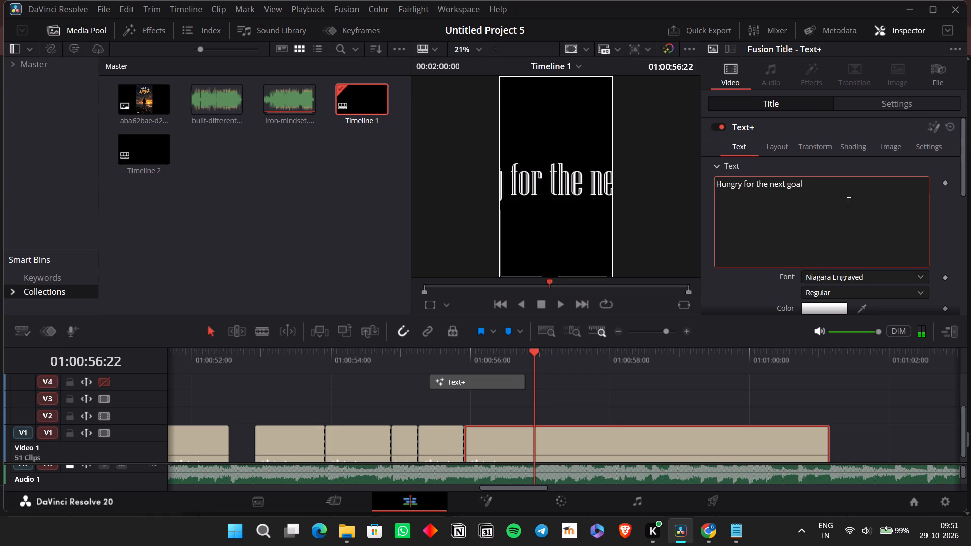
pyautogui.moveTo(840, 194); pyautogui.dragTo(743, 181)
pyautogui.hotkey('ctrl', 'x')
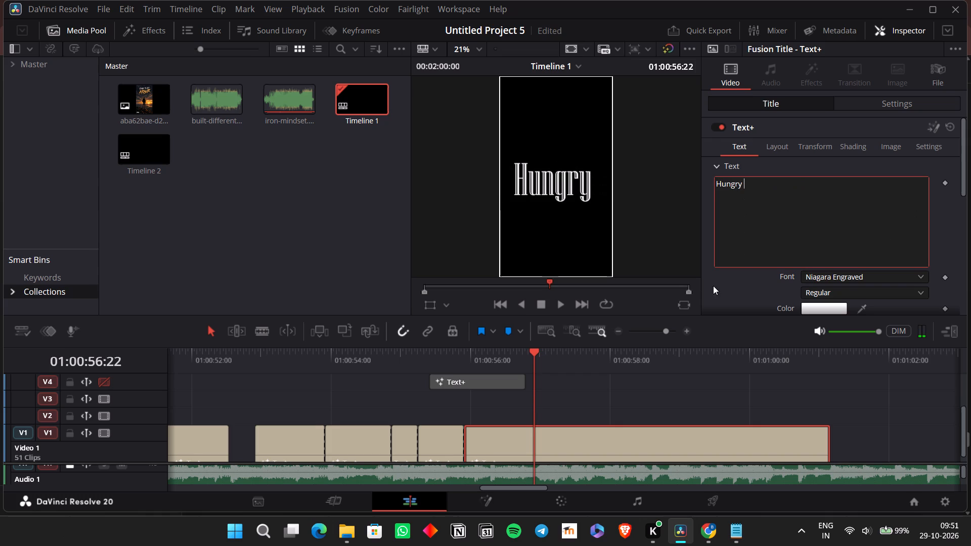
pyautogui.press('BackSpace')
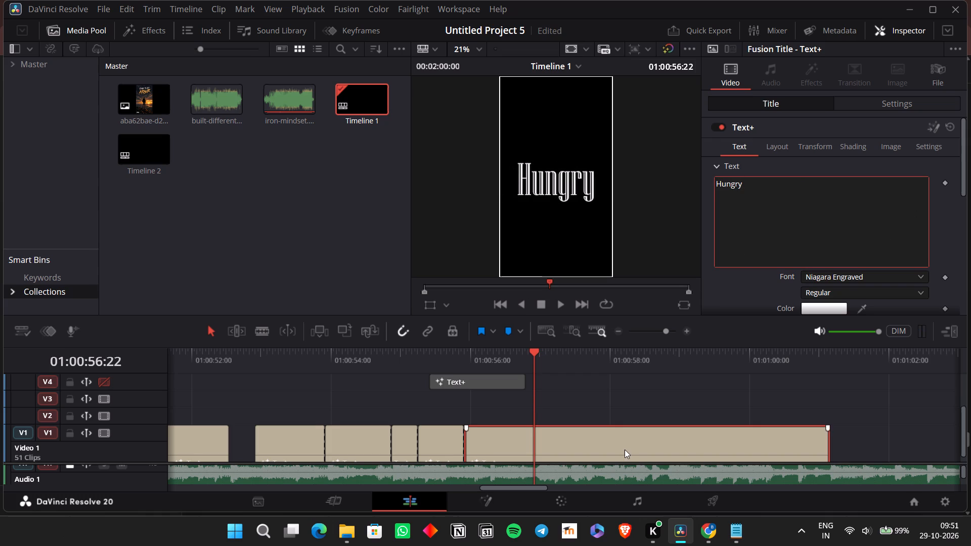
# Split the "Hungry" clip at 01:00:56:22.
pyautogui.click(625, 449)
pyautogui.hotkey('ctrl', 'b')
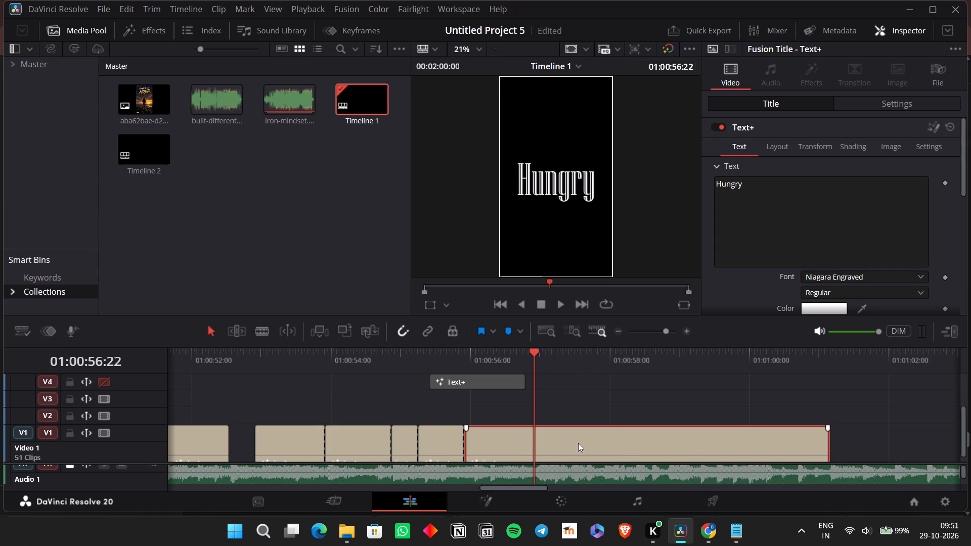
# Roll the end of the "soul" clip over the short first "Hungry" piece up to the cut at 01:00:56:22.
pyautogui.moveTo(468, 449); pyautogui.dragTo(470, 450)
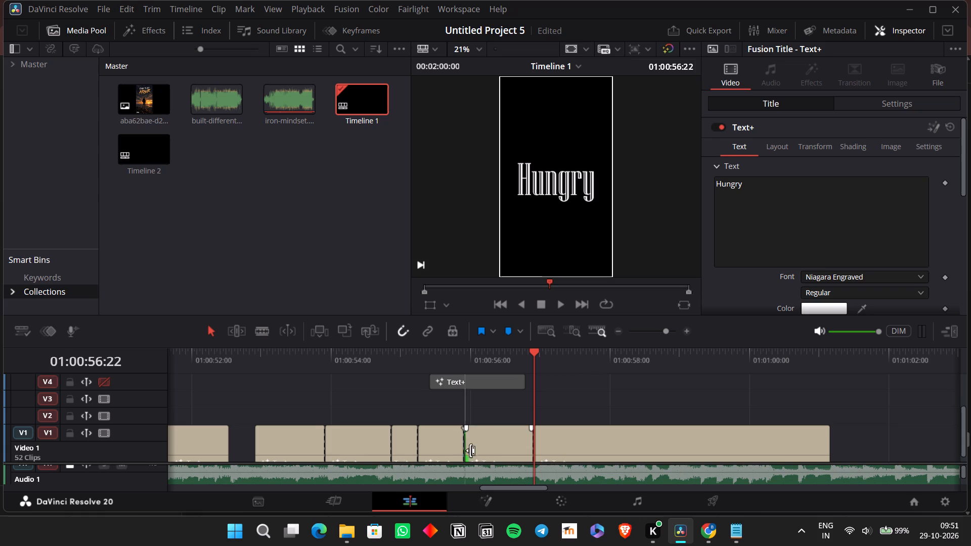
pyautogui.moveTo(470, 450); pyautogui.dragTo(522, 444)
pyautogui.moveTo(466, 446); pyautogui.dragTo(534, 447)
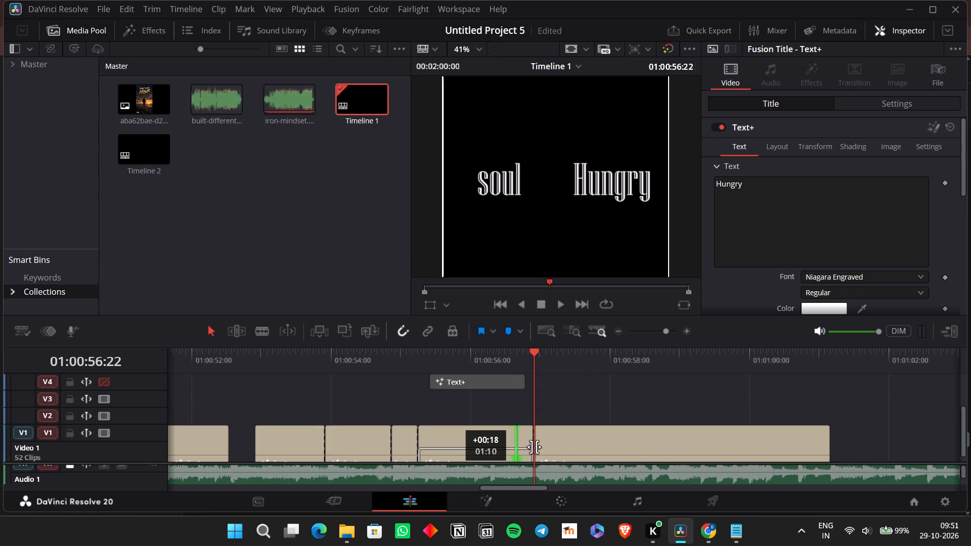
pyautogui.moveTo(534, 447); pyautogui.dragTo(543, 449)
pyautogui.click(516, 444)
pyautogui.moveTo(516, 444); pyautogui.dragTo(532, 445)
pyautogui.click(516, 442)
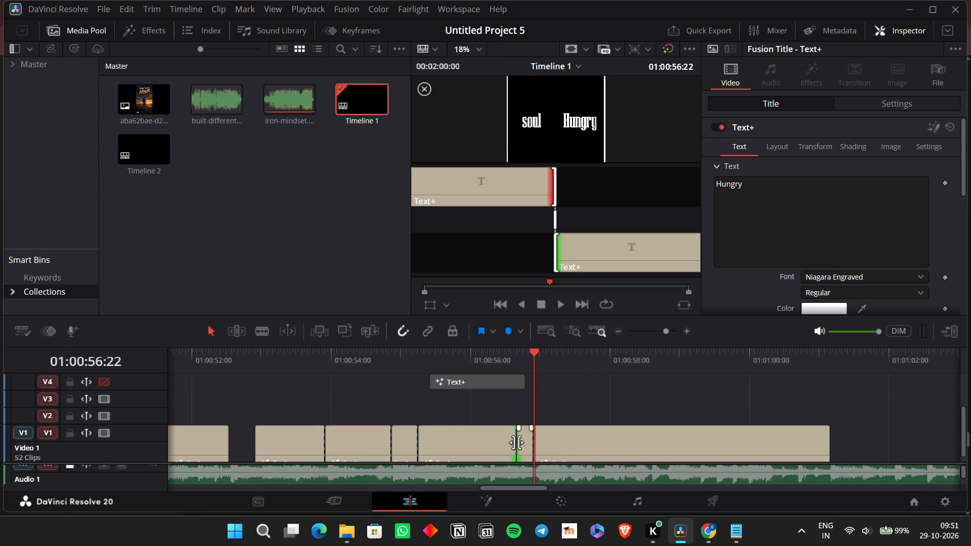
pyautogui.doubleClick(516, 442)
pyautogui.moveTo(514, 444); pyautogui.dragTo(505, 444)
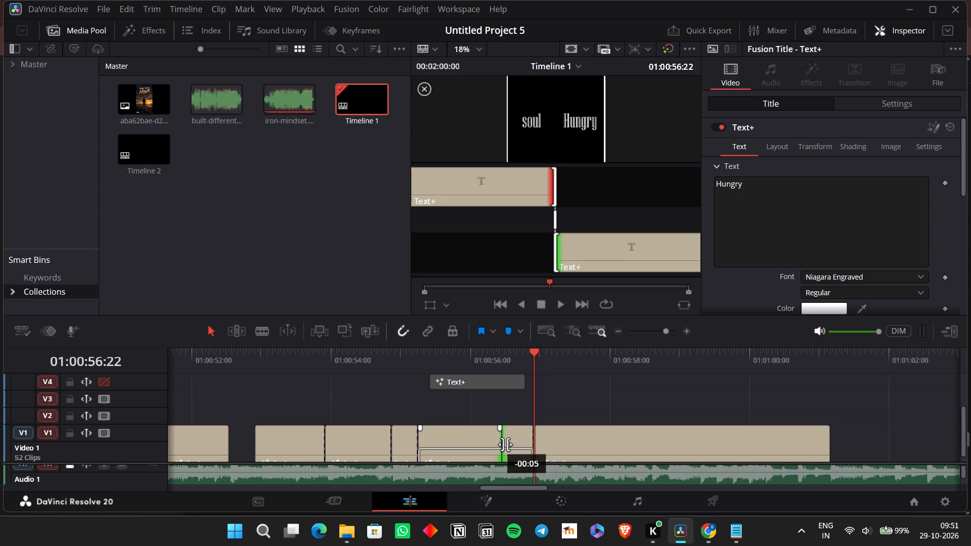
pyautogui.moveTo(505, 444); pyautogui.dragTo(530, 445)
# Play the remaining "Hungry" clip, step back a few frames and split it at 01:00:57:15.
pyautogui.click(559, 441)
pyautogui.press('space')
pyautogui.press('space')
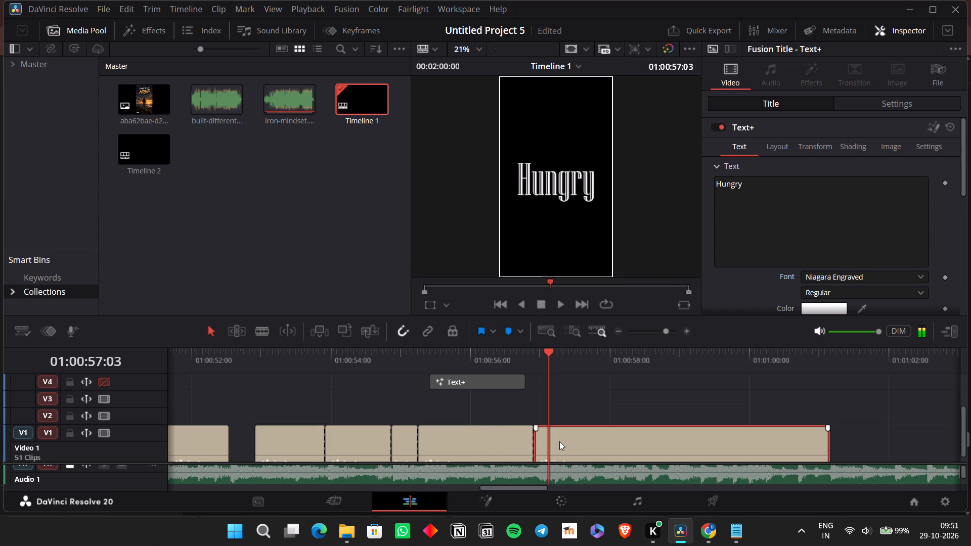
pyautogui.press('space')
pyautogui.press('space')
pyautogui.press('space')
pyautogui.press('space')
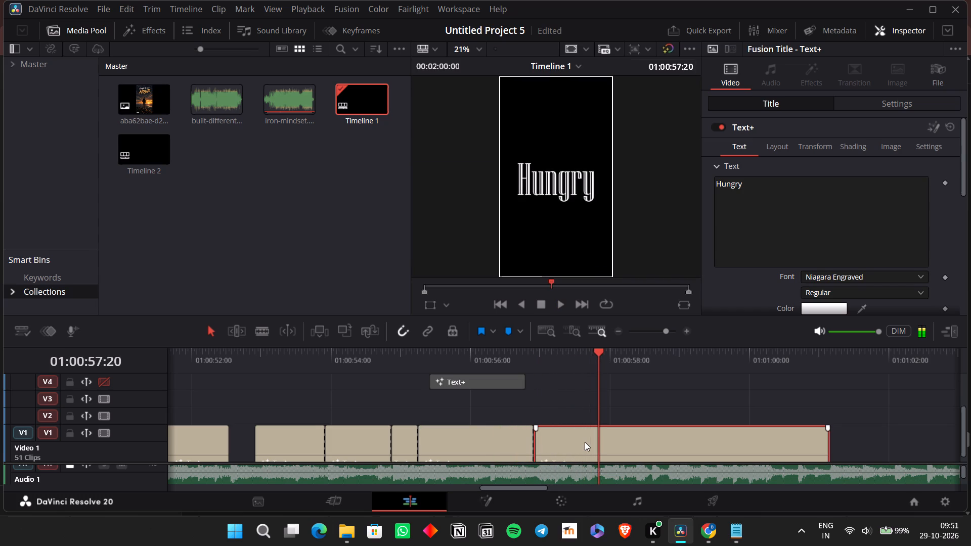
pyautogui.press('Left')
pyautogui.press('Left')
pyautogui.press('Left')
pyautogui.press('Left')
pyautogui.press('Left')
pyautogui.hotkey('ctrl', 'b')
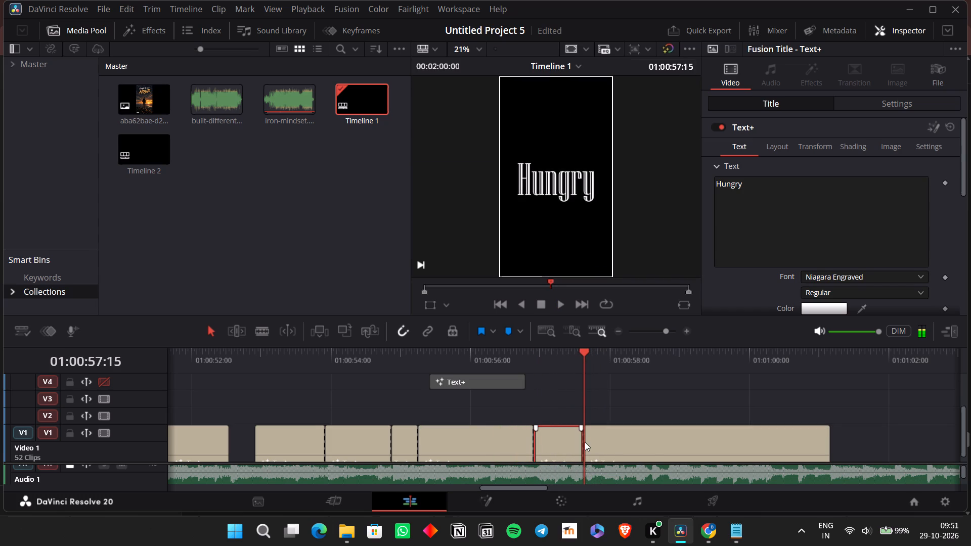
# Replace the text of the clip after 01:00:57:15 with the cut phrase, then cut "the next goal" so only "for" remains.
pyautogui.click(651, 456)
pyautogui.click(772, 218)
pyautogui.hotkey('ctrl', 'a')
pyautogui.hotkey('ctrl', 'b')
pyautogui.hotkey('ctrl', 'v')
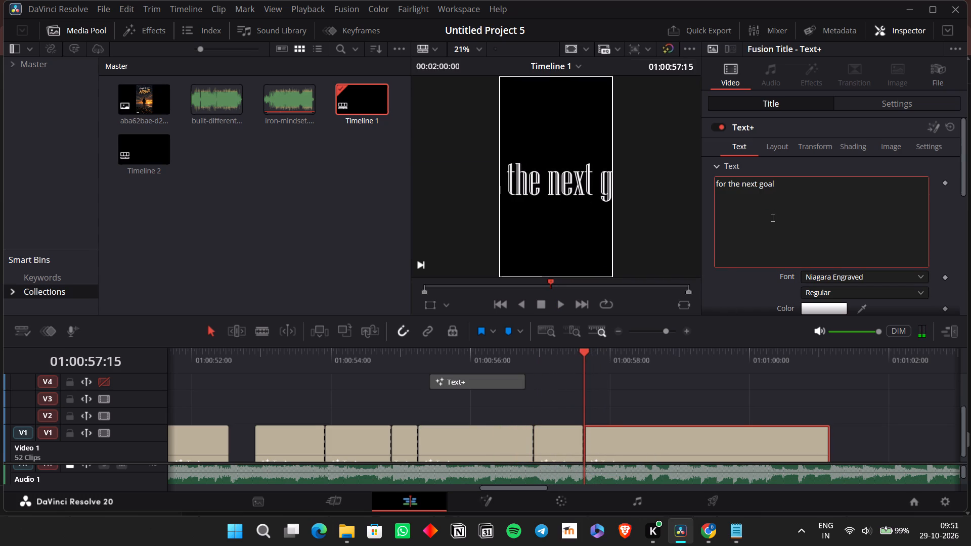
pyautogui.moveTo(729, 178); pyautogui.dragTo(799, 189)
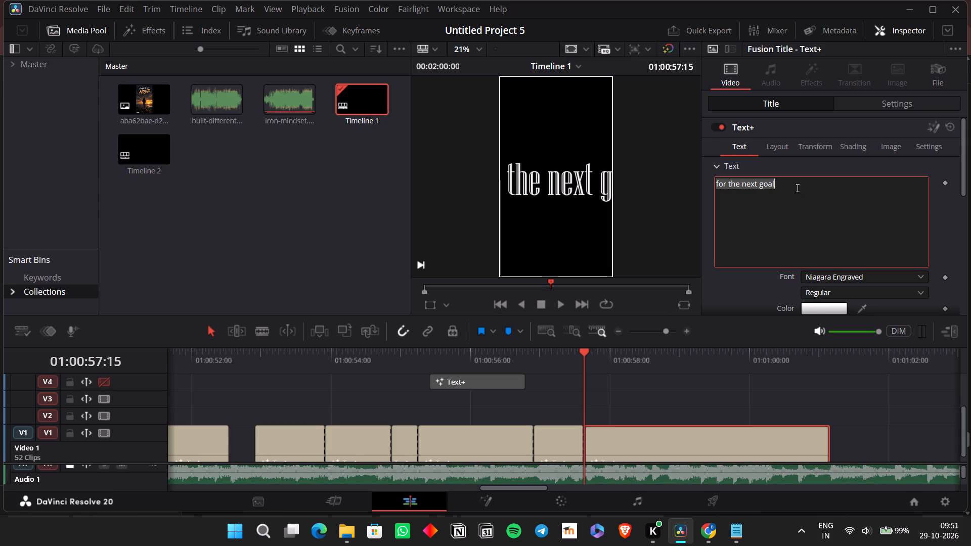
pyautogui.click(795, 186)
pyautogui.moveTo(792, 185); pyautogui.dragTo(728, 182)
pyautogui.hotkey('ctrl', 'x')
pyautogui.press('BackSpace')
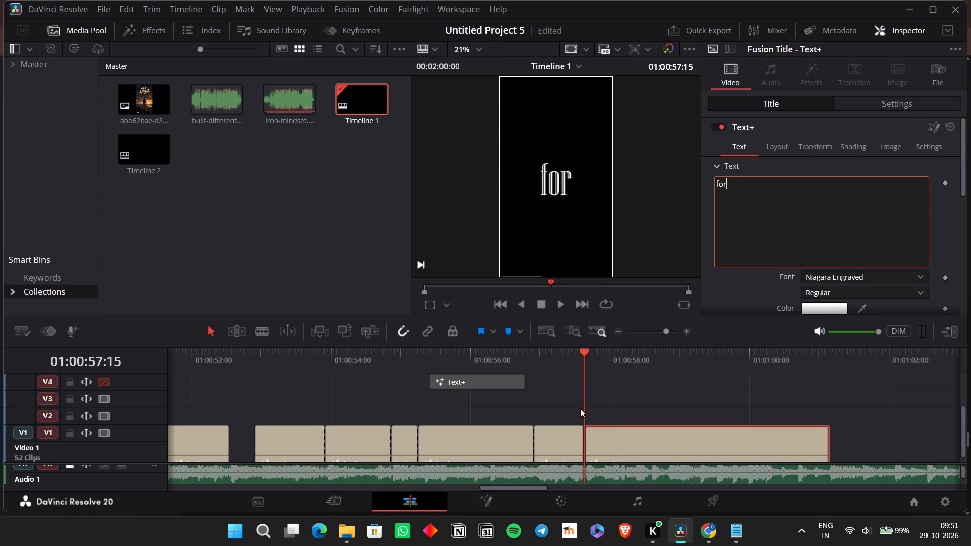
# Play the "for" clip against the song, step back several frames and split it at 01:00:58:02.
pyautogui.click(599, 438)
pyautogui.press('space')
pyautogui.press('space')
pyautogui.press('space')
pyautogui.press('space')
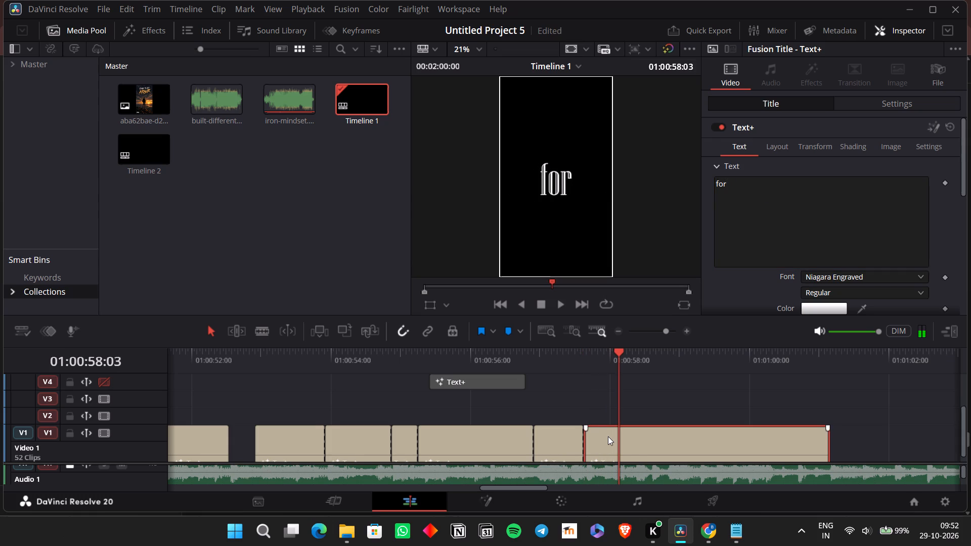
pyautogui.press('space')
pyautogui.press('space')
pyautogui.press('Left')
pyautogui.press('Left')
pyautogui.press('Left')
pyautogui.press('Left')
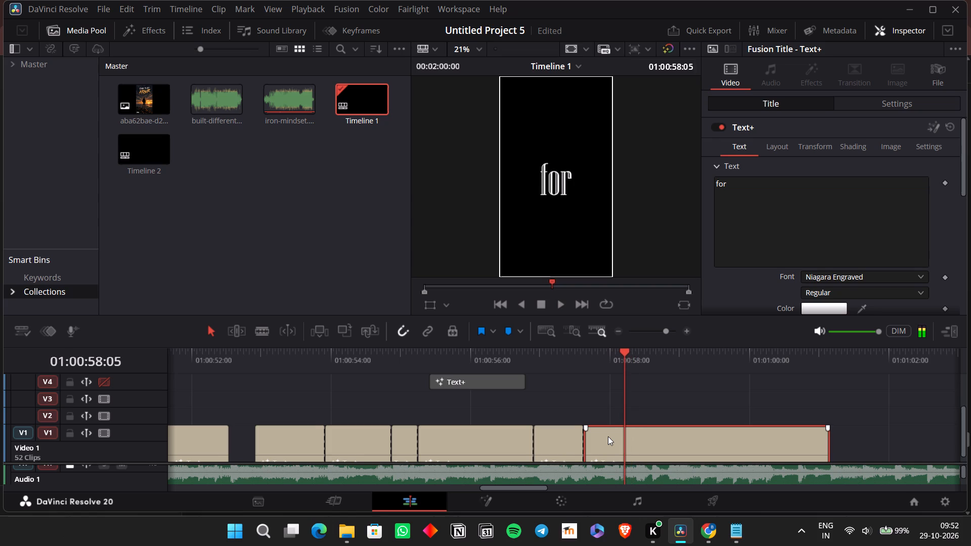
pyautogui.press('Left')
pyautogui.press('Left')
pyautogui.press('Left')
pyautogui.hotkey('ctrl', 'b')
# Replace the text of the clip after 01:00:58:02 with the cut phrase, then cut "next goal", leaving only "the".
pyautogui.hotkey('ctrl', 'Right')
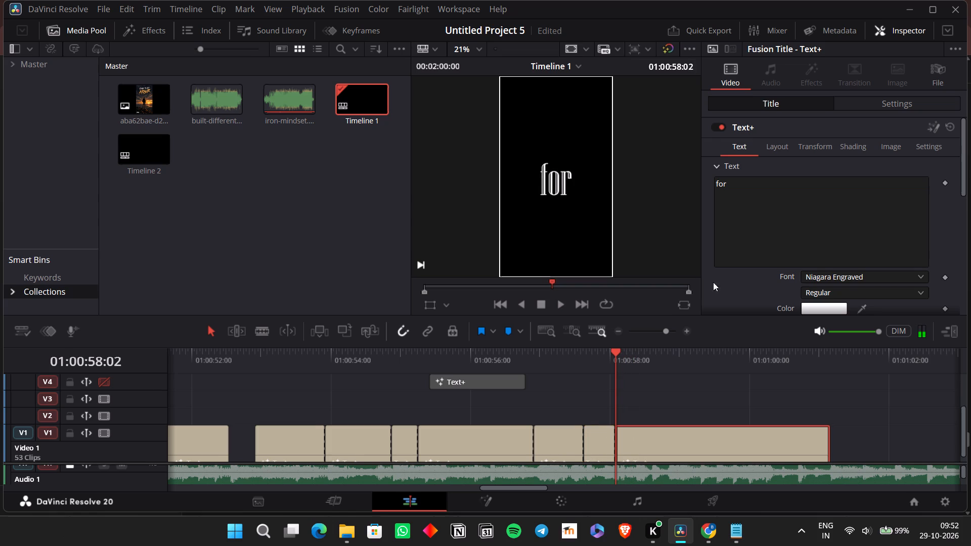
pyautogui.click(894, 164)
pyautogui.click(848, 242)
pyautogui.hotkey('ctrl', 'a')
pyautogui.hotkey('ctrl', 's')
pyautogui.hotkey('ctrl', 'b')
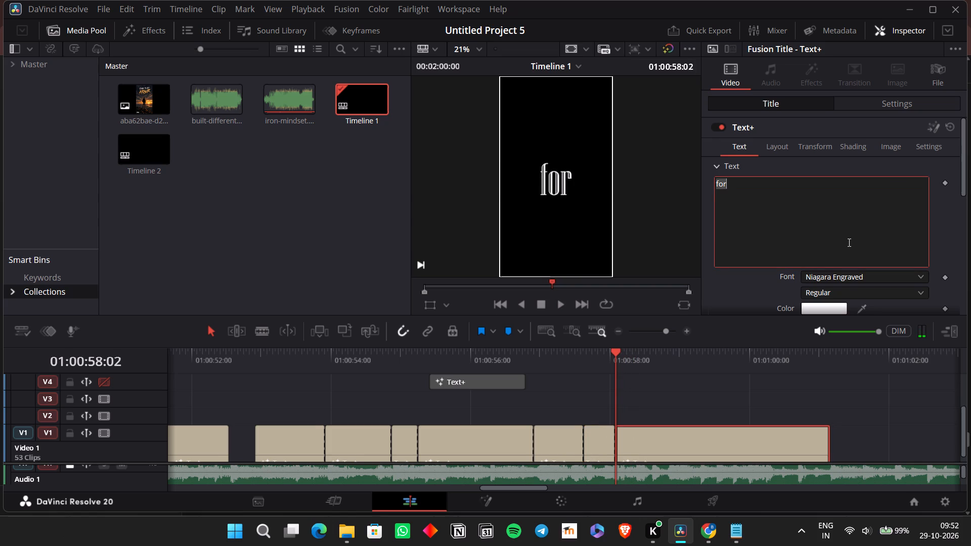
pyautogui.hotkey('ctrl', 'v')
pyautogui.moveTo(730, 187); pyautogui.dragTo(792, 186)
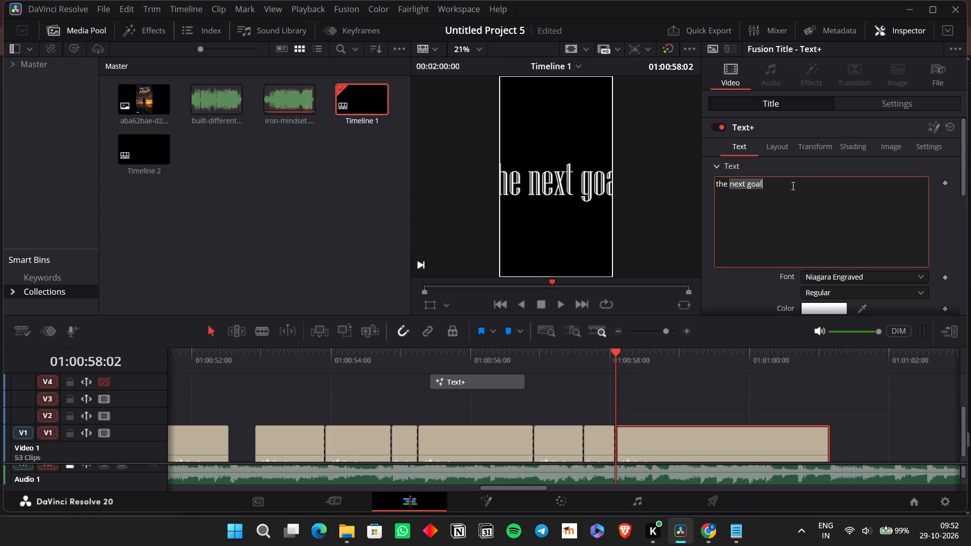
pyautogui.hotkey('ctrl', 'x')
pyautogui.press('BackSpace')
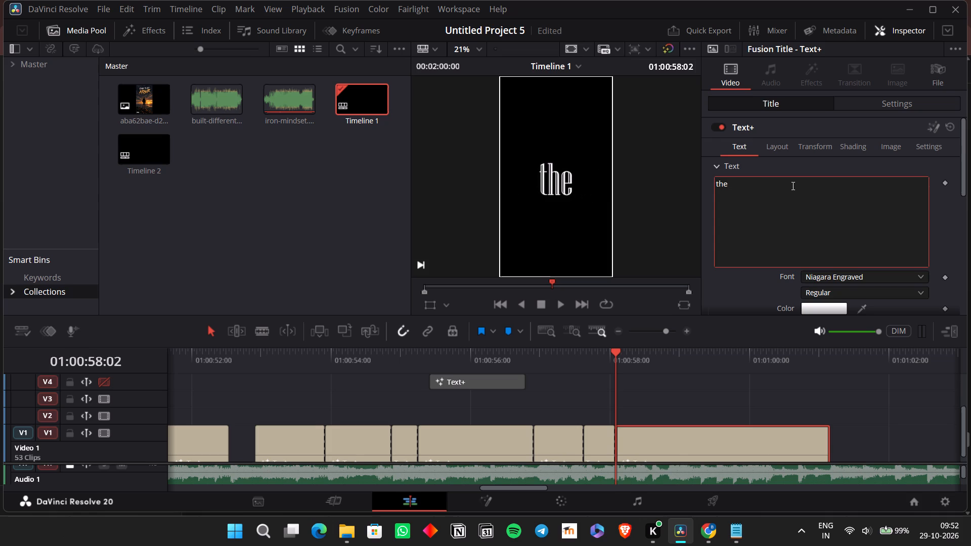
# Play the "the" clip against the song and split it at 01:00:58:08.
pyautogui.click(675, 454)
pyautogui.press('space')
pyautogui.press('space')
pyautogui.hotkey('ctrl', 'b')
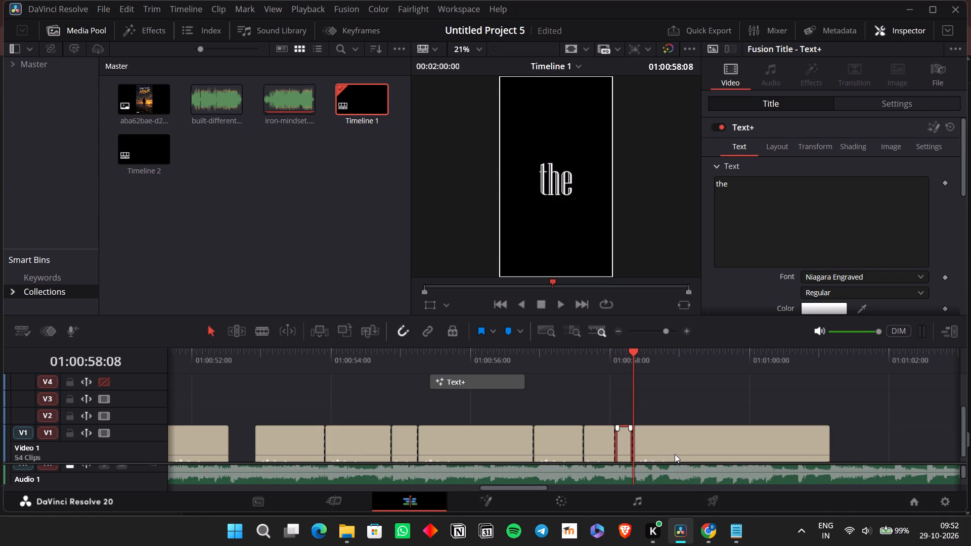
# Replace the text of the clip after 01:00:58:08 with the cut phrase, then cut "goal" so only "next" remains.
pyautogui.hotkey('ctrl', 'Right')
pyautogui.click(752, 224)
pyautogui.press('a')
pyautogui.hotkey('ctrl', 'v')
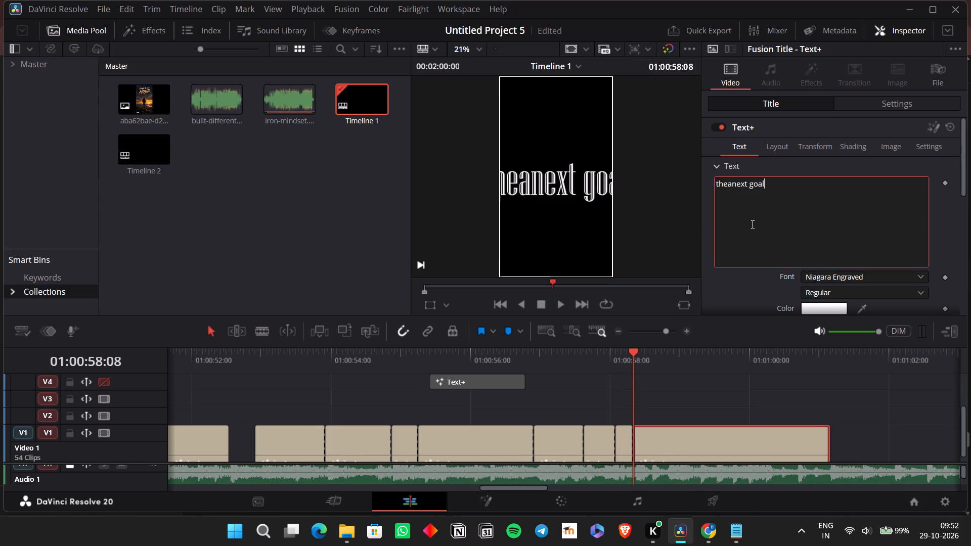
pyautogui.hotkey('ctrl', 'a')
pyautogui.hotkey('ctrl', 'v')
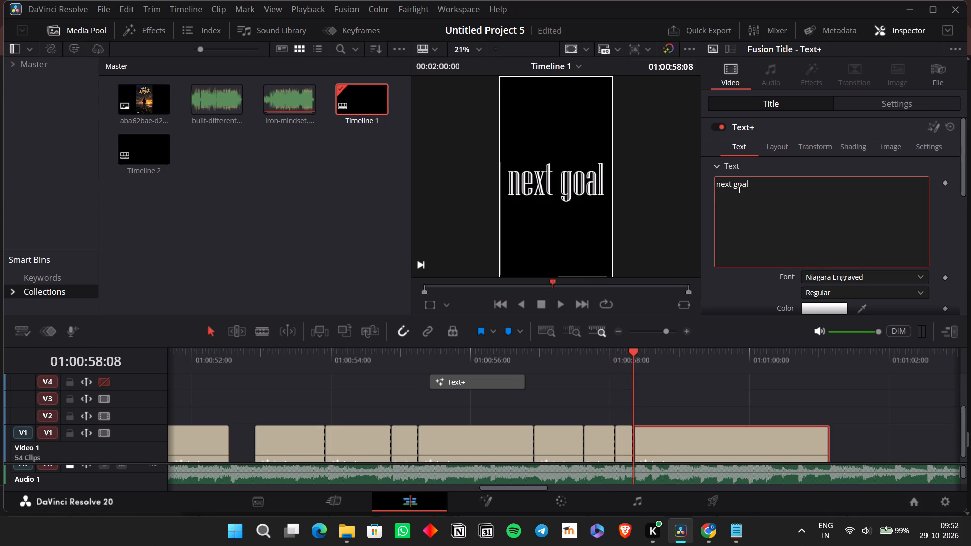
pyautogui.doubleClick(737, 185)
pyautogui.hotkey('ctrl', 'x')
pyautogui.press('BackSpace')
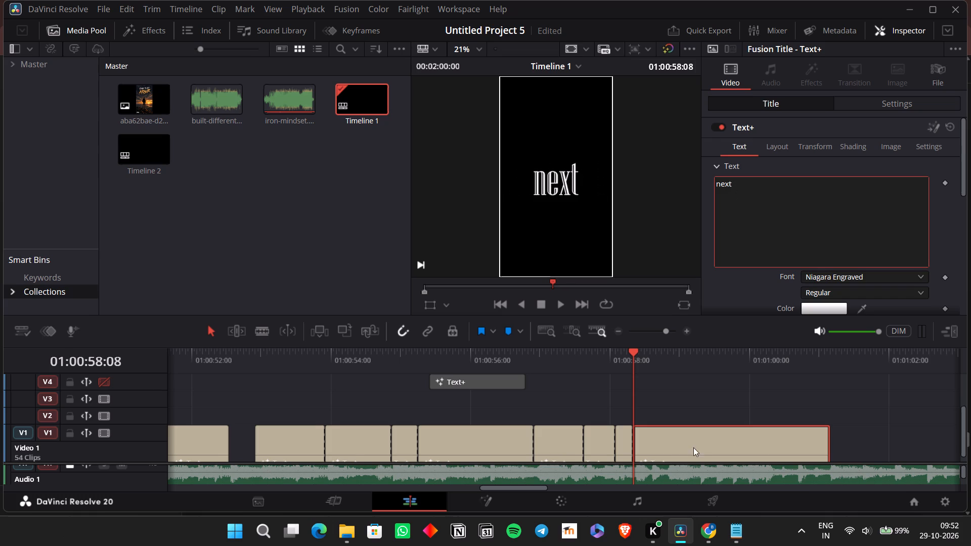
# Play the "next" clip, nudge the playhead forward and split the clip at 01:00:58:19.
pyautogui.click(687, 437)
pyautogui.press('space')
pyautogui.press('space')
pyautogui.press('Right')
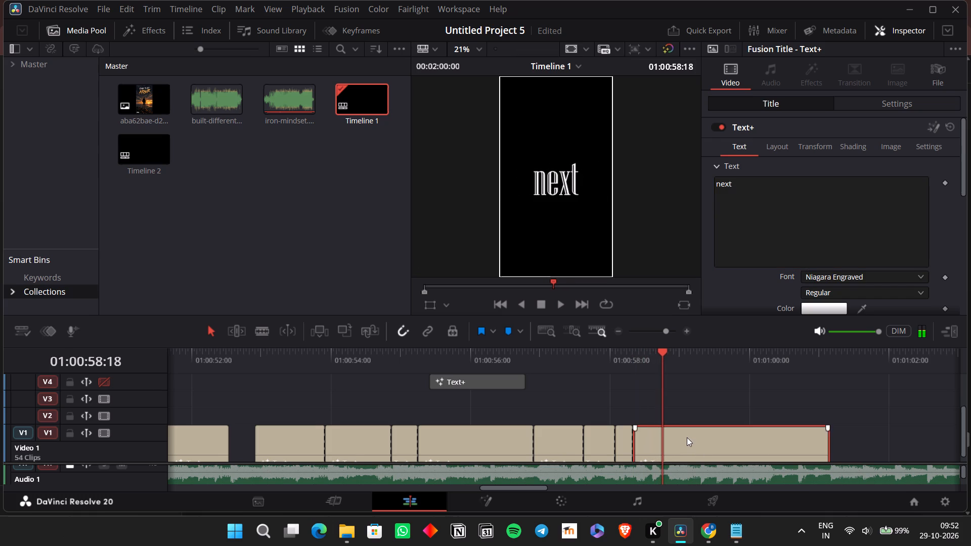
pyautogui.press('Right')
pyautogui.hotkey('ctrl', 'b')
# Replace the text of the clip after 01:00:58:19 with the cut word "goal".
pyautogui.hotkey('ctrl', 'Right')
pyautogui.click(758, 230)
pyautogui.hotkey('ctrl', 'a')
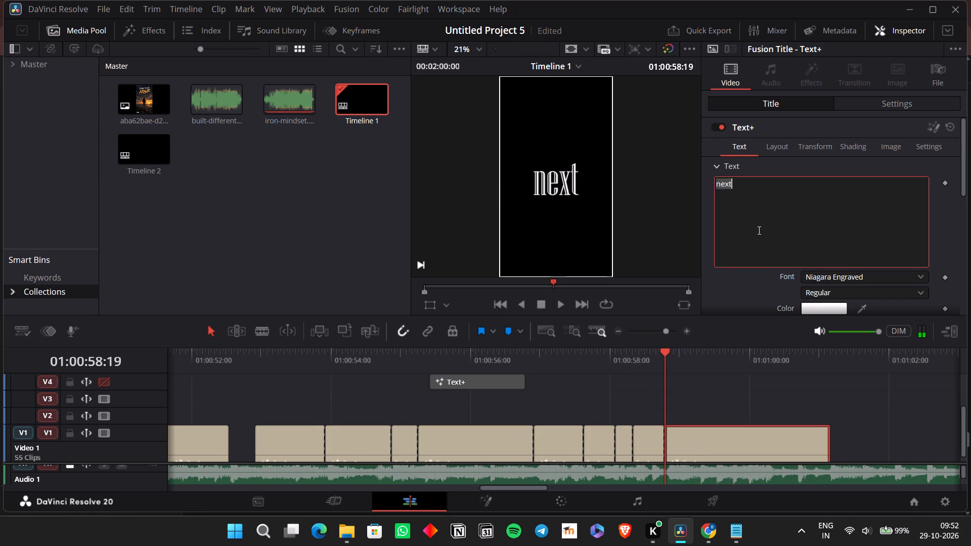
pyautogui.hotkey('ctrl', 'v')
pyautogui.click(754, 194)
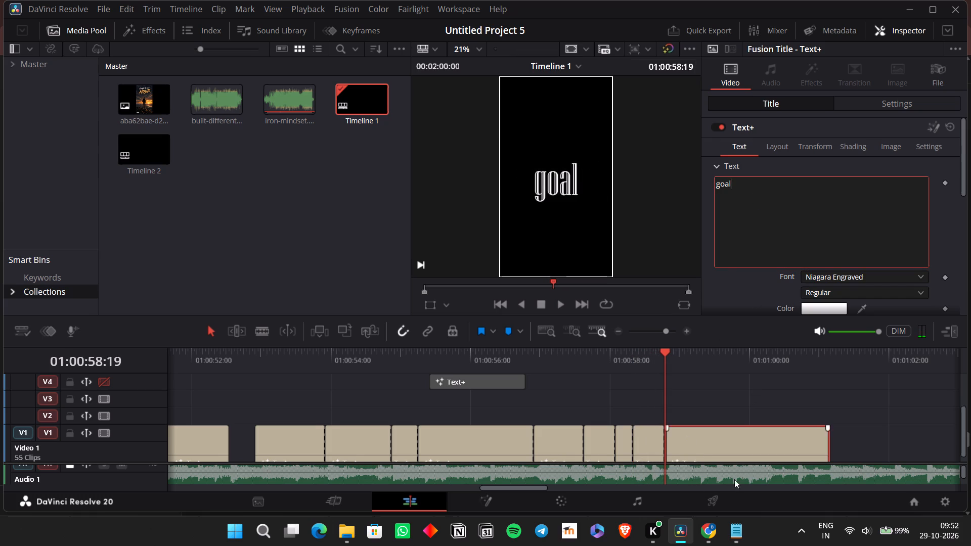
# Play through the "goal" clip, trim its end back to just after 01:01:00:00 and save the project.
pyautogui.click(734, 482)
pyautogui.click(723, 430)
pyautogui.press('space')
pyautogui.press('space')
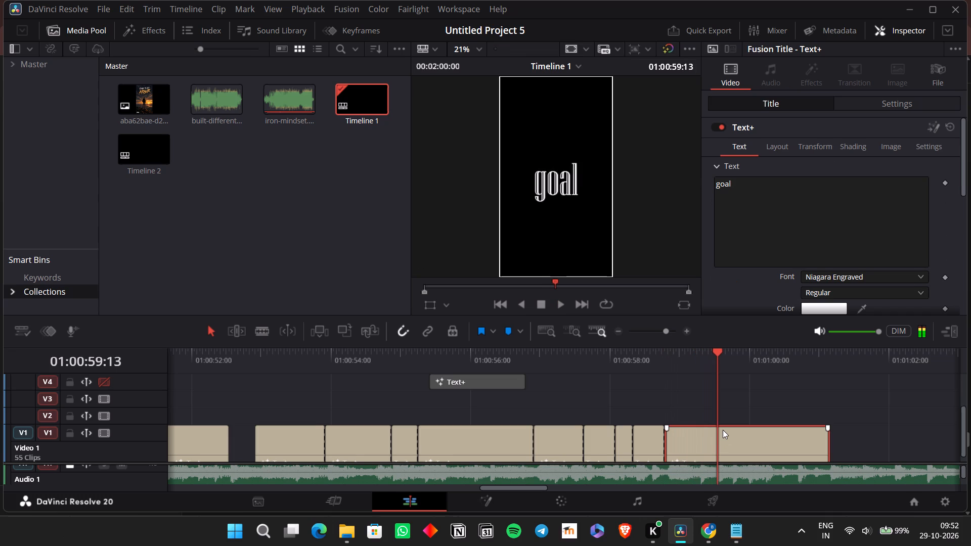
pyautogui.press('space')
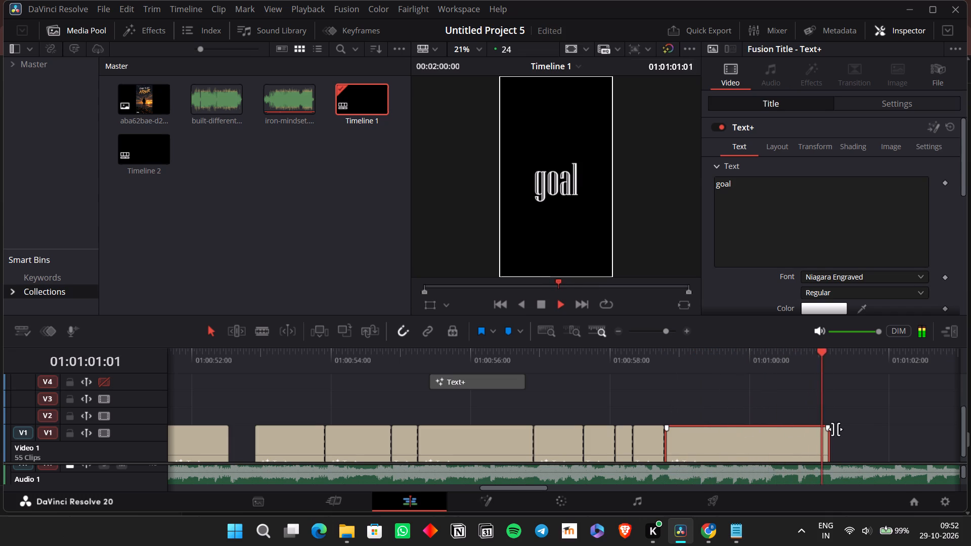
pyautogui.press('space')
pyautogui.moveTo(826, 440); pyautogui.dragTo(760, 446)
pyautogui.hotkey('ctrl', 's')
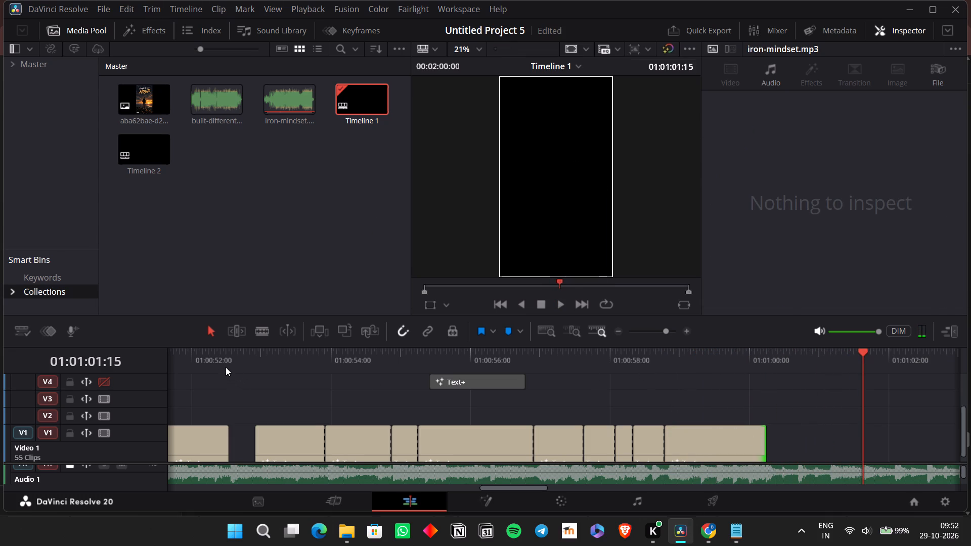
# Play back the captions from about 01:00:52, 01:00:42 and 01:00:29 to review their sync with the song.
pyautogui.click(226, 367)
pyautogui.press('space')
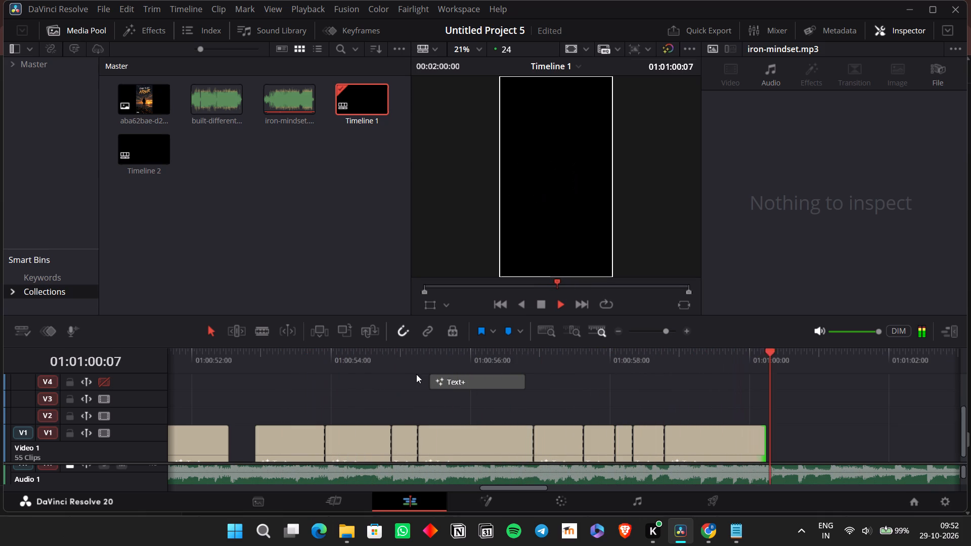
pyautogui.click(620, 331)
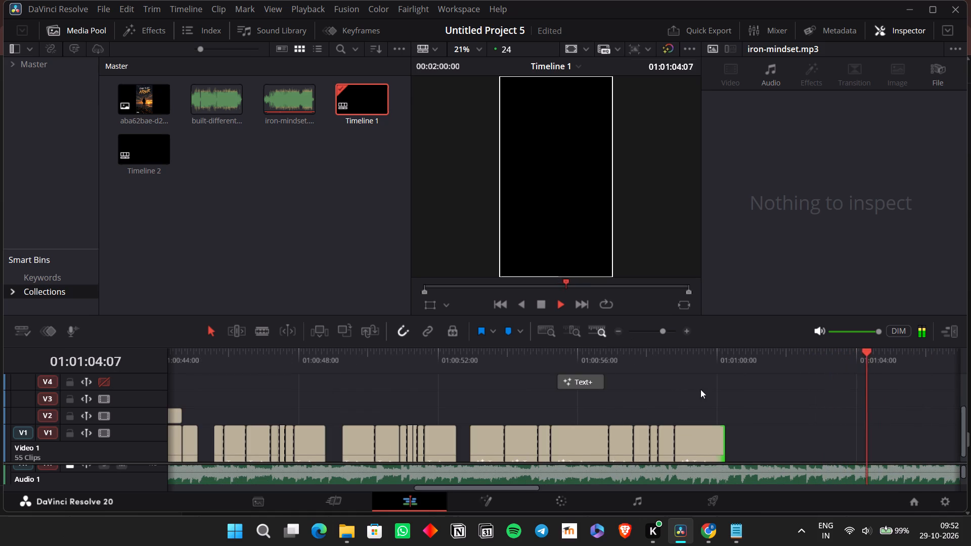
pyautogui.press('space')
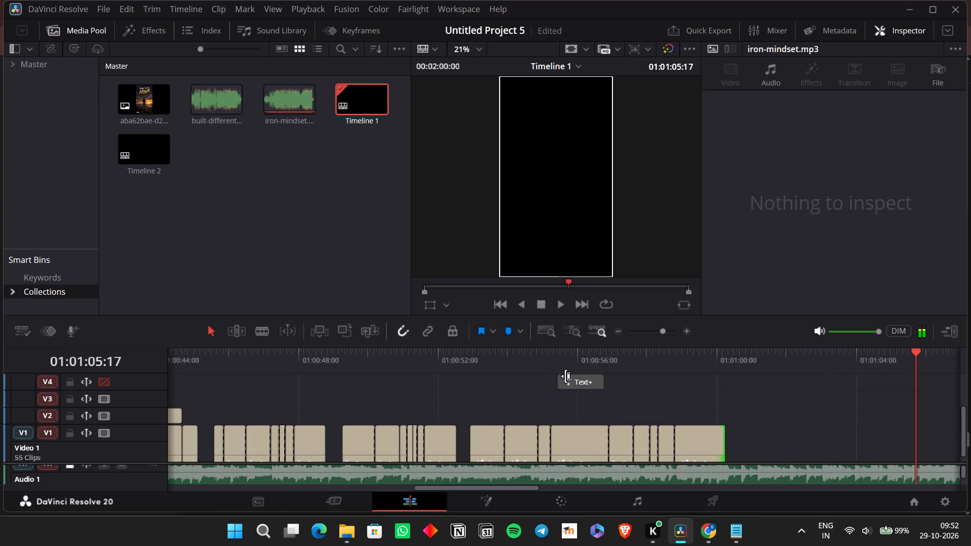
pyautogui.hscroll(1, 561, 426)
pyautogui.click(283, 376)
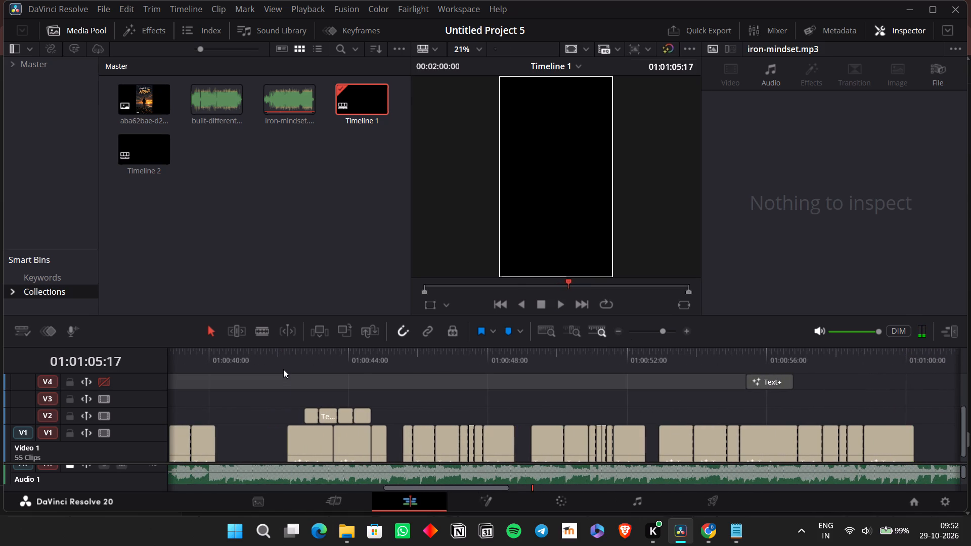
pyautogui.click(283, 369)
pyautogui.press('space')
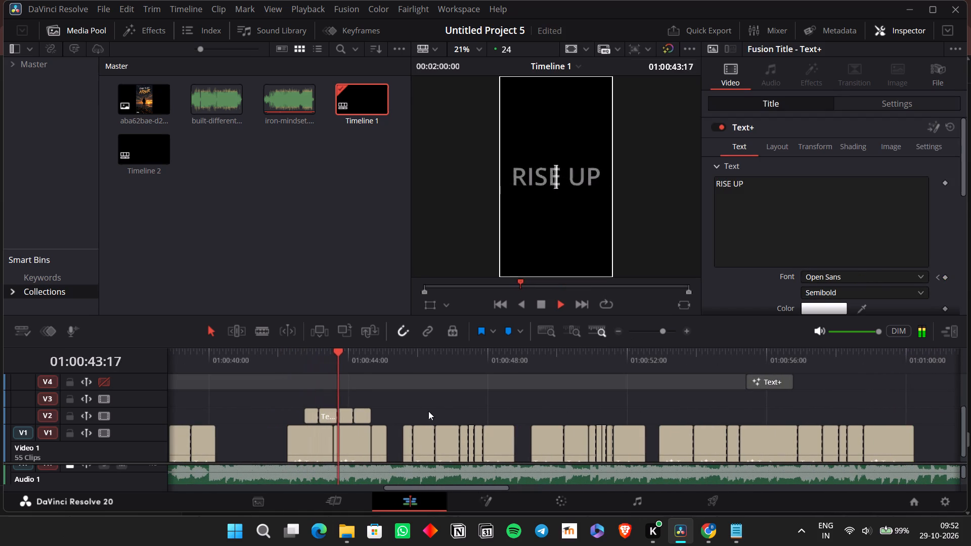
pyautogui.click(409, 373)
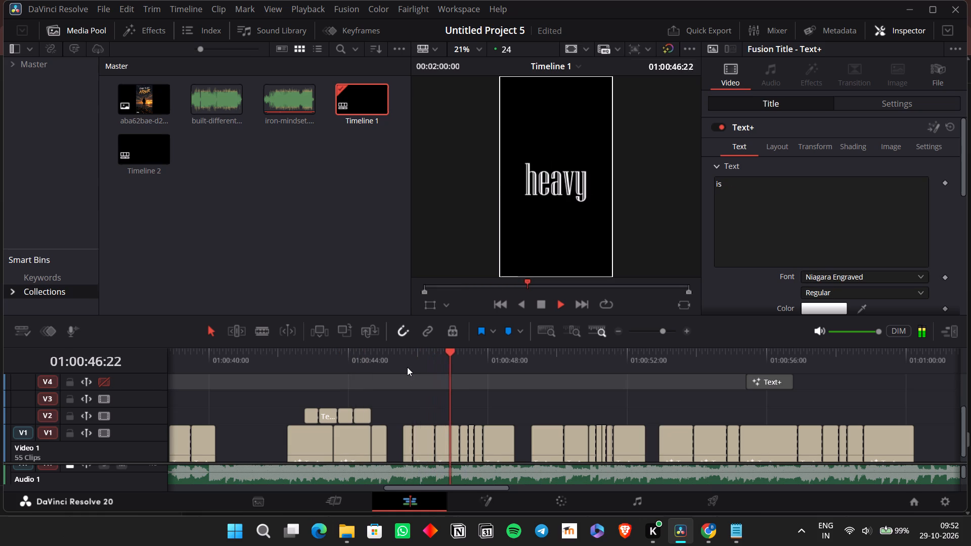
pyautogui.press('space')
pyautogui.hscroll(1, 413, 416)
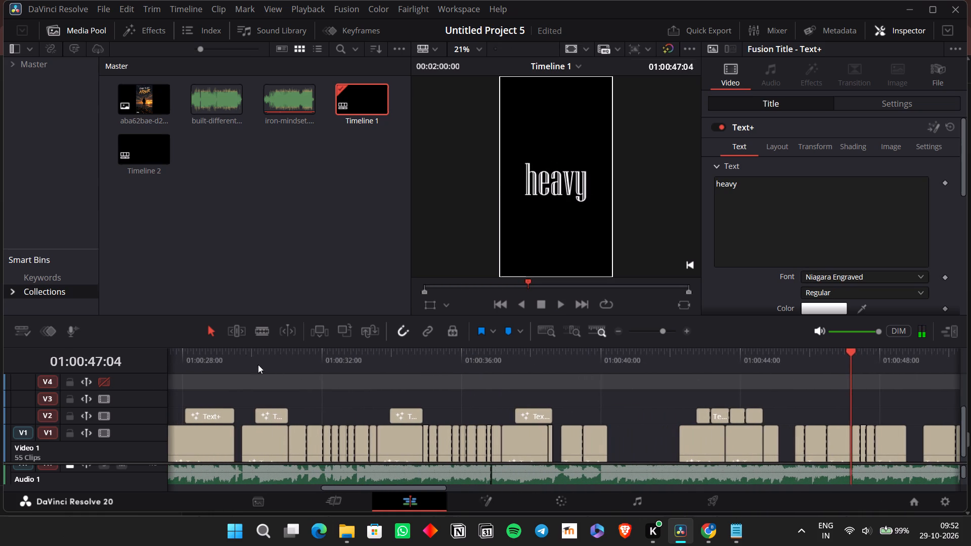
pyautogui.click(239, 351)
pyautogui.press('space')
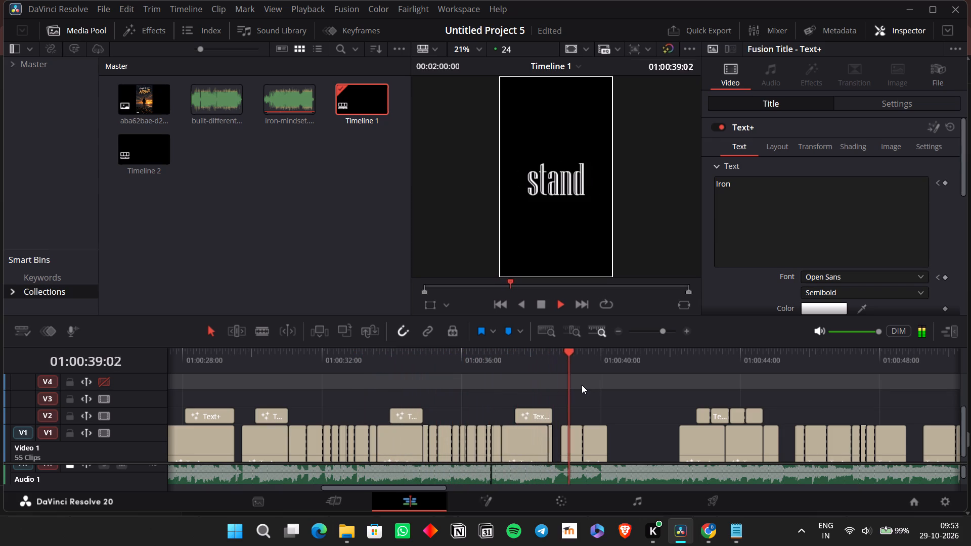
pyautogui.press('space')
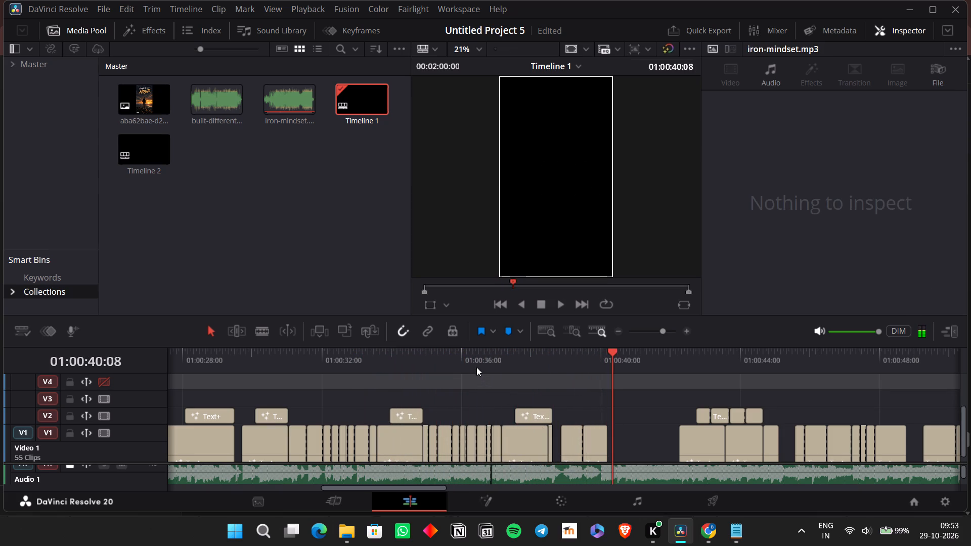
# Play back the captions around 01:00:37 several times to check the timing between "my" and "Iron".
pyautogui.click(476, 367)
pyautogui.press('space')
pyautogui.press('space')
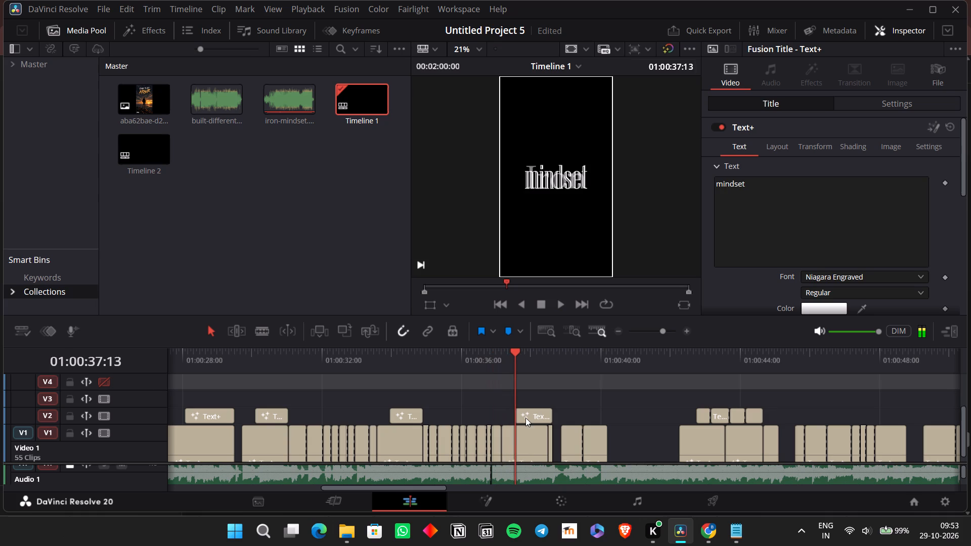
pyautogui.click(490, 372)
pyautogui.press('space')
pyautogui.press('space')
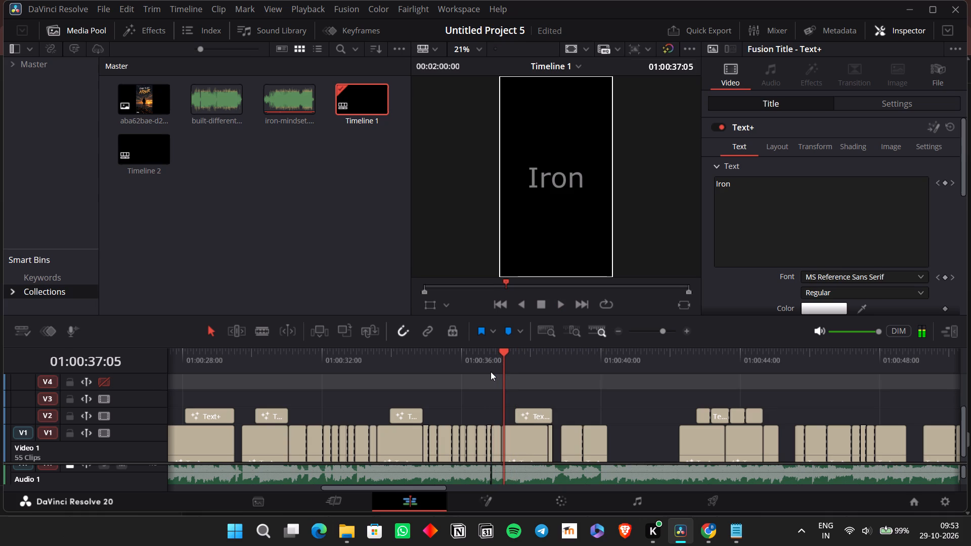
pyautogui.click(491, 372)
pyautogui.press('space')
pyautogui.press('space')
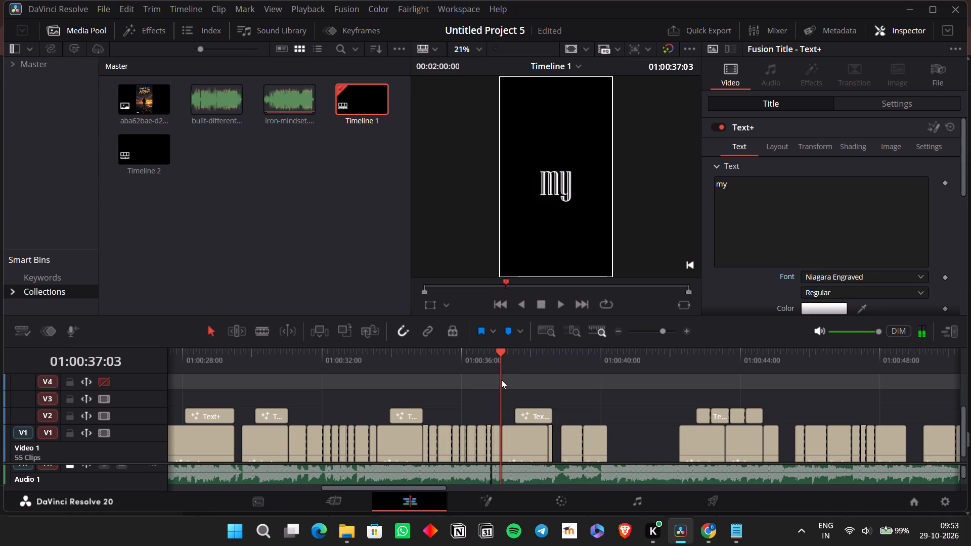
pyautogui.click(685, 328)
pyautogui.click(685, 328)
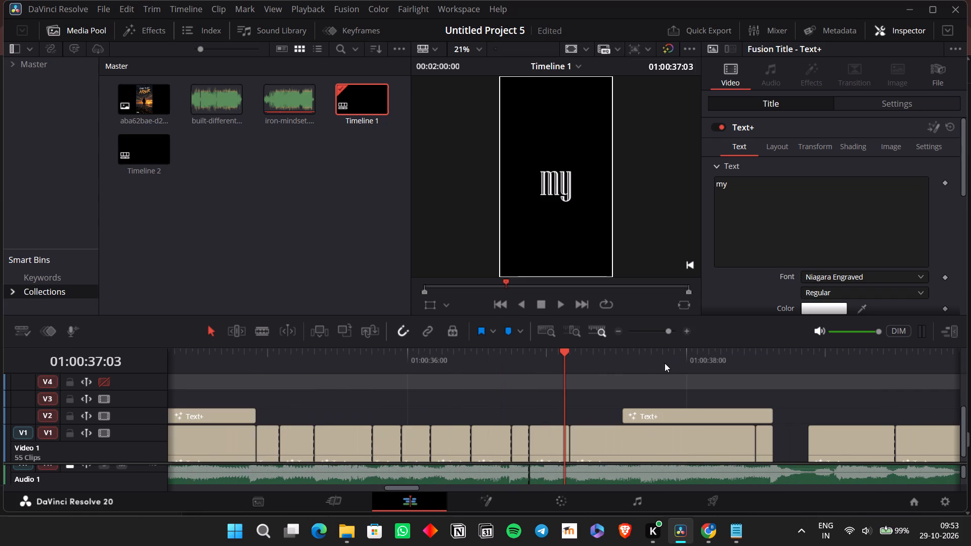
pyautogui.click(549, 360)
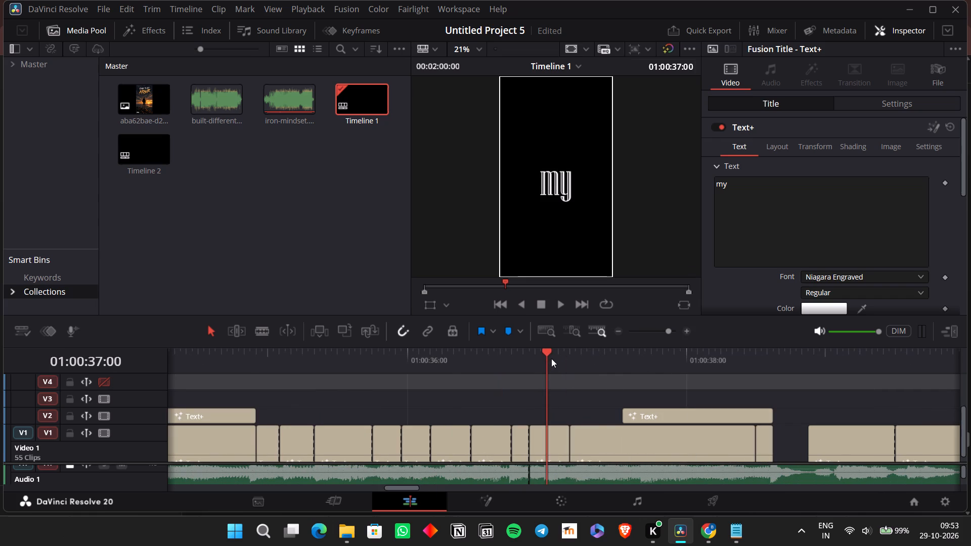
pyautogui.press('space')
pyautogui.press('space')
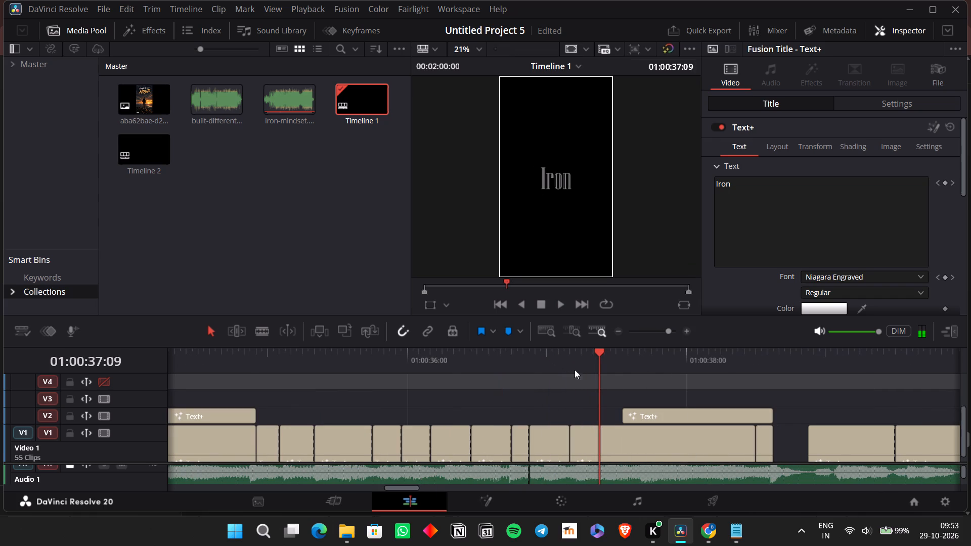
# Shift the "Iron" clip to start at 01:00:37:06 and extend the end of the "my" clip to meet it.
pyautogui.click(586, 361)
pyautogui.click(579, 361)
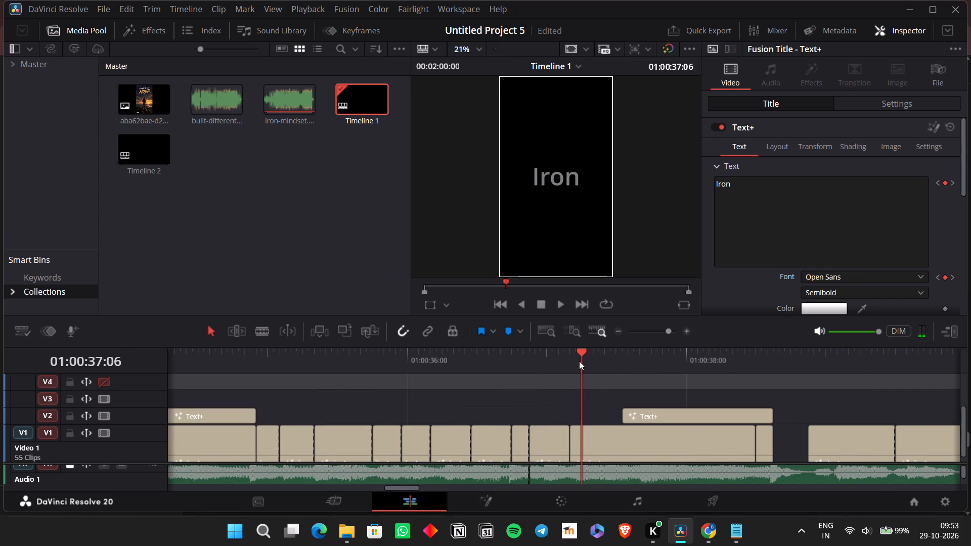
pyautogui.moveTo(594, 430); pyautogui.dragTo(597, 431)
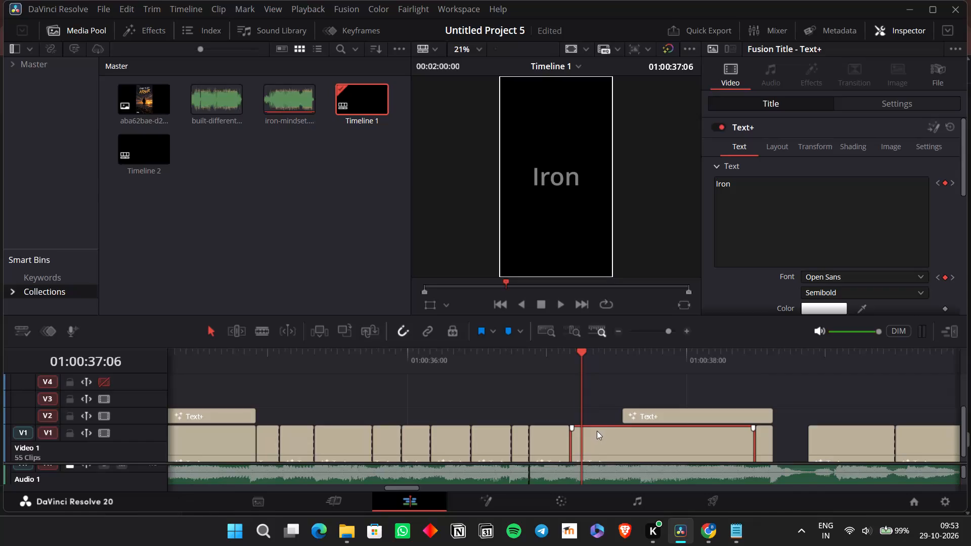
pyautogui.moveTo(597, 431); pyautogui.dragTo(608, 434)
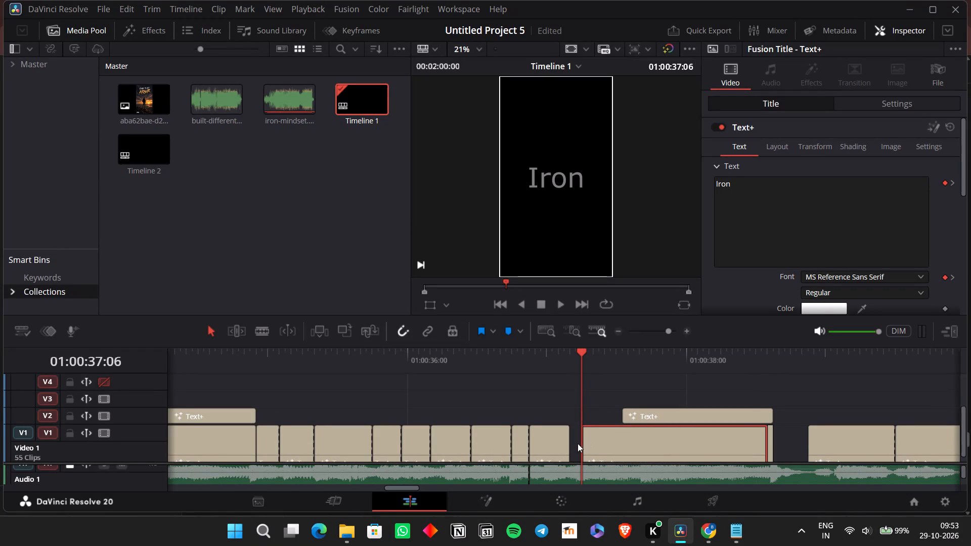
pyautogui.click(565, 438)
pyautogui.moveTo(566, 440); pyautogui.dragTo(575, 443)
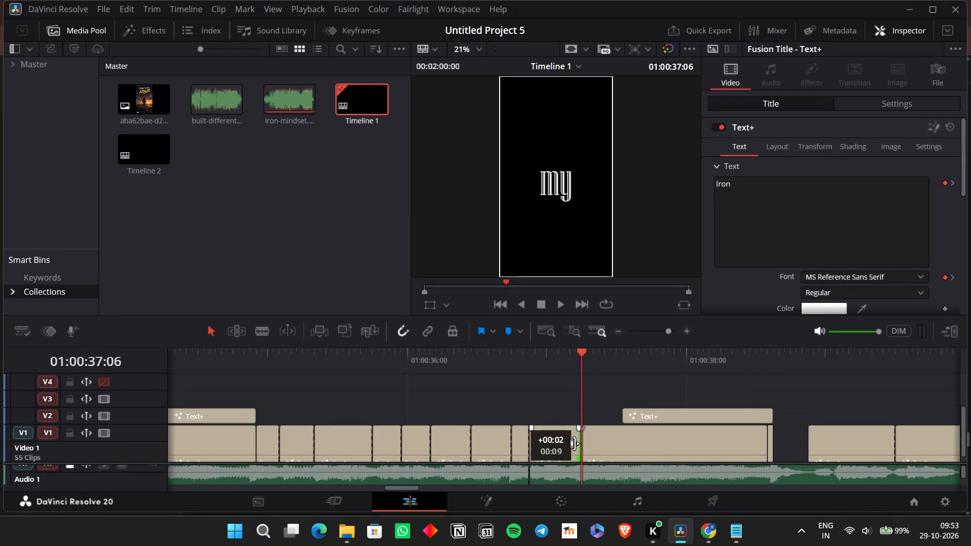
pyautogui.moveTo(575, 443); pyautogui.dragTo(576, 444)
# Split the "my" clip at 01:00:37:02 and replace the second part's text with "name".
pyautogui.click(561, 353)
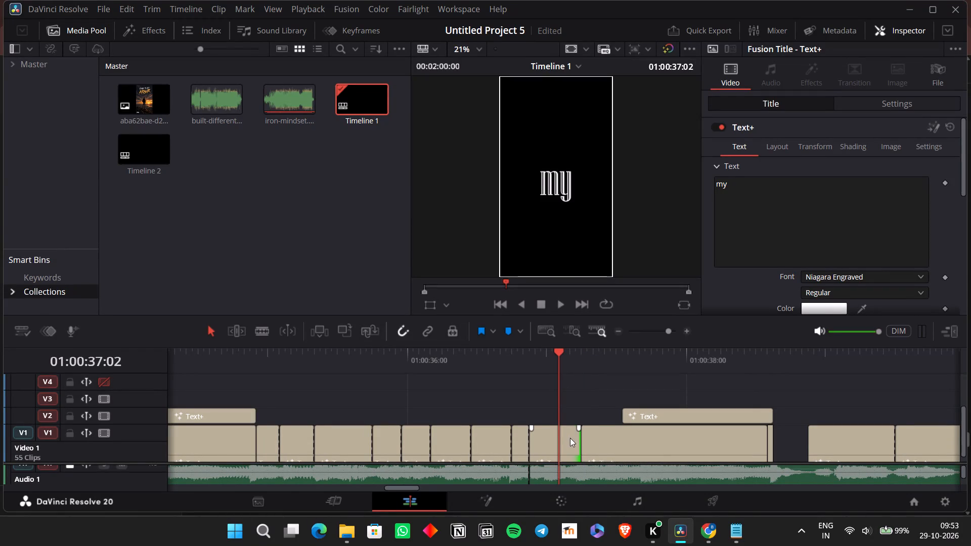
pyautogui.hotkey('ctrl', 'b')
pyautogui.click(577, 449)
pyautogui.moveTo(742, 189); pyautogui.dragTo(698, 184)
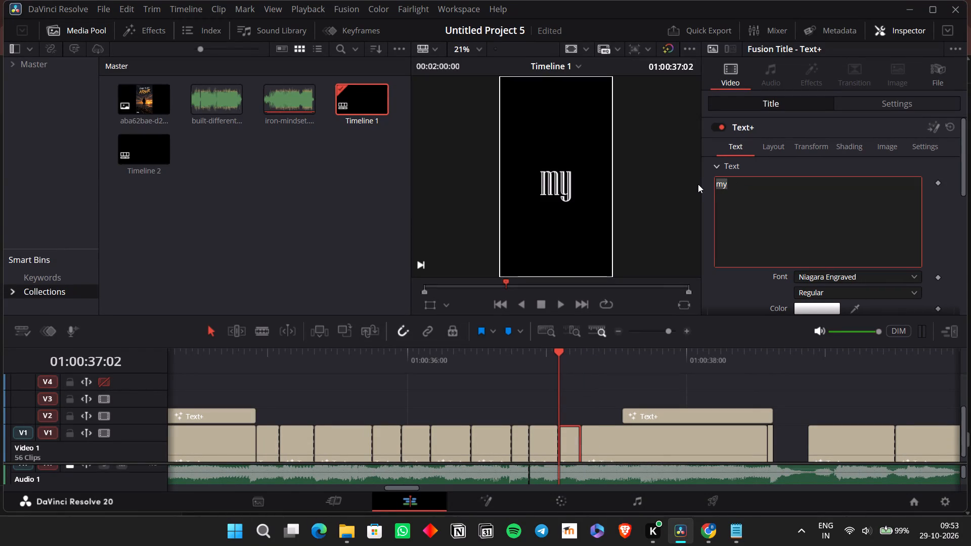
pyautogui.write('name')
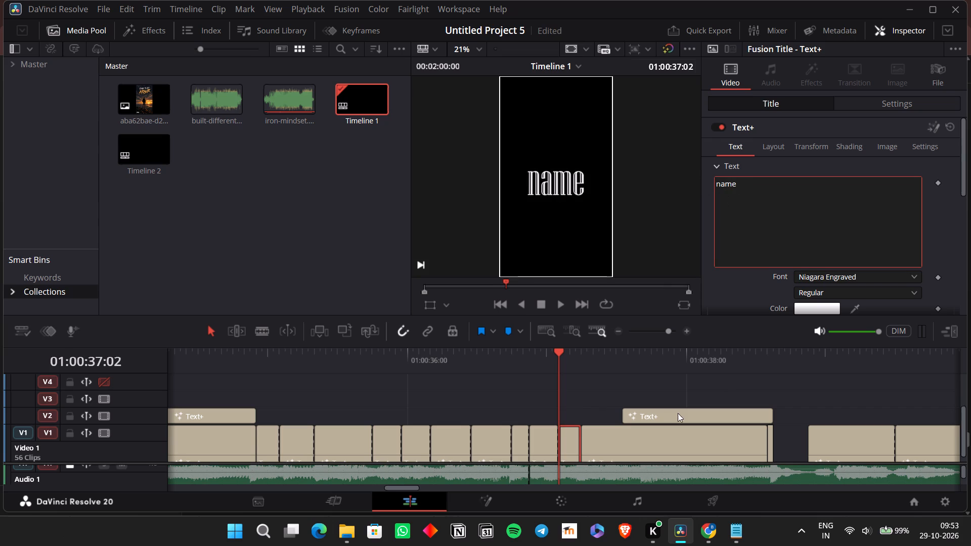
# Play back the captions from about 01:00:36 to 01:00:41 to review the added "name" caption.
pyautogui.click(476, 371)
pyautogui.press('space')
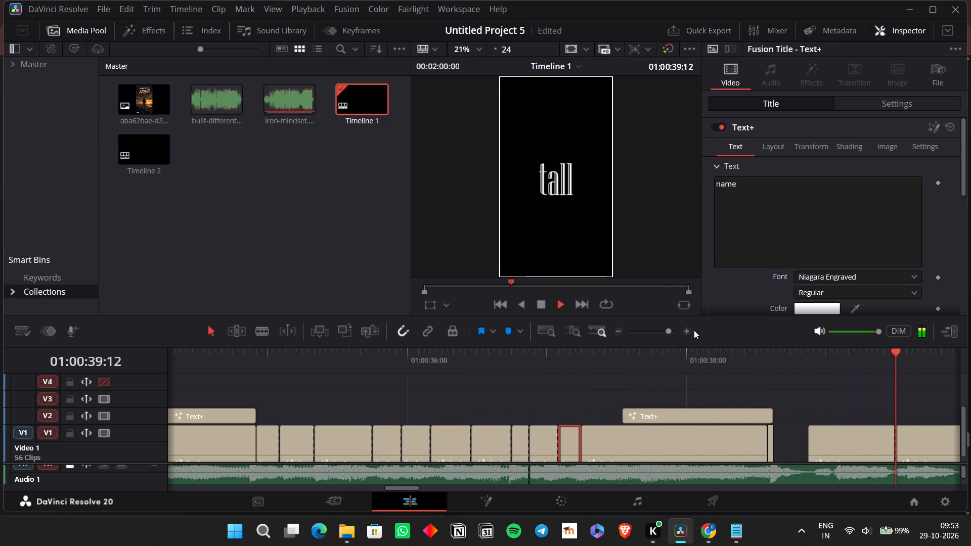
pyautogui.press('space')
pyautogui.doubleClick(614, 335)
pyautogui.press('space')
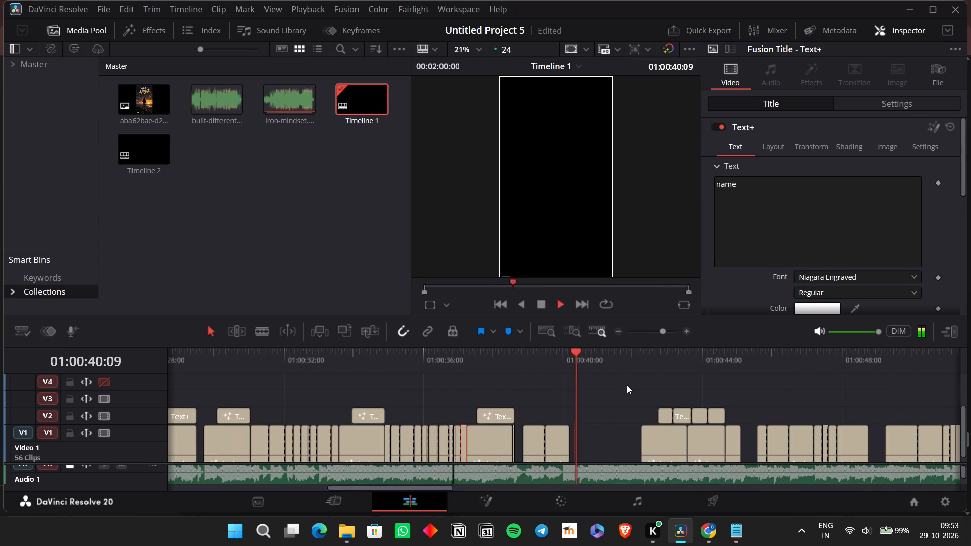
pyautogui.press('space')
# Locate the "Mind over weight" chorus from about 01:00:24 and copy all its caption clips through "tall" near 01:00:40.
pyautogui.hscroll(1, 627, 414)
pyautogui.click(417, 376)
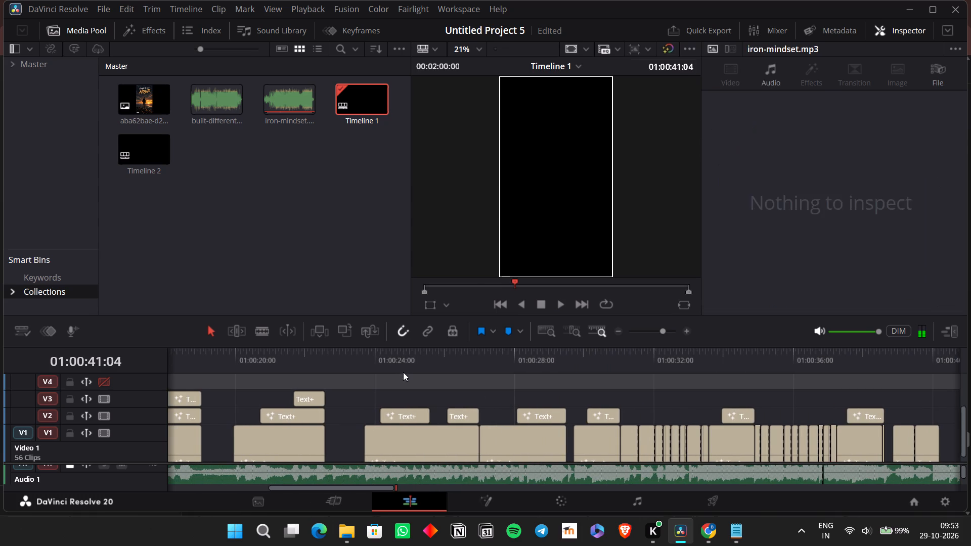
pyautogui.click(375, 361)
pyautogui.press('space')
pyautogui.press('space')
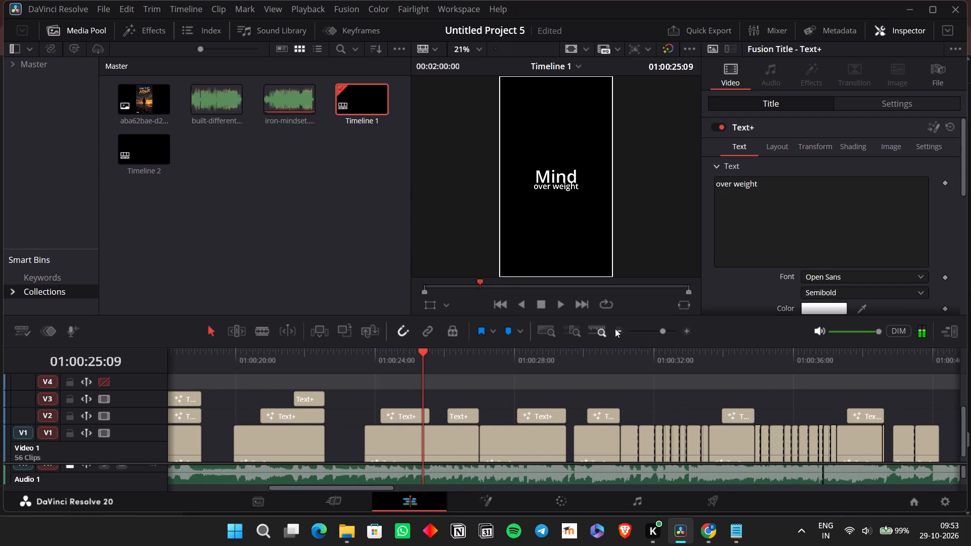
pyautogui.click(614, 329)
pyautogui.moveTo(434, 416); pyautogui.dragTo(520, 435)
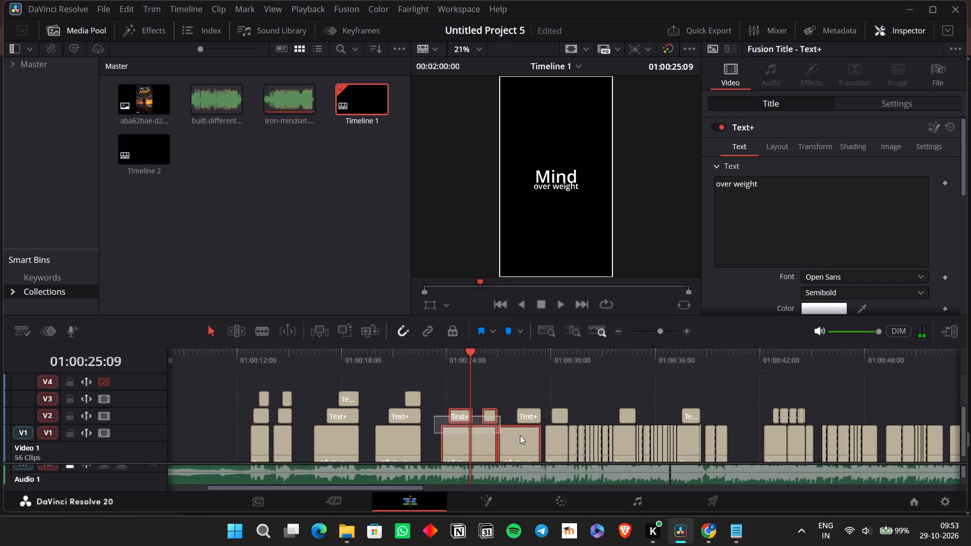
pyautogui.moveTo(520, 435); pyautogui.dragTo(745, 453)
pyautogui.hotkey('ctrl', 'c')
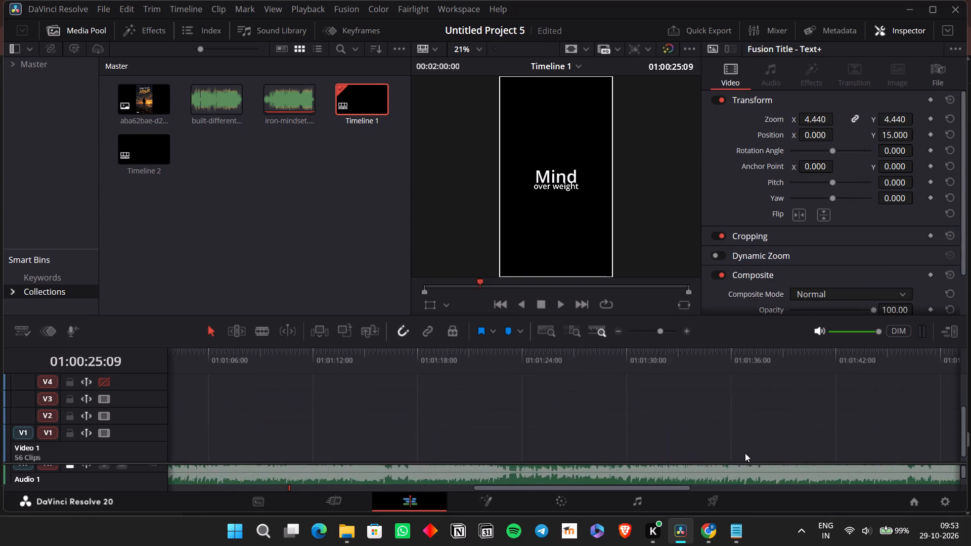
# Play past the "goal" clip to the next vocal entry and paste the copied chorus captions from about 01:01:01.
pyautogui.click(470, 364)
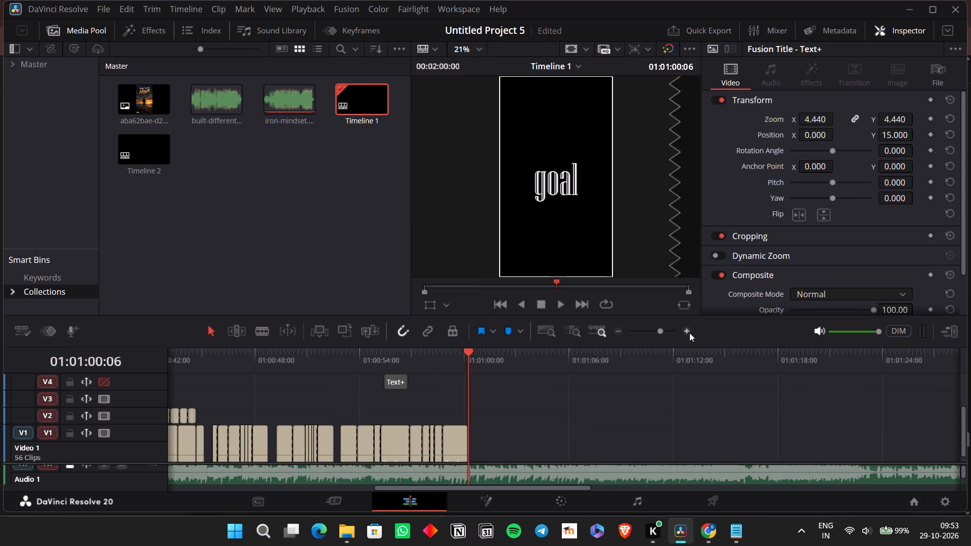
pyautogui.click(687, 332)
pyautogui.click(690, 325)
pyautogui.press('space')
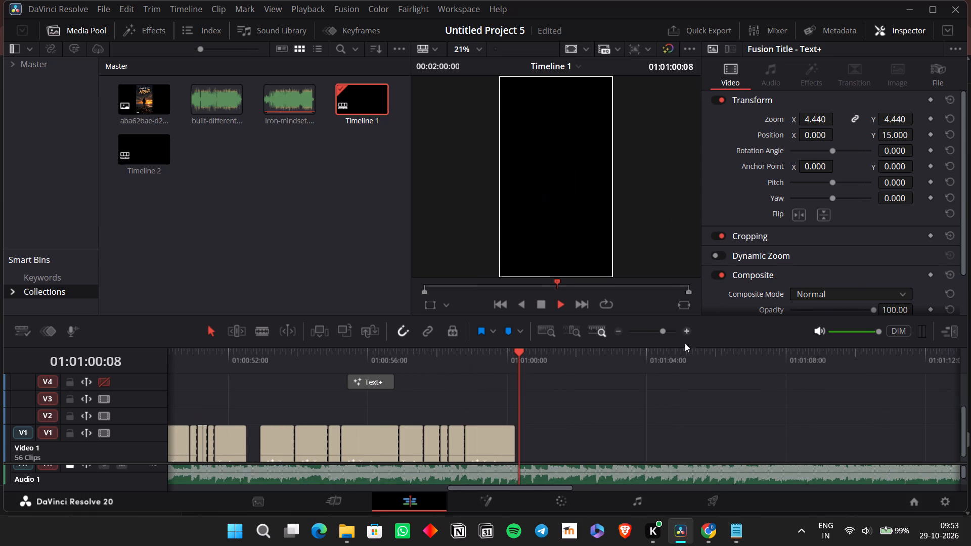
pyautogui.press('space')
pyautogui.hotkey('ctrl', 'v')
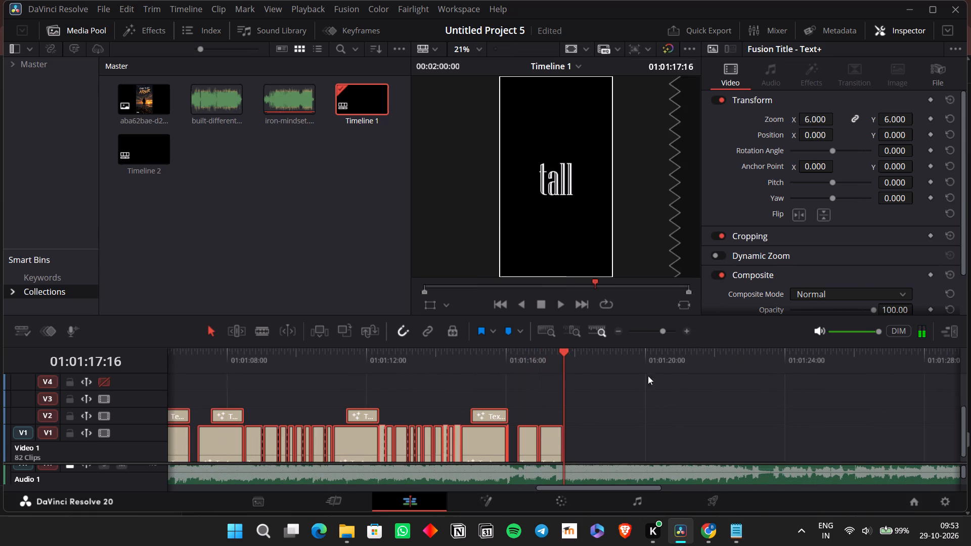
# Play back the pasted chorus captions from about 01:01:01 to 01:01:21 to check their sync with the song.
pyautogui.hscroll(2, 625, 379)
pyautogui.click(577, 365)
pyautogui.press('space')
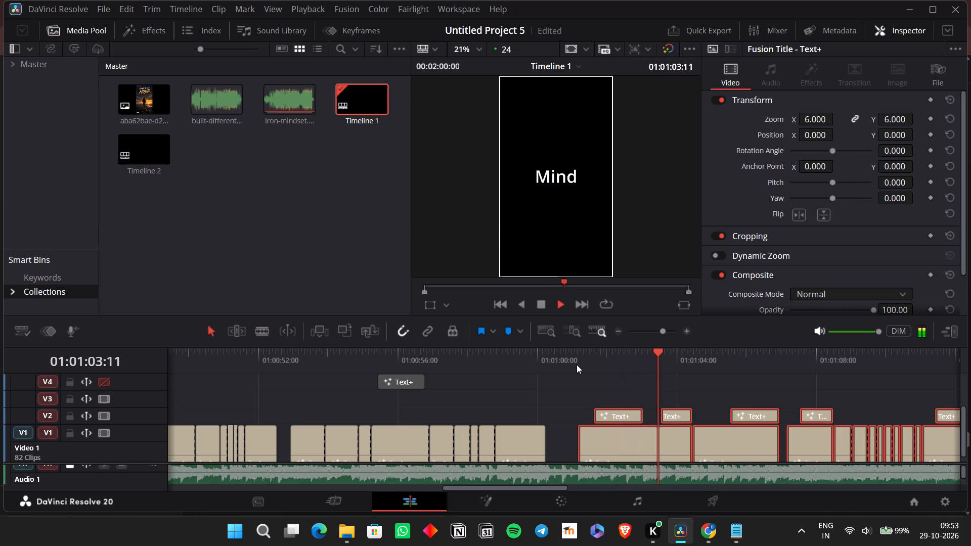
pyautogui.hscroll(-1, 634, 422)
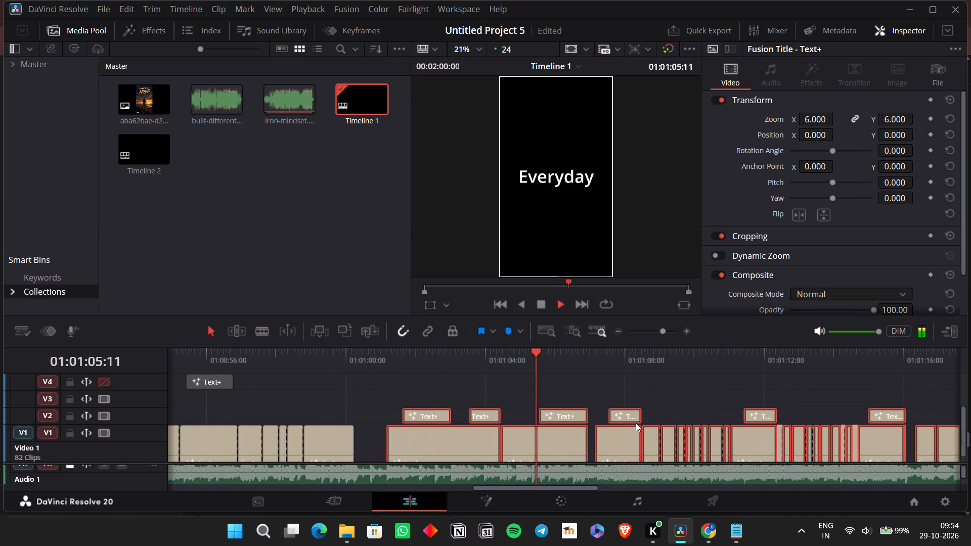
pyautogui.hscroll(-1, 636, 423)
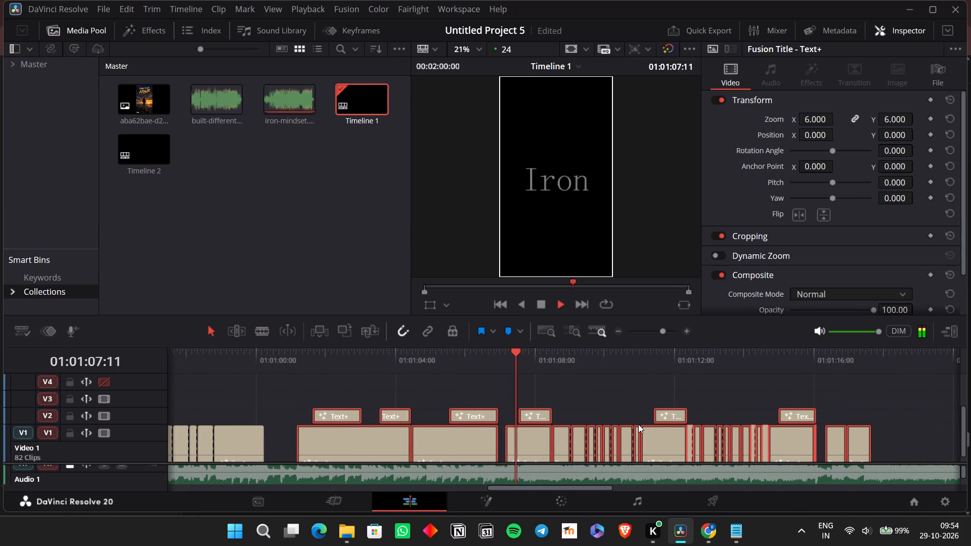
pyautogui.click(870, 416)
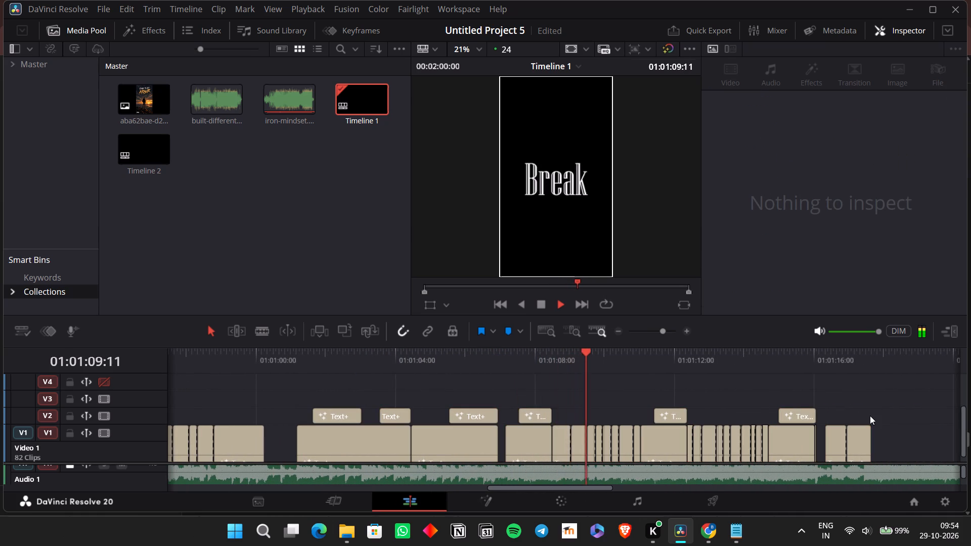
pyautogui.hscroll(-1, 870, 416)
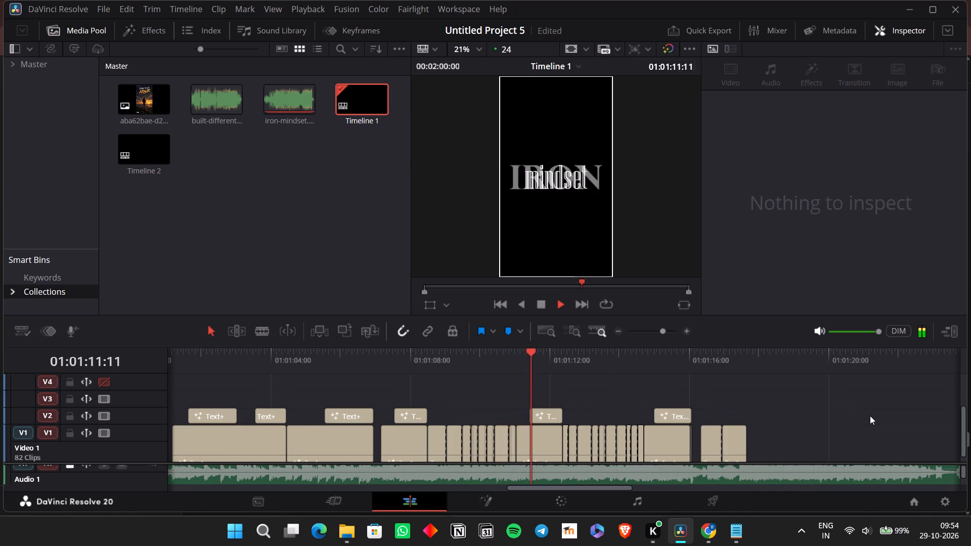
pyautogui.hscroll(-1, 906, 365)
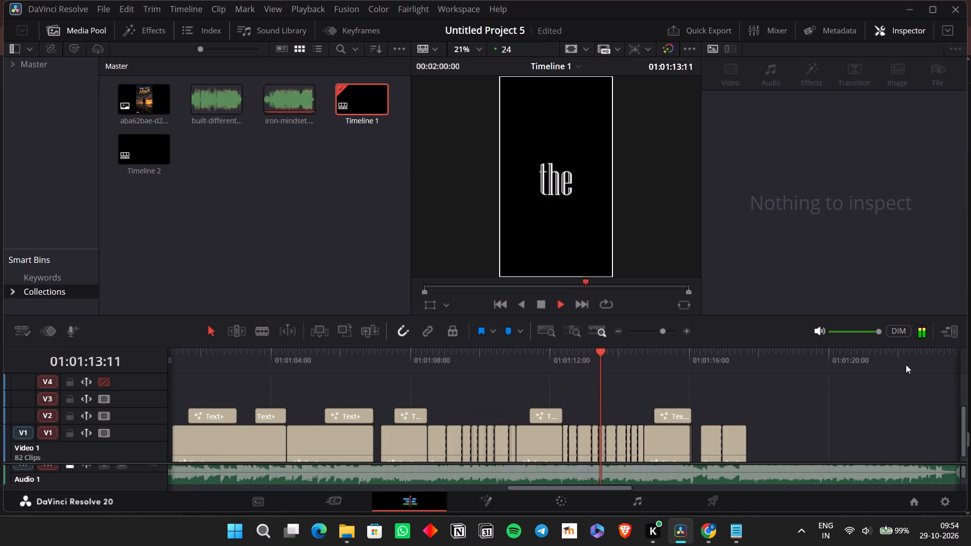
pyautogui.hscroll(-1, 906, 365)
pyautogui.click(858, 396)
pyautogui.hscroll(-1, 858, 396)
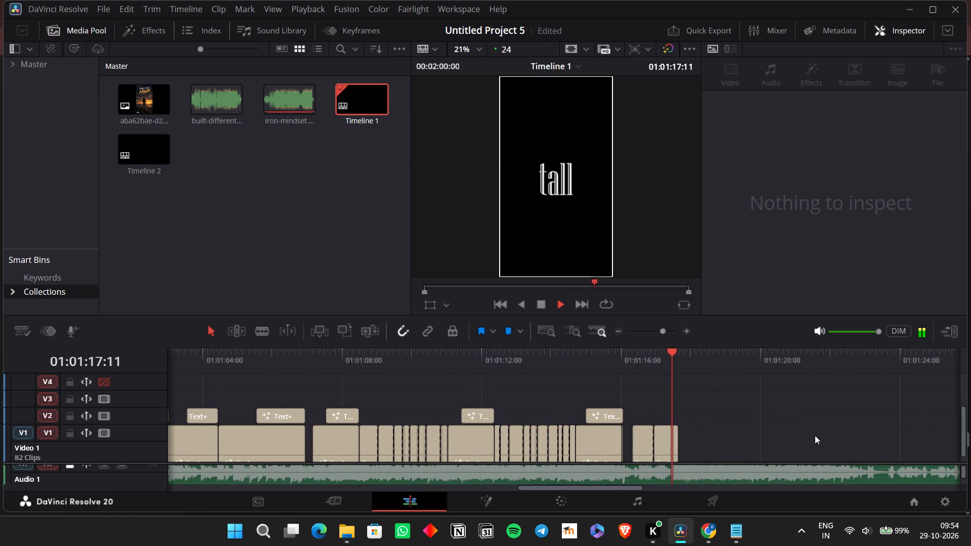
pyautogui.click(804, 442)
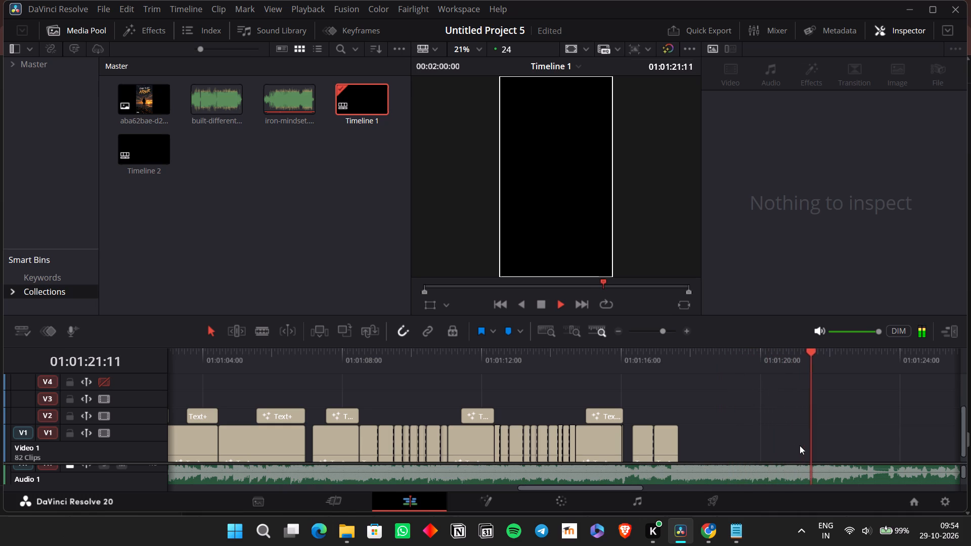
pyautogui.press('space')
# Browse back to the end of the first chorus and play the "stand tall" captions from about 01:00:39 to 01:00:40.
pyautogui.click(672, 362)
pyautogui.hscroll(3, 672, 362)
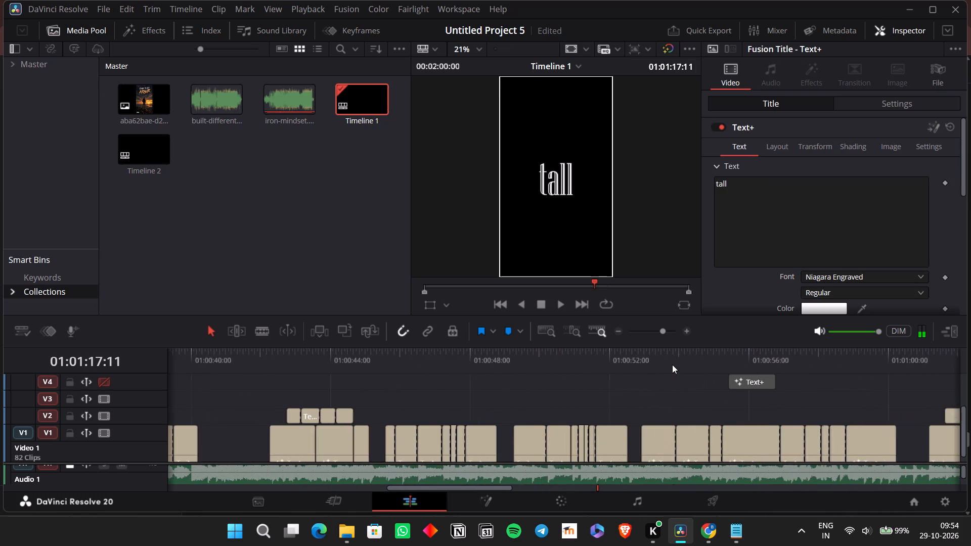
pyautogui.hscroll(4, 672, 365)
pyautogui.hscroll(1, 523, 389)
pyautogui.click(437, 378)
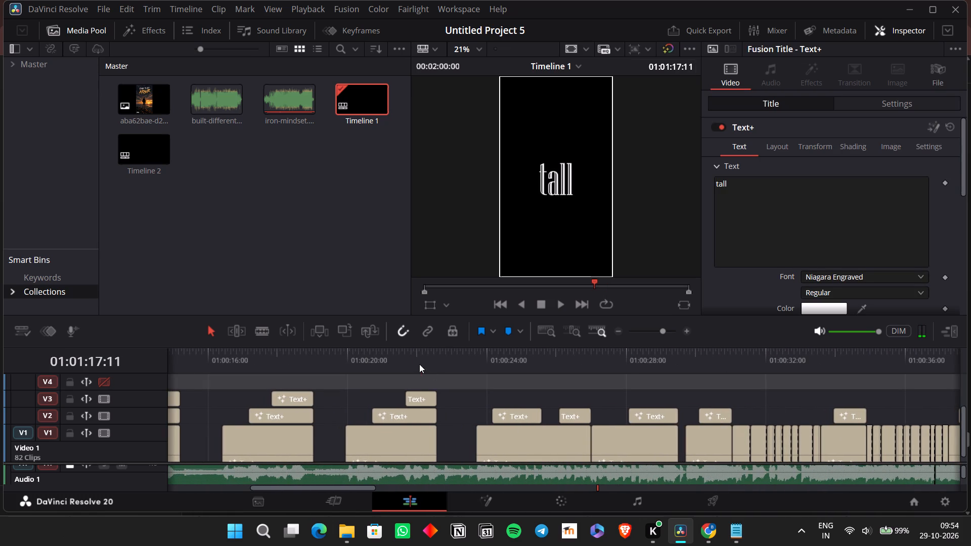
pyautogui.click(419, 364)
pyautogui.hscroll(1, 413, 360)
pyautogui.click(389, 361)
pyautogui.hscroll(-1, 506, 351)
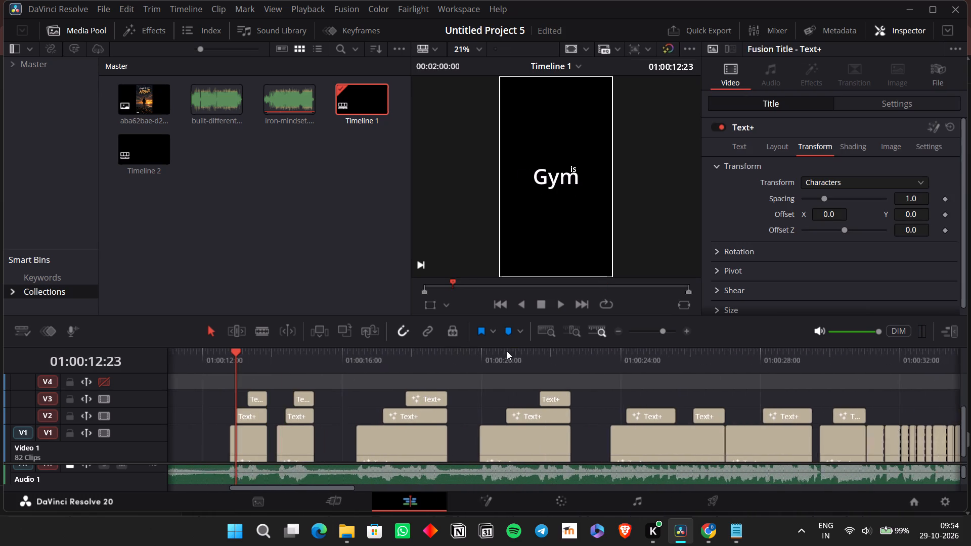
pyautogui.hscroll(-1, 507, 351)
pyautogui.click(577, 354)
pyautogui.hscroll(-1, 597, 360)
pyautogui.click(605, 360)
pyautogui.hscroll(-1, 671, 361)
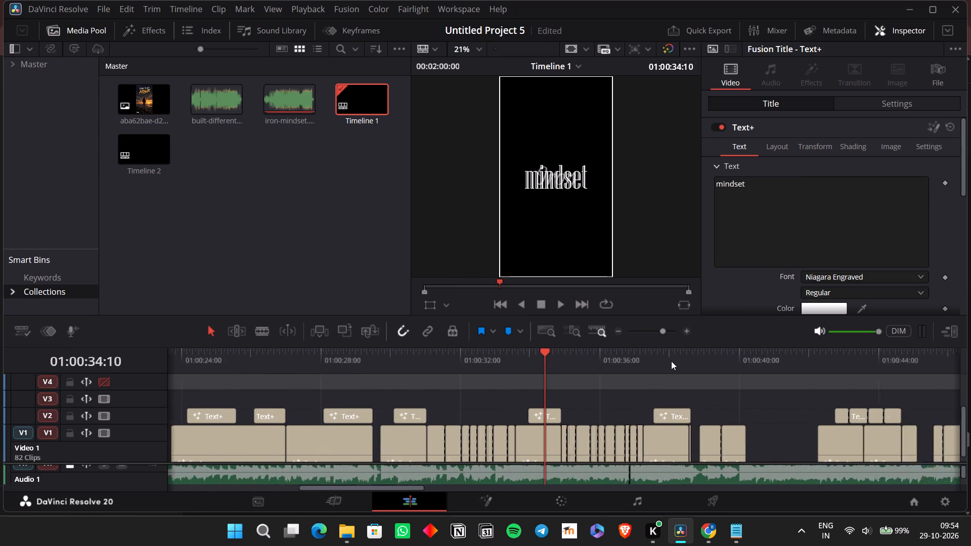
pyautogui.hscroll(-1, 671, 361)
pyautogui.click(628, 362)
pyautogui.click(608, 363)
pyautogui.press('space')
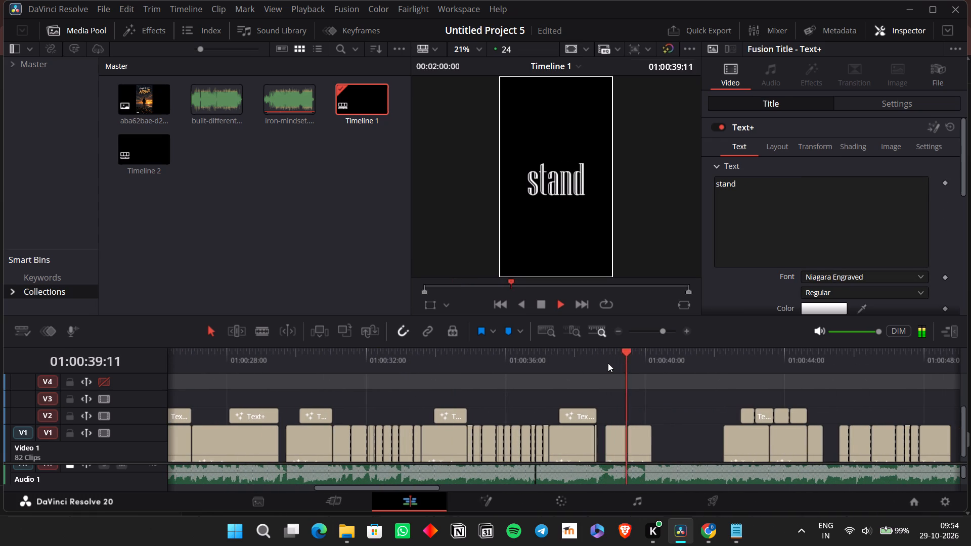
pyautogui.press('space')
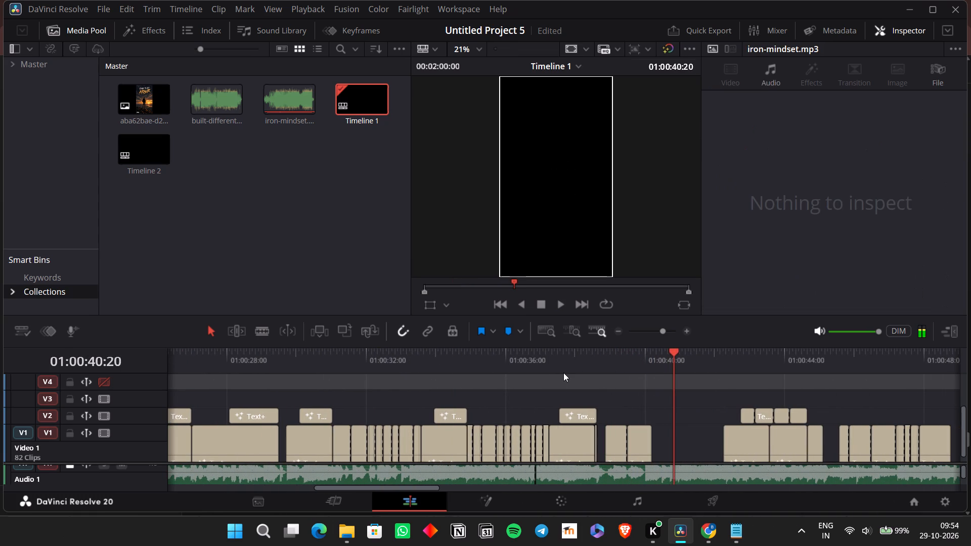
# Copy the "Iron" caption and the "mindset" caption layered over it near 01:00:37.
pyautogui.click(563, 373)
pyautogui.click(585, 441)
pyautogui.keyDown('shift'); pyautogui.click(577, 413); pyautogui.keyUp('shift')
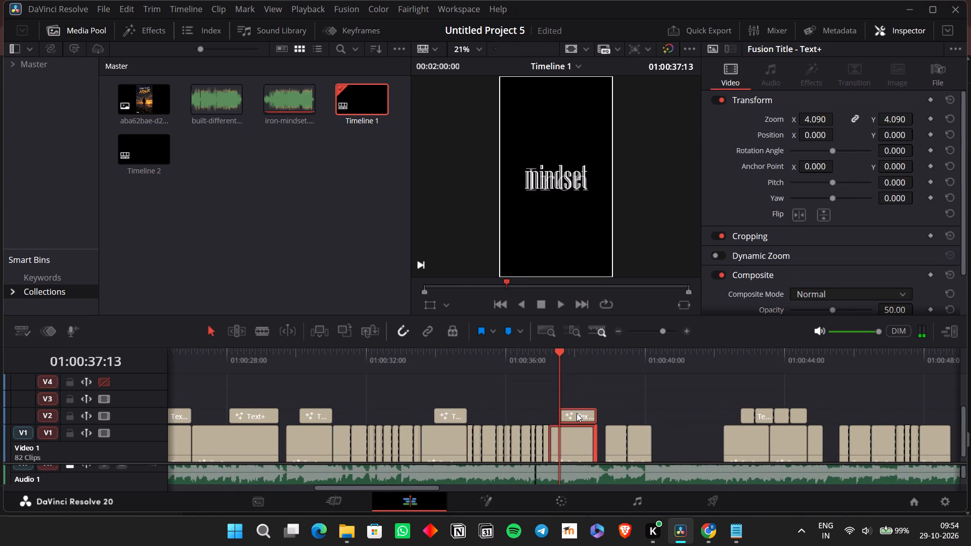
pyautogui.hotkey('ctrl', 'x')
pyautogui.hotkey('ctrl', 'z')
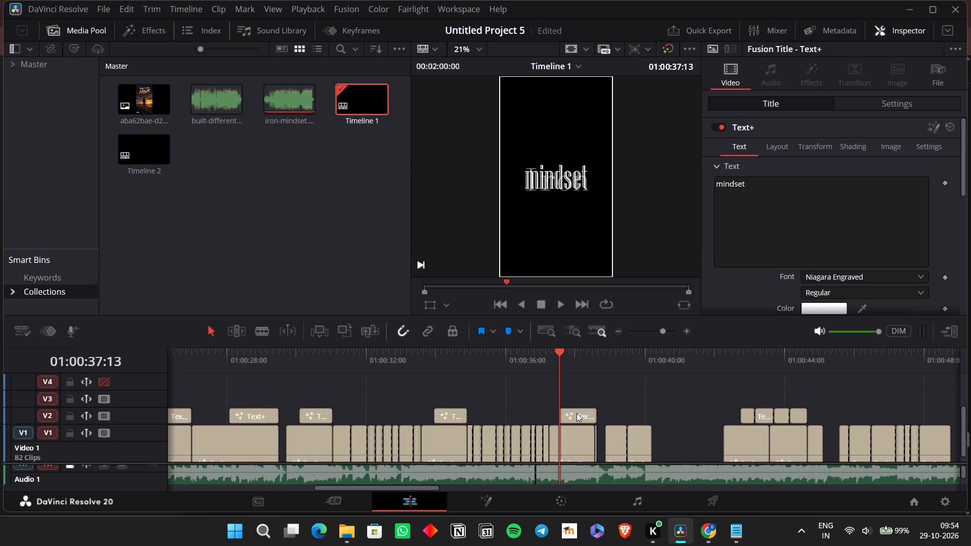
pyautogui.click(577, 413)
pyautogui.keyDown('ctrl'); pyautogui.click(584, 431); pyautogui.keyUp('ctrl')
pyautogui.hotkey('ctrl', 'c')
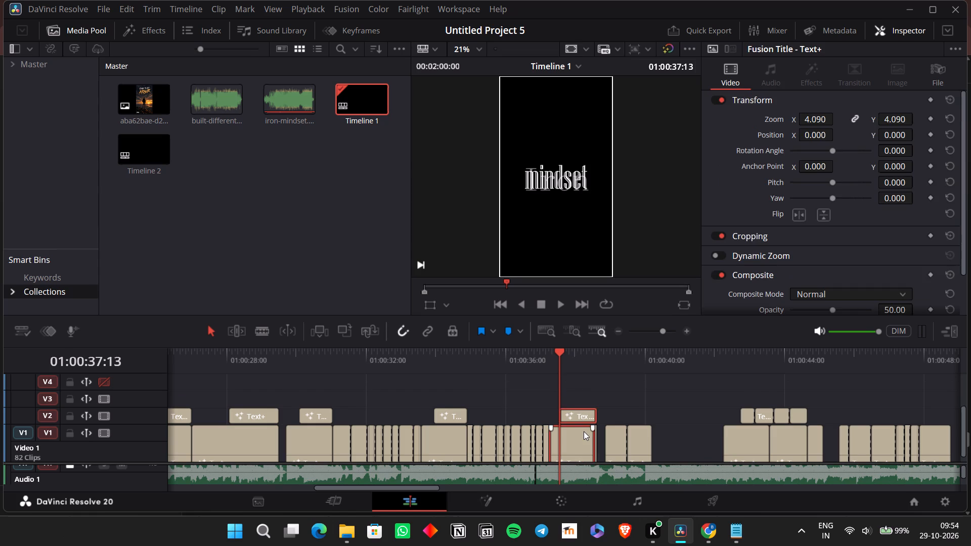
# Paste the copied captions directly after the repeated chorus's "tall" clip at 01:01:17:16 and play them back.
pyautogui.hscroll(-4, 584, 431)
pyautogui.hscroll(1, 584, 431)
pyautogui.click(460, 364)
pyautogui.press('space')
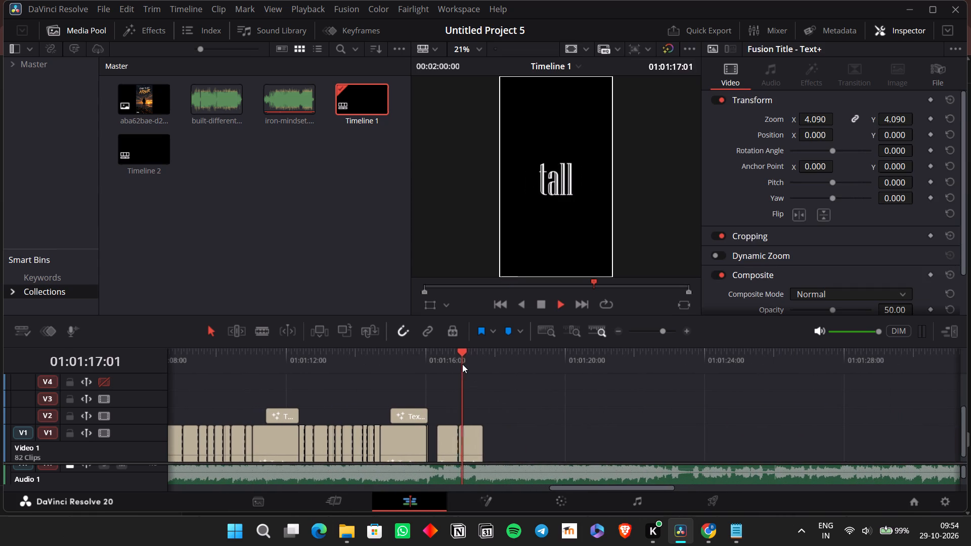
pyautogui.press('space')
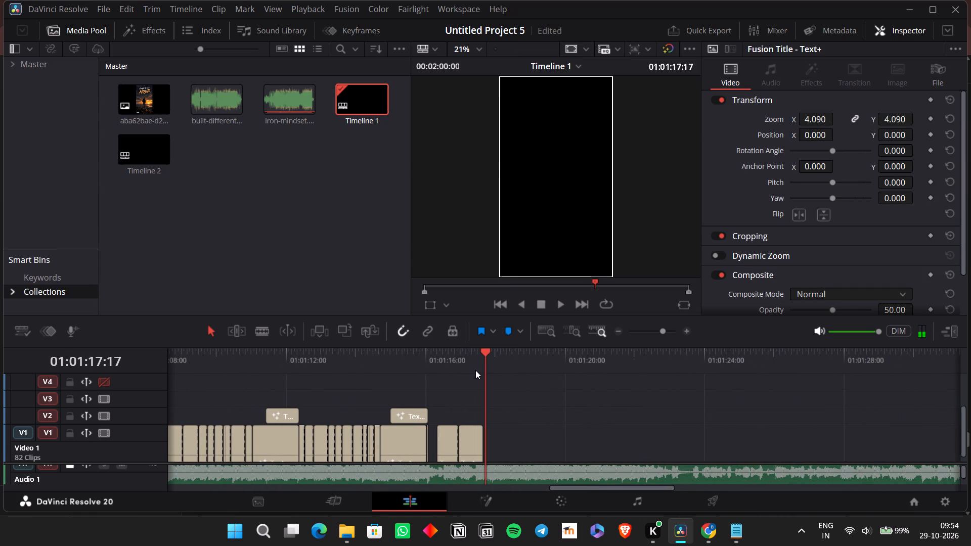
pyautogui.press('Left')
pyautogui.press('Left')
pyautogui.press('Right')
pyautogui.hotkey('ctrl', 'v')
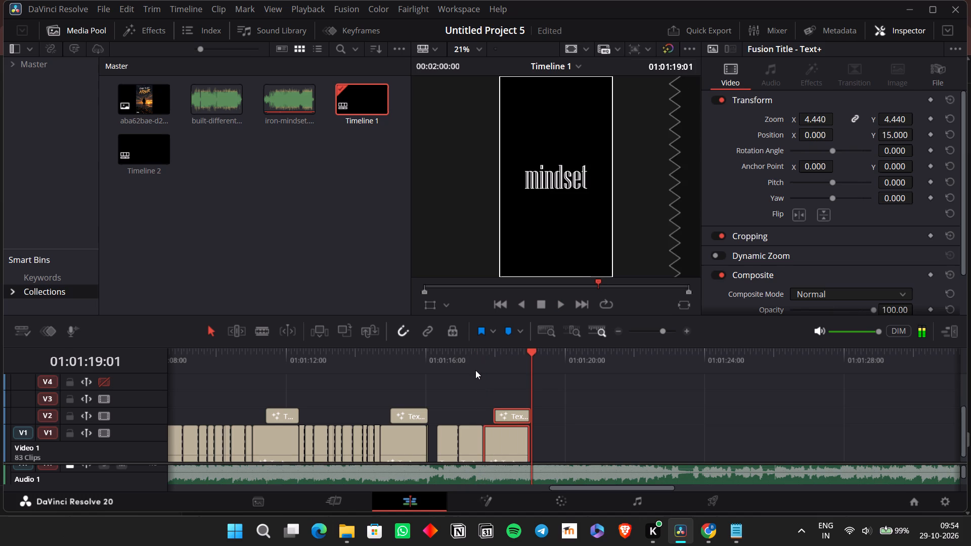
pyautogui.click(479, 349)
pyautogui.press('space')
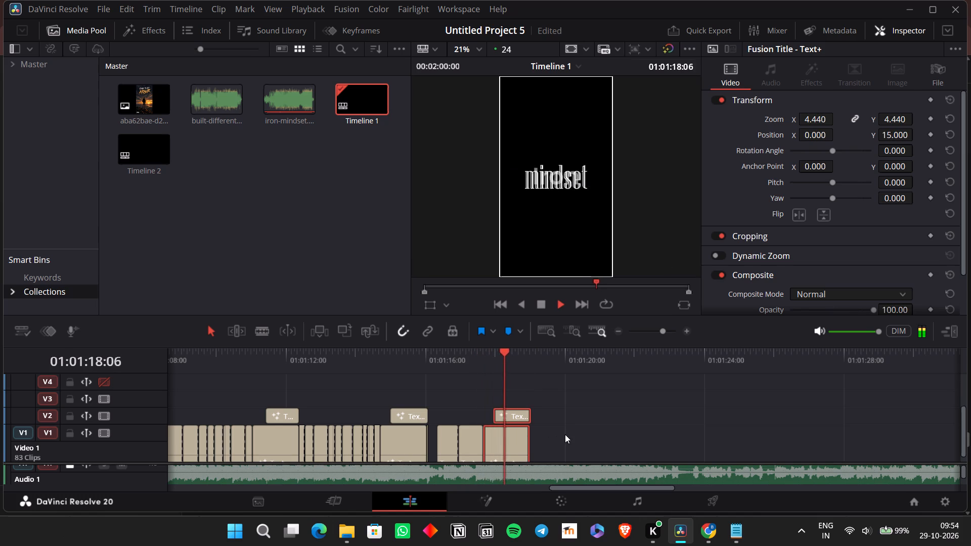
pyautogui.press('space')
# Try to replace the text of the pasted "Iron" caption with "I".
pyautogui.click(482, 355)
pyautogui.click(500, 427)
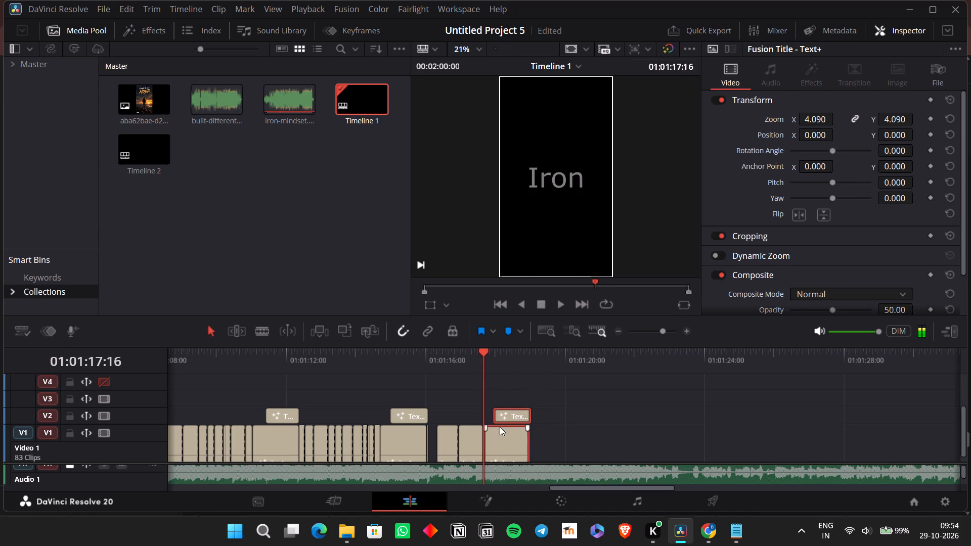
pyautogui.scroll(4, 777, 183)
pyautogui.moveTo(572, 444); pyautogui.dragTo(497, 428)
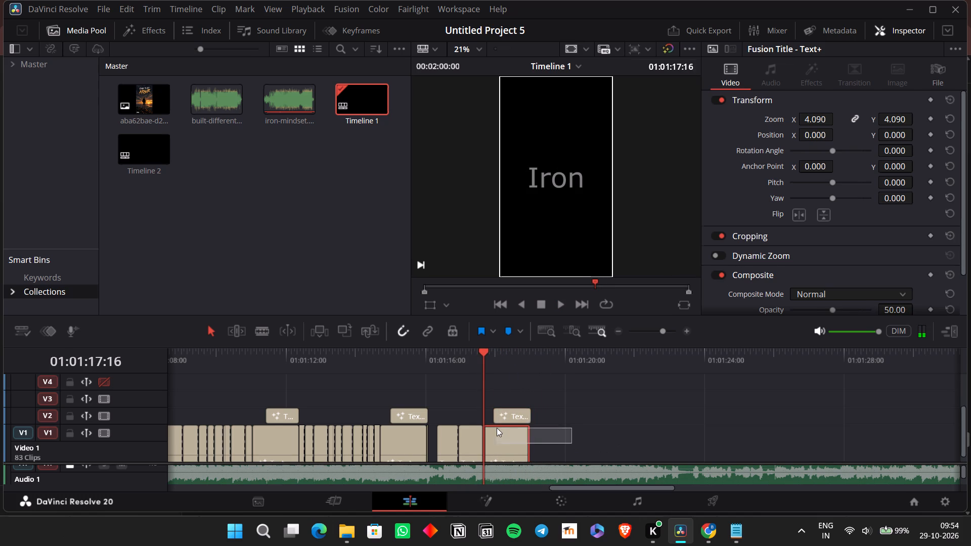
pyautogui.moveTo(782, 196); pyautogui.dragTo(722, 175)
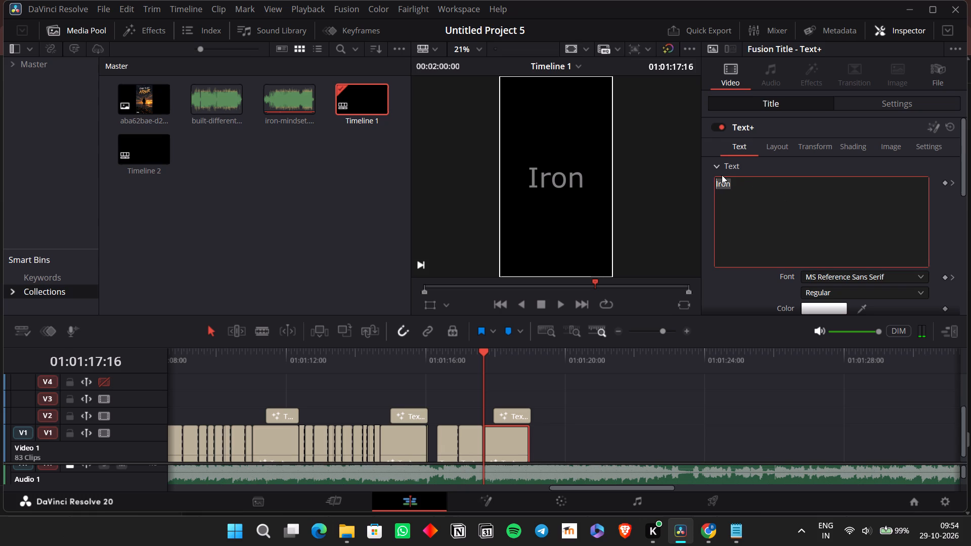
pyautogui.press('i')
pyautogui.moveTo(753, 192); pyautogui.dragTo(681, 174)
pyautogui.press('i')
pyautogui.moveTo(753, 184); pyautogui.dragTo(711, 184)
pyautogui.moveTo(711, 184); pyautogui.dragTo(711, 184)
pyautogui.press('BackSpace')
# Remove all text keyframes from the pasted "Iron" caption, stepping through them one by one.
pyautogui.click(506, 349)
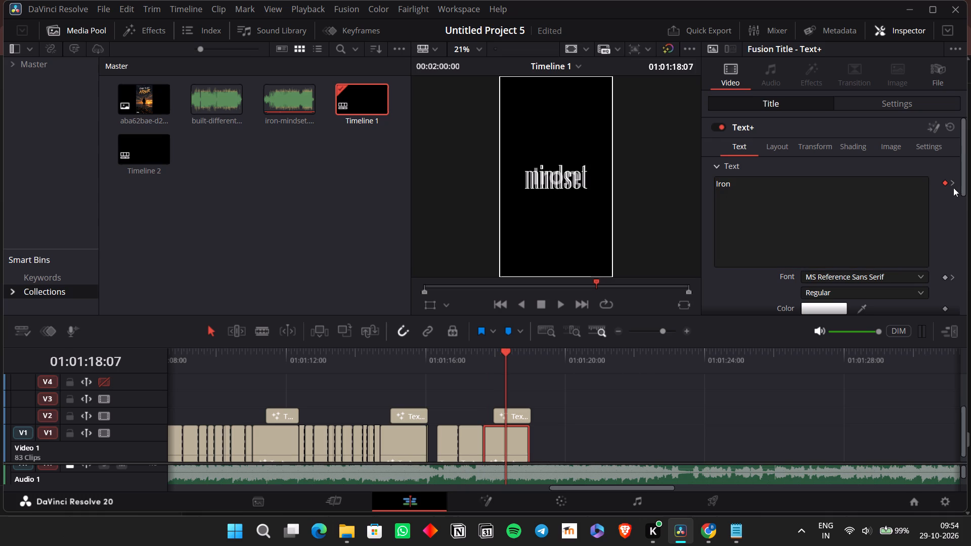
pyautogui.click(946, 181)
pyautogui.click(952, 184)
pyautogui.click(949, 184)
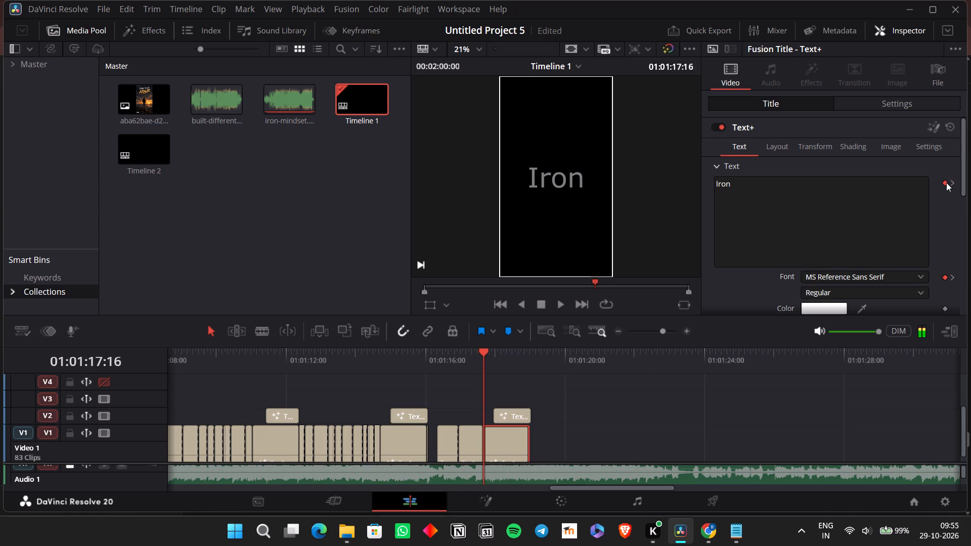
pyautogui.click(946, 182)
pyautogui.click(951, 183)
pyautogui.click(945, 181)
pyautogui.click(952, 183)
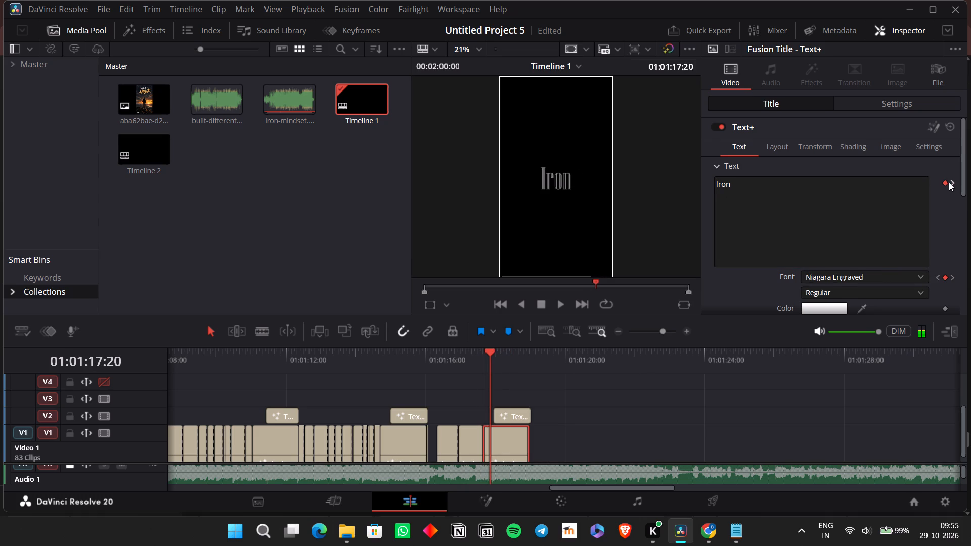
pyautogui.click(948, 181)
pyautogui.click(950, 183)
pyautogui.click(945, 182)
pyautogui.click(949, 183)
pyautogui.click(946, 182)
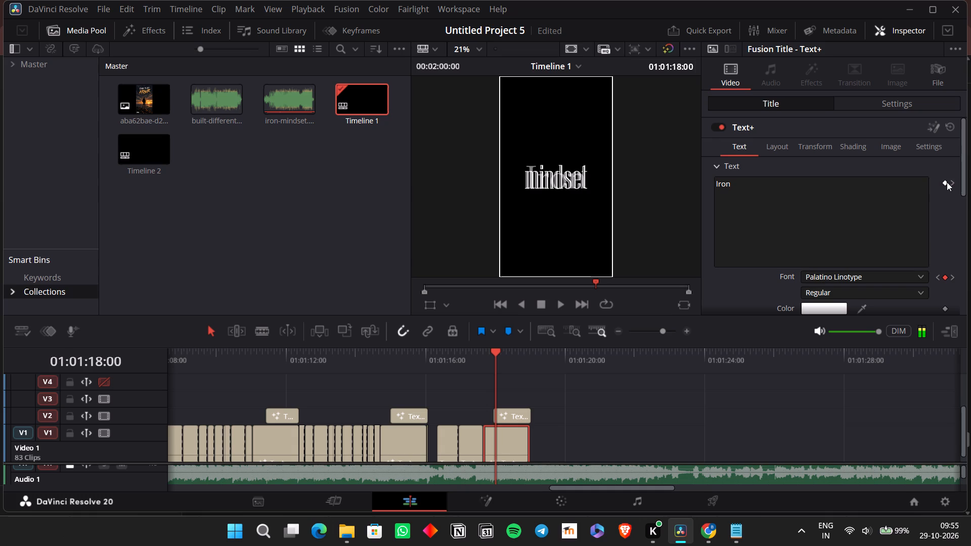
pyautogui.click(950, 184)
pyautogui.click(947, 183)
pyautogui.click(951, 184)
pyautogui.click(945, 183)
pyautogui.click(950, 185)
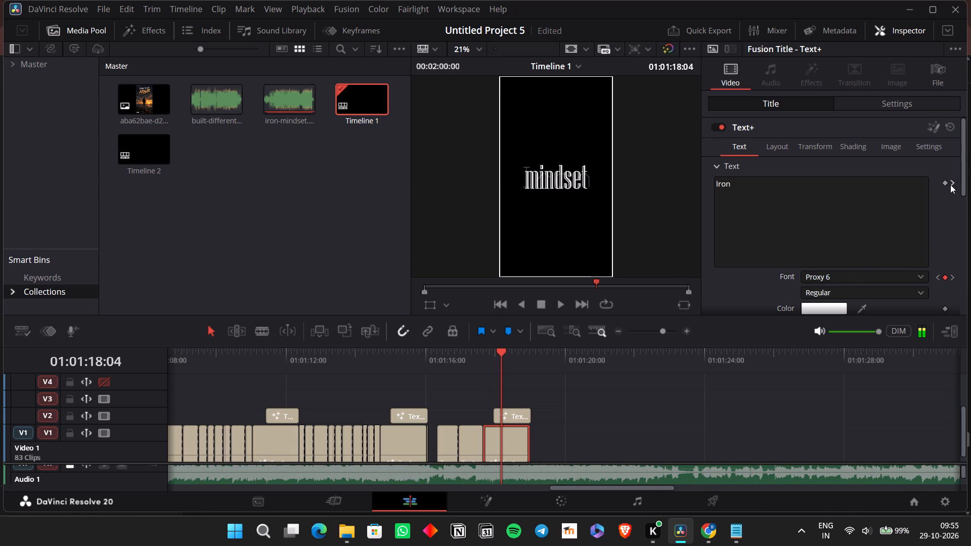
pyautogui.click(945, 183)
pyautogui.click(949, 185)
pyautogui.click(946, 183)
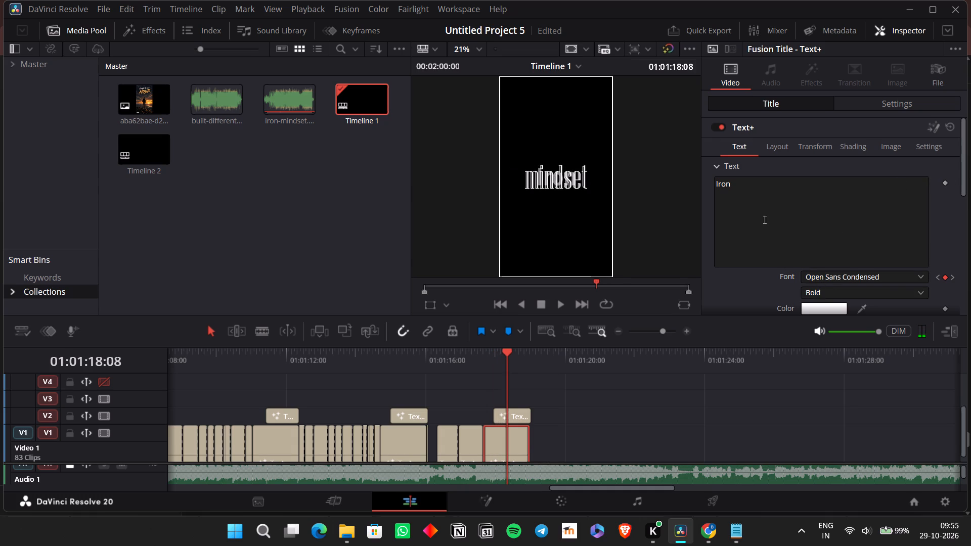
# Return to the pasted caption's first frame at 01:01:17:16 and replace "Iron" with "I".
pyautogui.tripleClick(940, 275)
pyautogui.tripleClick(940, 275)
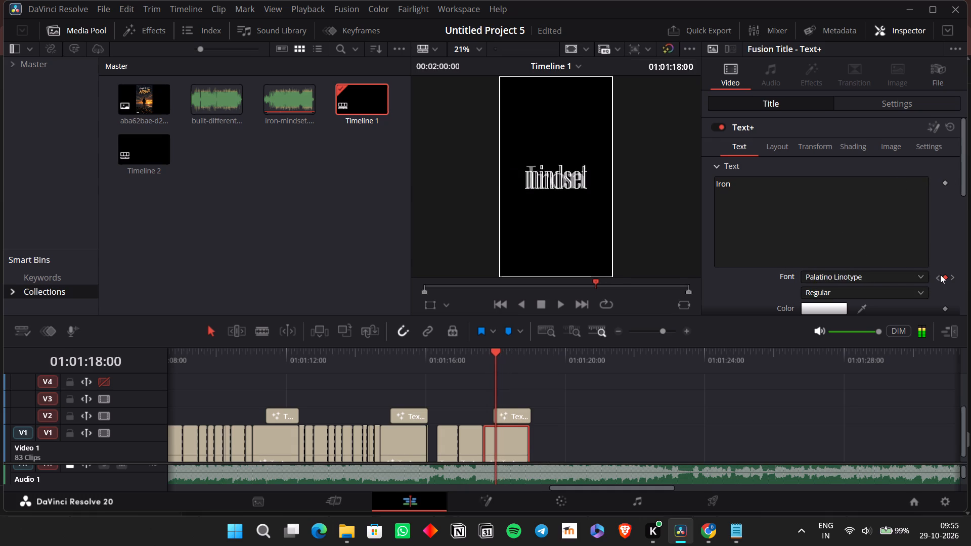
pyautogui.doubleClick(940, 275)
pyautogui.moveTo(824, 209); pyautogui.dragTo(688, 188)
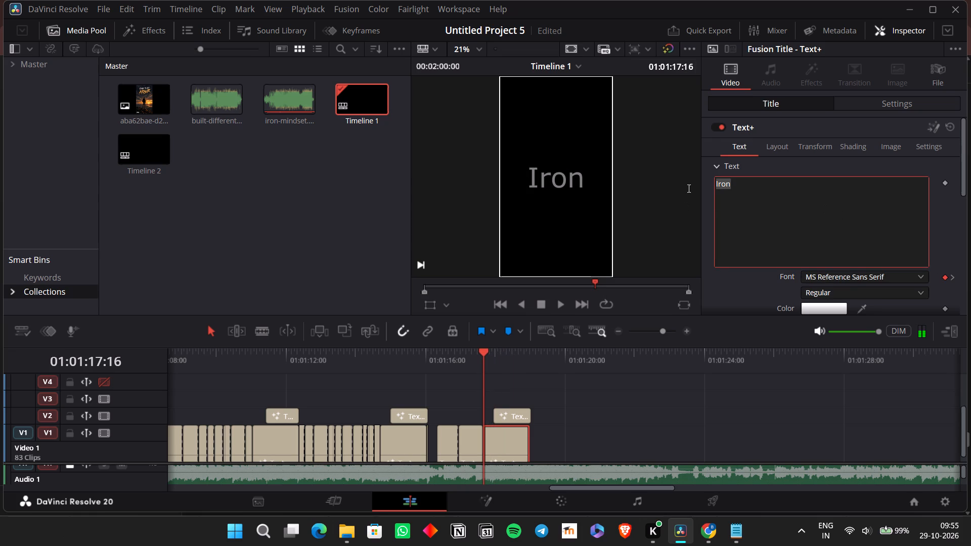
pyautogui.moveTo(688, 188); pyautogui.dragTo(688, 188)
pyautogui.press('BackSpace')
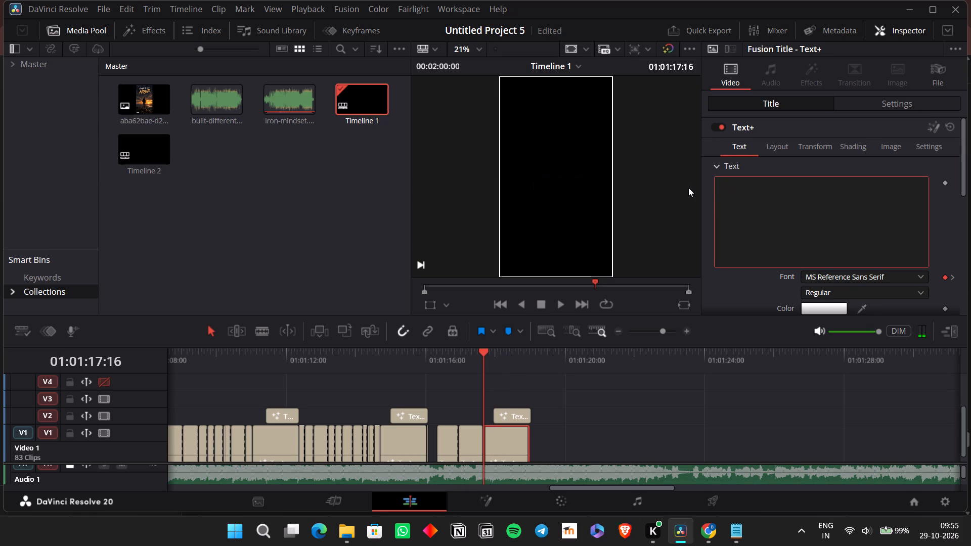
pyautogui.press('i')
pyautogui.click(653, 429)
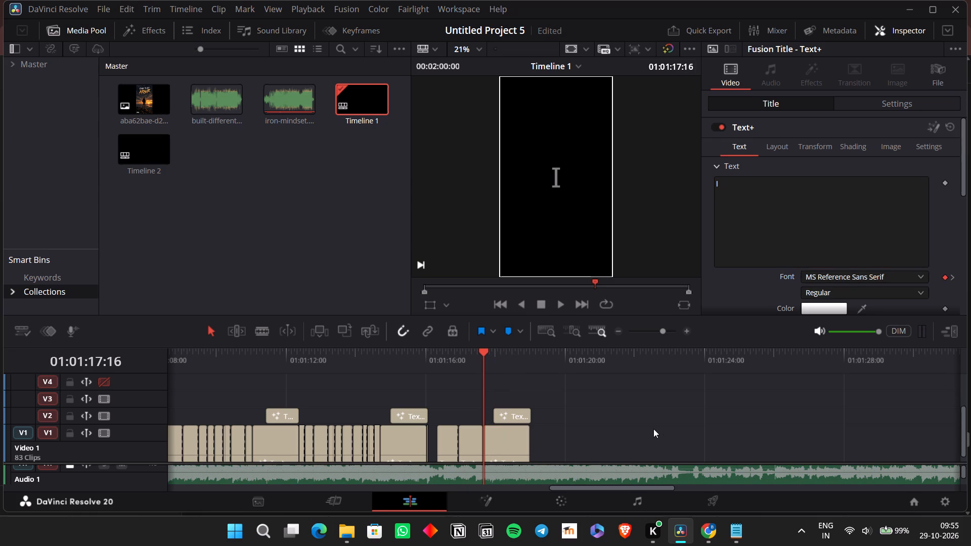
# Play on past the "I" caption and extend its end to about 01:01:23.
pyautogui.press('space')
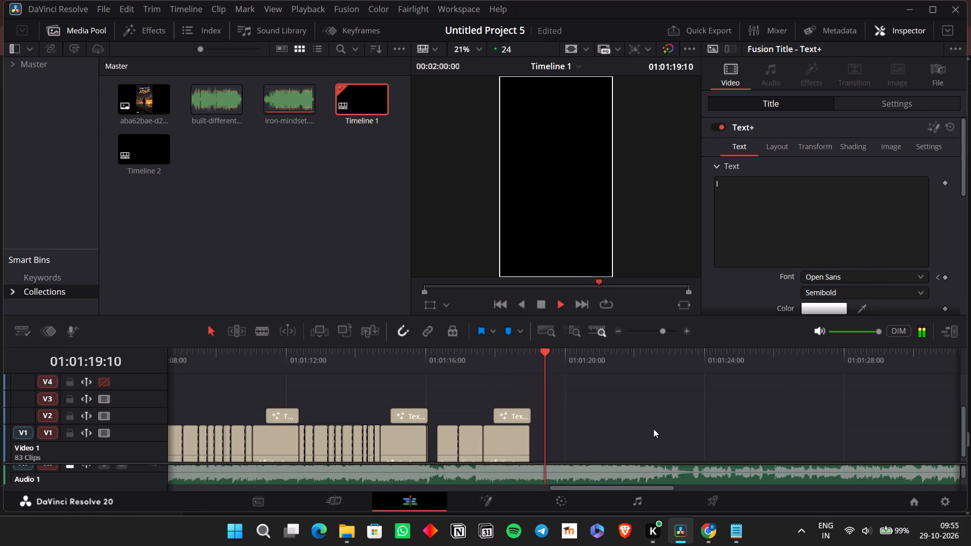
pyautogui.press('space')
pyautogui.moveTo(528, 439); pyautogui.dragTo(576, 443)
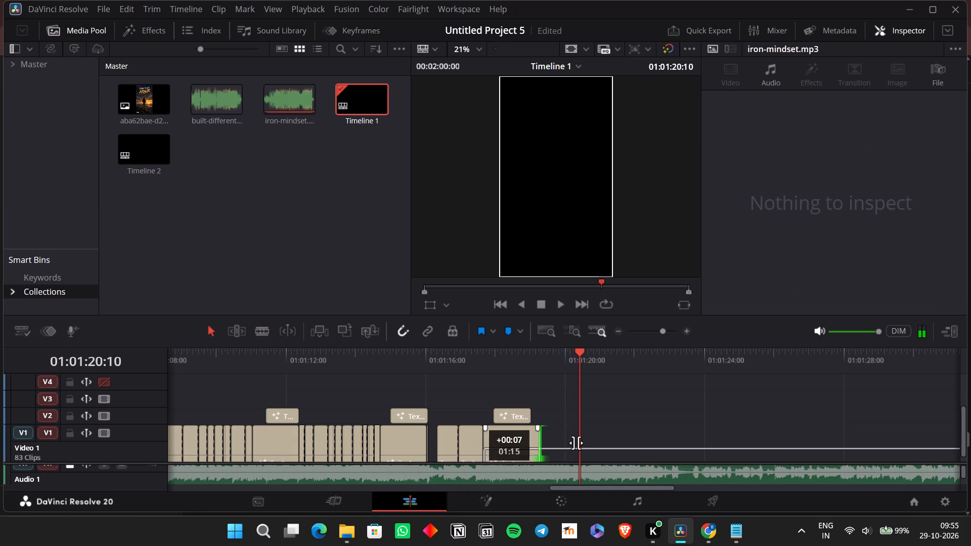
pyautogui.moveTo(576, 443); pyautogui.dragTo(673, 433)
# Move the pasted "mindset" clip to start at about 01:01:22 and play back the "I" caption's opening.
pyautogui.moveTo(520, 415); pyautogui.dragTo(632, 418)
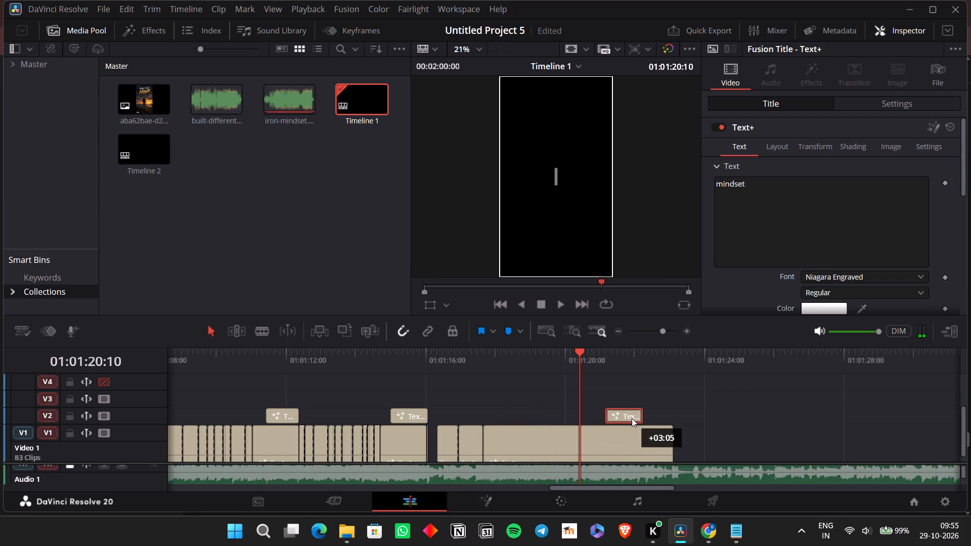
pyautogui.moveTo(632, 418); pyautogui.dragTo(674, 416)
pyautogui.click(462, 353)
pyautogui.press('space')
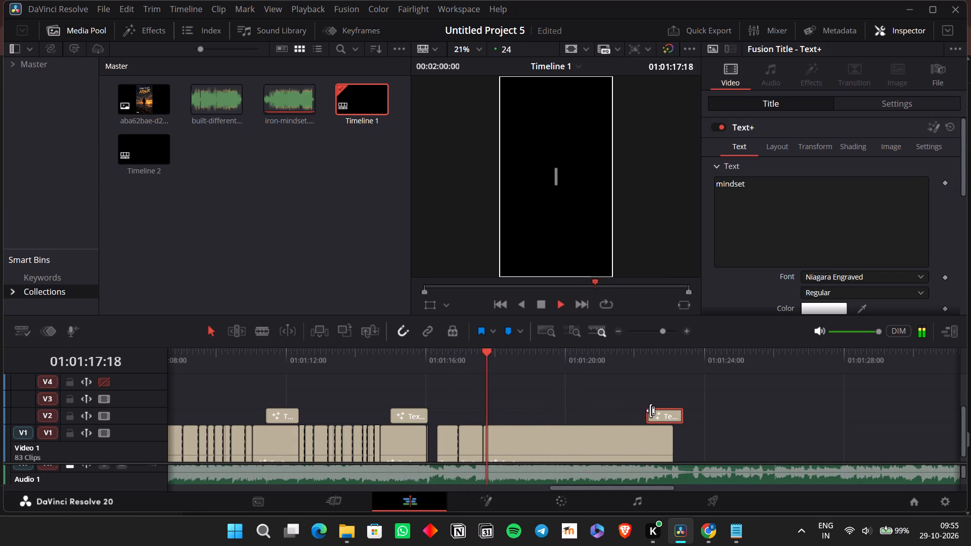
pyautogui.press('space')
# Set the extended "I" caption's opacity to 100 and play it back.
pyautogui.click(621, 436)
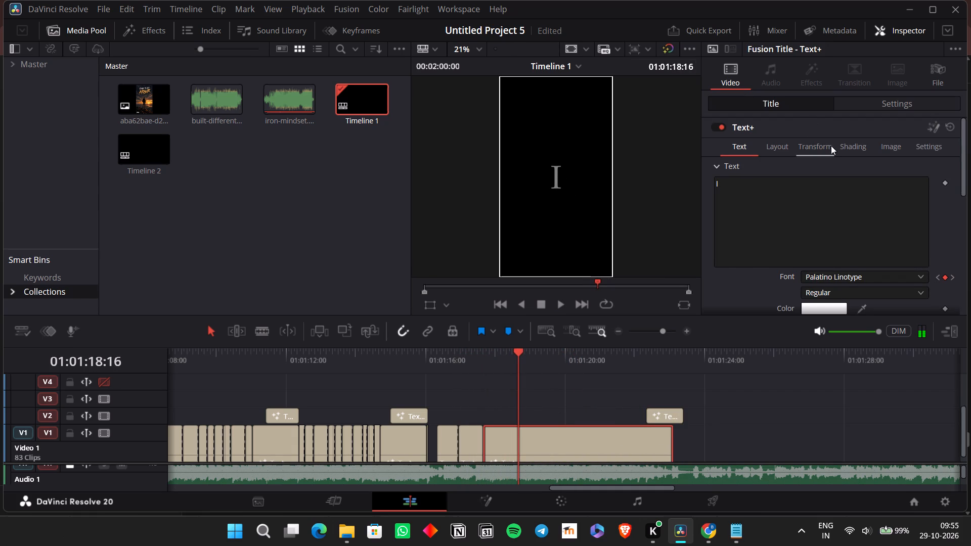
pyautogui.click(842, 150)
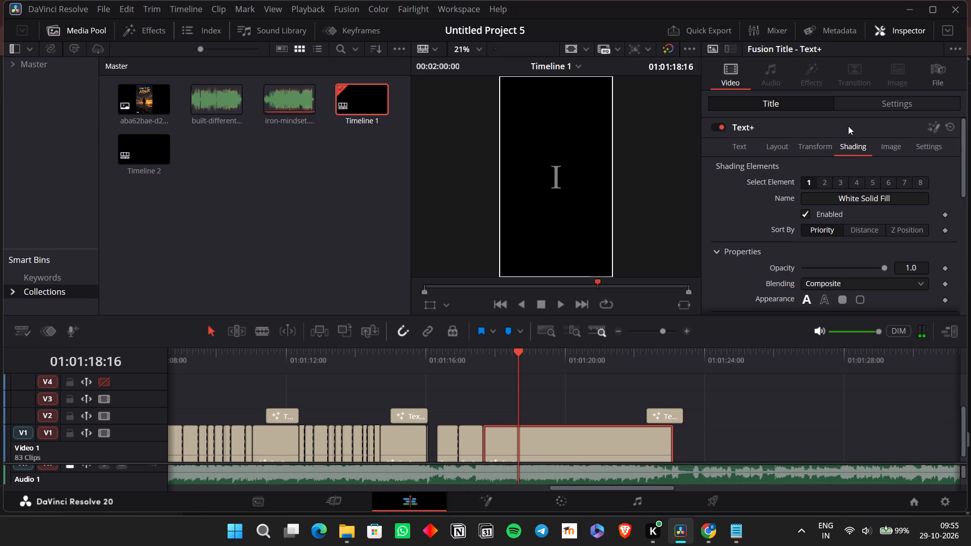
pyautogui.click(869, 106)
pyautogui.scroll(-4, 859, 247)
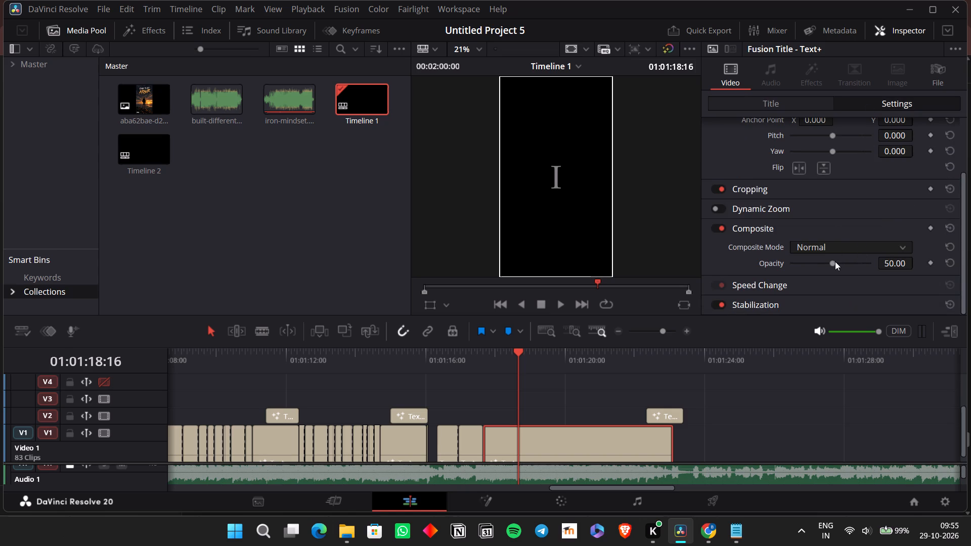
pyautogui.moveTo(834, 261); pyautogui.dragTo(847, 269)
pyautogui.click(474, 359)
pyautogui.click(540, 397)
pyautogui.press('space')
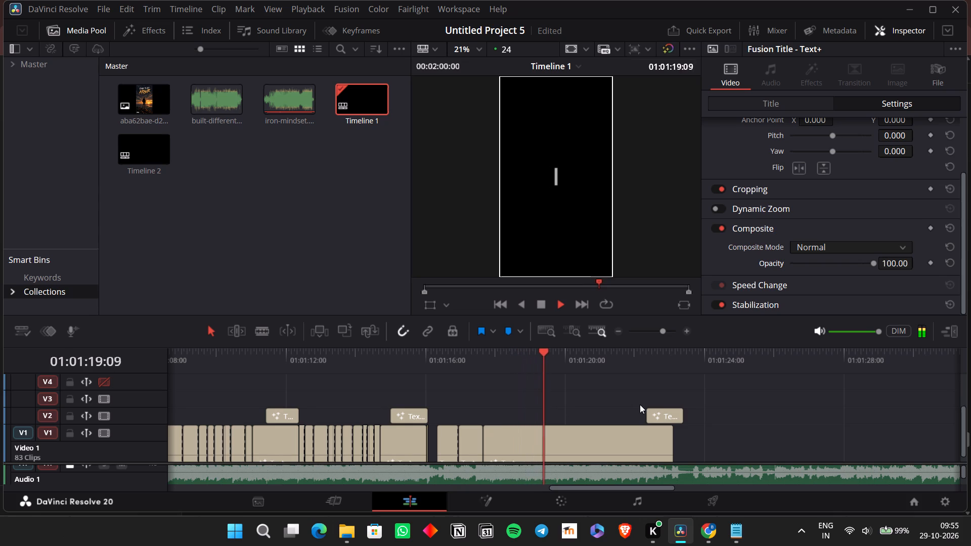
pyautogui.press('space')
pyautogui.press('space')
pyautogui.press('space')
# Undo the opacity change, the "mindset" clip's move and the "I" caption's extension.
pyautogui.hotkey('ctrl', 'z')
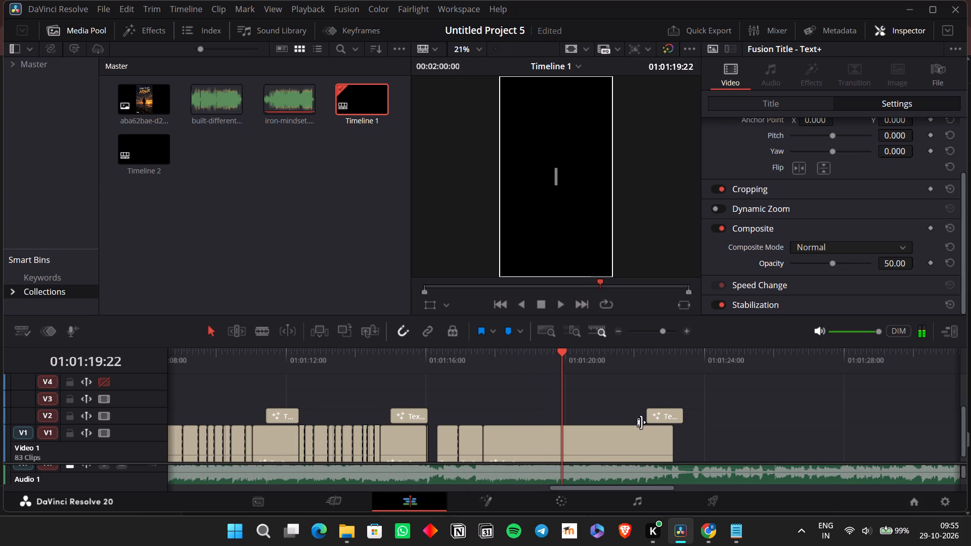
pyautogui.hotkey('ctrl', 'z')
pyautogui.hotkey('ctrl', 'z')
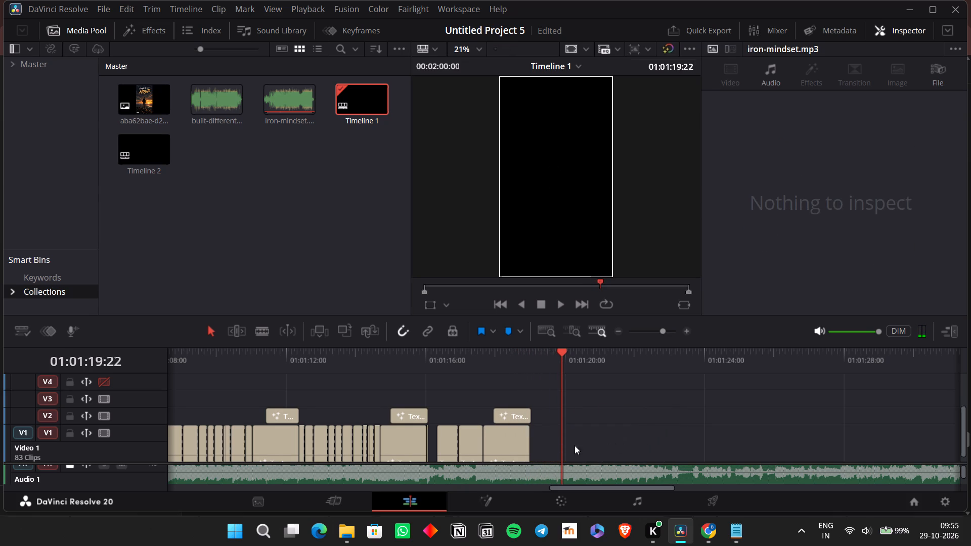
# Set the opacity of the short "I" caption under the "mindset" clip to 70.
pyautogui.click(518, 444)
pyautogui.hotkey('ctrl', 'c')
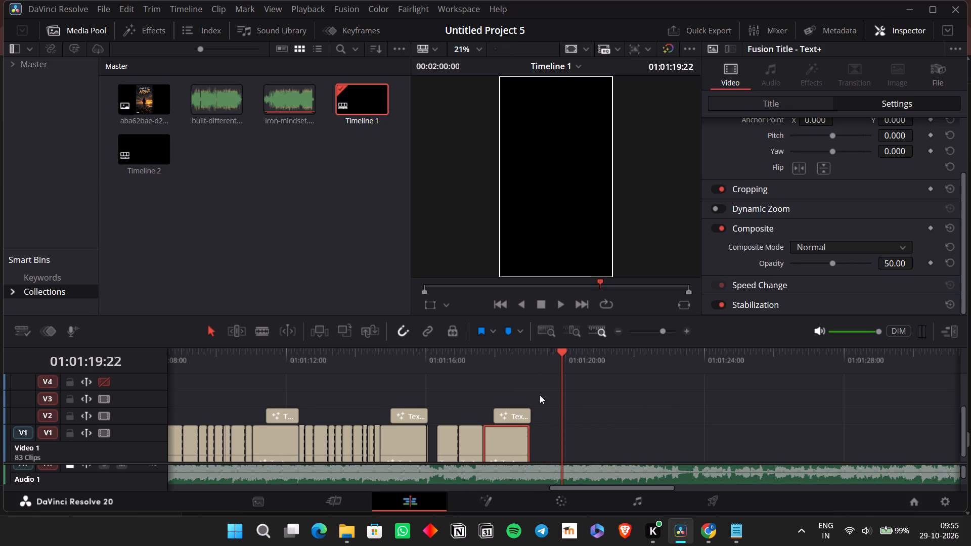
pyautogui.click(500, 355)
pyautogui.click(491, 457)
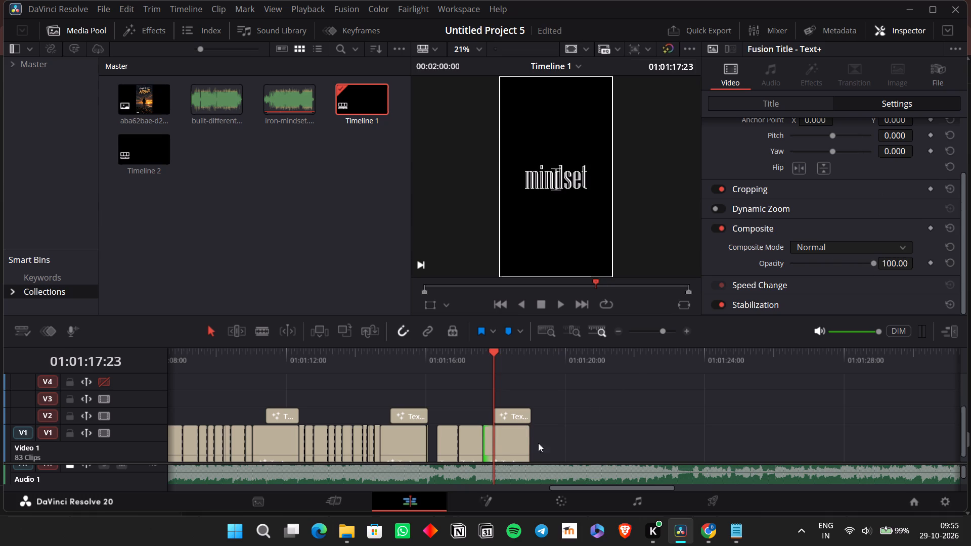
pyautogui.click(499, 453)
pyautogui.doubleClick(891, 261)
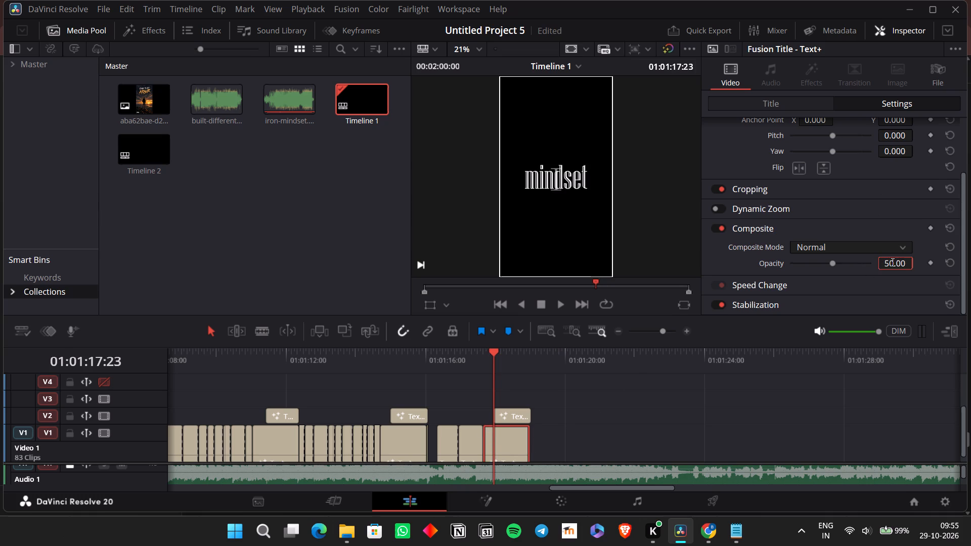
pyautogui.write('70')
pyautogui.press('Return')
# Copy the "I" caption and paste it three times back to back directly after the original.
pyautogui.click(509, 454)
pyautogui.hotkey('ctrl', 'c')
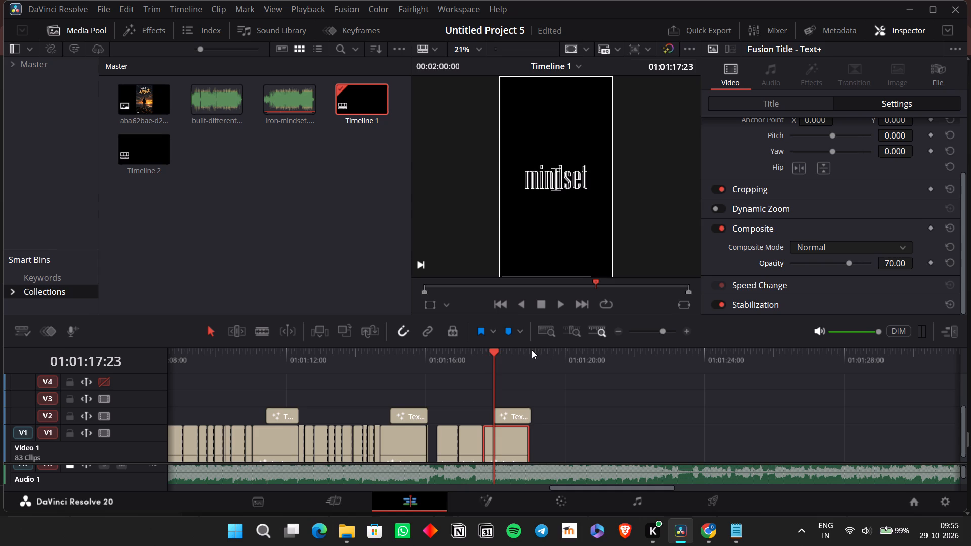
pyautogui.click(528, 354)
pyautogui.hotkey('ctrl', 'v')
pyautogui.hotkey('ctrl', 'v')
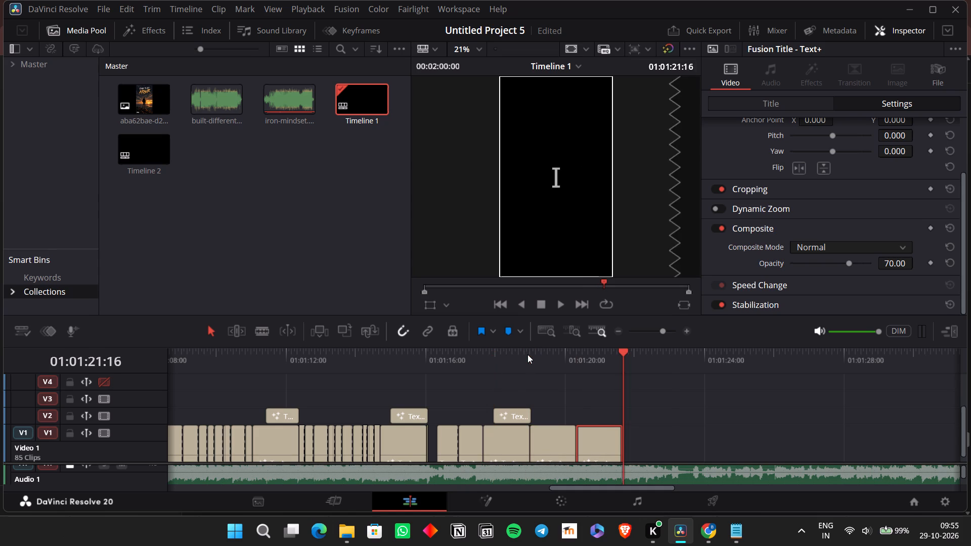
pyautogui.hotkey('ctrl', 'v')
# Play the repeated "I" captions to find the next lyric and move the "mindset" clip to start at about 01:01:19:17.
pyautogui.click(495, 362)
pyautogui.press('space')
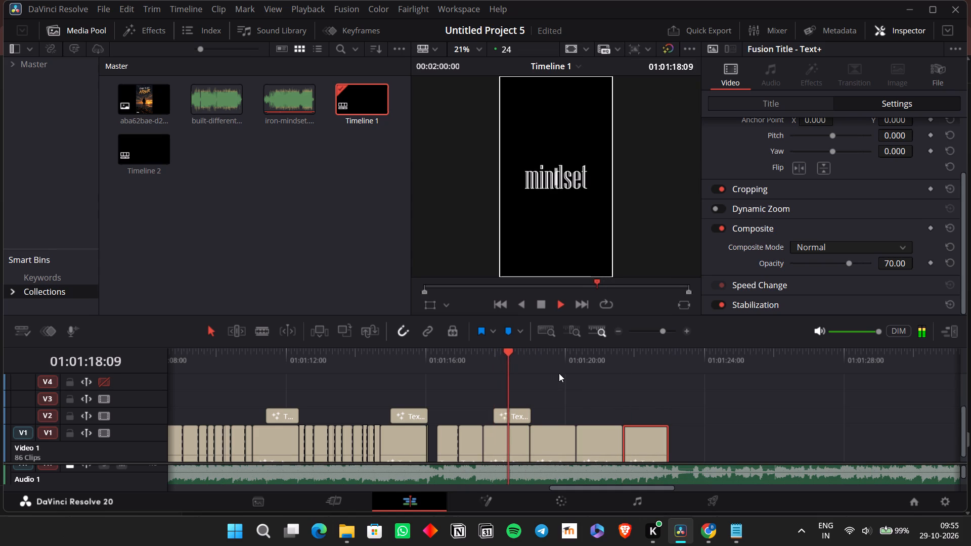
pyautogui.press('space')
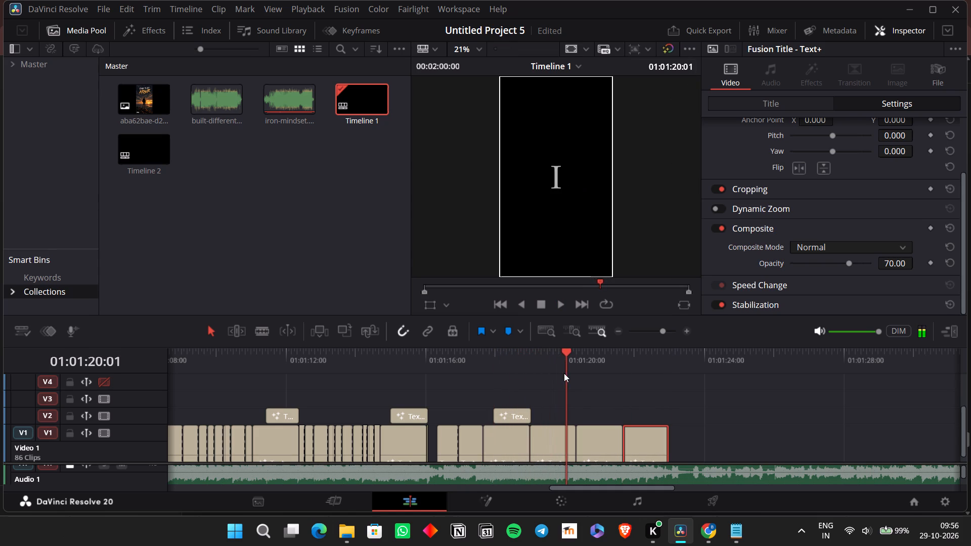
pyautogui.click(549, 354)
pyautogui.click(680, 331)
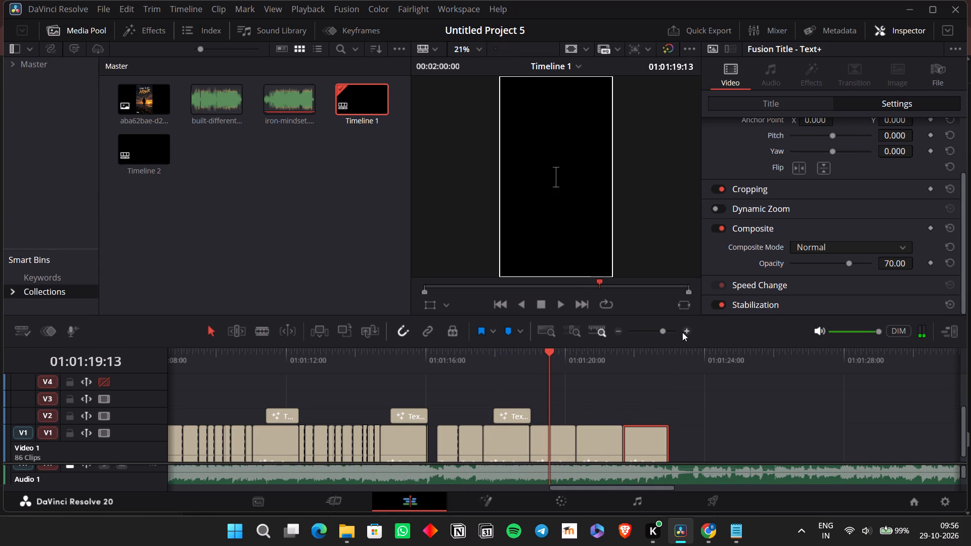
pyautogui.doubleClick(683, 333)
pyautogui.click(502, 358)
pyautogui.press('space')
pyautogui.press('space')
pyautogui.press('space')
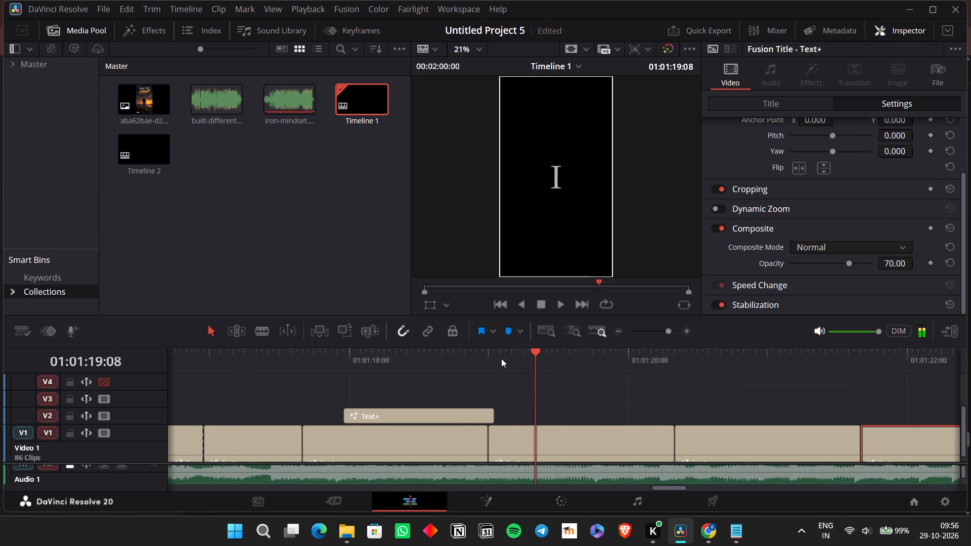
pyautogui.press('space')
pyautogui.moveTo(462, 409); pyautogui.dragTo(704, 409)
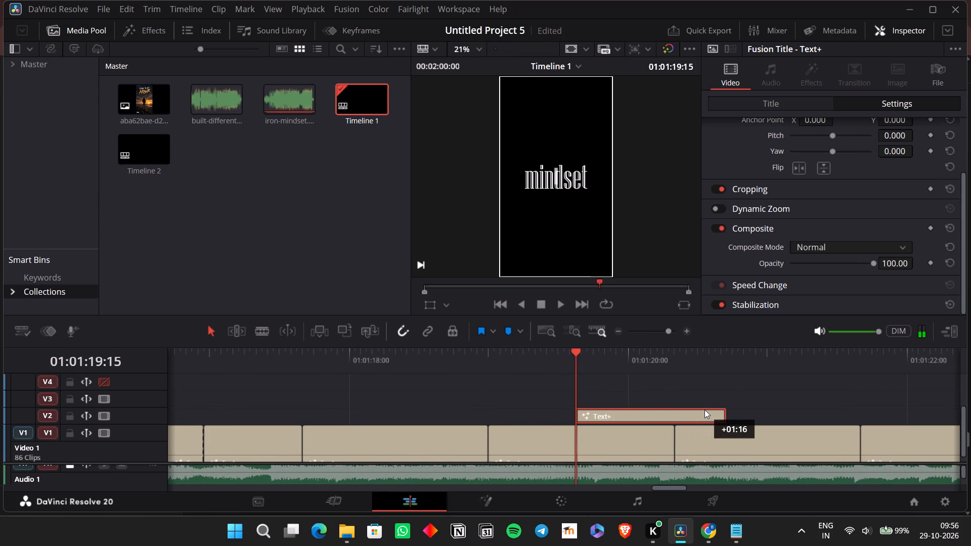
pyautogui.moveTo(704, 409); pyautogui.dragTo(707, 408)
pyautogui.press('space')
pyautogui.press('space')
# Replace the moved clip's text "mindset" with "Rise up".
pyautogui.click(685, 413)
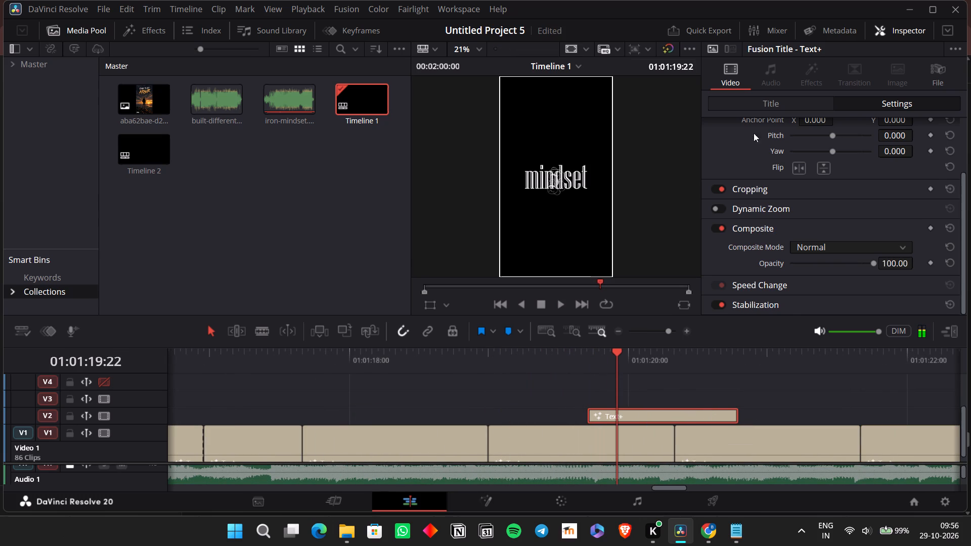
pyautogui.click(759, 106)
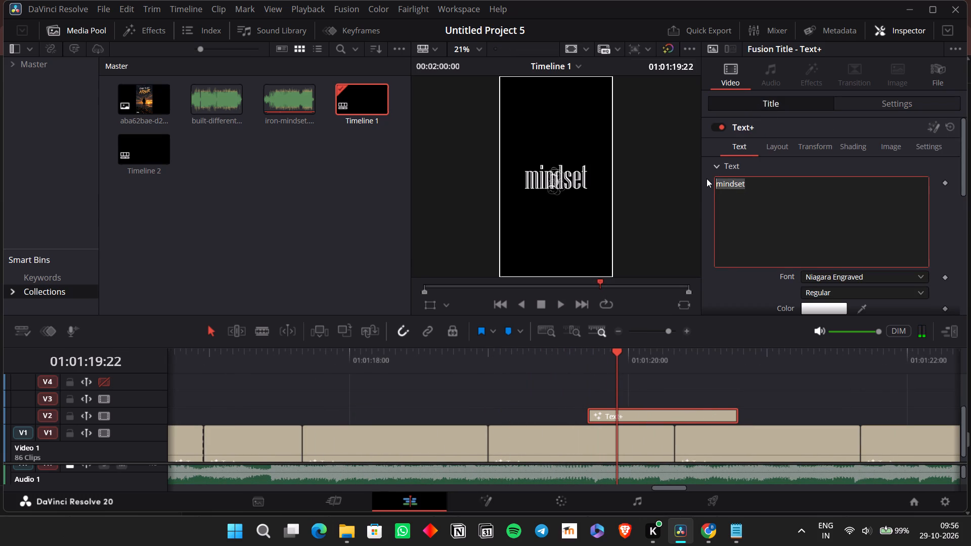
pyautogui.press('f')
pyautogui.press('BackSpace')
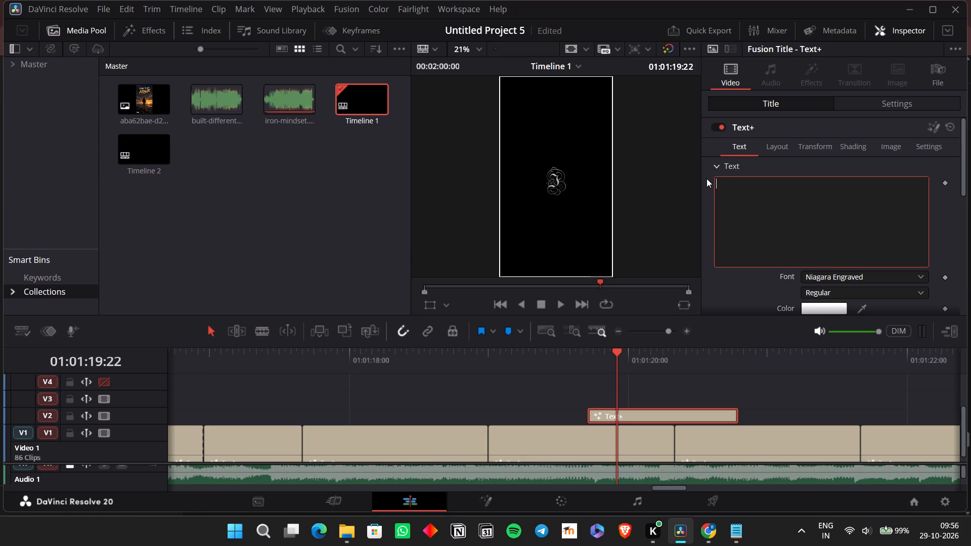
pyautogui.write('ise')
pyautogui.press('space')
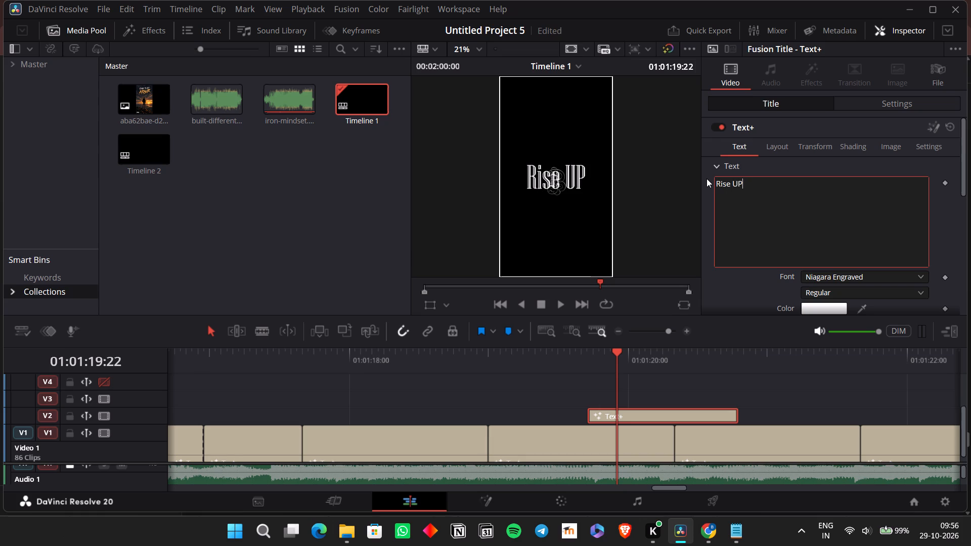
pyautogui.press('BackSpace')
pyautogui.press('BackSpace')
pyautogui.write('up')
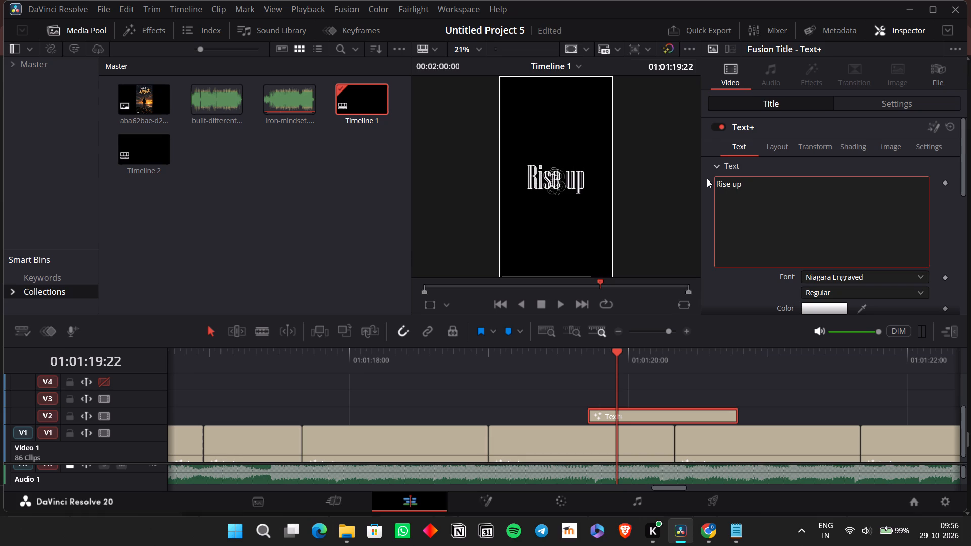
# Play through the "Rise up" caption to find where its lyric ends and split the clip at 01:01:20:05.
pyautogui.click(455, 363)
pyautogui.press('space')
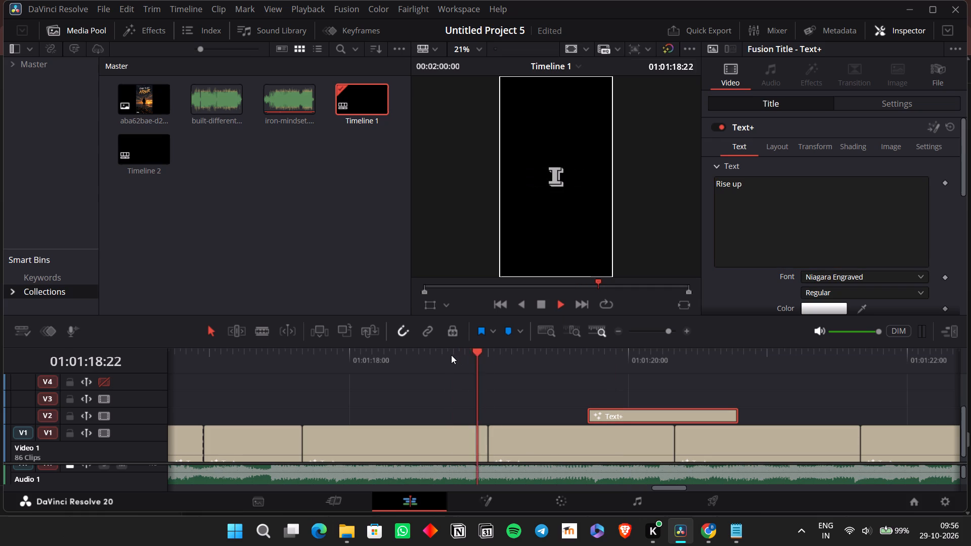
pyautogui.press('space')
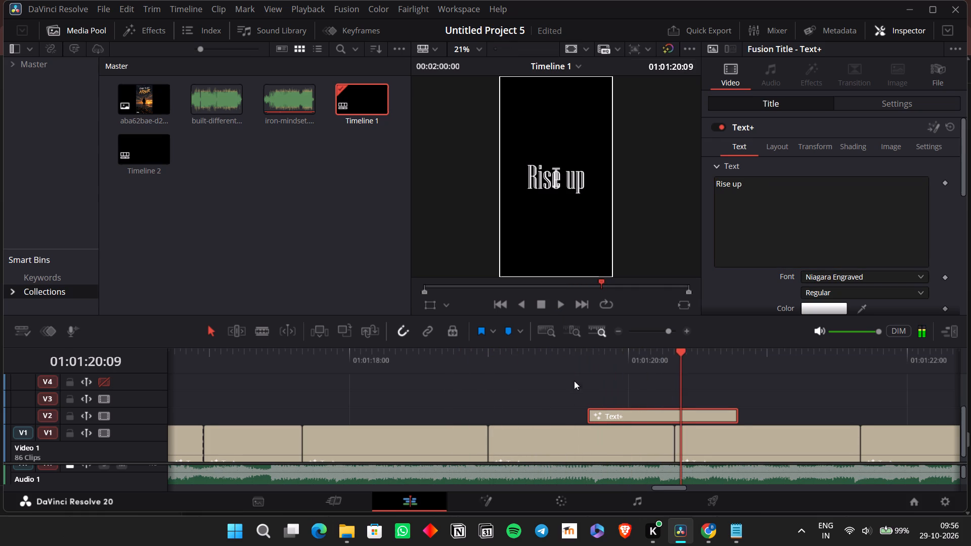
pyautogui.hscroll(-1, 586, 387)
pyautogui.click(514, 361)
pyautogui.press('space')
pyautogui.press('space')
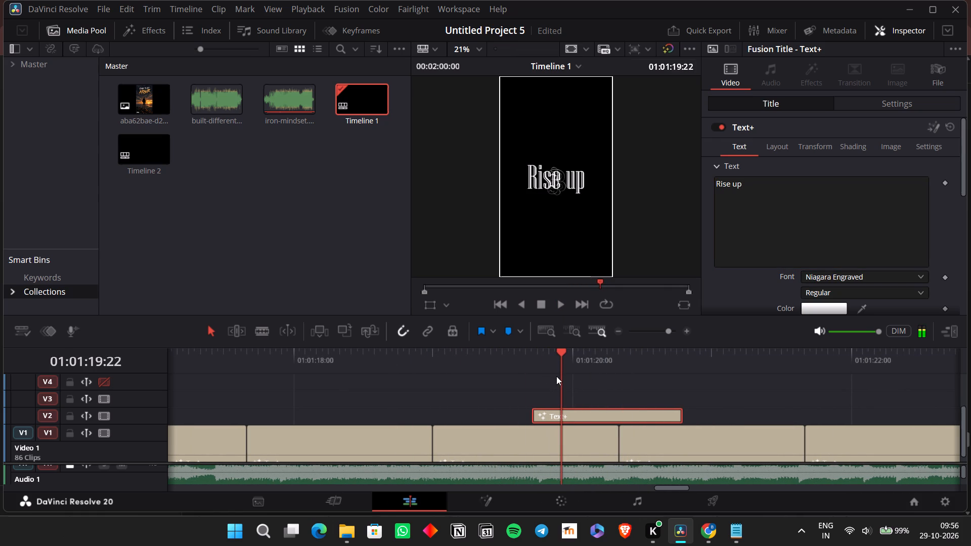
pyautogui.press('space')
pyautogui.press('space')
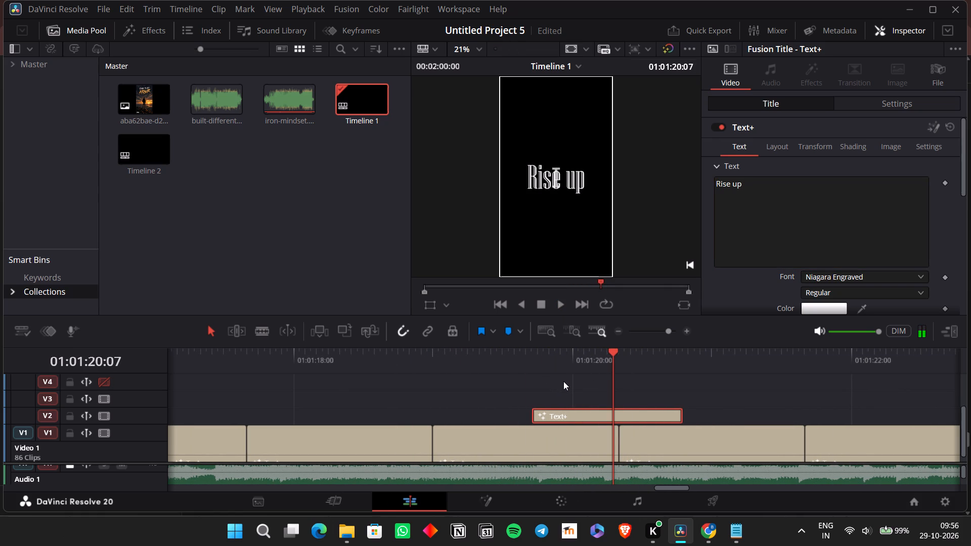
pyautogui.press('Left')
pyautogui.press('Left')
pyautogui.hotkey('ctrl', 'b')
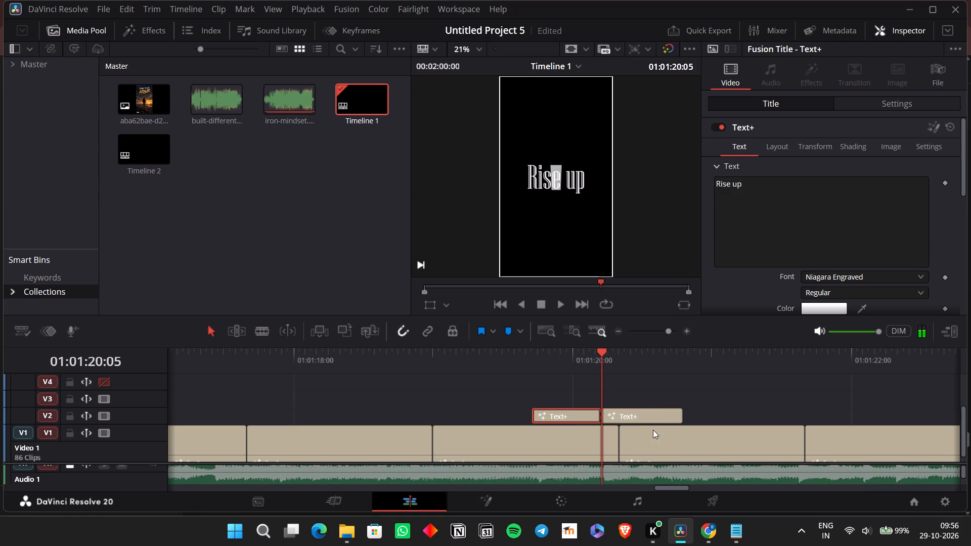
# Replace the text of the caption piece after the 01:01:20:05 cut with "Every".
pyautogui.click(657, 403)
pyautogui.click(660, 412)
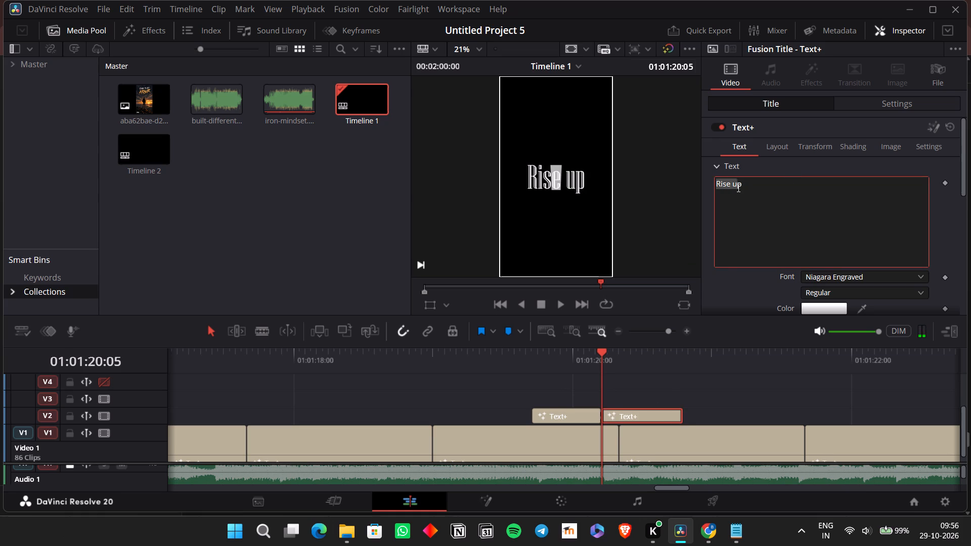
pyautogui.write('very')
pyautogui.hscroll(-1, 628, 441)
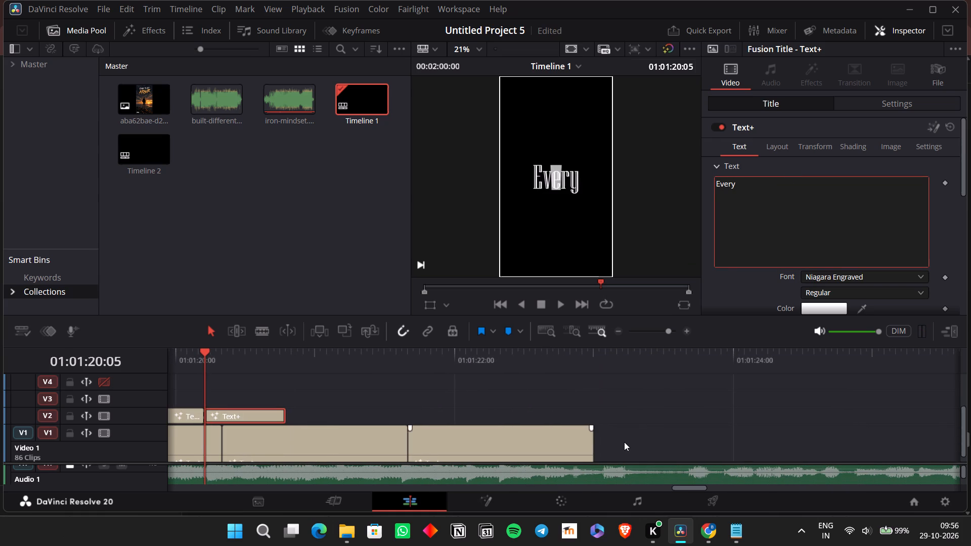
pyautogui.press('space')
pyautogui.hscroll(1, 622, 417)
pyautogui.press('BackSpace')
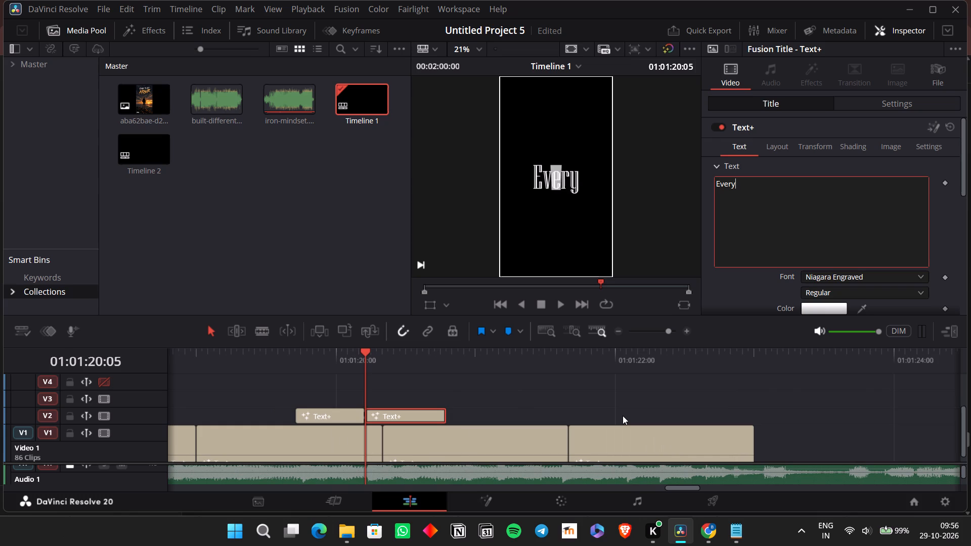
# Play the "Every" caption, split it at 01:01:20:14 and extend the second piece's end to about 01:01:22:13.
pyautogui.click(576, 403)
pyautogui.press('space')
pyautogui.press('space')
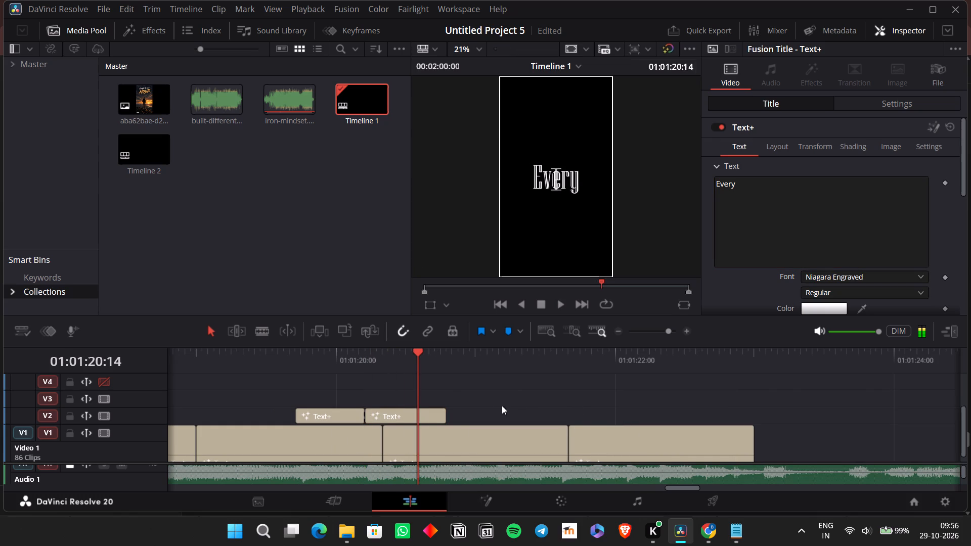
pyautogui.click(427, 415)
pyautogui.hotkey('ctrl', 'b')
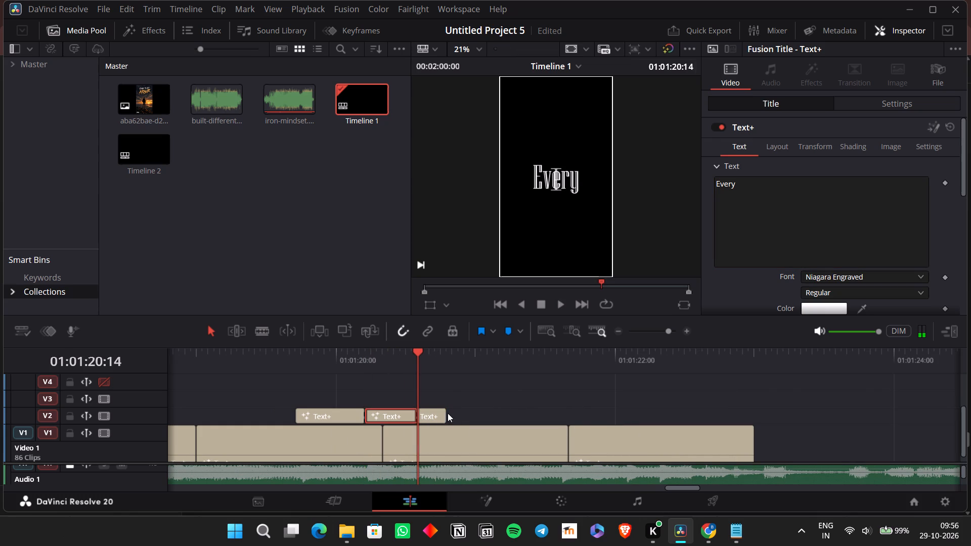
pyautogui.moveTo(444, 413); pyautogui.dragTo(690, 403)
# Play into the extended second piece and replace its text "Every" with "time".
pyautogui.click(474, 414)
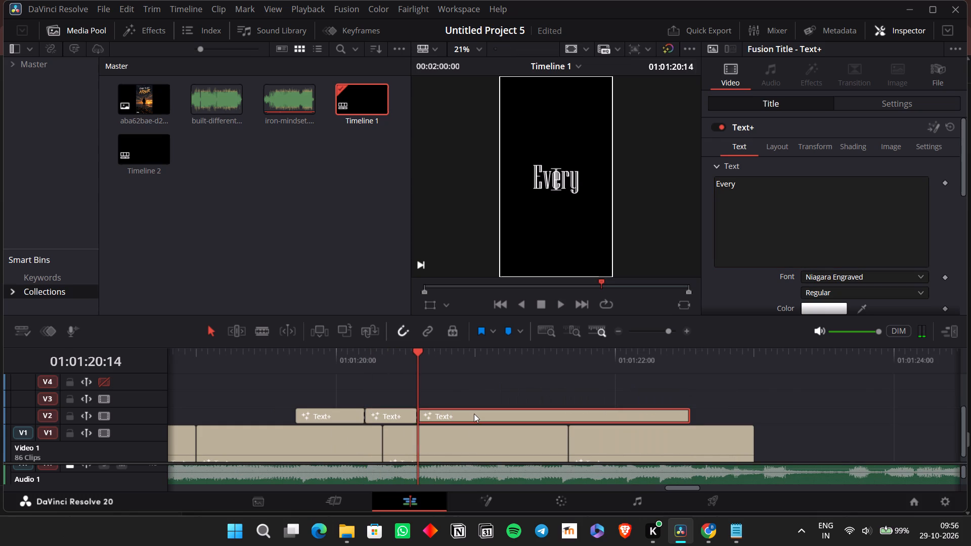
pyautogui.press('space')
pyautogui.press('space')
pyautogui.moveTo(751, 185); pyautogui.dragTo(694, 186)
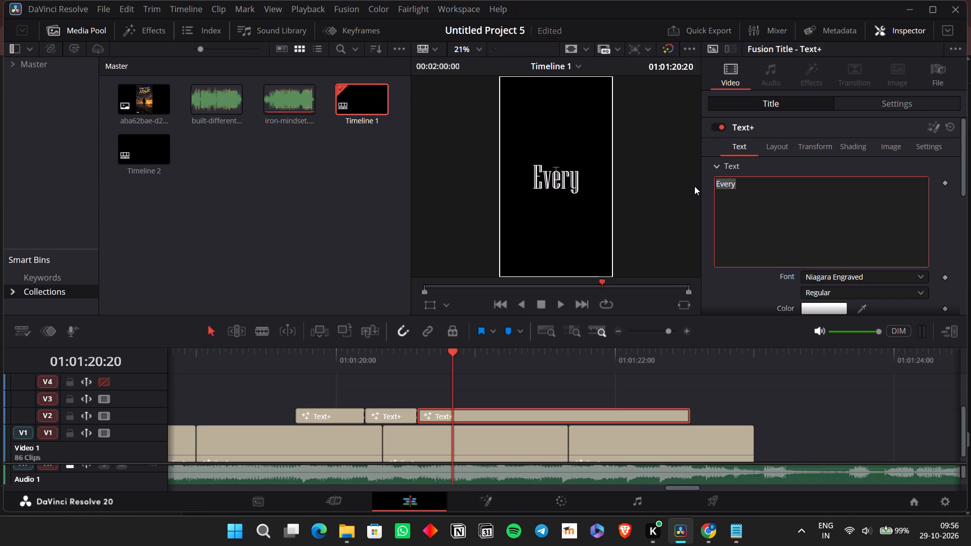
pyautogui.write('time')
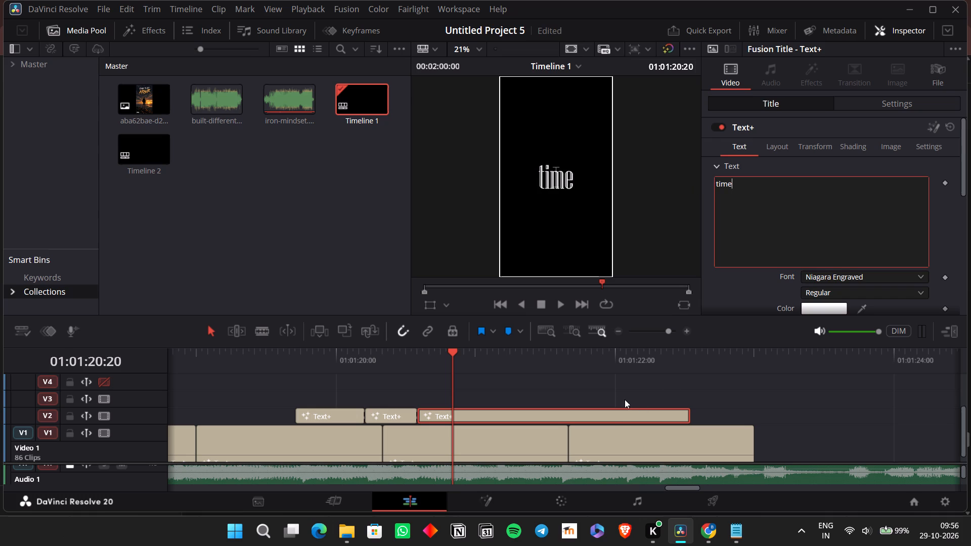
# Play the "time" caption, split it at 01:01:21:03 and replace the second piece's text with "I".
pyautogui.click(622, 413)
pyautogui.press('space')
pyautogui.press('space')
pyautogui.press('Left')
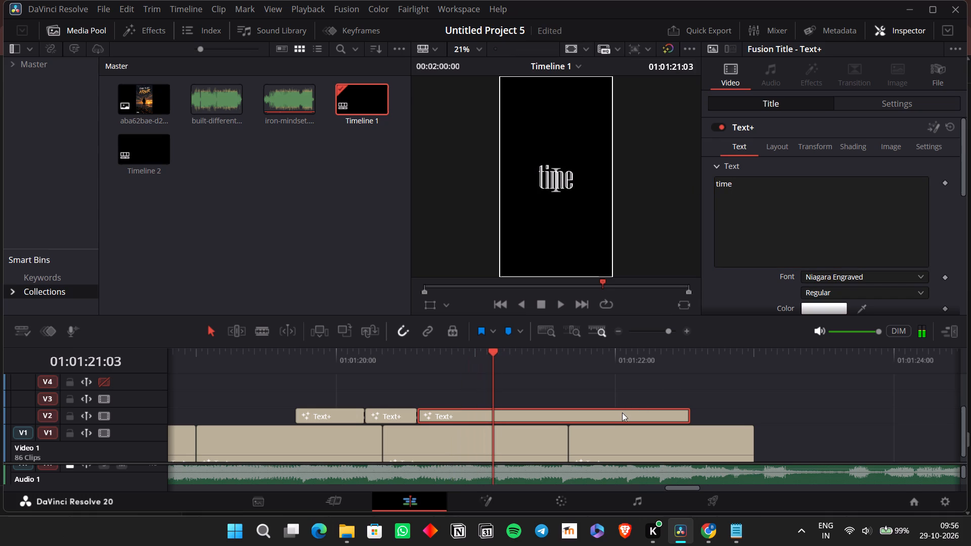
pyautogui.hotkey('ctrl', 'b')
pyautogui.hotkey('ctrl', 'space')
pyautogui.hotkey('ctrl', 'Right')
pyautogui.doubleClick(725, 189)
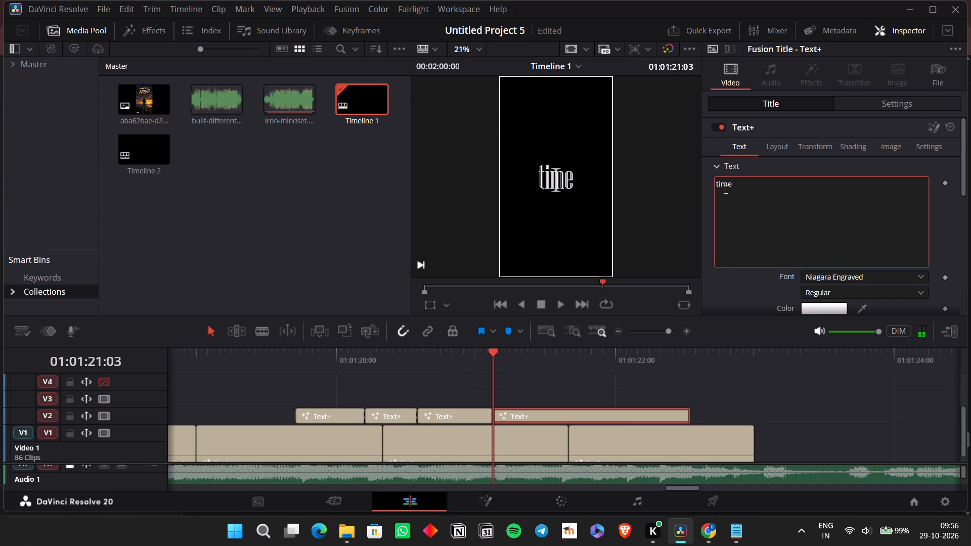
pyautogui.press('BackSpace')
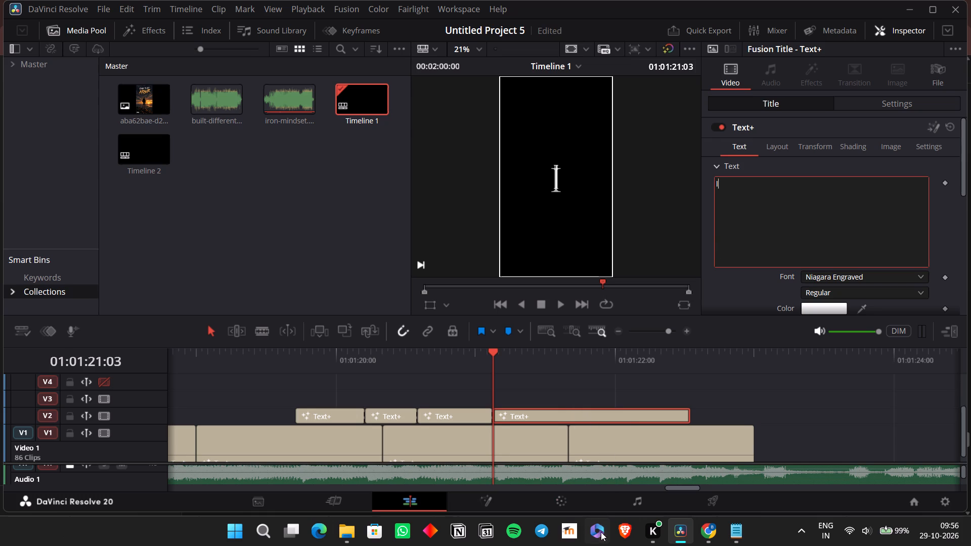
# Play into the "I" caption, split it at 01:01:21:07 and replace the second piece's text with "fall".
pyautogui.click(539, 411)
pyautogui.press('space')
pyautogui.press('space')
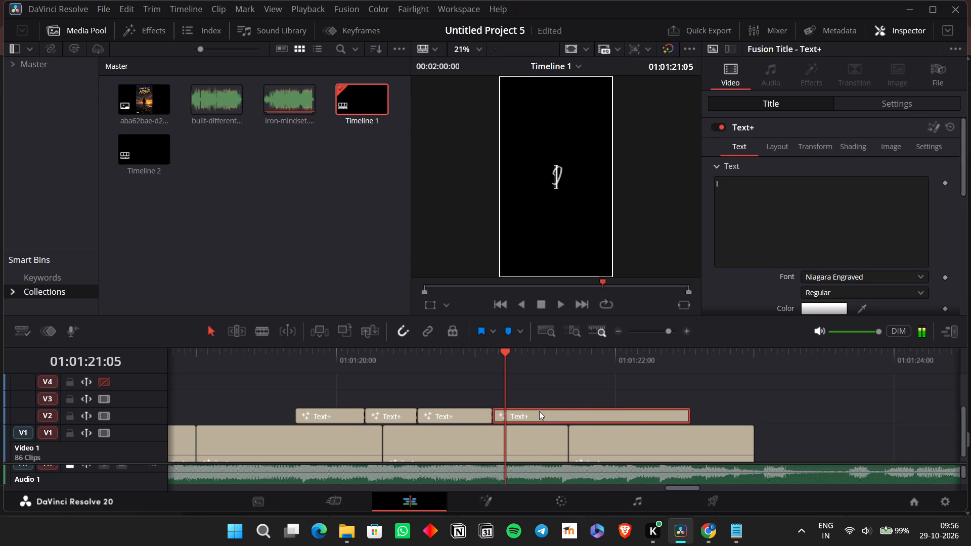
pyautogui.press('Right')
pyautogui.press('Right')
pyautogui.hotkey('ctrl', 'b')
pyautogui.hotkey('ctrl', 'Right')
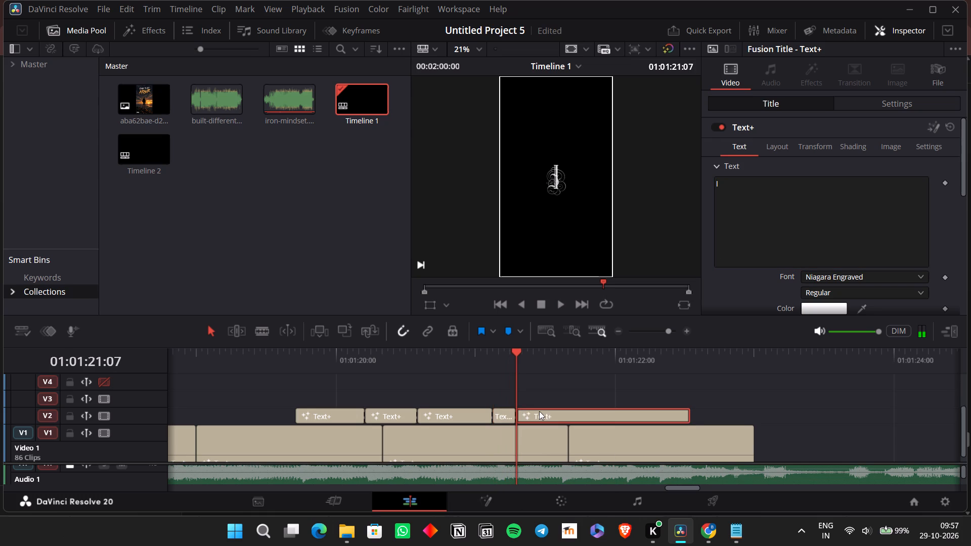
pyautogui.click(746, 181)
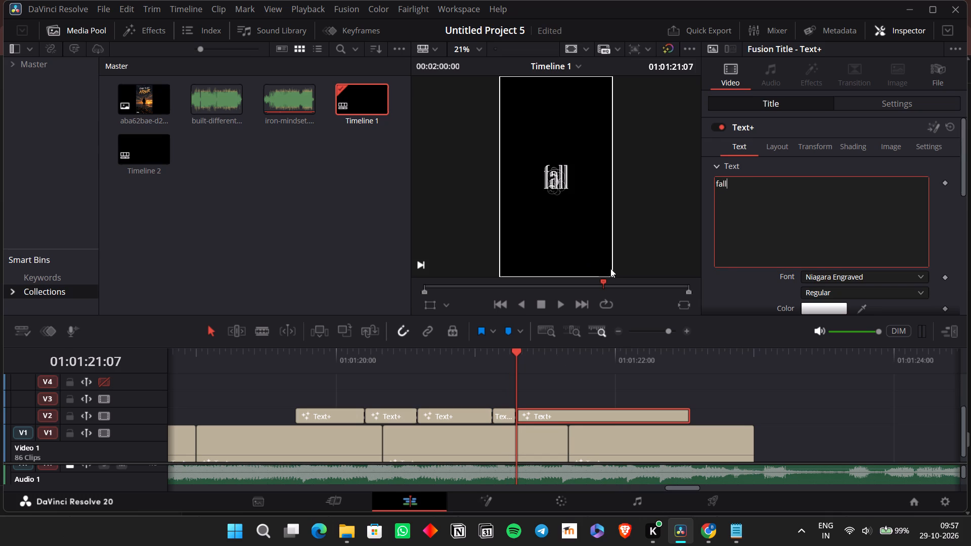
# Play the timeline from about 01:01:17 through the "fall" caption to check the new captions' sync.
pyautogui.doubleClick(621, 332)
pyautogui.click(430, 351)
pyautogui.press('space')
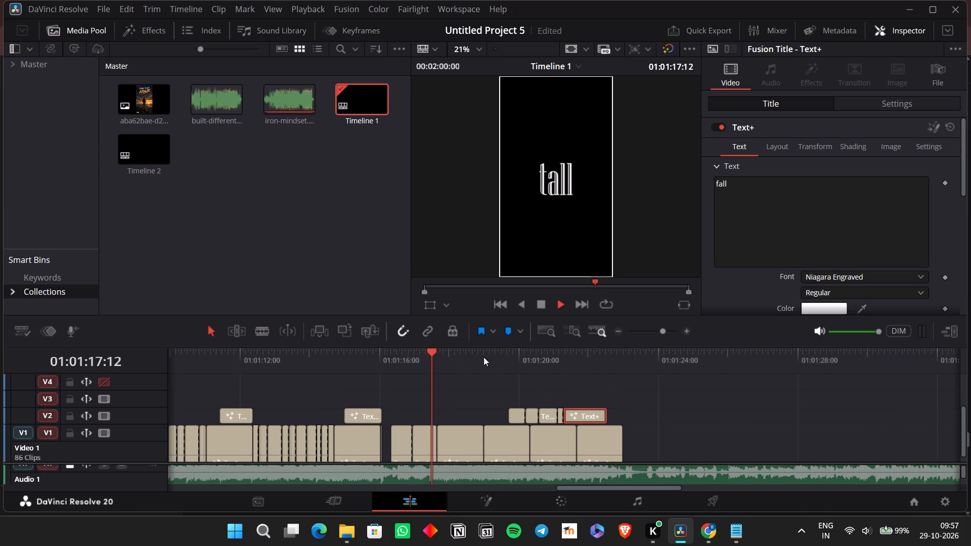
pyautogui.click(674, 420)
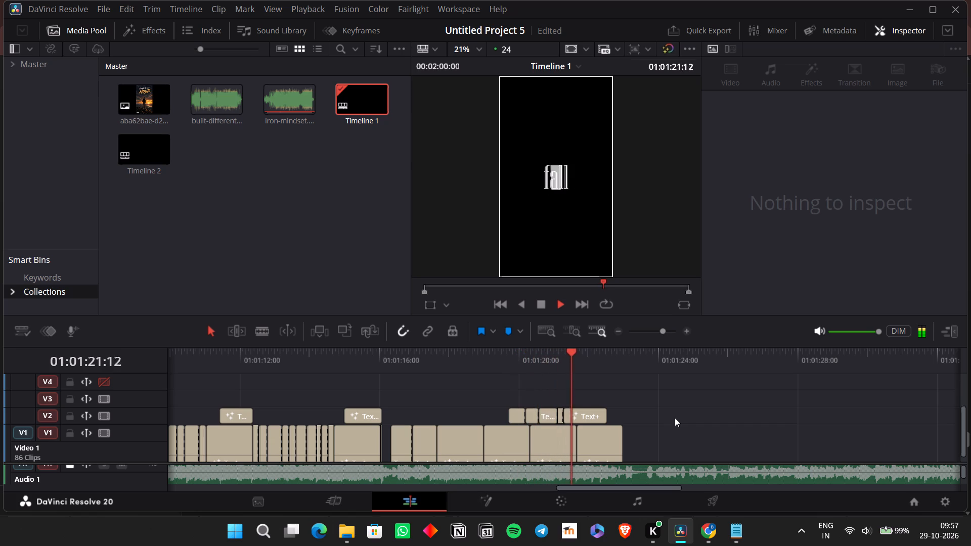
pyautogui.press('space')
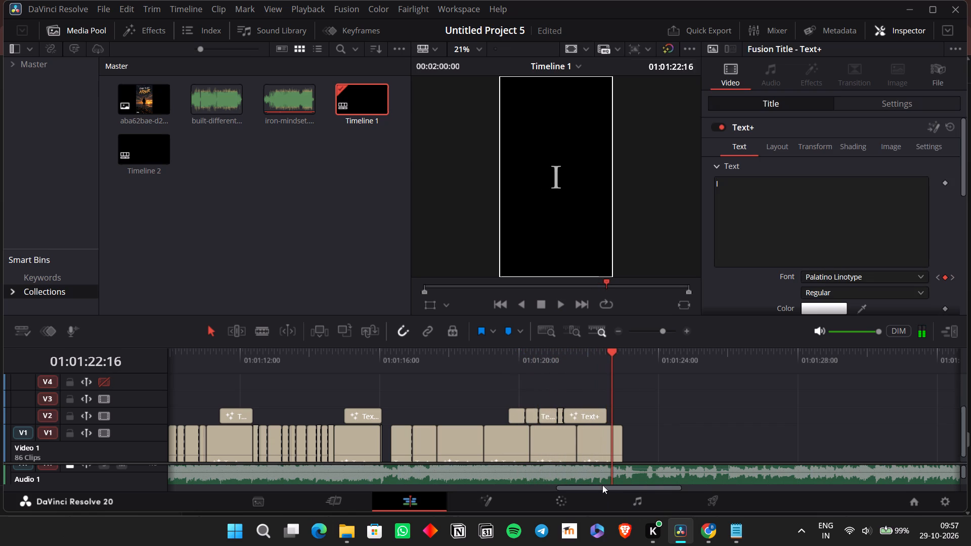
# Trim the end of the last Video 1 clip back to the end of the "fall" caption and save the project.
pyautogui.moveTo(623, 444); pyautogui.dragTo(605, 441)
pyautogui.click(591, 363)
pyautogui.press('space')
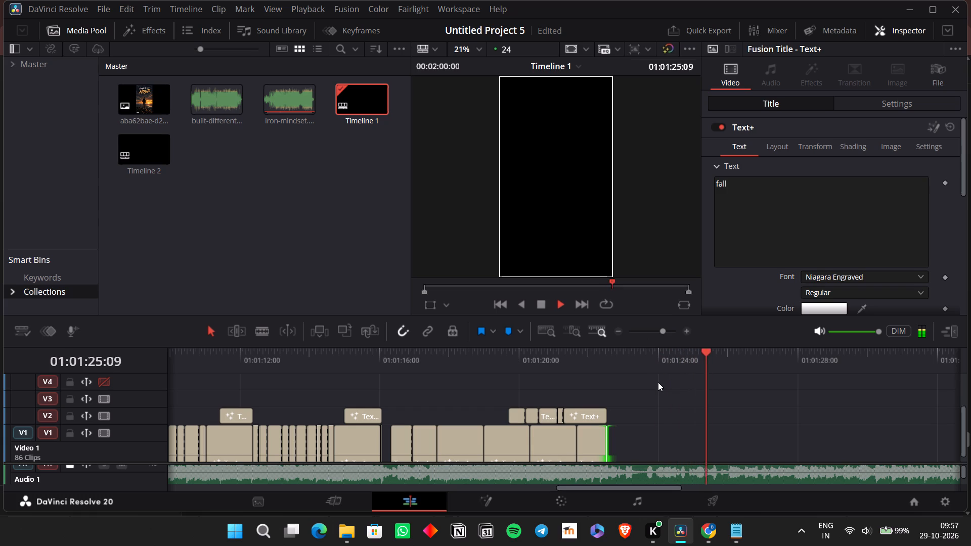
pyautogui.hotkey('ctrl', 's')
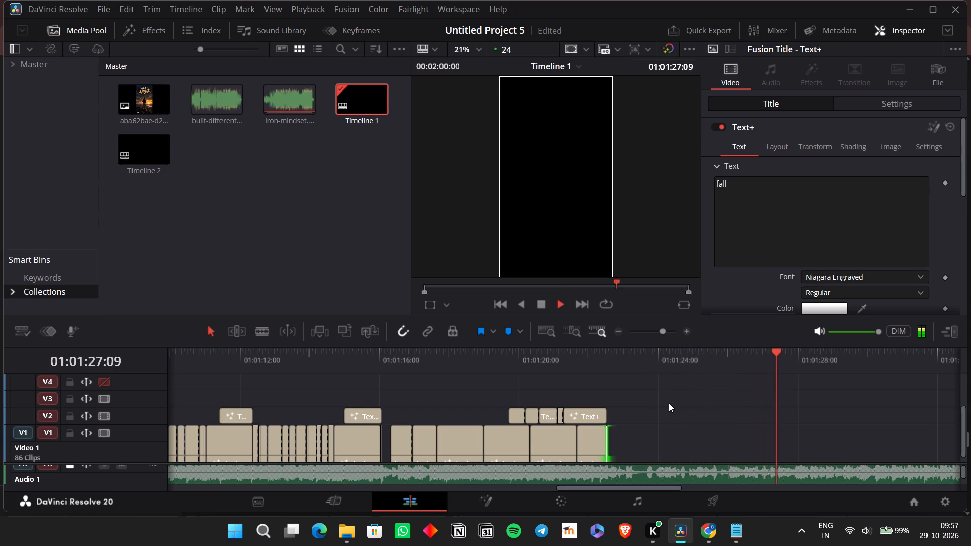
# Listen to the track past the last caption, and replay the captions from about 01:01:00 to 01:01:16:21.
pyautogui.hscroll(-2, 669, 403)
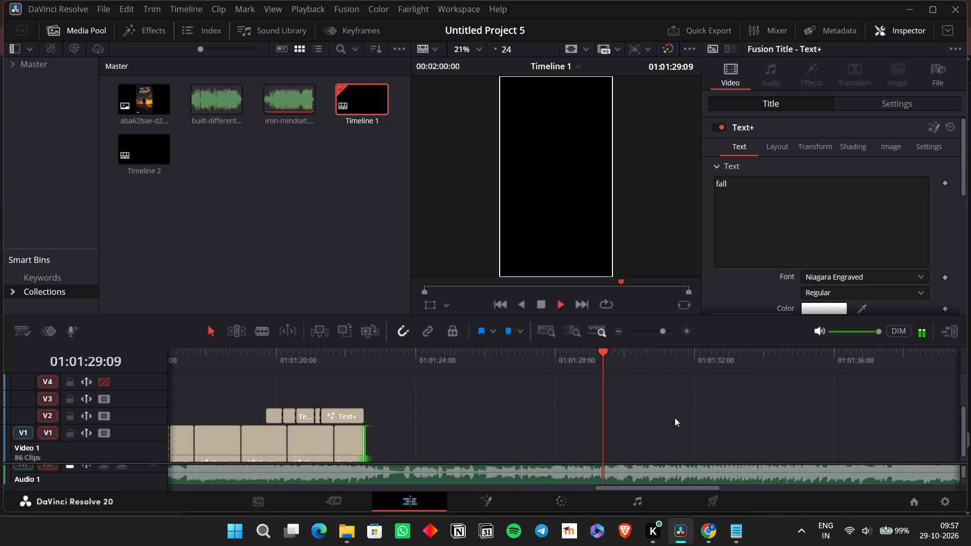
pyautogui.hscroll(-1, 675, 418)
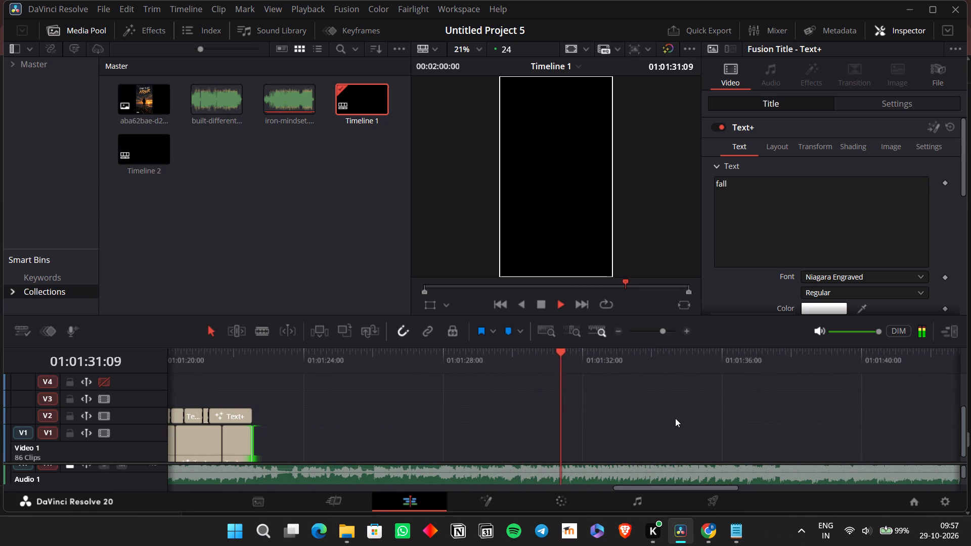
pyautogui.click(677, 429)
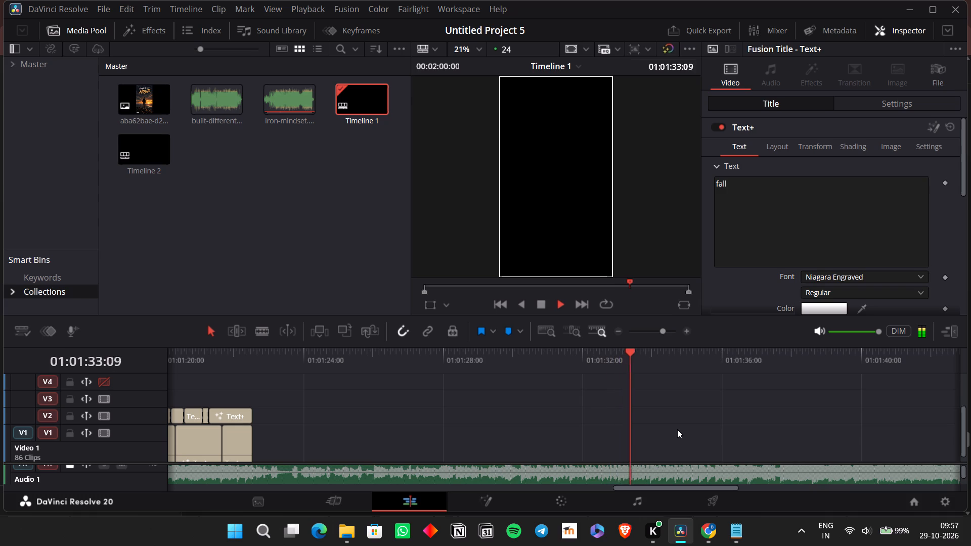
pyautogui.hscroll(-1, 677, 429)
pyautogui.press('space')
pyautogui.hscroll(2, 677, 429)
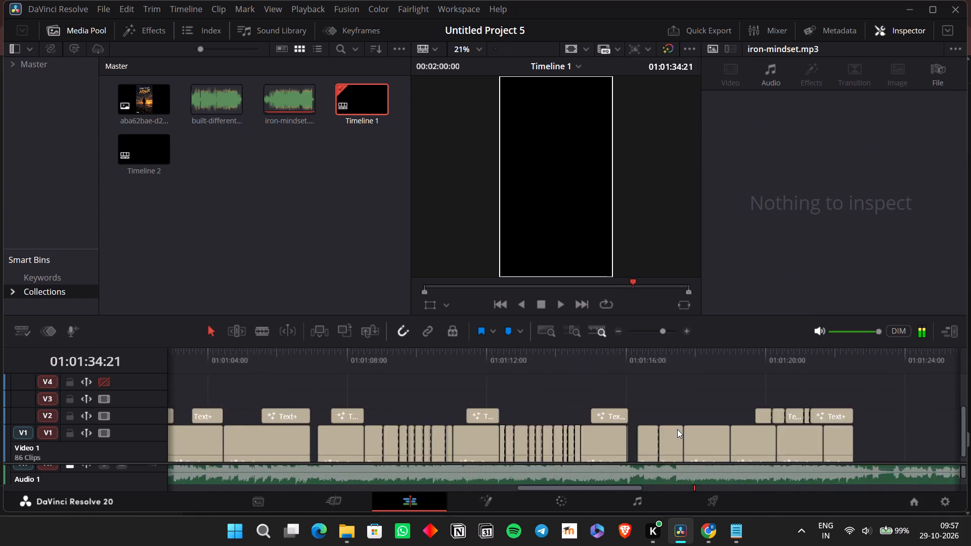
pyautogui.hscroll(1, 677, 429)
pyautogui.click(427, 357)
pyautogui.press('space')
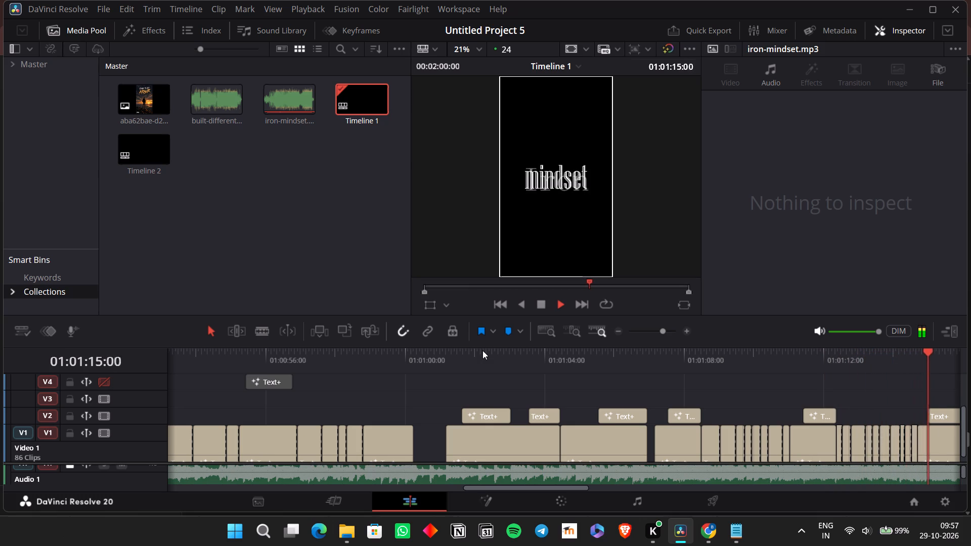
pyautogui.press('space')
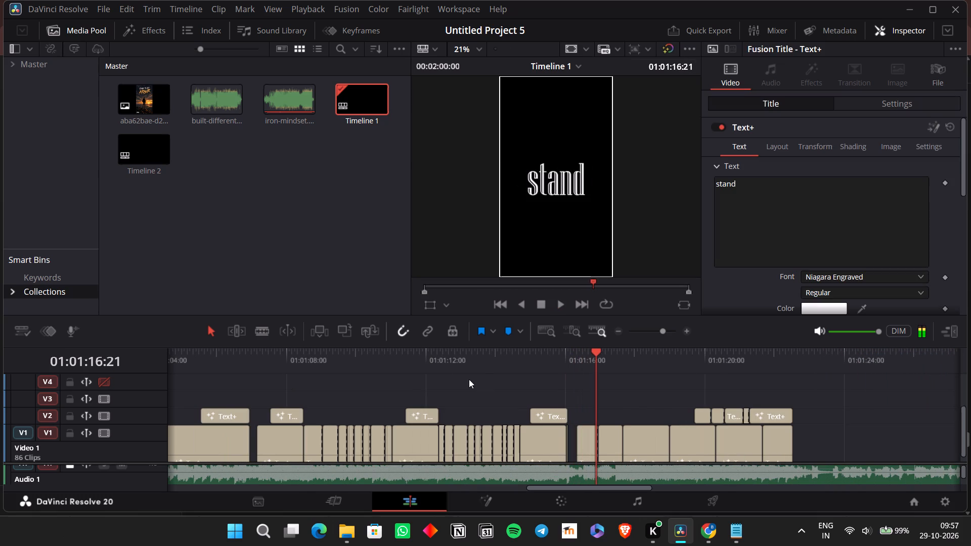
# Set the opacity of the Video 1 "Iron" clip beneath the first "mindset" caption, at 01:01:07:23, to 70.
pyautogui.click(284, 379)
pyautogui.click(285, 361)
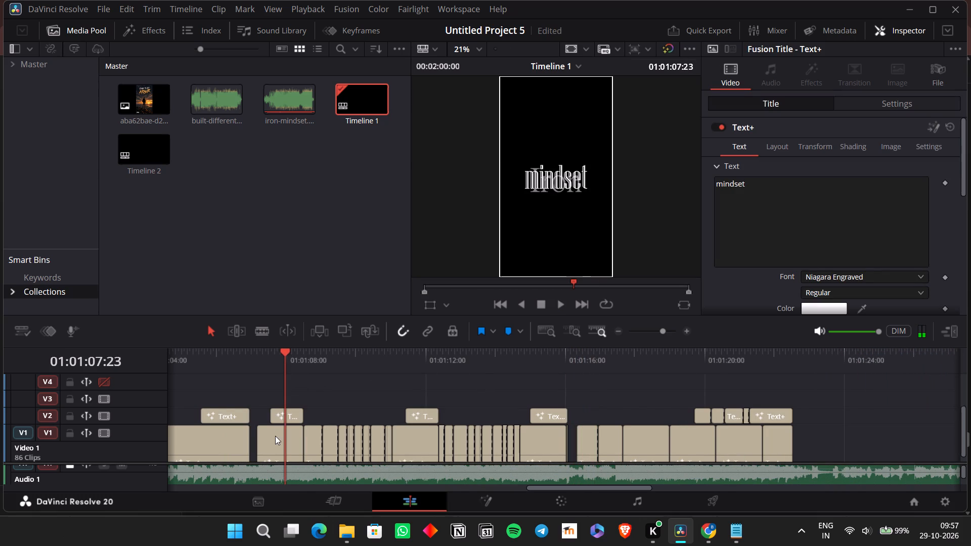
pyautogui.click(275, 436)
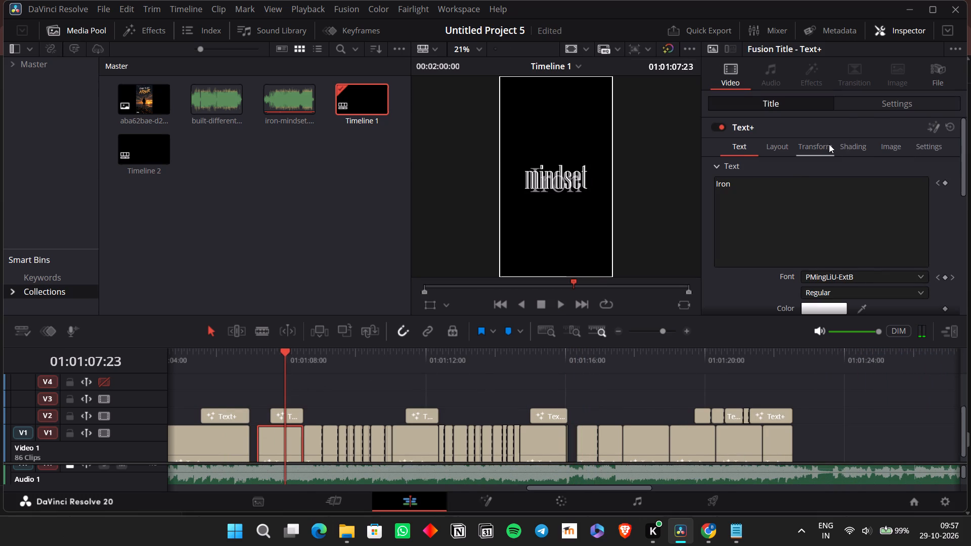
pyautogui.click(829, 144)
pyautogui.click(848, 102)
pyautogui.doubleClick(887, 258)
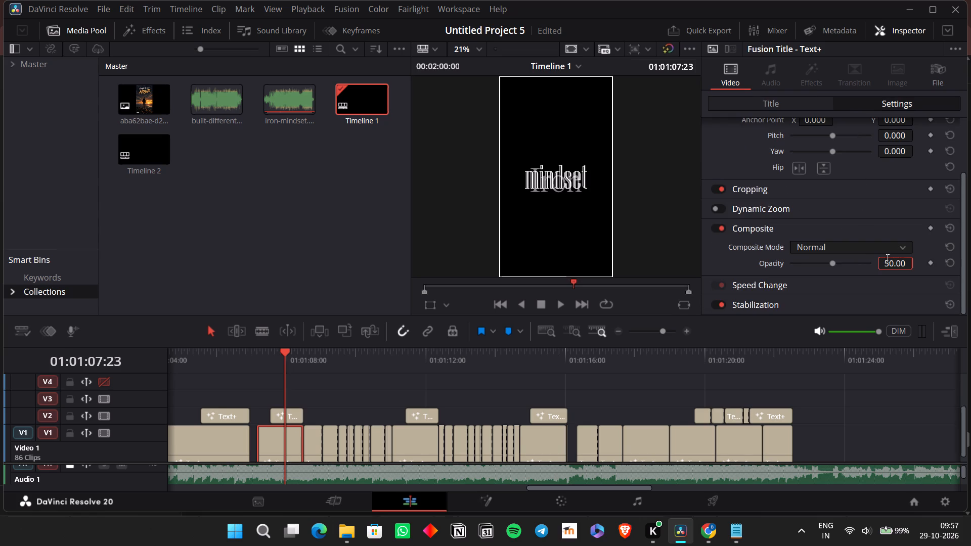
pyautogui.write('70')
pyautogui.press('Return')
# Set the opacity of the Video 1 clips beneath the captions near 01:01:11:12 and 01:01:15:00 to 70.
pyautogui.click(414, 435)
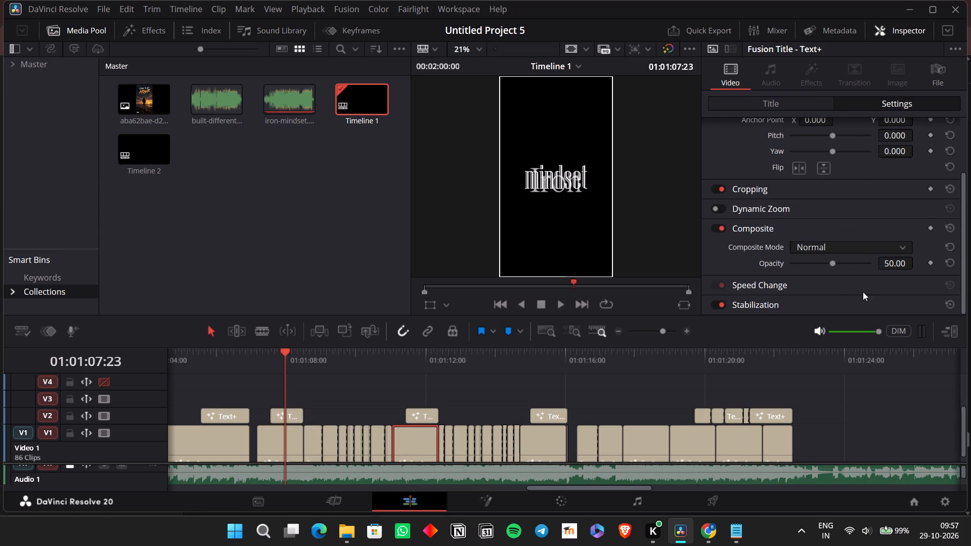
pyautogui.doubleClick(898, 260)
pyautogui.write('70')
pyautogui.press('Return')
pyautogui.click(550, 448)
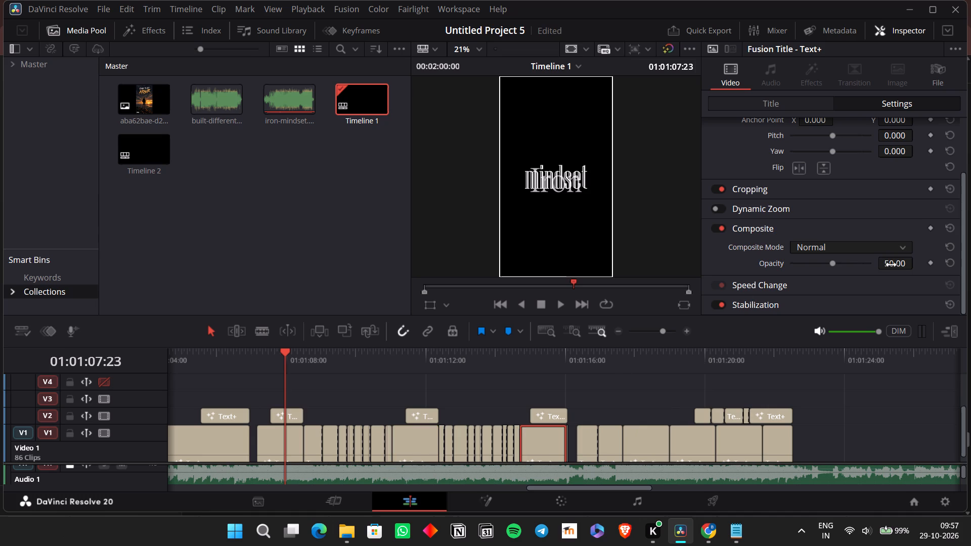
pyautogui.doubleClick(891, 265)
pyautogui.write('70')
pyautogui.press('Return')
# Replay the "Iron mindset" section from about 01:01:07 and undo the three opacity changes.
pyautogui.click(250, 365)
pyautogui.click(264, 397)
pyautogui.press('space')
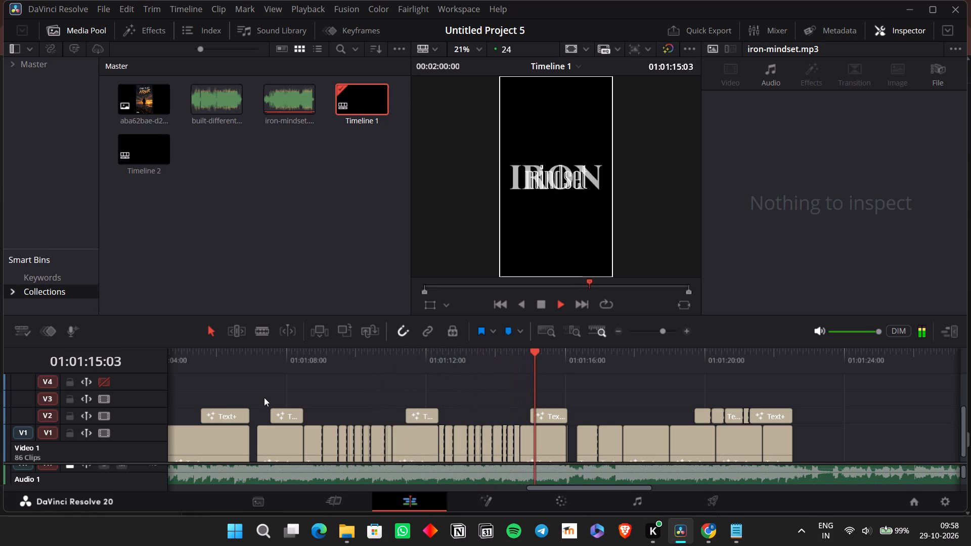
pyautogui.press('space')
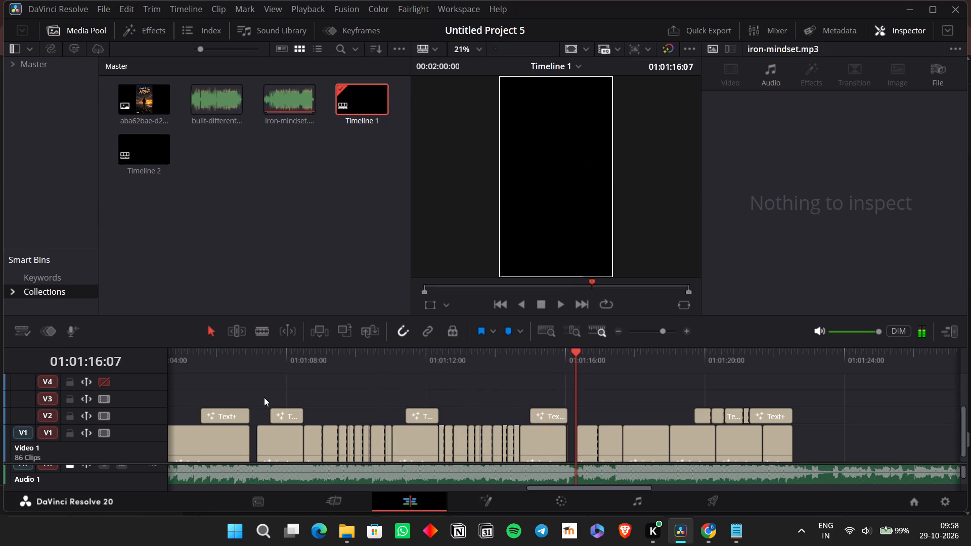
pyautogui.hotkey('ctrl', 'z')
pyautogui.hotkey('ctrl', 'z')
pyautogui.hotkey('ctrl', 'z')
# Replay the captions from about 01:01:07 through the "fall" caption.
pyautogui.click(263, 365)
pyautogui.press('space')
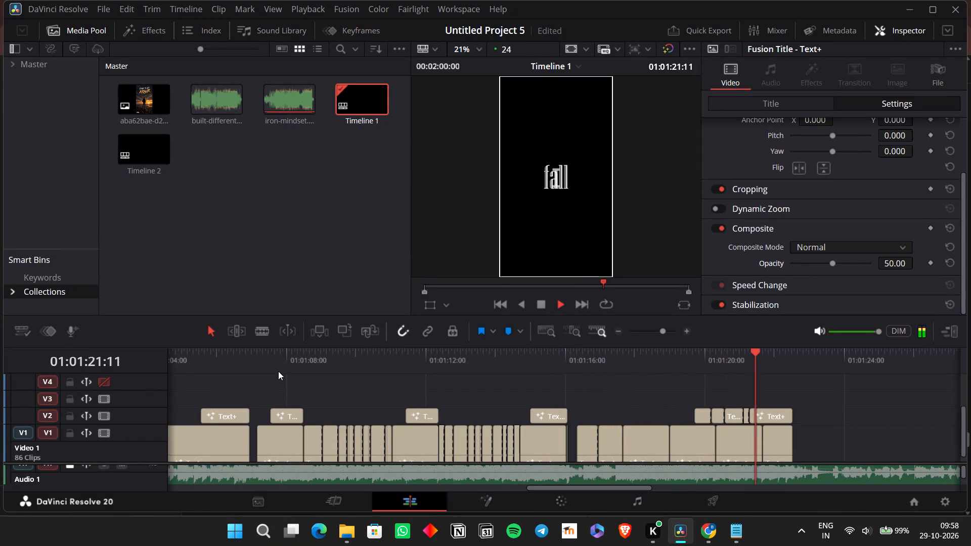
pyautogui.press('space')
# Replay the captions from about 01:00:53 through the "Mind" captions of the second pre-chorus.
pyautogui.hscroll(2, 314, 409)
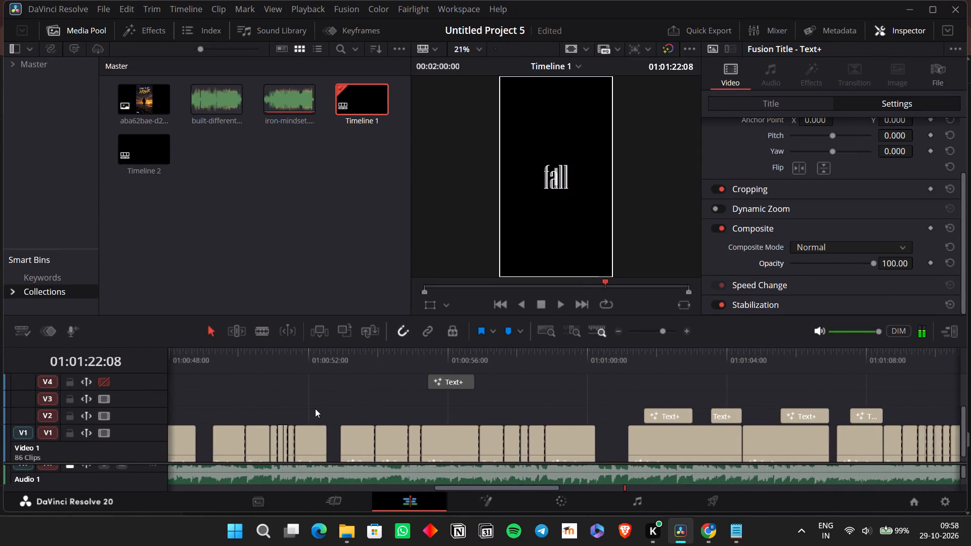
pyautogui.hscroll(1, 315, 408)
pyautogui.click(394, 360)
pyautogui.press('space')
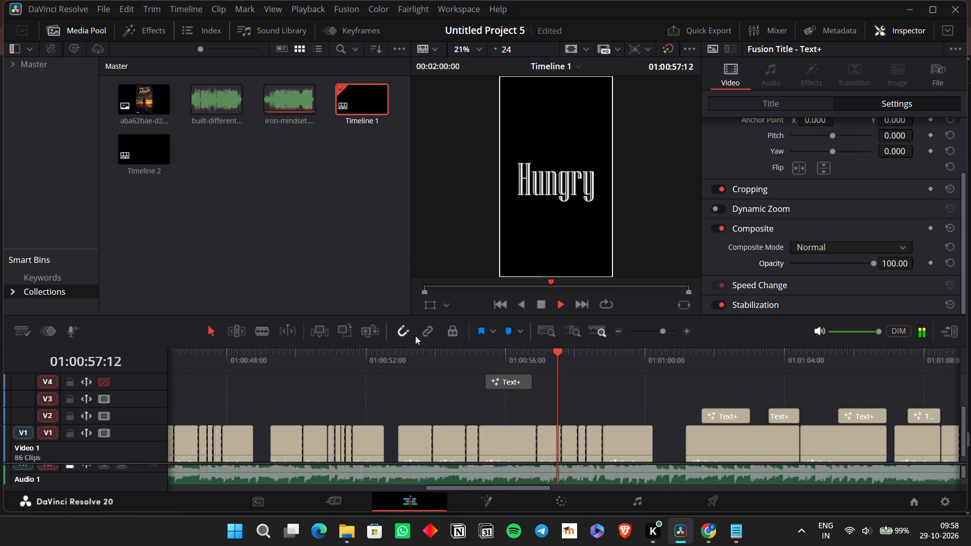
pyautogui.click(580, 397)
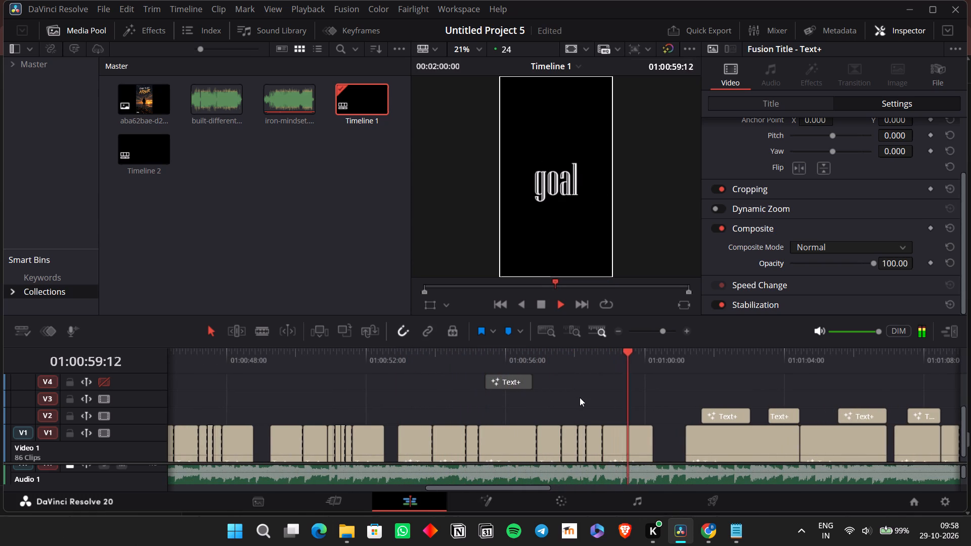
pyautogui.hscroll(-2, 580, 397)
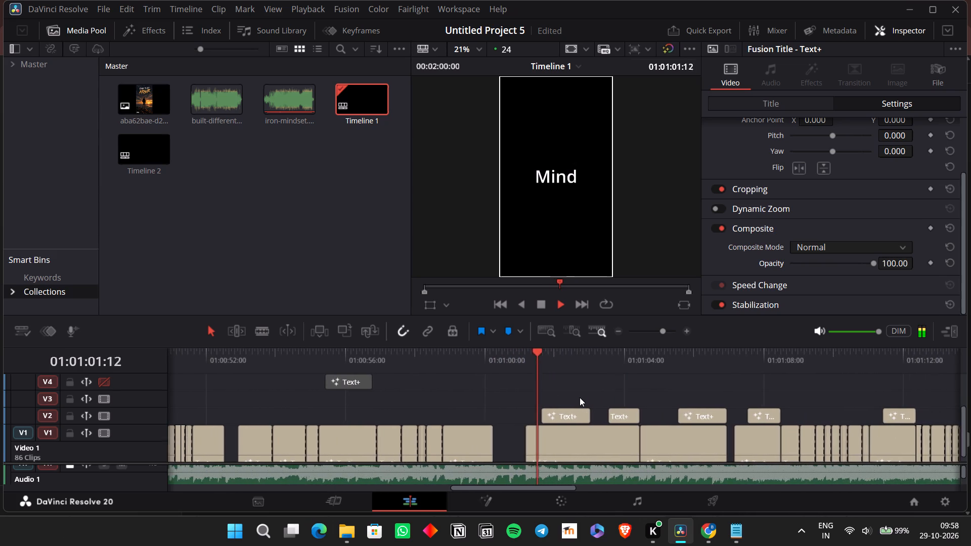
pyautogui.hscroll(-3, 580, 397)
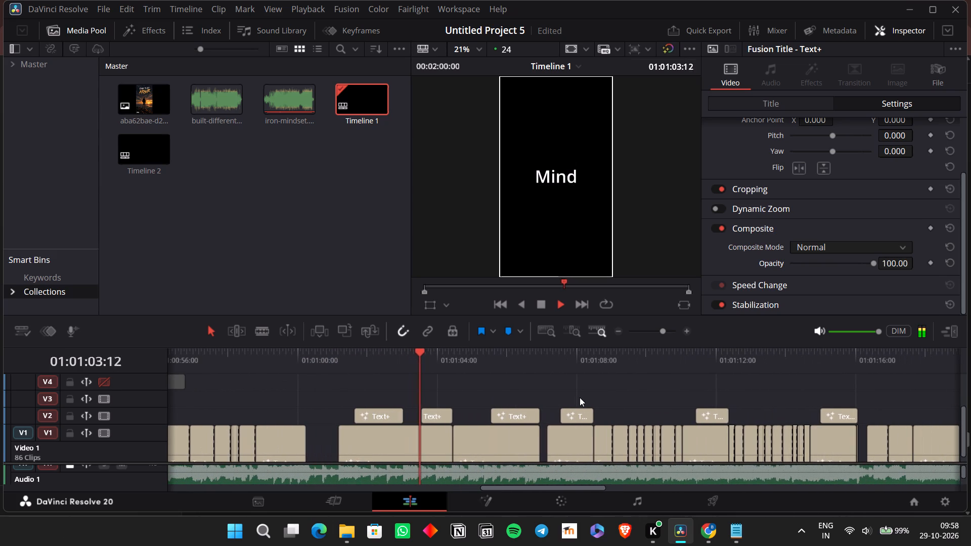
# Save the project.
pyautogui.hotkey('ctrl', 's')
# Review the captions from "Everyday" to "Give", and replay from about 01:01:19:16 through "fall".
pyautogui.hscroll(-1, 580, 397)
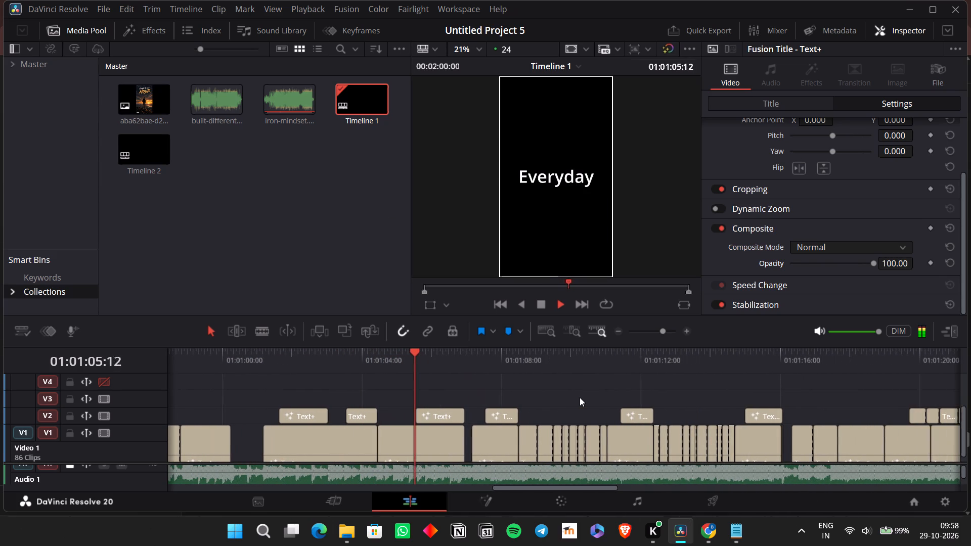
pyautogui.hscroll(-1, 580, 397)
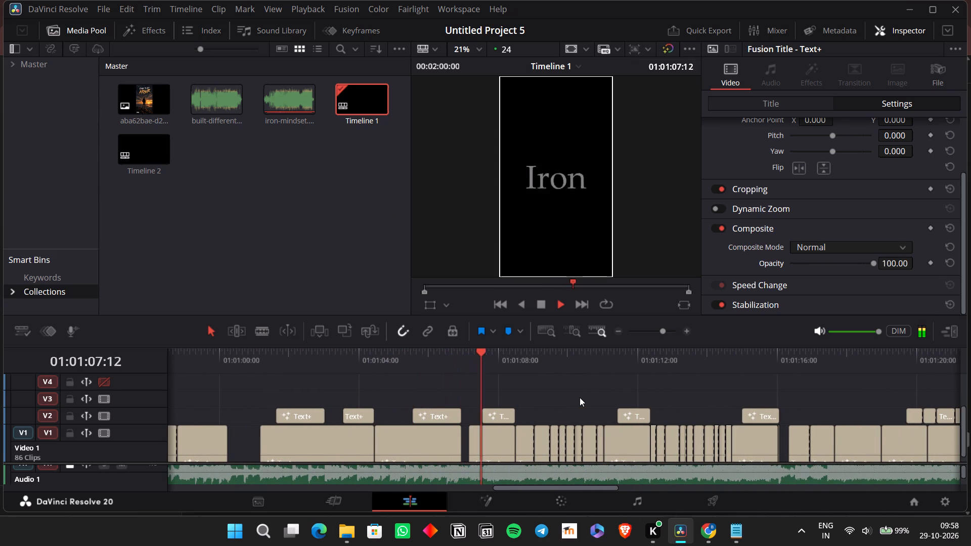
pyautogui.hscroll(-2, 580, 397)
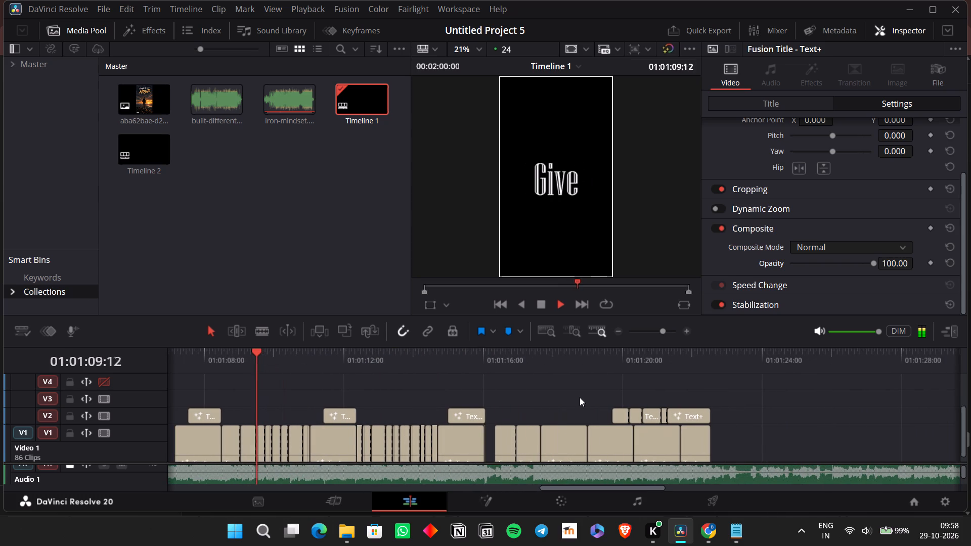
pyautogui.press('space')
pyautogui.click(612, 359)
pyautogui.press('space')
pyautogui.hscroll(-1, 613, 359)
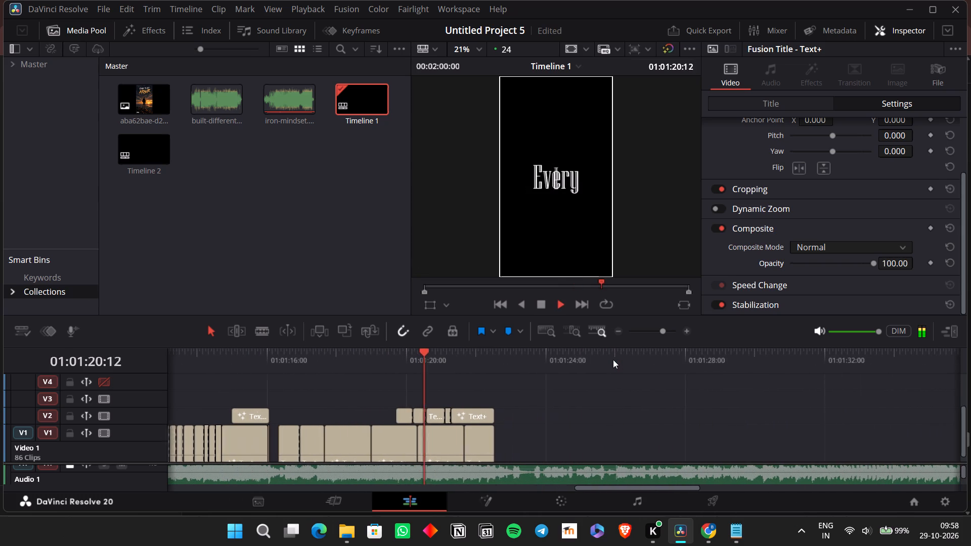
pyautogui.hscroll(-1, 613, 359)
pyautogui.press('space')
pyautogui.hscroll(1, 555, 374)
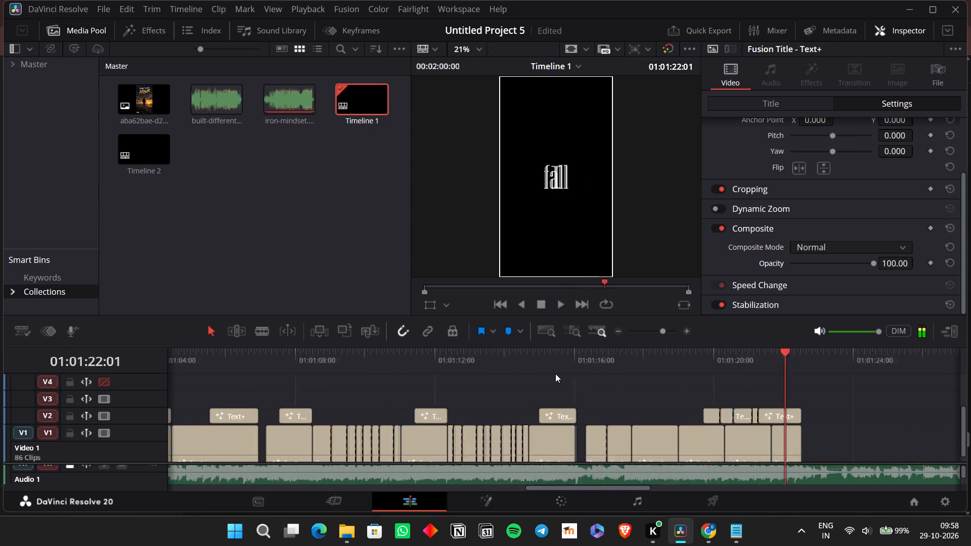
# Move the full-lyrics Text+ clip on Video 4 past the last caption, to start at about 01:01:27.
pyautogui.hscroll(2, 555, 374)
pyautogui.moveTo(237, 375); pyautogui.dragTo(274, 377)
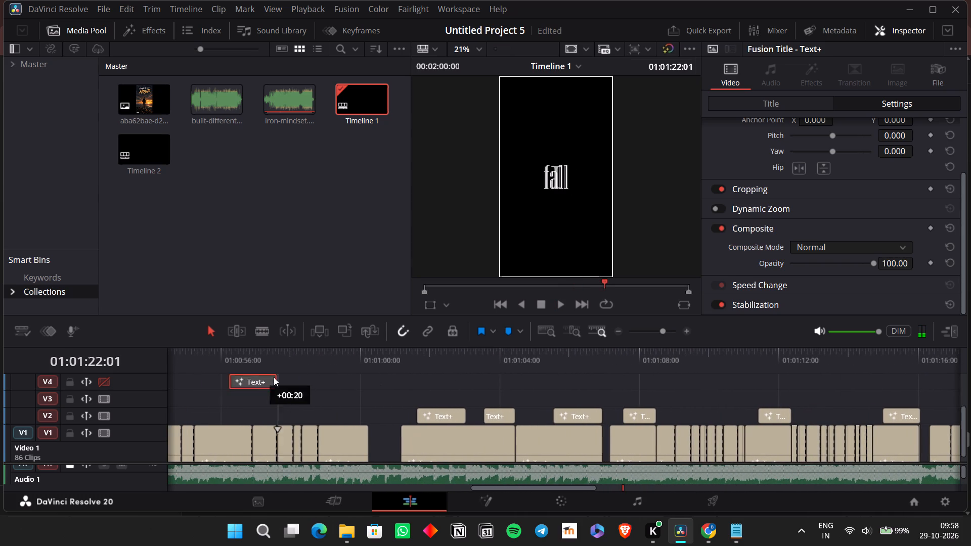
pyautogui.moveTo(274, 377); pyautogui.dragTo(917, 429)
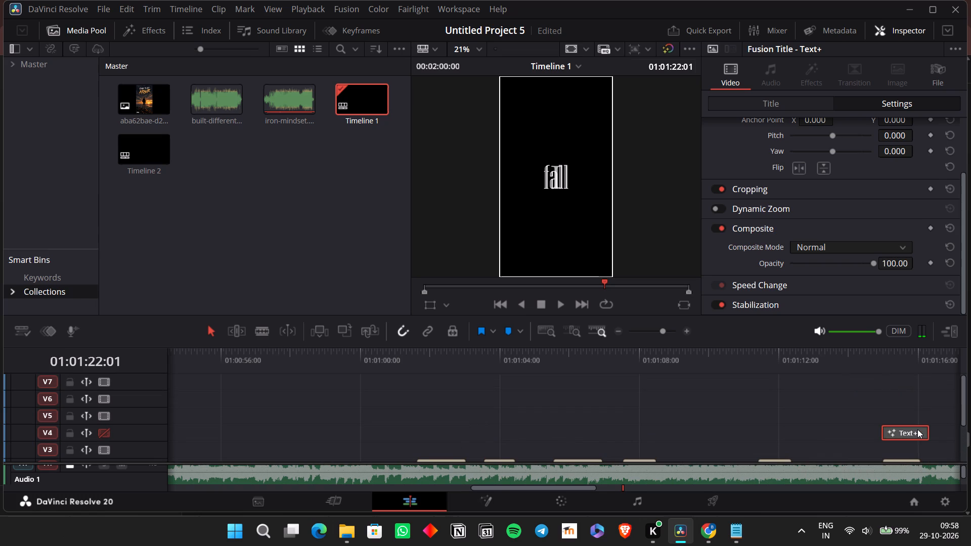
pyautogui.hscroll(-3, 917, 429)
pyautogui.scroll(-1, 735, 414)
pyautogui.moveTo(336, 374); pyautogui.dragTo(401, 374)
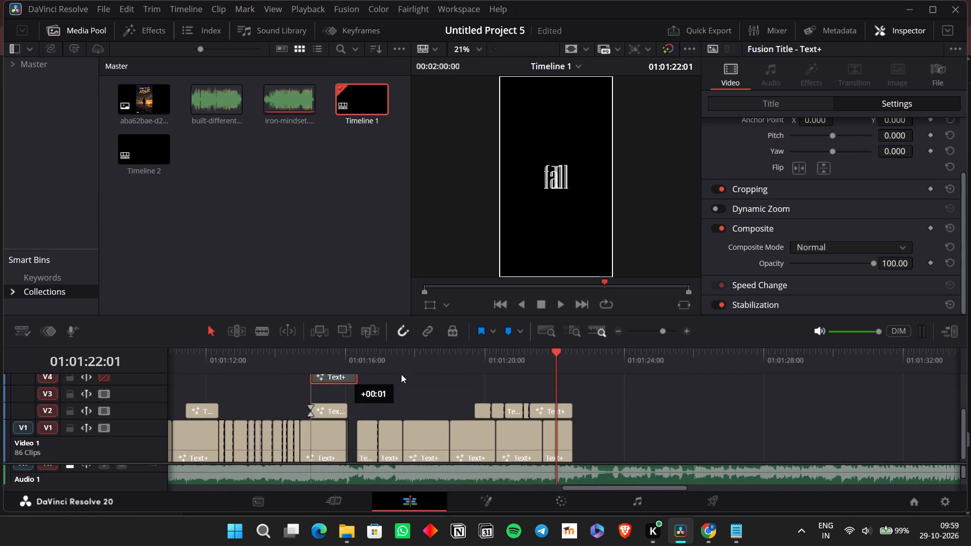
pyautogui.moveTo(401, 374); pyautogui.dragTo(770, 372)
pyautogui.hscroll(-1, 770, 372)
# Play the song from 01:01:22:01 to about 01:01:24 to hear what follows the "fall" caption.
pyautogui.press('space')
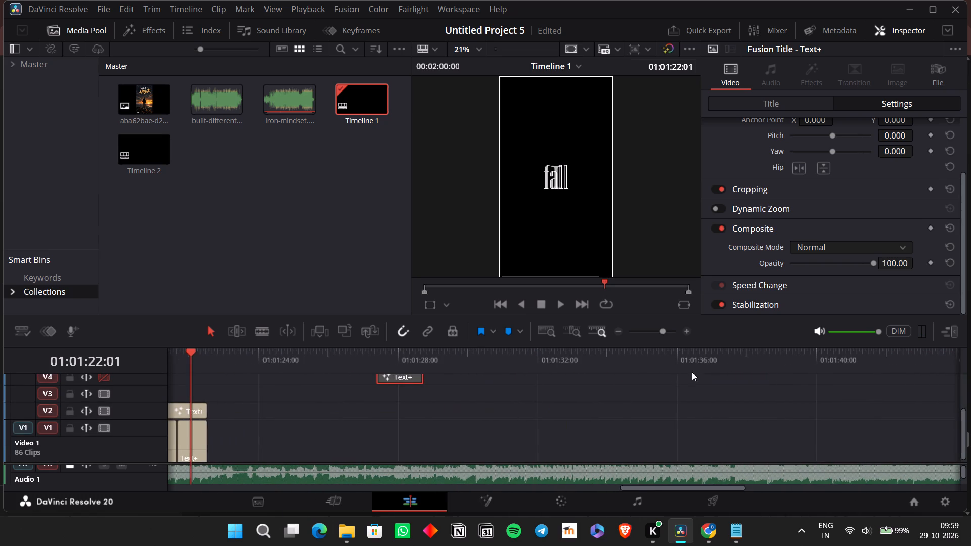
pyautogui.hscroll(1, 535, 381)
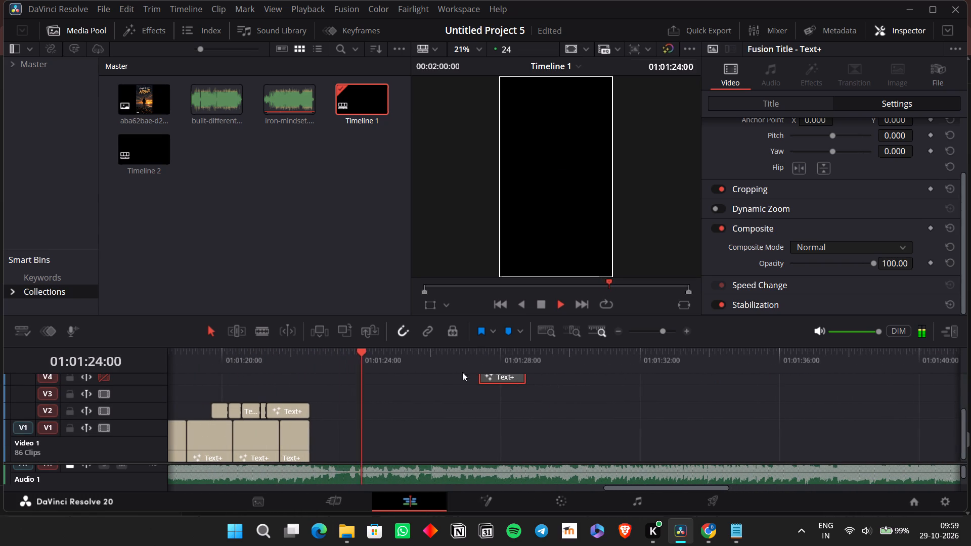
pyautogui.press('space')
# Read through the lyrics in the Video 4 Text+ clip to locate the lines that follow "Rise up every time I fall".
pyautogui.click(503, 355)
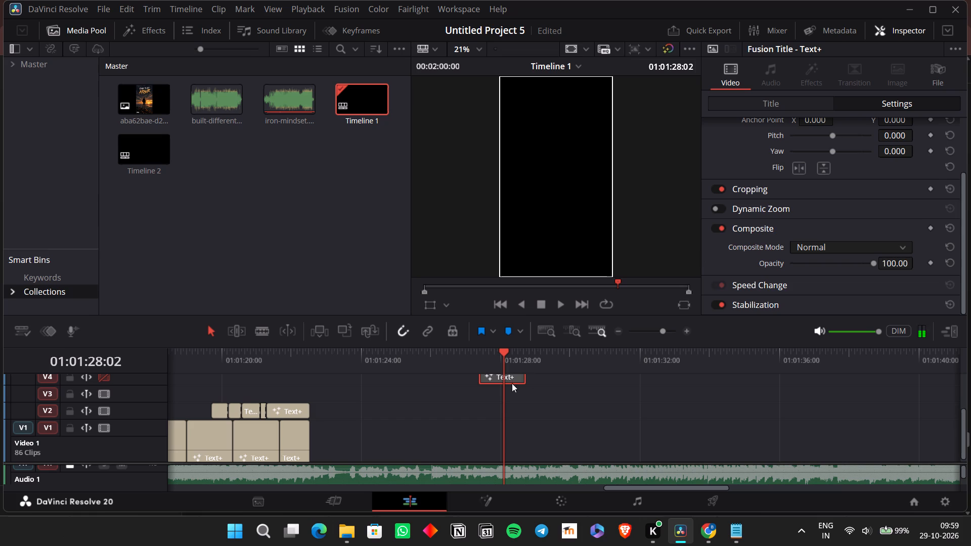
pyautogui.click(514, 381)
pyautogui.moveTo(550, 384); pyautogui.dragTo(482, 385)
pyautogui.scroll(9, 780, 127)
pyautogui.click(762, 116)
pyautogui.click(760, 111)
pyautogui.click(759, 105)
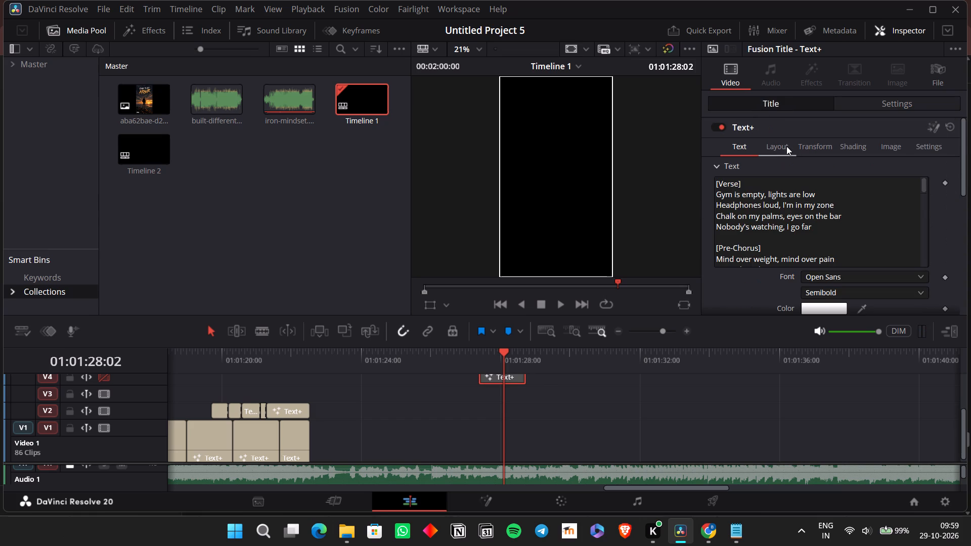
pyautogui.scroll(-6, 819, 208)
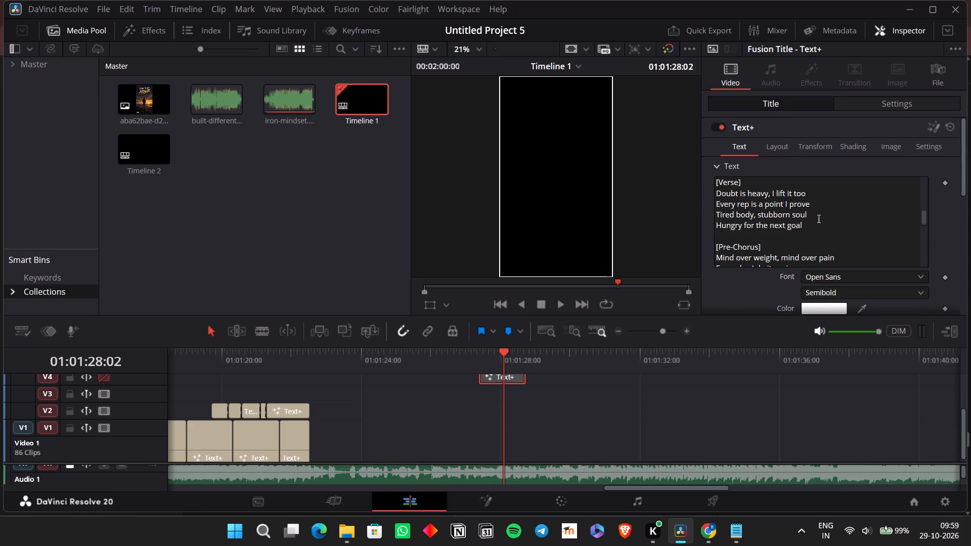
pyautogui.click(815, 218)
pyautogui.scroll(-1, 815, 218)
pyautogui.click(815, 221)
pyautogui.scroll(-3, 815, 223)
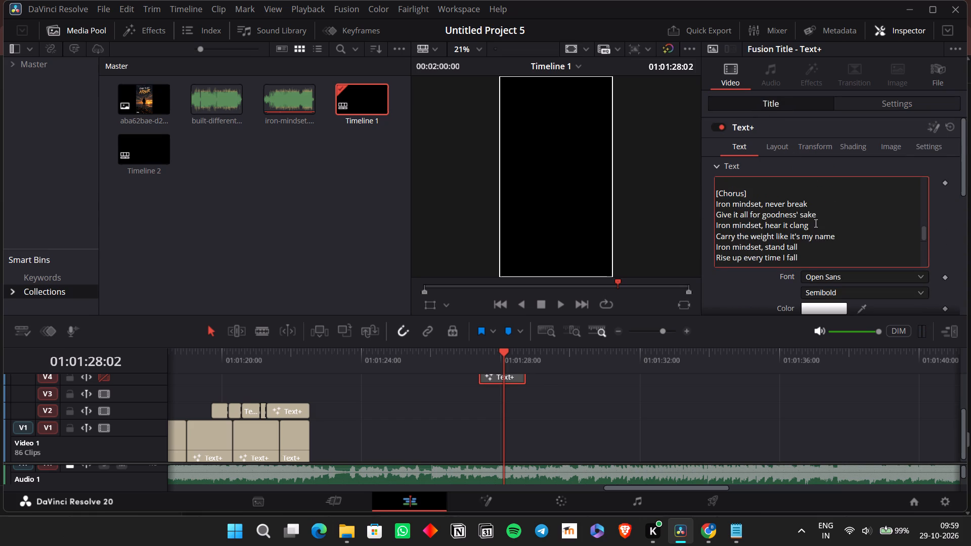
pyautogui.click(813, 223)
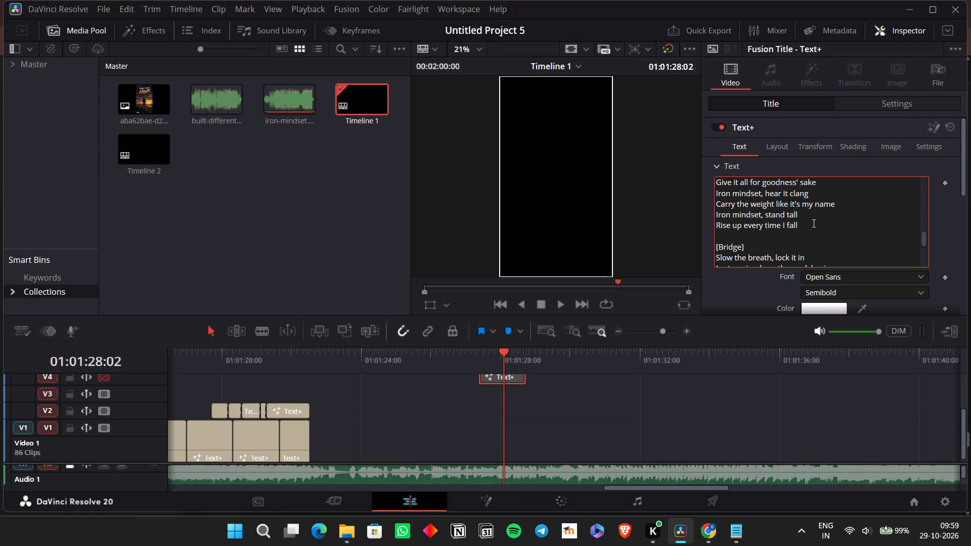
pyautogui.scroll(-1, 813, 223)
pyautogui.click(812, 231)
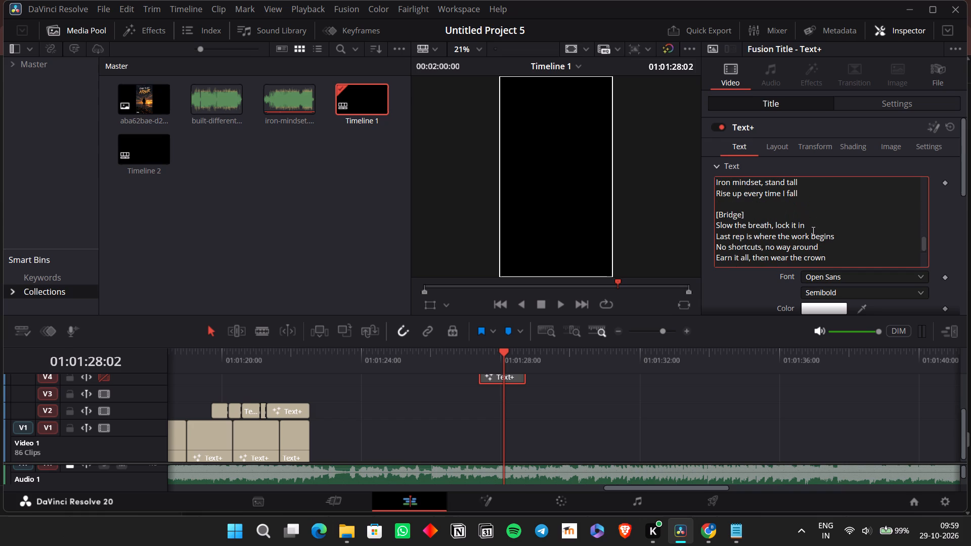
pyautogui.scroll(-3, 812, 231)
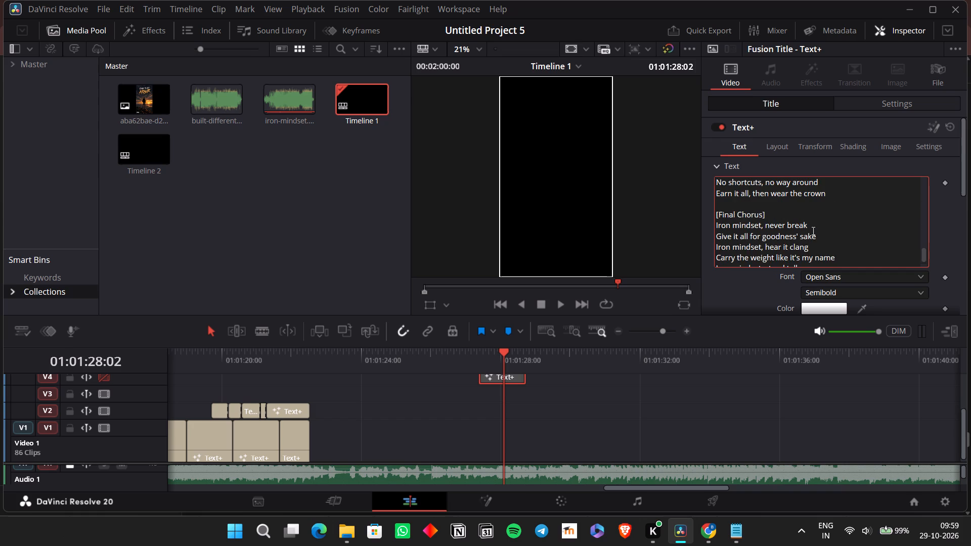
pyautogui.scroll(-1, 812, 231)
pyautogui.scroll(3, 812, 231)
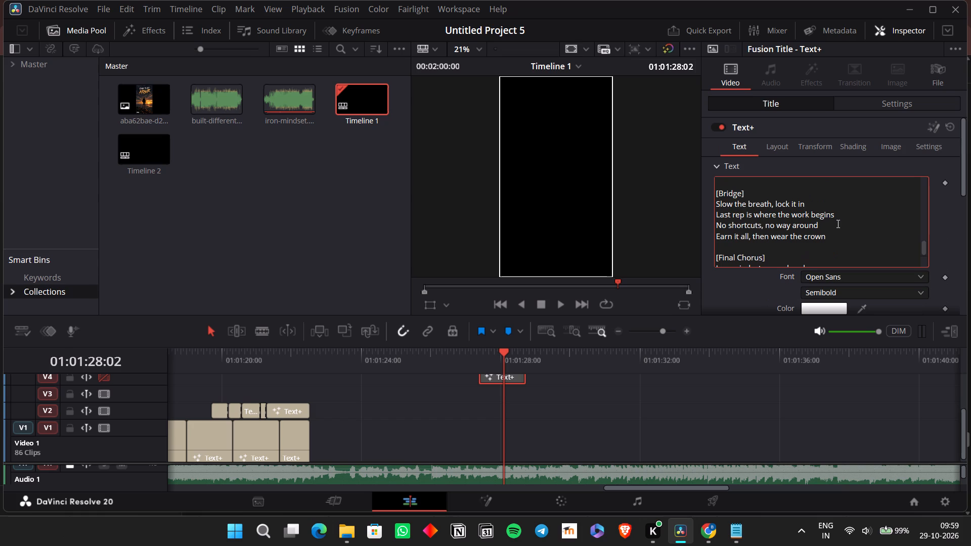
# Copy the four bridge lines, from "Slow the breath, lock it in" to "Earn it all, then wear the crown".
pyautogui.moveTo(841, 236); pyautogui.dragTo(777, 213)
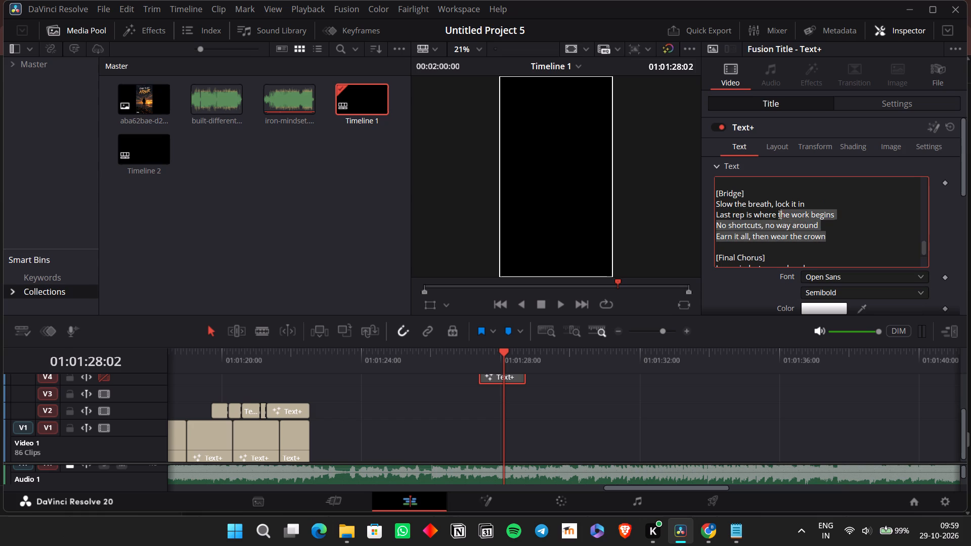
pyautogui.moveTo(777, 213); pyautogui.dragTo(714, 201)
pyautogui.hotkey('ctrl', 'c')
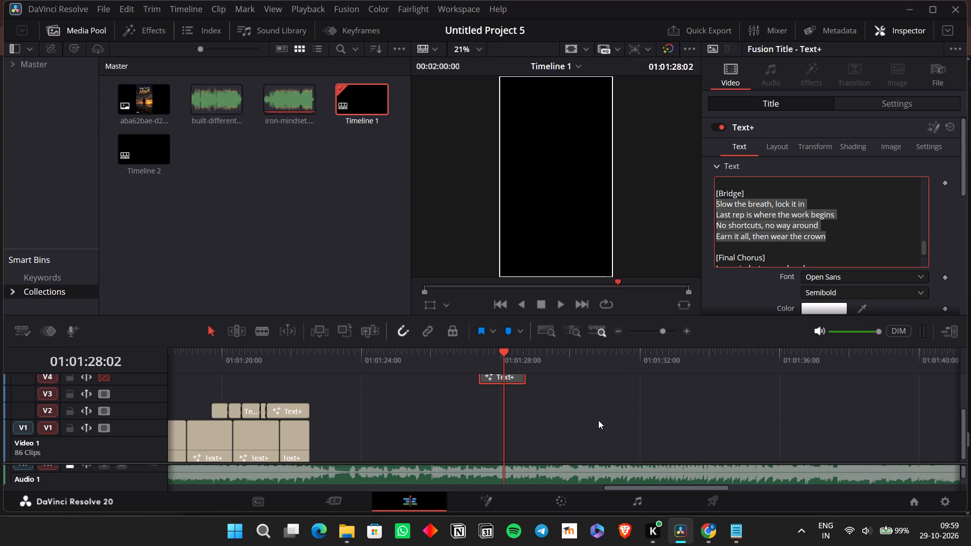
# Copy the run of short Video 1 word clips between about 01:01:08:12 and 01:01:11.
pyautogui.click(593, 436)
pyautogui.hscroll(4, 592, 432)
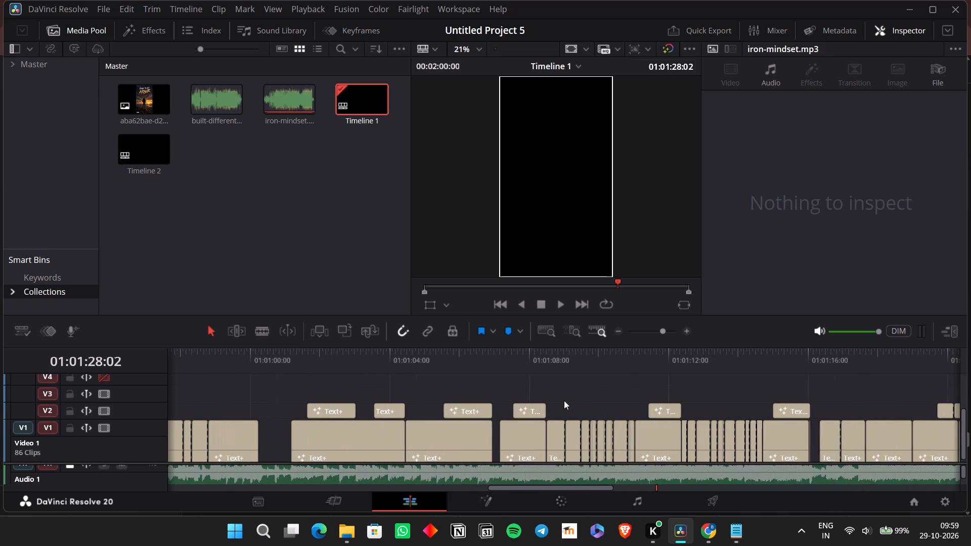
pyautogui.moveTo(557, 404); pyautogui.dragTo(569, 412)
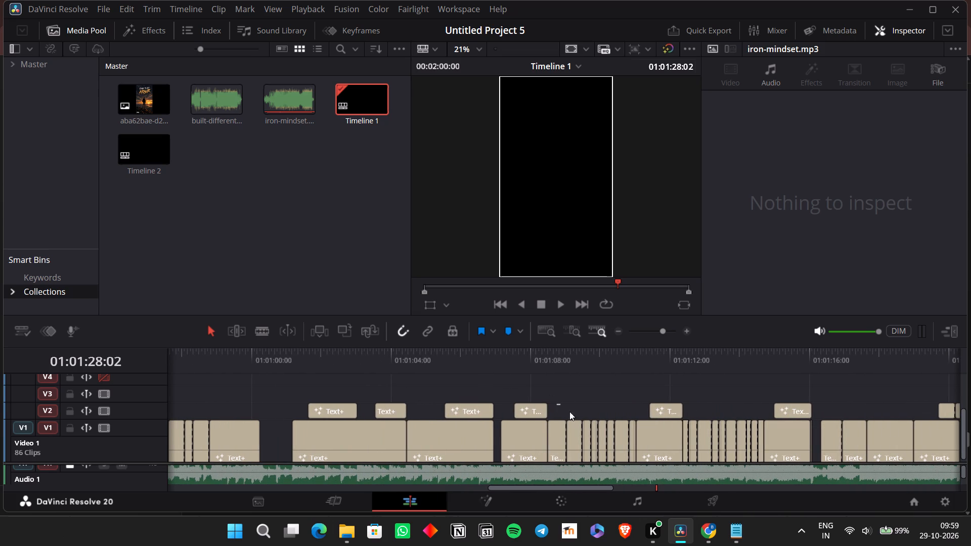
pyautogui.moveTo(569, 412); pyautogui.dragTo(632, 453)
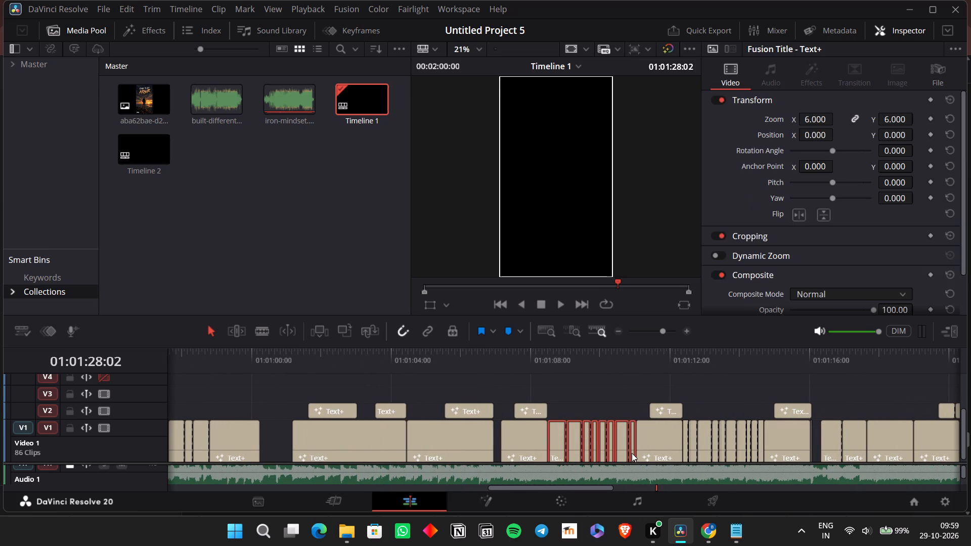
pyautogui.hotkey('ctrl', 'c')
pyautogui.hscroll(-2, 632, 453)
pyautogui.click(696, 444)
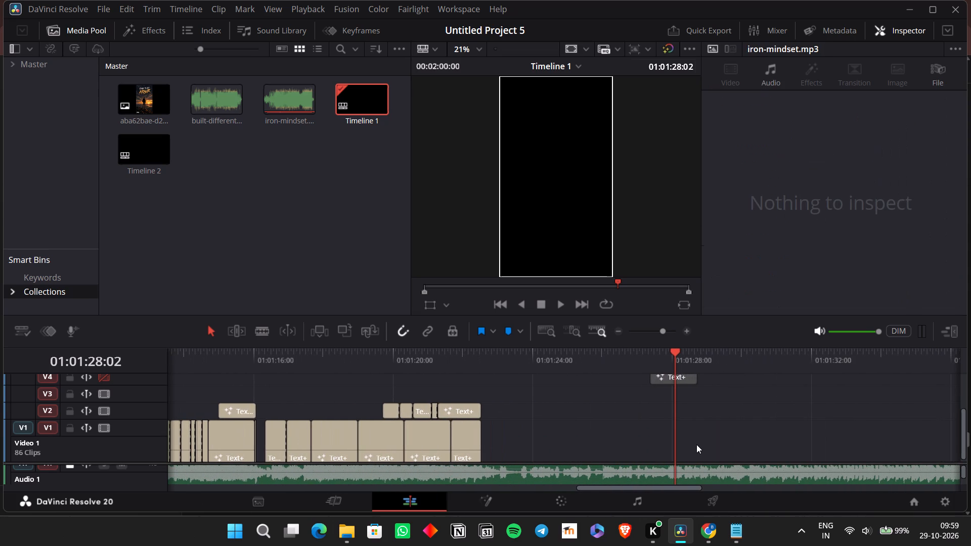
# Copy the single "Never" Text+ clip near 01:01:08:12 on Video 1 and paste it at 01:01:28:02.
pyautogui.hscroll(1, 440, 431)
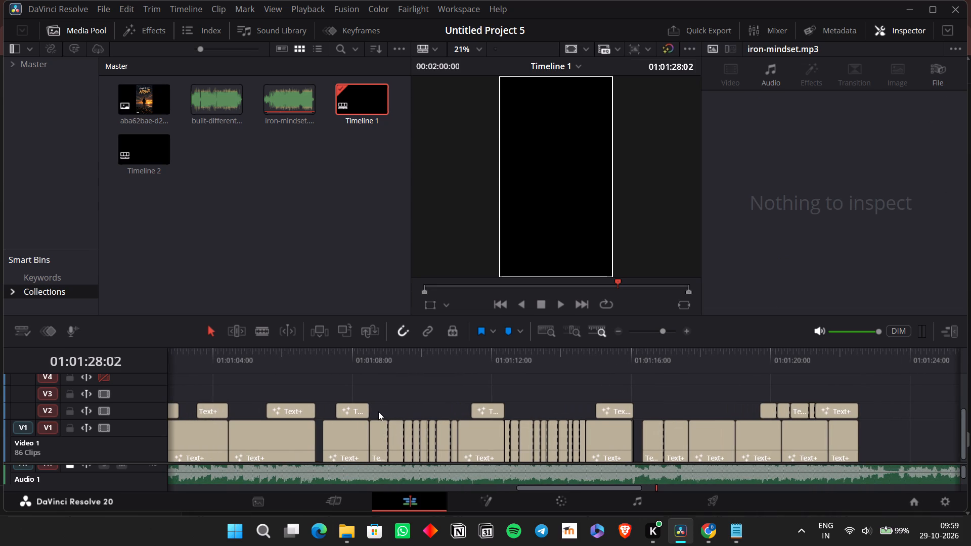
pyautogui.moveTo(380, 408); pyautogui.dragTo(379, 433)
pyautogui.hotkey('ctrl', 'c')
pyautogui.hscroll(-2, 444, 422)
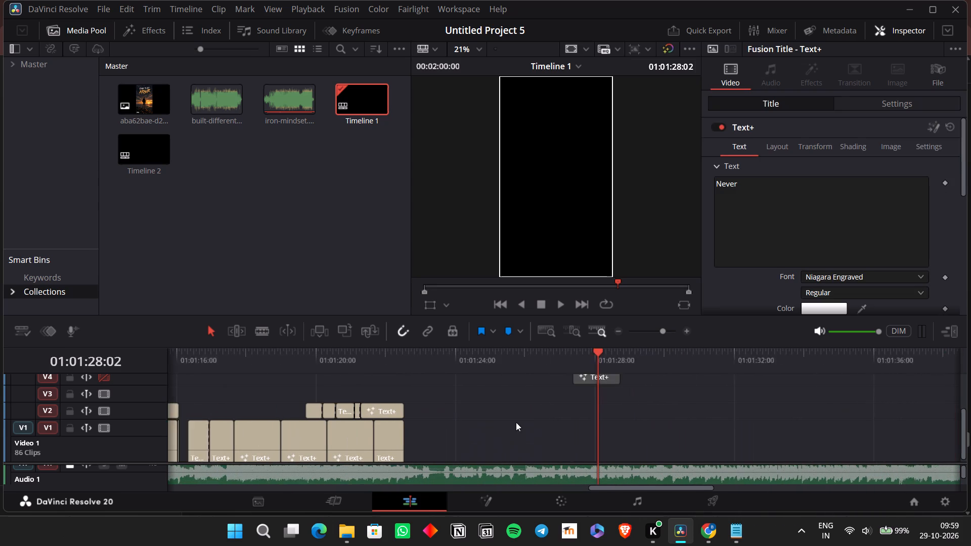
pyautogui.hscroll(-1, 516, 422)
pyautogui.click(603, 430)
pyautogui.hotkey('ctrl', 'v')
# Play the song near 01:01:27 and 01:01:25, and move the pasted "Never" clip back to about 01:01:23:17.
pyautogui.click(526, 362)
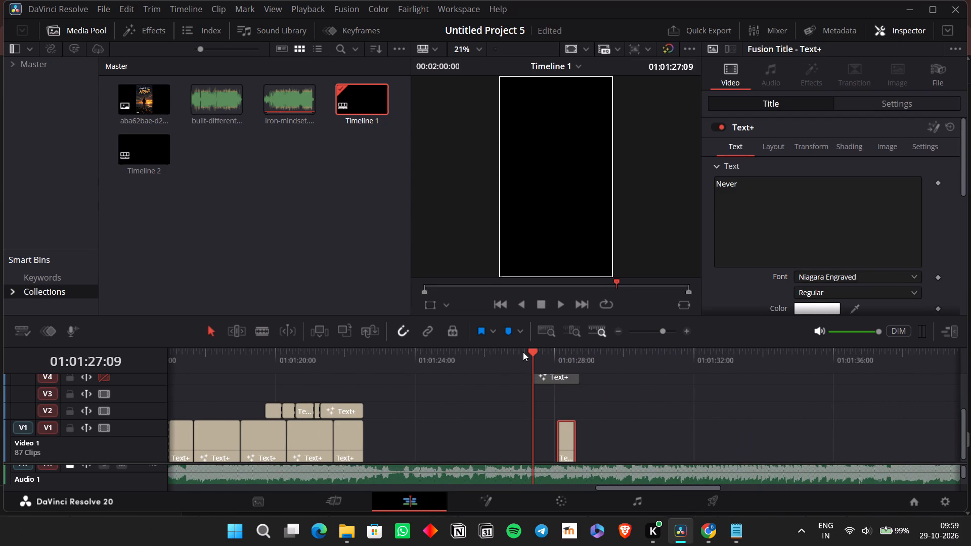
pyautogui.press('space')
pyautogui.press('space')
pyautogui.click(454, 350)
pyautogui.press('space')
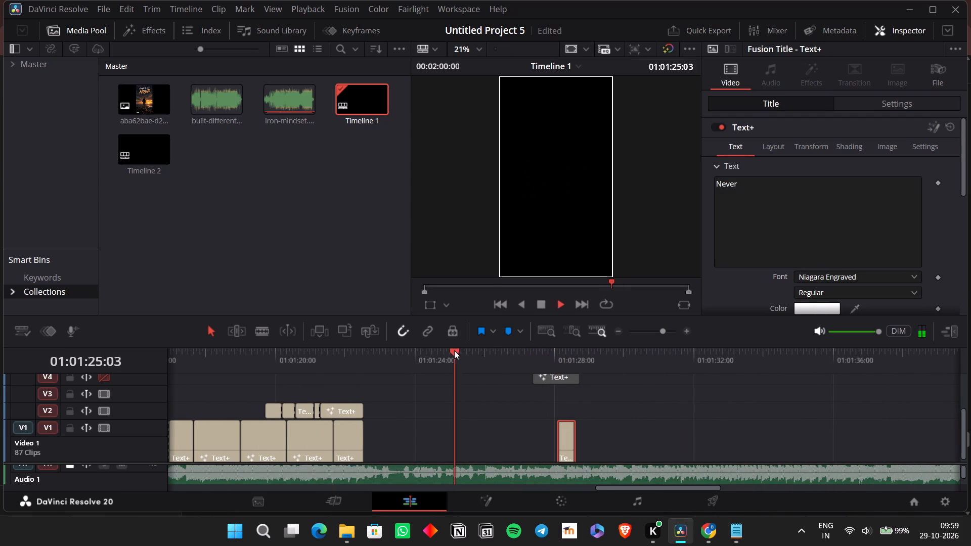
pyautogui.press('space')
pyautogui.moveTo(570, 440); pyautogui.dragTo(417, 441)
# Play the song around 01:01:23 and move the "Never" clip back against the preceding Video 1 clip, starting at about 01:01:22:13.
pyautogui.press('space')
pyautogui.press('space')
pyautogui.click(368, 374)
pyautogui.press('space')
pyautogui.press('space')
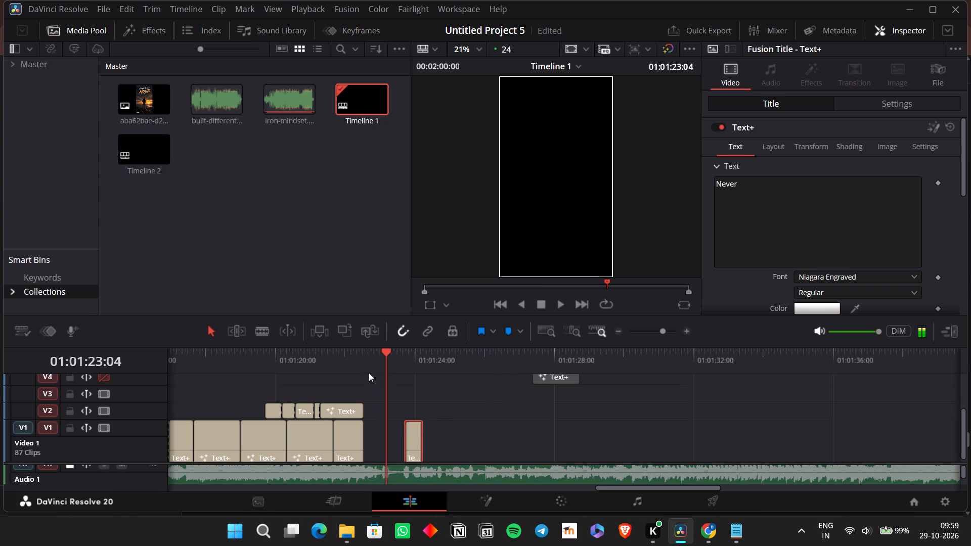
pyautogui.moveTo(415, 440); pyautogui.dragTo(377, 430)
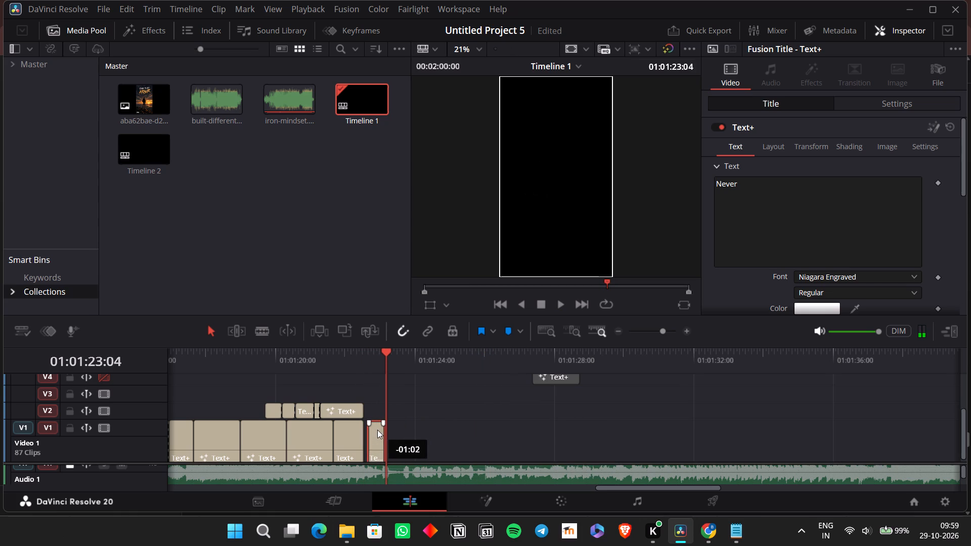
pyautogui.moveTo(377, 430); pyautogui.dragTo(370, 430)
pyautogui.doubleClick(687, 331)
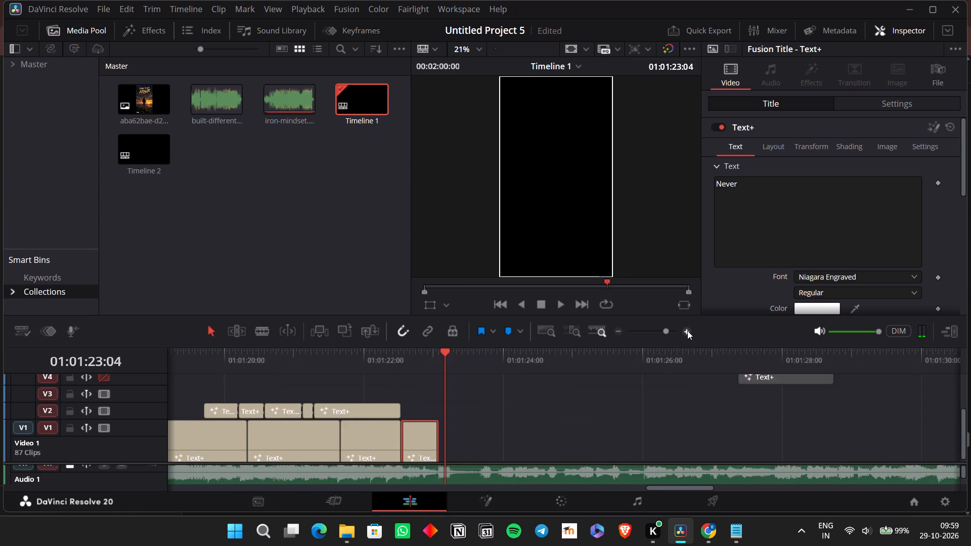
pyautogui.click(410, 349)
pyautogui.press('space')
pyautogui.press('space')
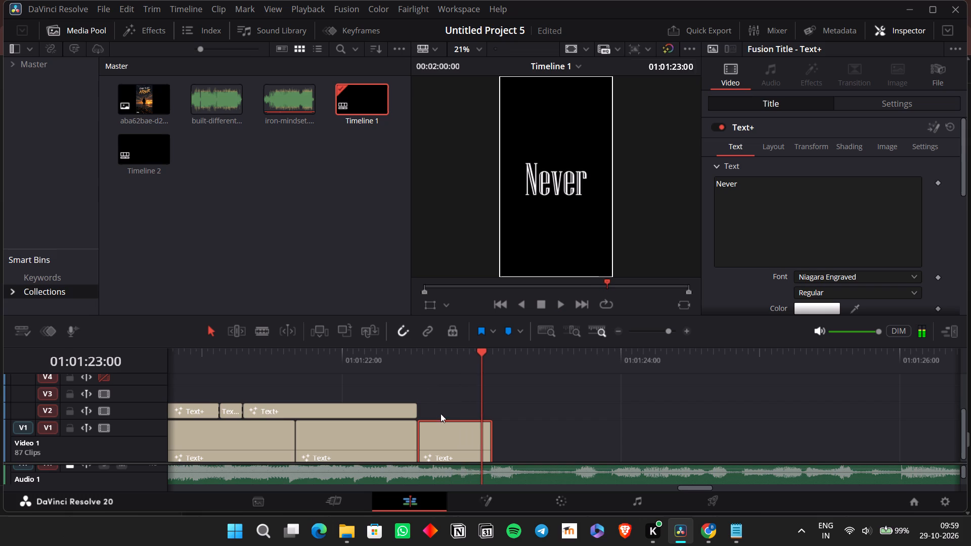
# Extend the end of the "Never" clip on Video 1 to about 01:01:33.
pyautogui.click(416, 356)
pyautogui.moveTo(491, 436); pyautogui.dragTo(970, 431)
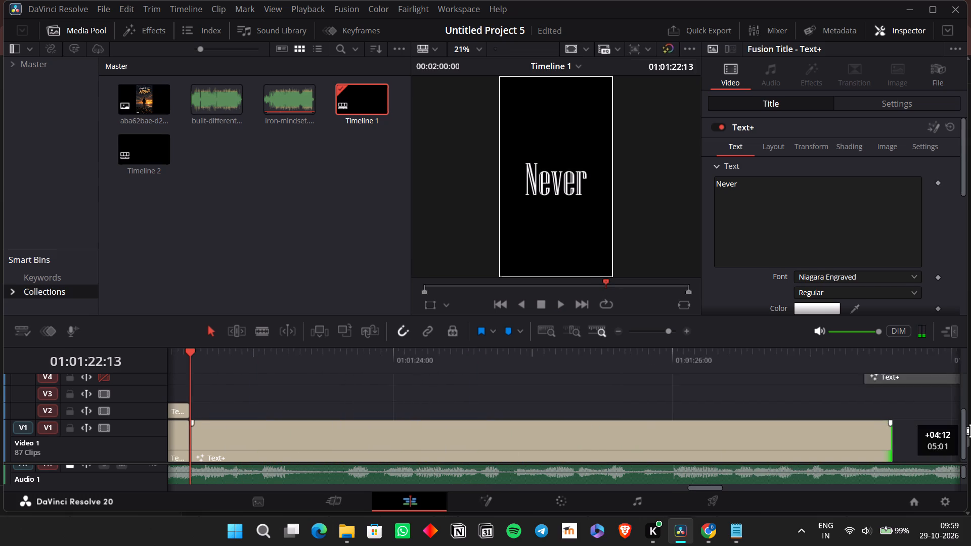
pyautogui.moveTo(970, 431); pyautogui.dragTo(958, 429)
# Play the song between about 01:01:28 and 01:01:31 to locate the bridge's end, and trim the "Never" clip's end to 01:01:30:03.
pyautogui.click(548, 353)
pyautogui.press('space')
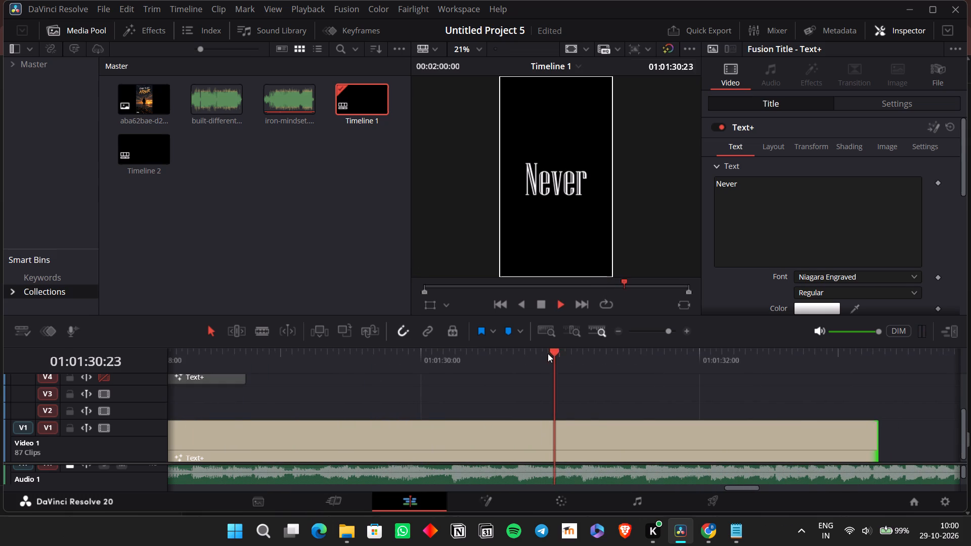
pyautogui.press('space')
pyautogui.doubleClick(620, 328)
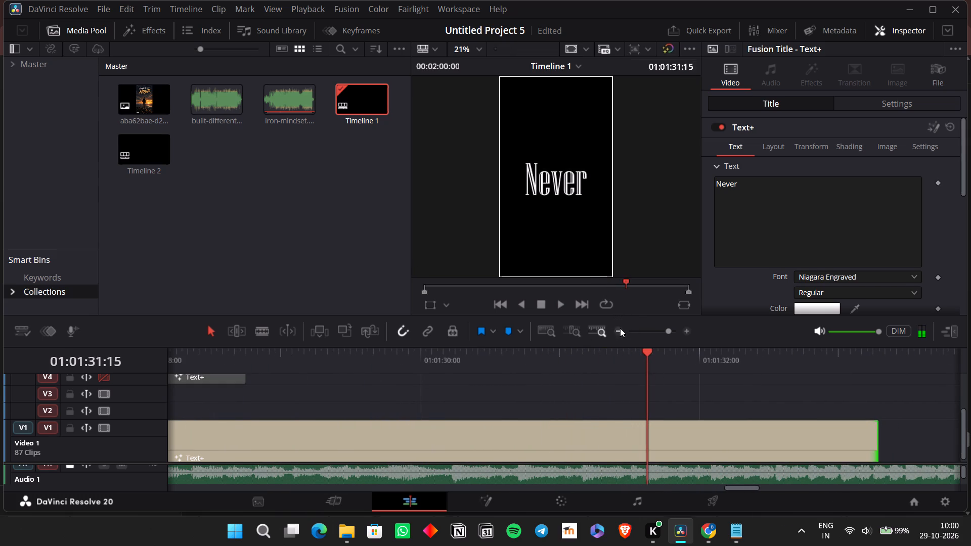
pyautogui.click(459, 364)
pyautogui.press('space')
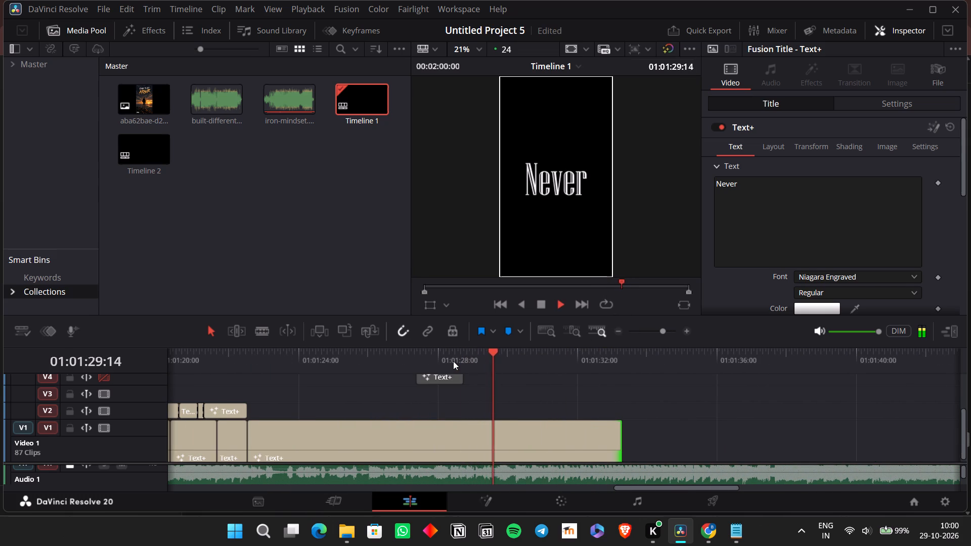
pyautogui.press('space')
pyautogui.press('space')
pyautogui.press('space')
pyautogui.press('space')
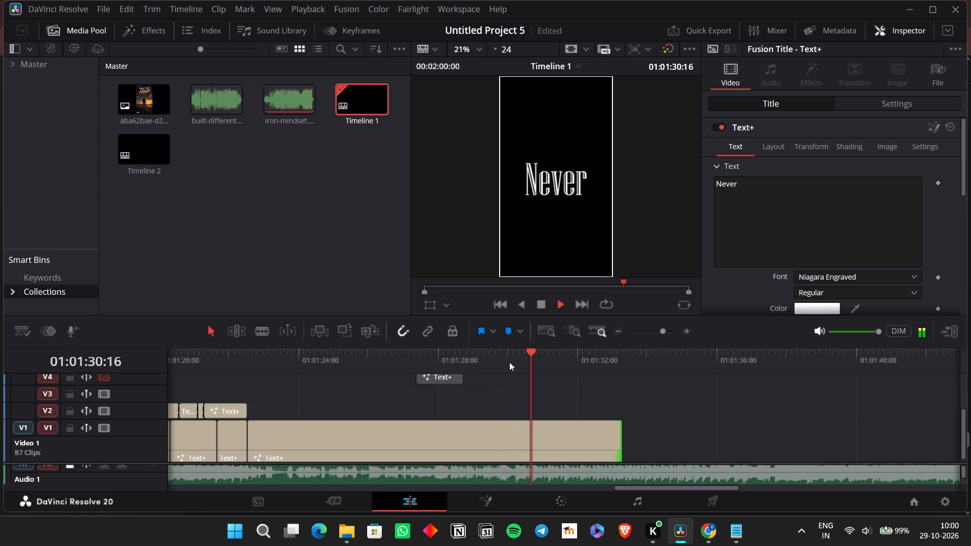
pyautogui.press('space')
pyautogui.click(510, 355)
pyautogui.press('space')
pyautogui.press('space')
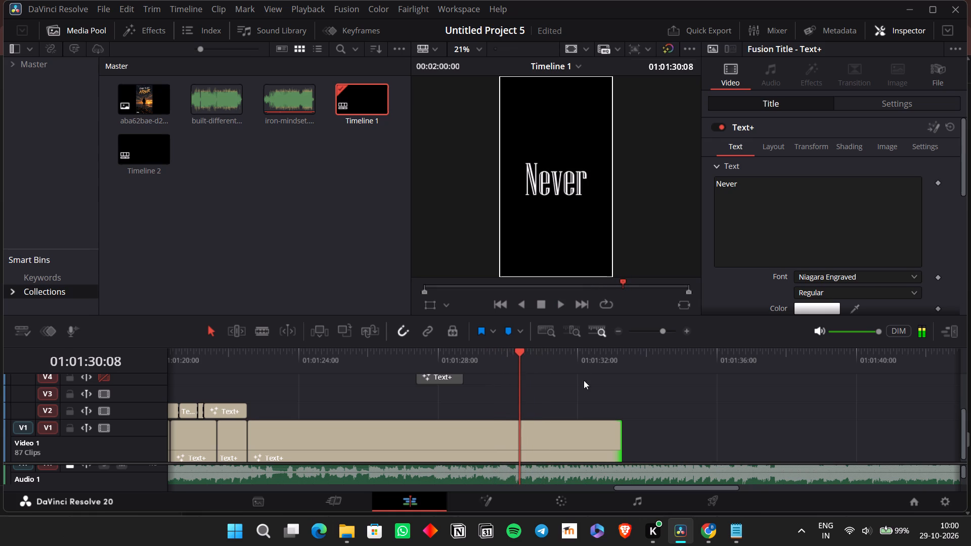
pyautogui.press('Left')
pyautogui.press('Left')
pyautogui.press('Left')
pyautogui.press('Left')
pyautogui.press('Left')
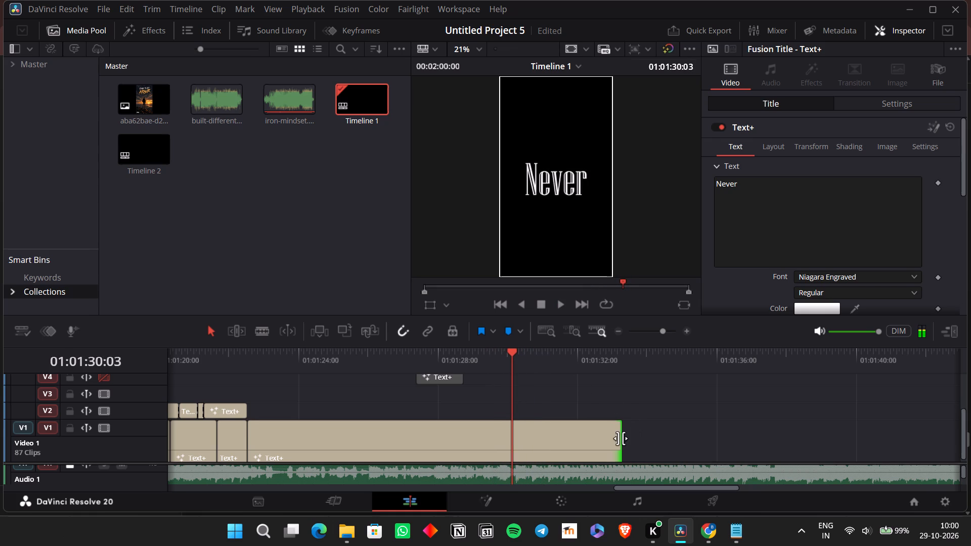
pyautogui.moveTo(621, 438); pyautogui.dragTo(509, 442)
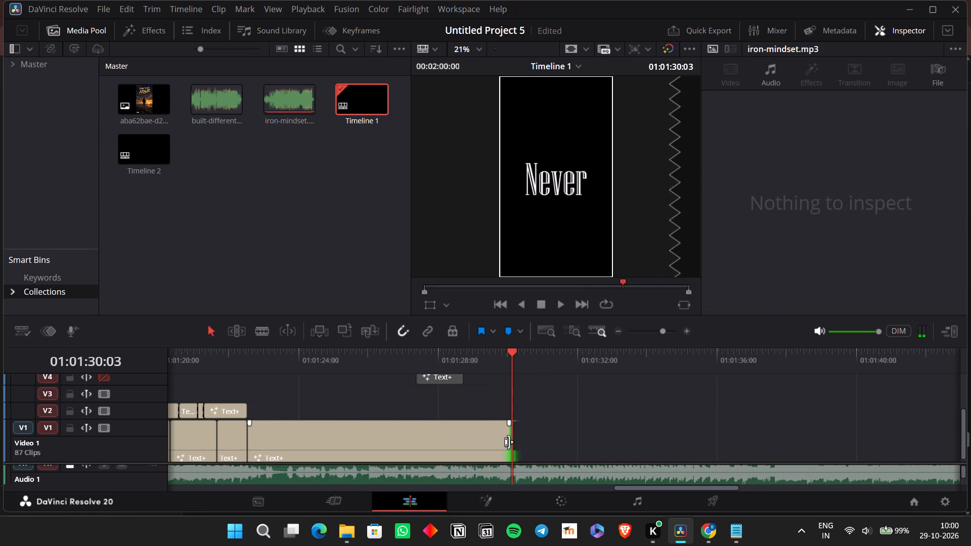
# Go back to 01:01:22:13 and look through the lyric sheet in the V4 Text+ clip for the bridge section.
pyautogui.hscroll(1, 509, 442)
pyautogui.click(475, 350)
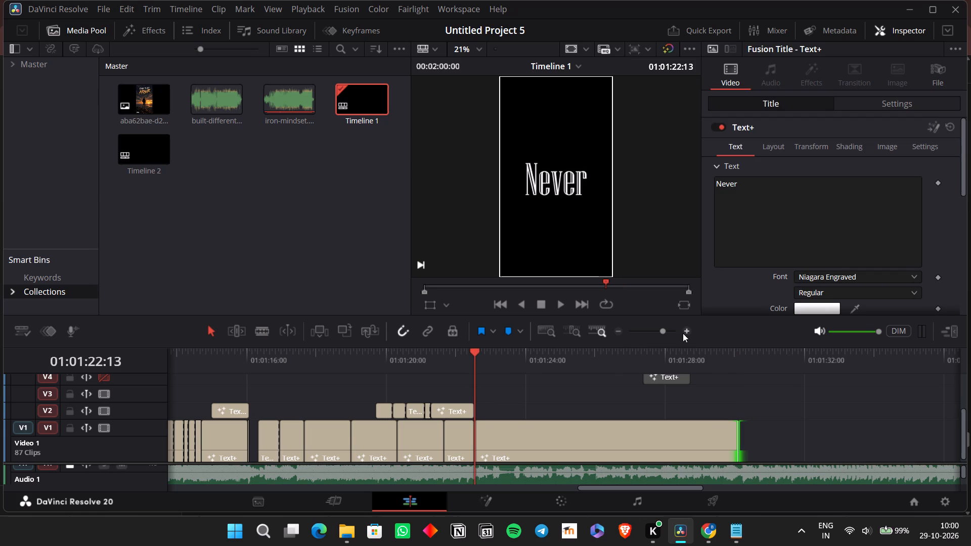
pyautogui.click(683, 333)
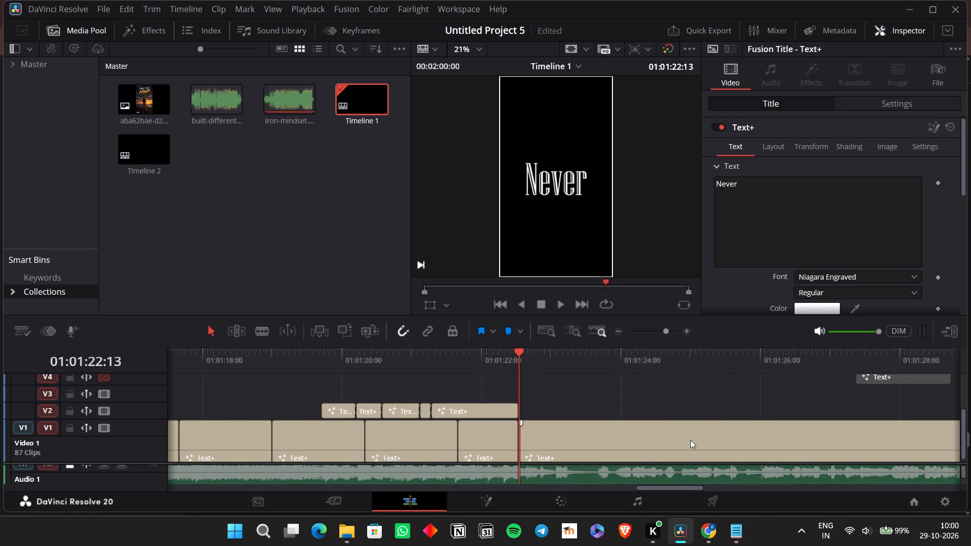
pyautogui.click(690, 440)
pyautogui.click(865, 375)
pyautogui.scroll(-7, 849, 276)
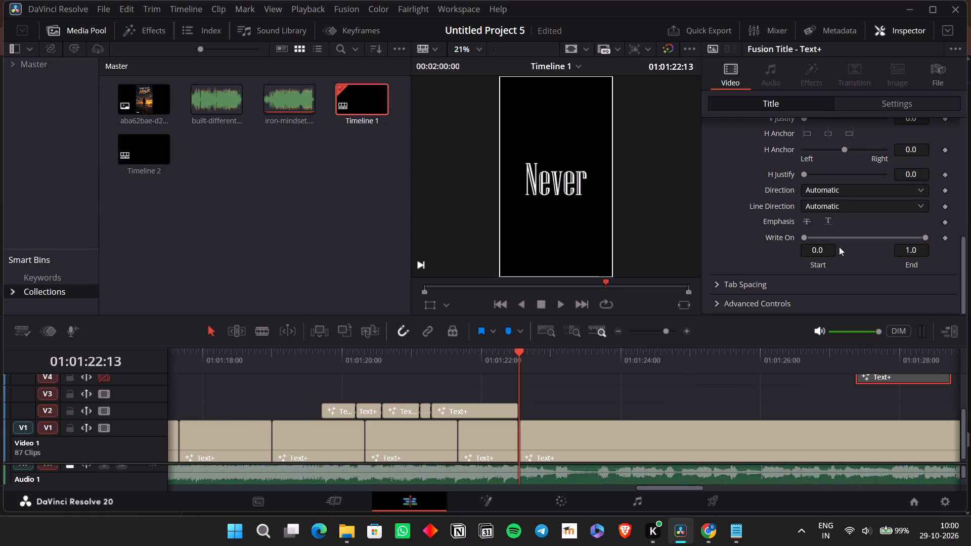
pyautogui.scroll(2, 839, 247)
pyautogui.scroll(-10, 839, 247)
pyautogui.scroll(3, 837, 241)
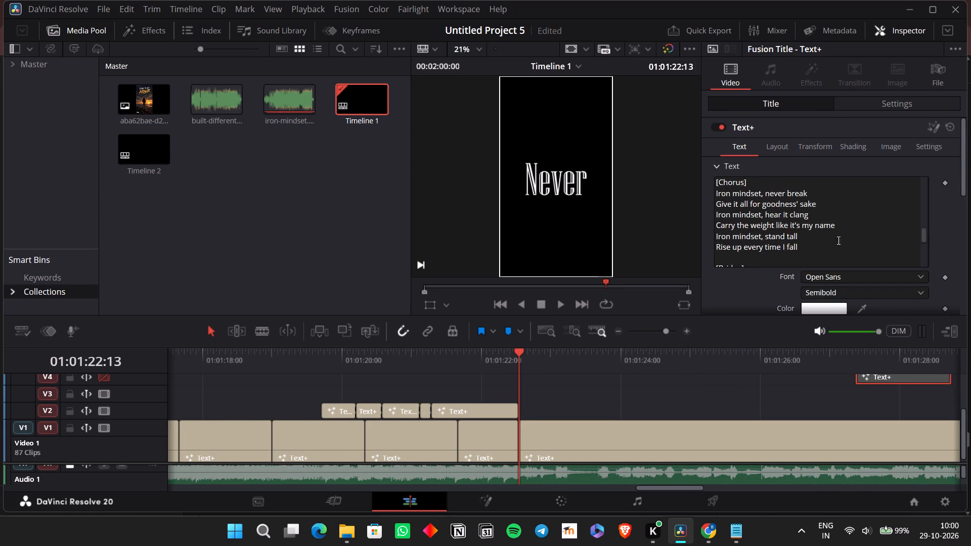
pyautogui.scroll(-10, 831, 232)
pyautogui.scroll(4, 830, 232)
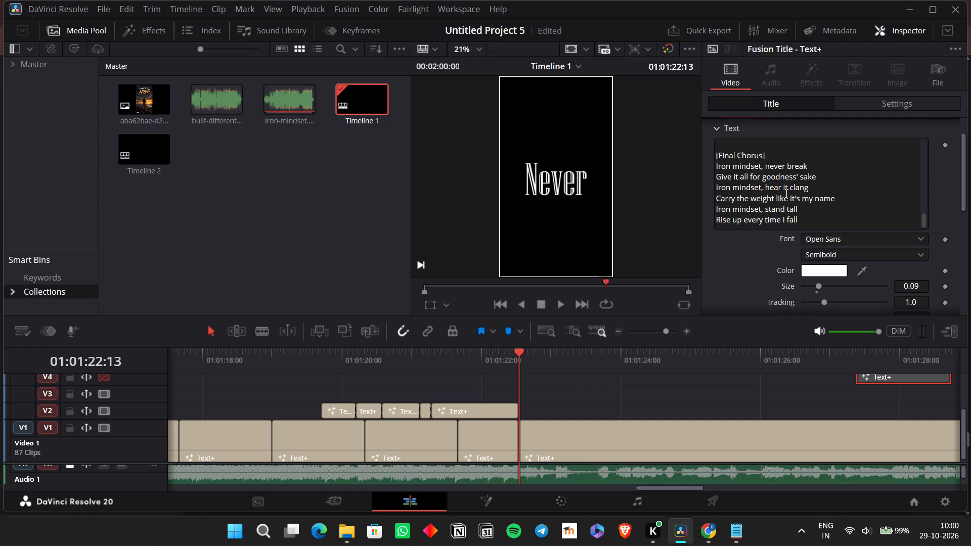
pyautogui.scroll(3, 785, 192)
pyautogui.scroll(-1, 793, 194)
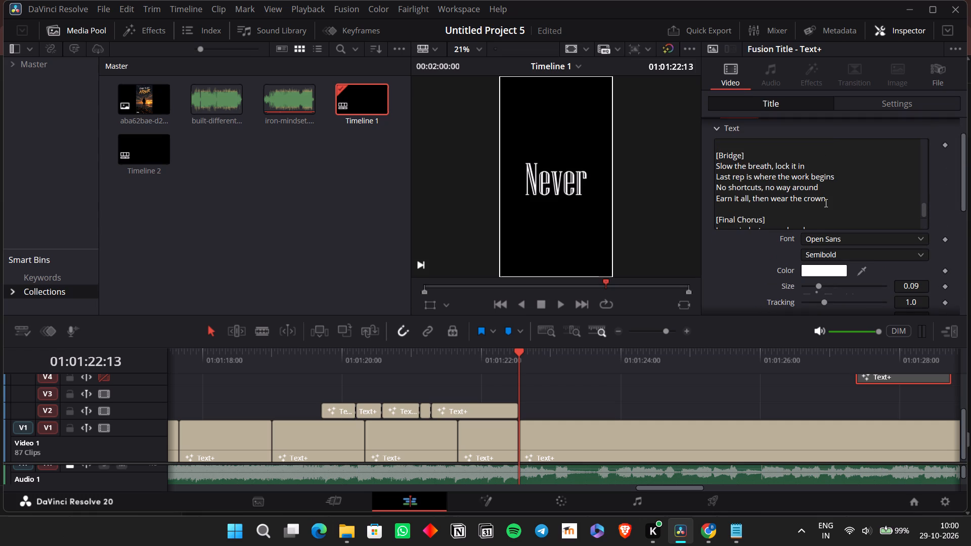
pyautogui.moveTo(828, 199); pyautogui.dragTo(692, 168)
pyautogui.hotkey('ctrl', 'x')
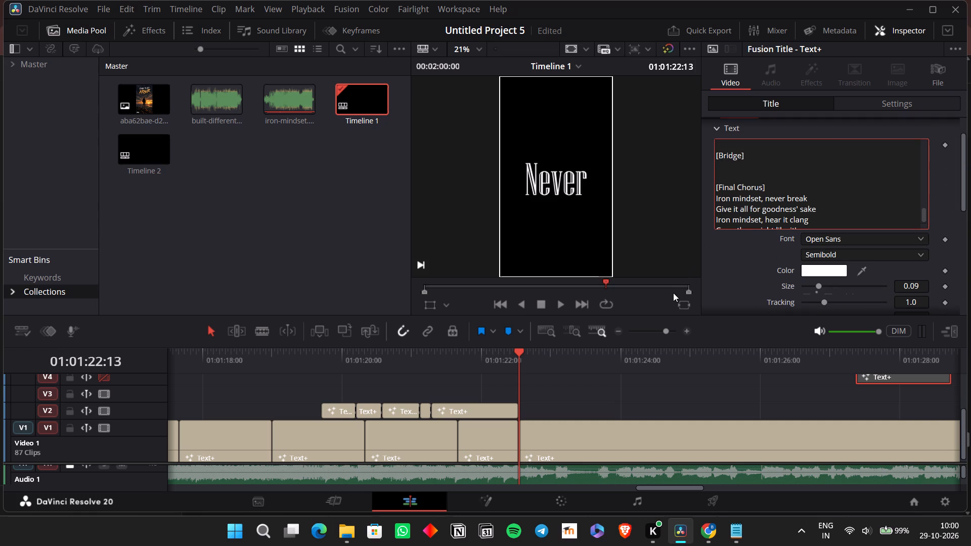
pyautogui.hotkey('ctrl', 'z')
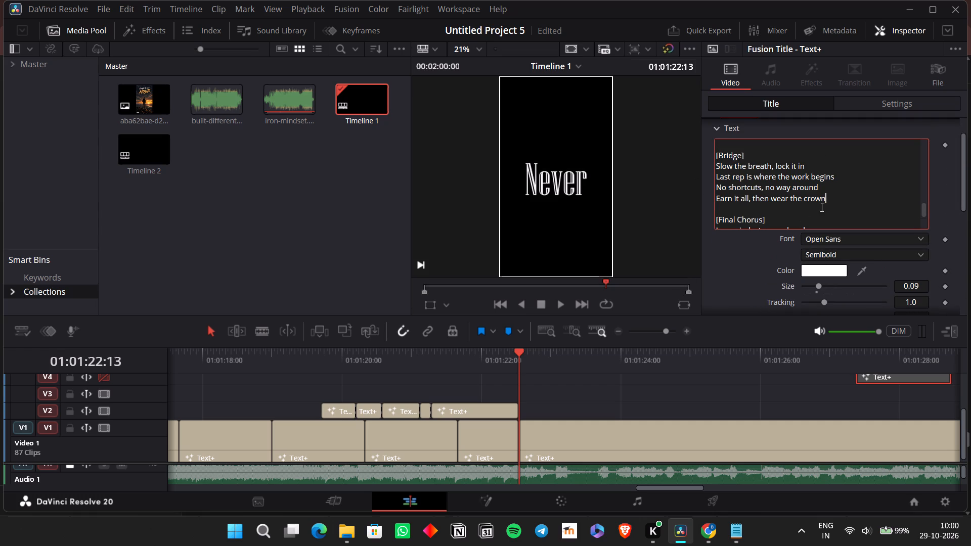
# Copy the four bridge lines, from "Slow the breath, lock it in" to "Earn it all, then wear the crown".
pyautogui.moveTo(832, 200); pyautogui.dragTo(712, 166)
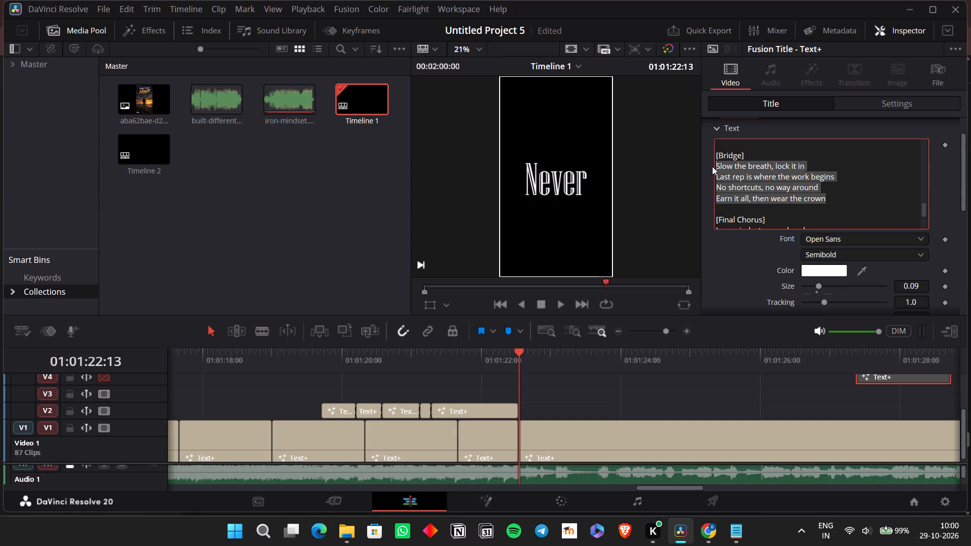
pyautogui.hotkey('ctrl', 'c')
# Listen to the bridge's opening from 01:01:22:13 and change the long "Never" clip's text to "Slow".
pyautogui.click(603, 421)
pyautogui.press('space')
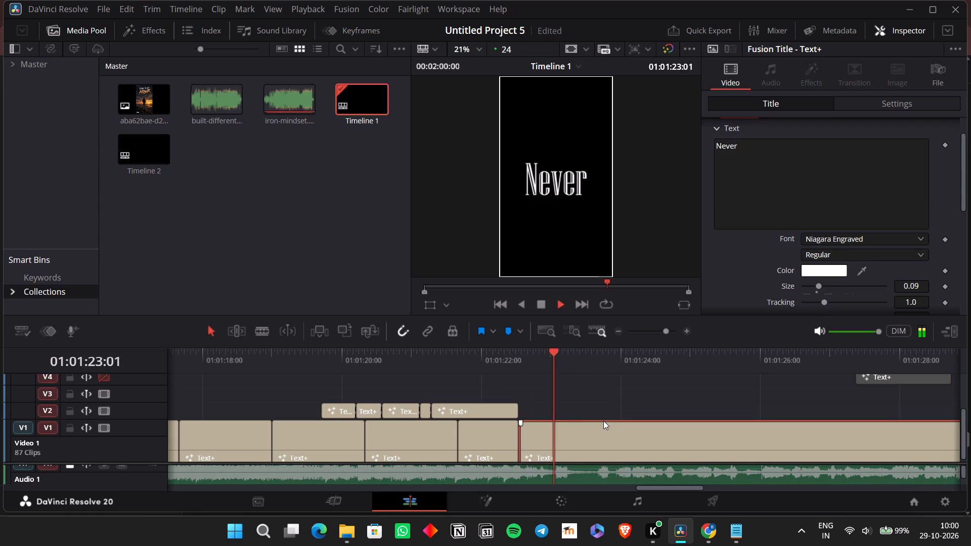
pyautogui.press('space')
pyautogui.click(527, 355)
pyautogui.click(520, 364)
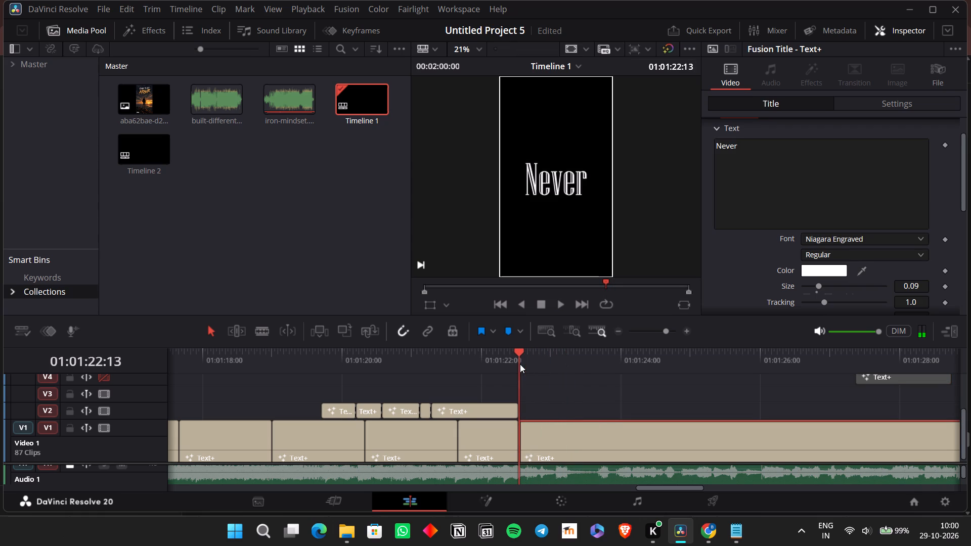
pyautogui.doubleClick(748, 185)
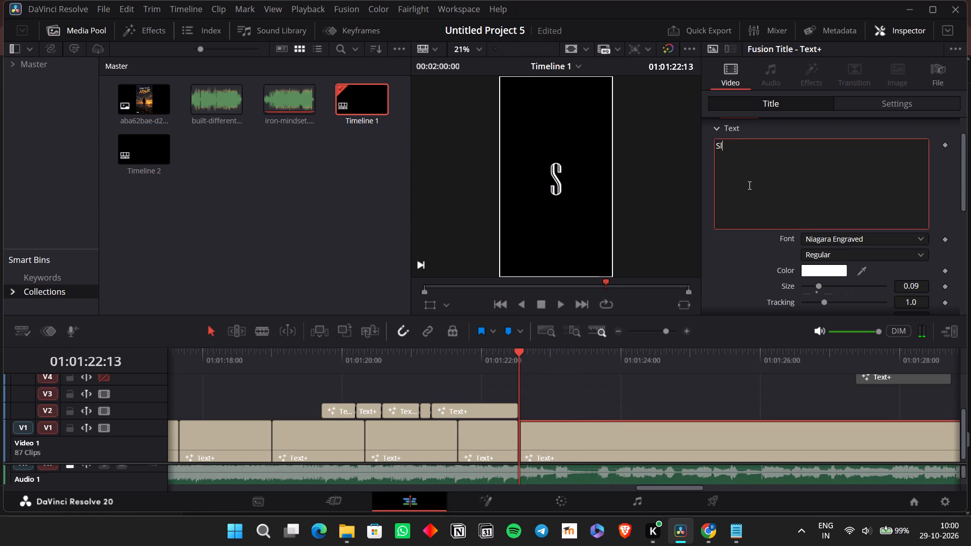
# Split the "Slow" clip at 01:01:22:19, where the next word is sung, and set the second part's text to "the".
pyautogui.click(589, 432)
pyautogui.press('space')
pyautogui.press('space')
pyautogui.press('Left')
pyautogui.press('Left')
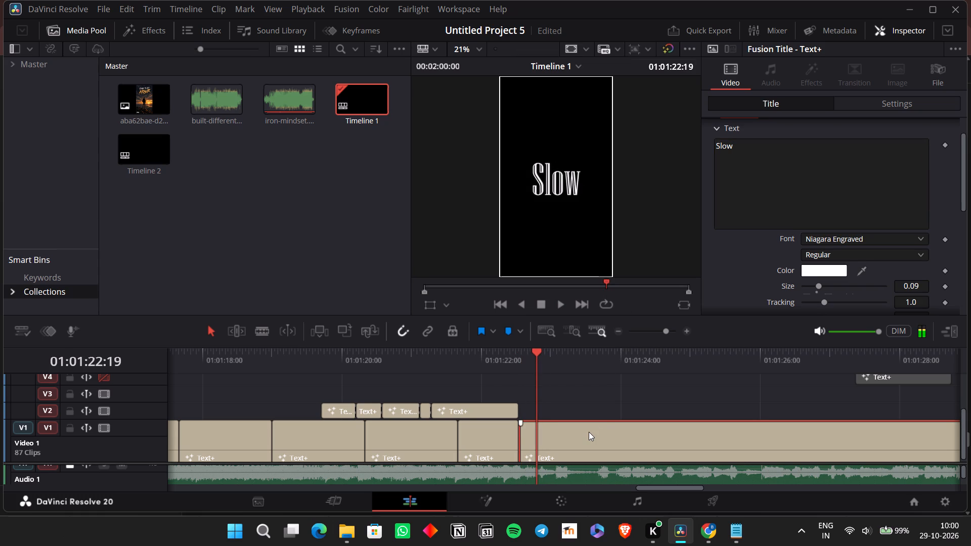
pyautogui.hotkey('ctrl', 'b')
pyautogui.hotkey('ctrl', 'Right')
pyautogui.doubleClick(724, 150)
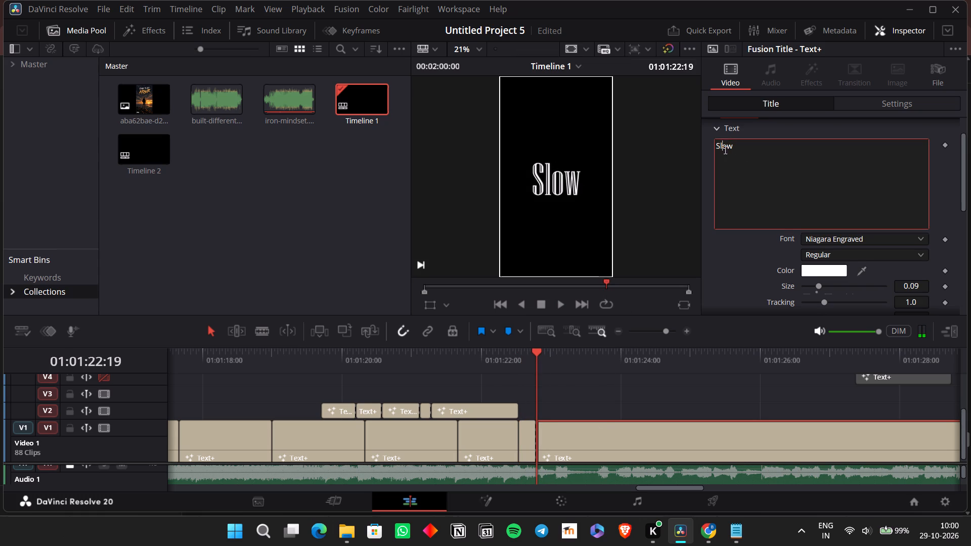
pyautogui.write('the')
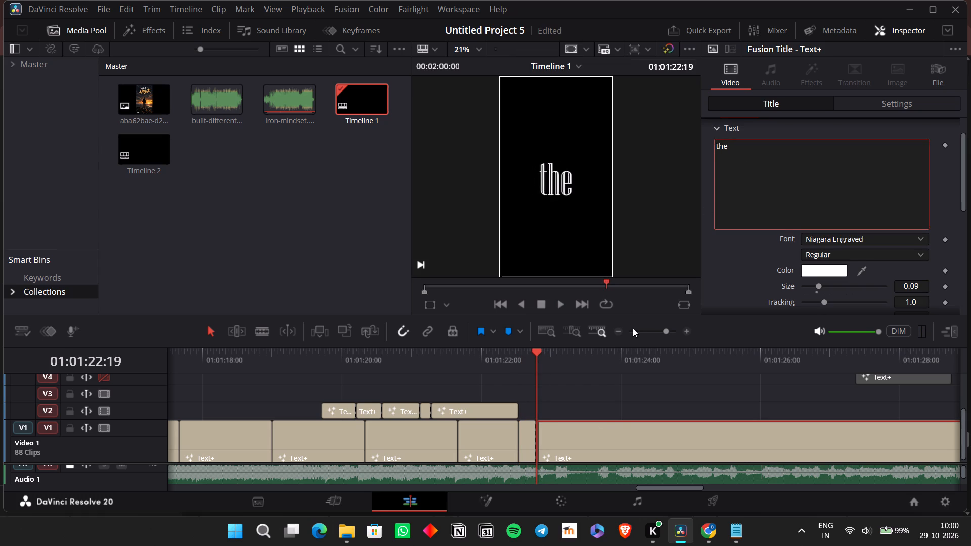
# Split the "the" clip at 01:01:23:00 in time with the song and set the second part's text to "Breath".
pyautogui.click(617, 435)
pyautogui.press('space')
pyautogui.press('space')
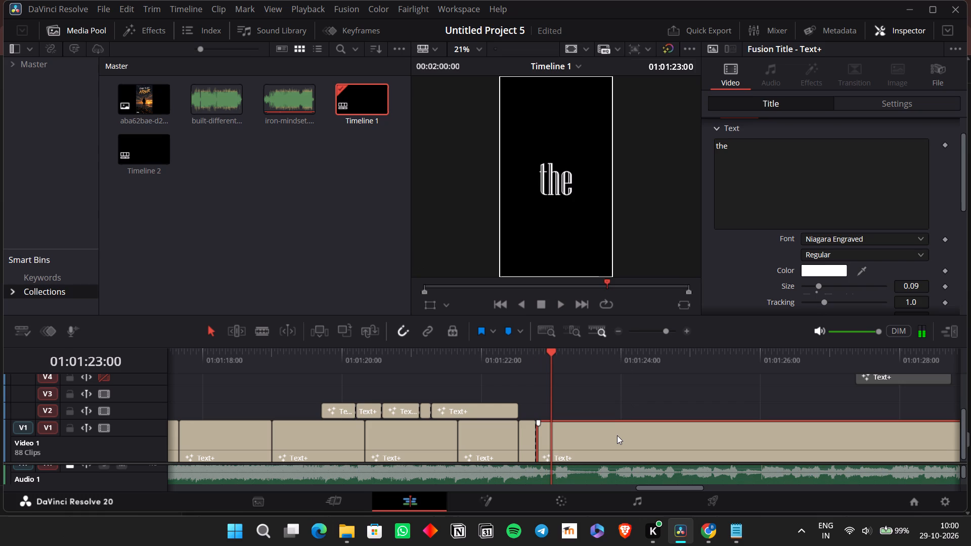
pyautogui.hotkey('ctrl', 'b')
pyautogui.hotkey('ctrl', 'Right')
pyautogui.doubleClick(737, 165)
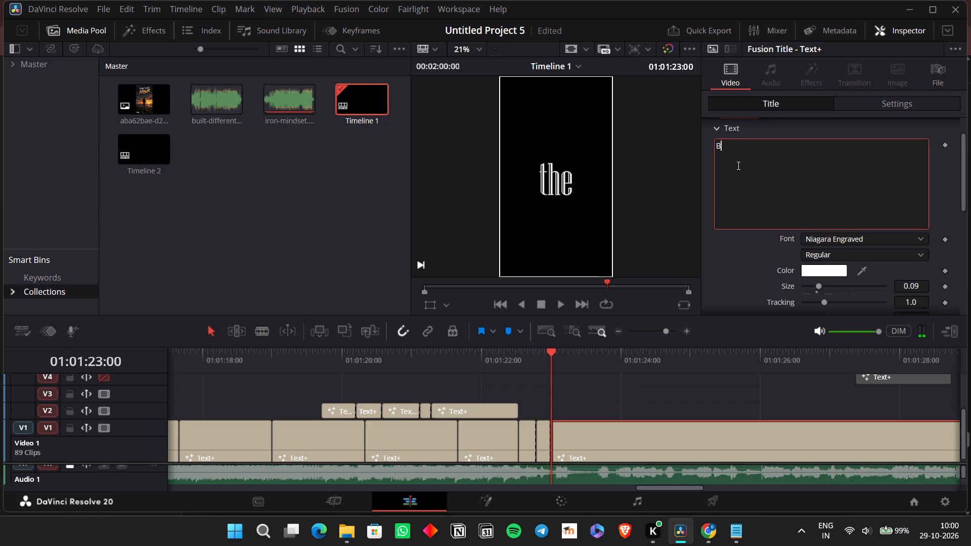
pyautogui.write('reath')
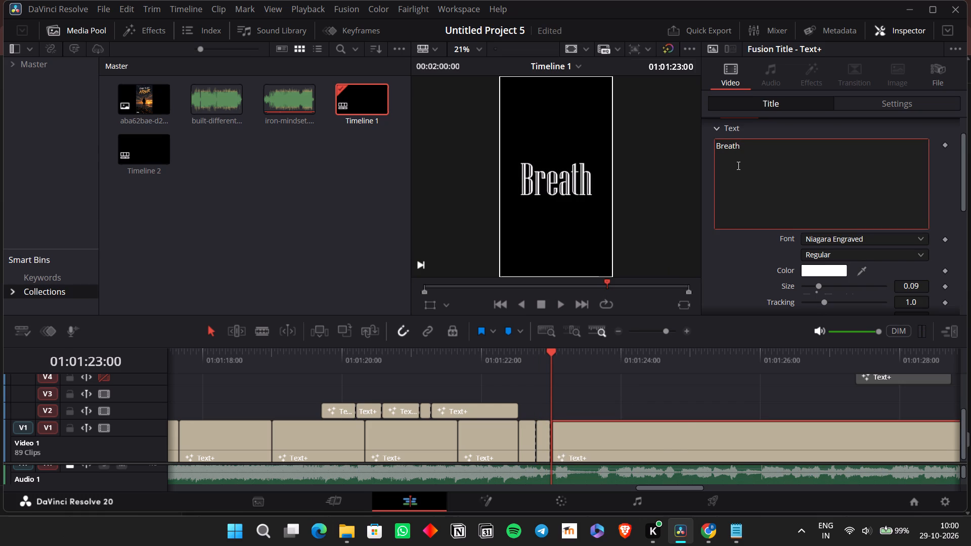
# Play the next word and split the "Breath" clip at 01:01:23:14, selecting the part after the cut.
pyautogui.click(671, 437)
pyautogui.press('space')
pyautogui.press('space')
pyautogui.press('Right')
pyautogui.press('Right')
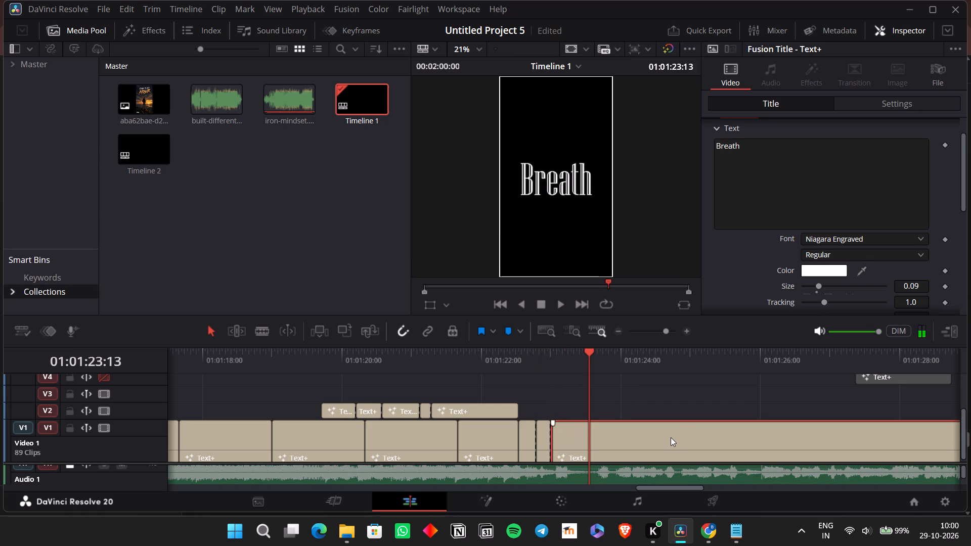
pyautogui.hotkey('ctrl', 'b')
pyautogui.hotkey('ctrl', 'Right')
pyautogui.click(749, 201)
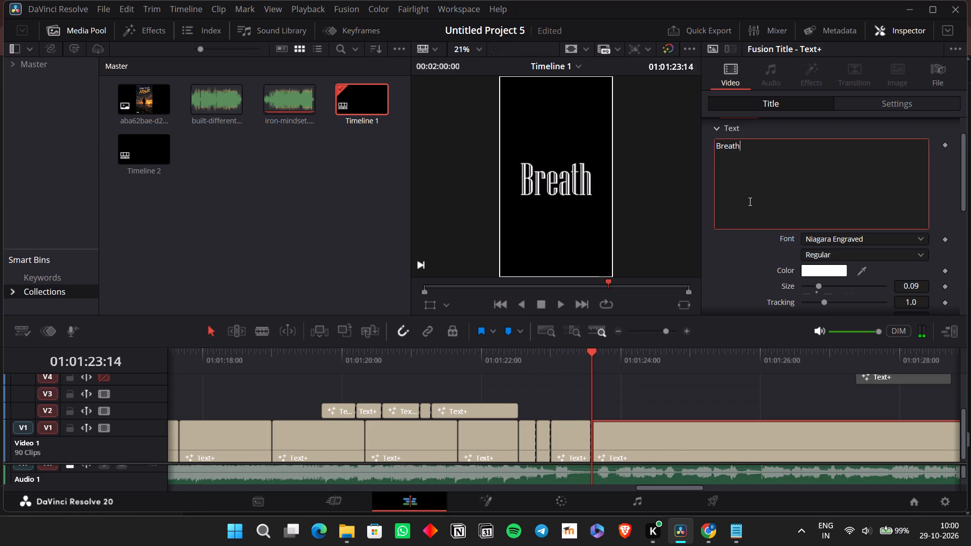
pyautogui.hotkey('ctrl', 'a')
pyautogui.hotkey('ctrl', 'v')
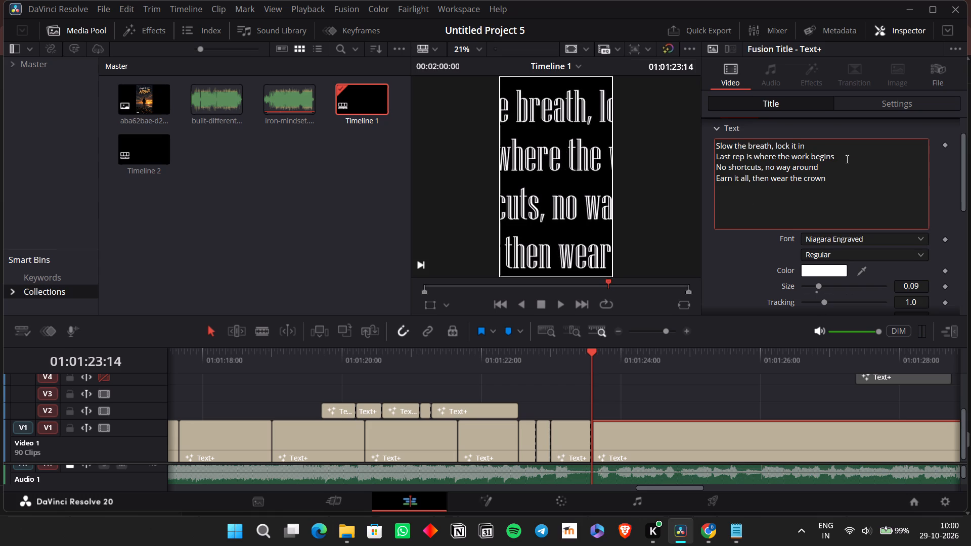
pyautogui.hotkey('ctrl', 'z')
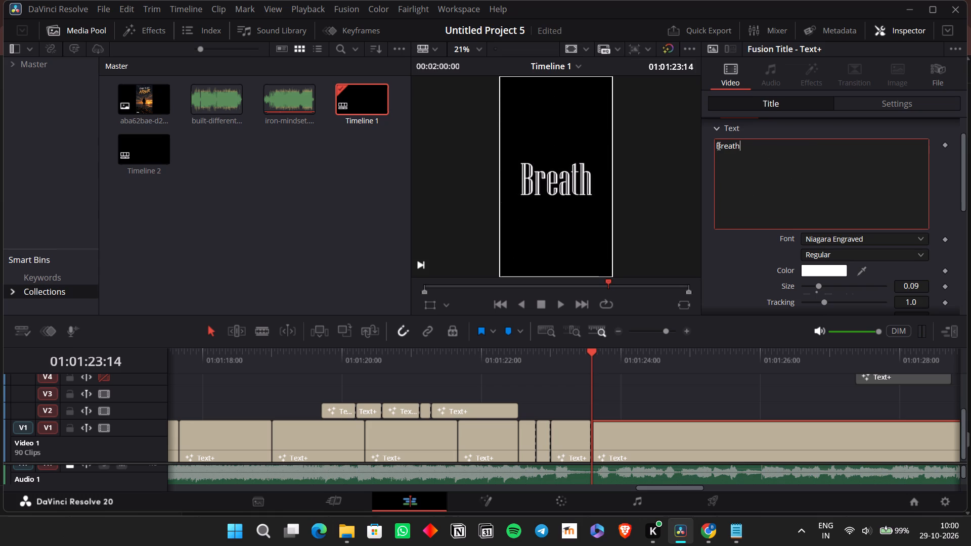
# Set the text of the Video 1 clip starting at 01:01:23:14 to "Lock".
pyautogui.doubleClick(718, 147)
pyautogui.write('ock')
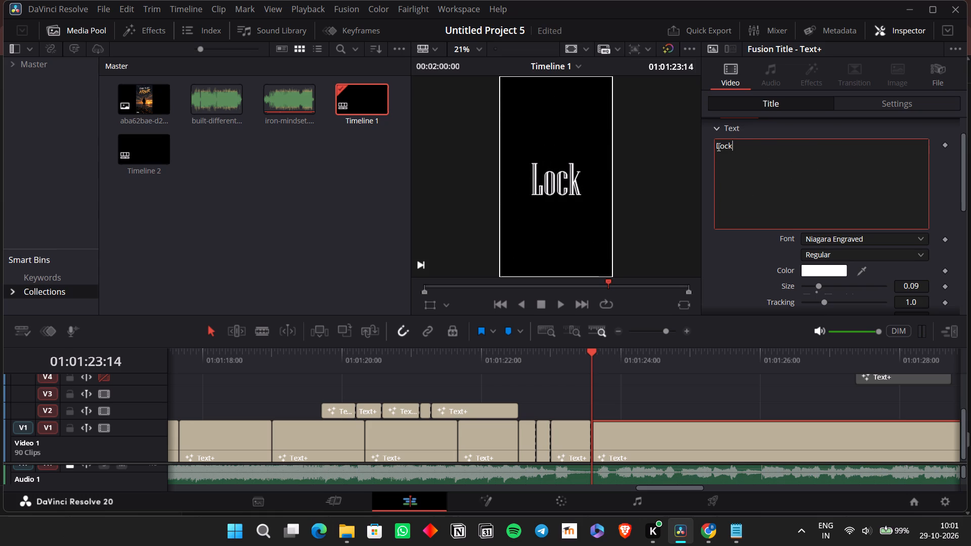
# Split the "Lock" clip on Video 1 at 01:01:23:22, where the next word is sung, and set the second part's text to "It".
pyautogui.click(647, 434)
pyautogui.press('space')
pyautogui.press('space')
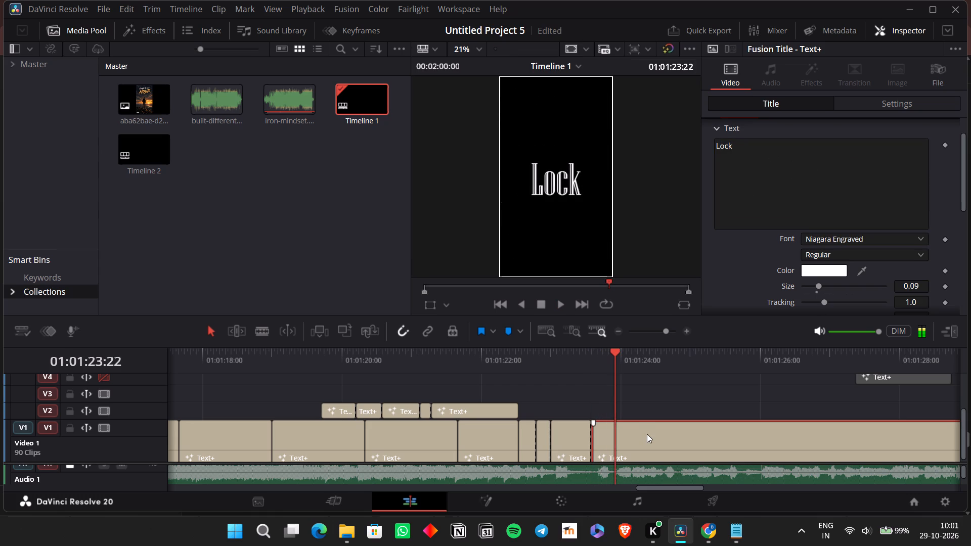
pyautogui.hotkey('ctrl', 'b')
pyautogui.hotkey('ctrl', 'Right')
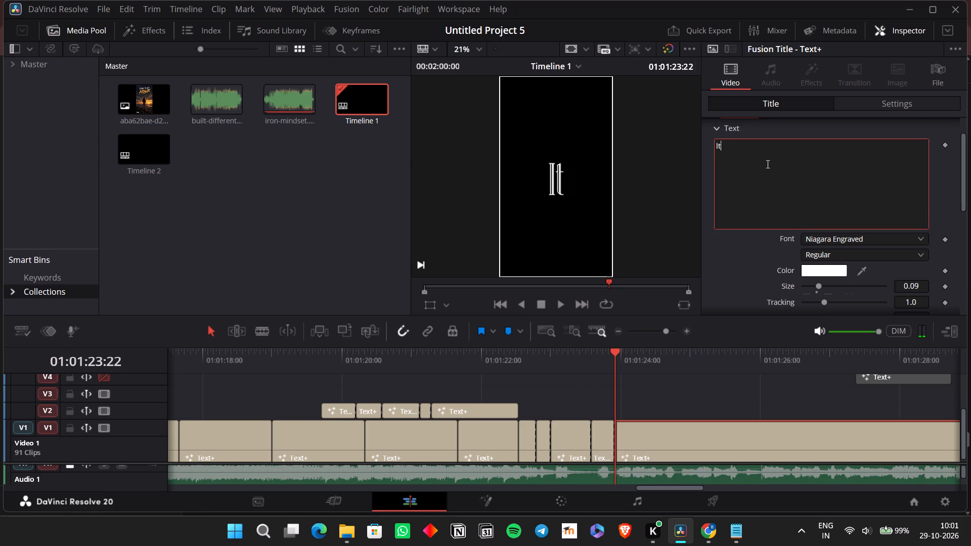
# Split the "It" clip at 01:01:24:04 in time with the song and set the second part's text to "In".
pyautogui.click(739, 447)
pyautogui.press('space')
pyautogui.press('space')
pyautogui.press('Right')
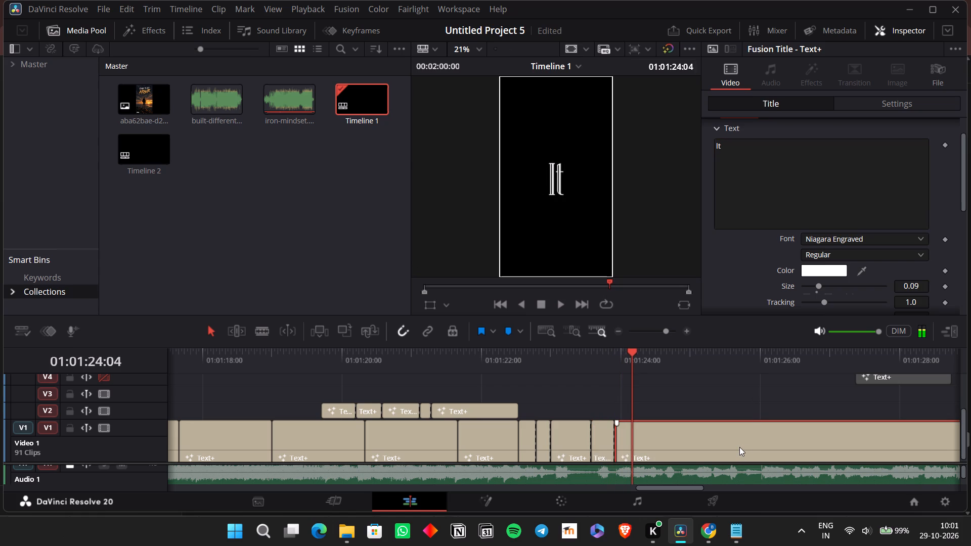
pyautogui.hotkey('ctrl', 'b')
pyautogui.hotkey('ctrl', 'Right')
pyautogui.click(736, 157)
pyautogui.click(741, 162)
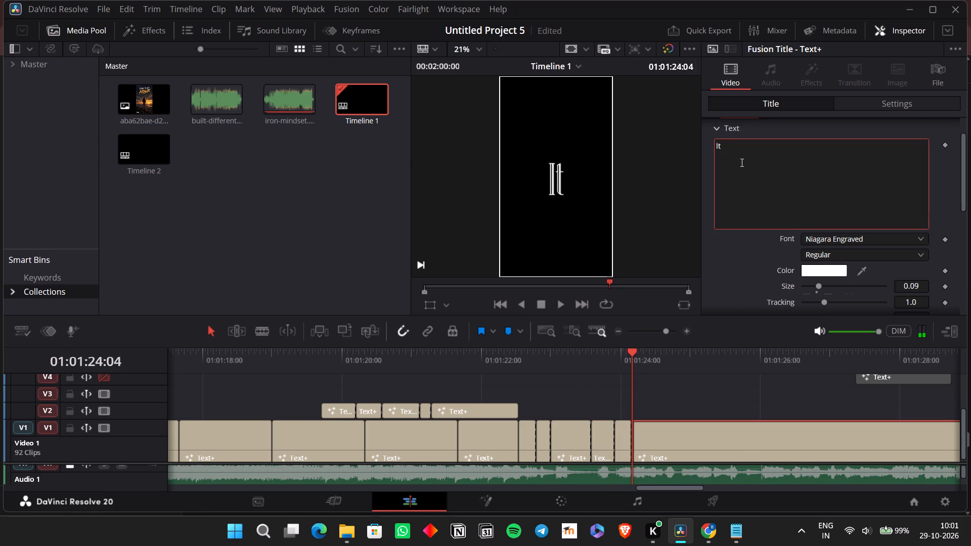
pyautogui.press('BackSpace')
pyautogui.press('n')
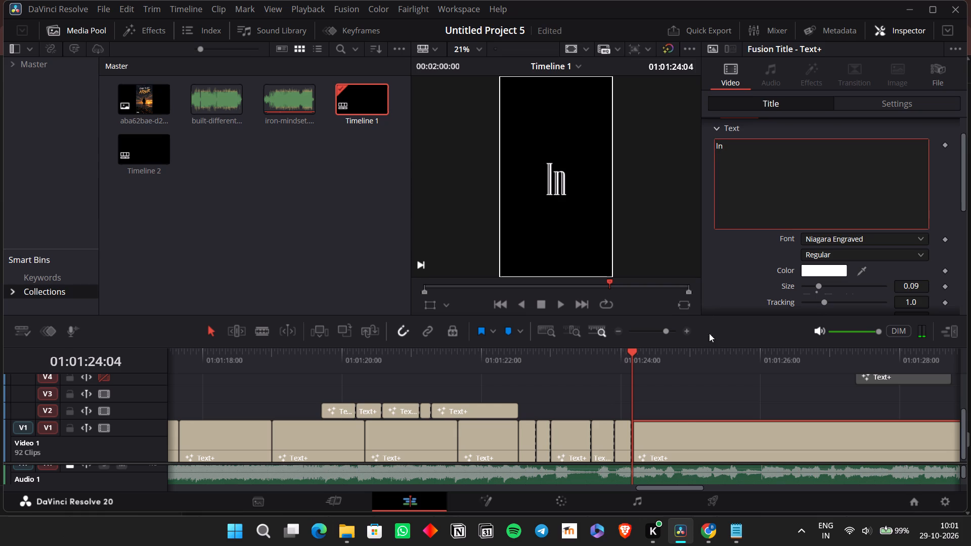
# Play the next word and split the "In" clip at 01:01:24:08, selecting the part after the cut.
pyautogui.click(682, 445)
pyautogui.press('space')
pyautogui.press('space')
pyautogui.press('Left')
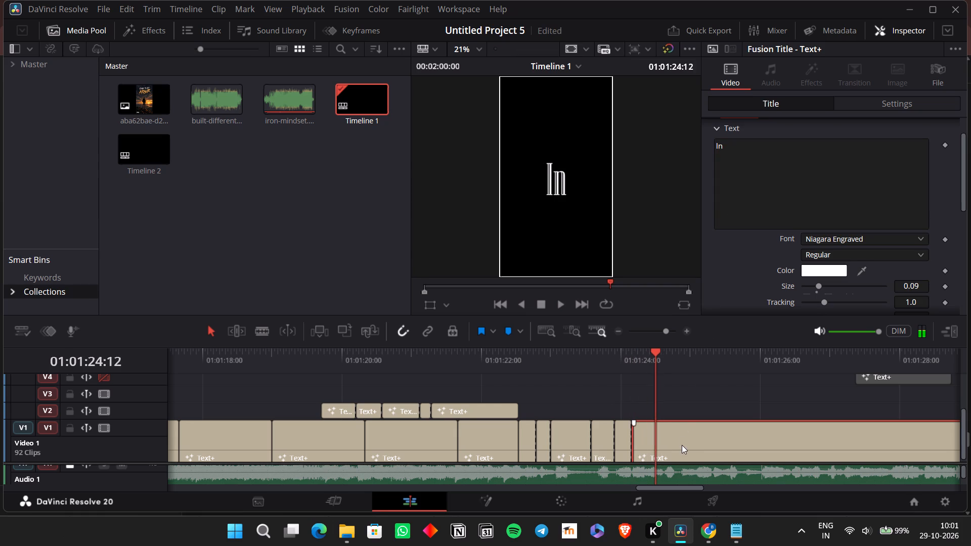
pyautogui.press('Left')
pyautogui.press('Left')
pyautogui.press('Left')
pyautogui.press('Left')
pyautogui.hotkey('ctrl', 'b')
pyautogui.hotkey('ctrl', 'space')
pyautogui.hotkey('ctrl', 'Right')
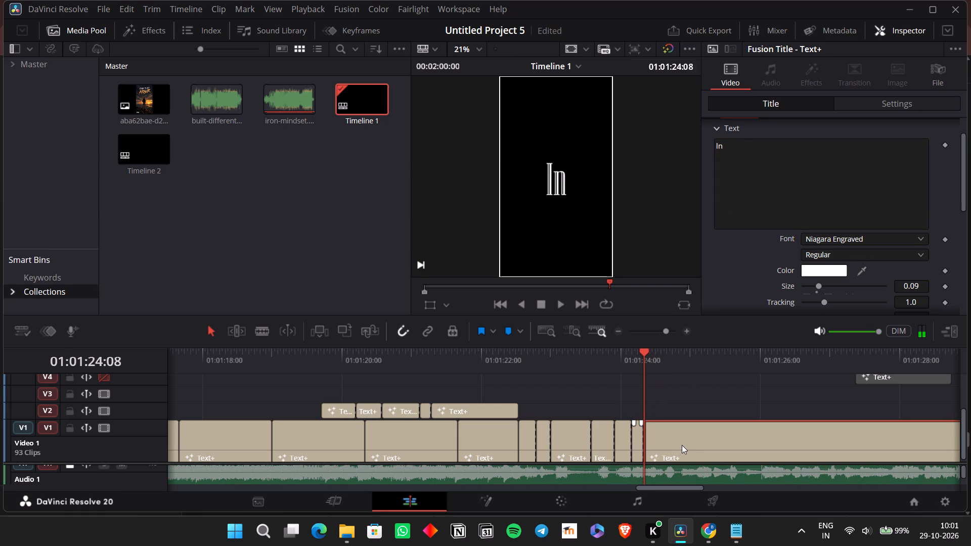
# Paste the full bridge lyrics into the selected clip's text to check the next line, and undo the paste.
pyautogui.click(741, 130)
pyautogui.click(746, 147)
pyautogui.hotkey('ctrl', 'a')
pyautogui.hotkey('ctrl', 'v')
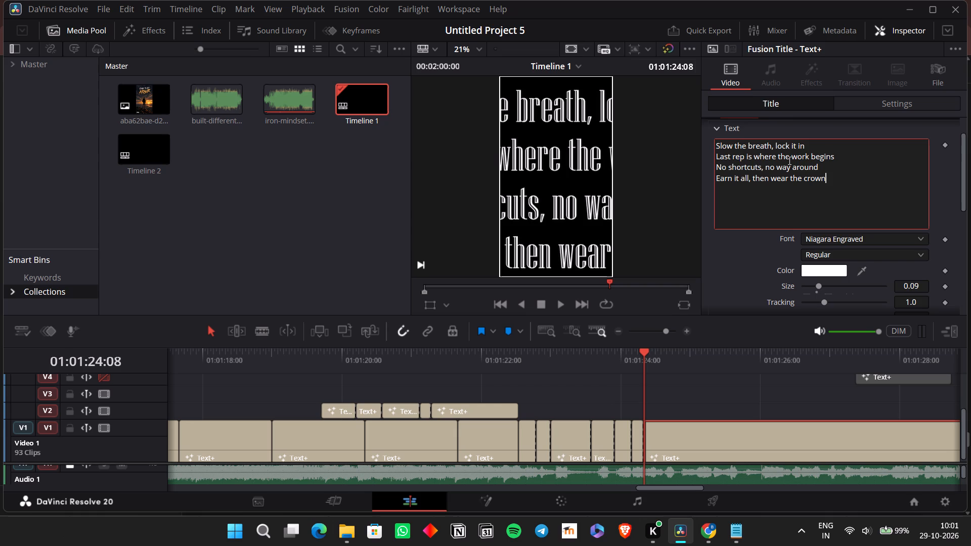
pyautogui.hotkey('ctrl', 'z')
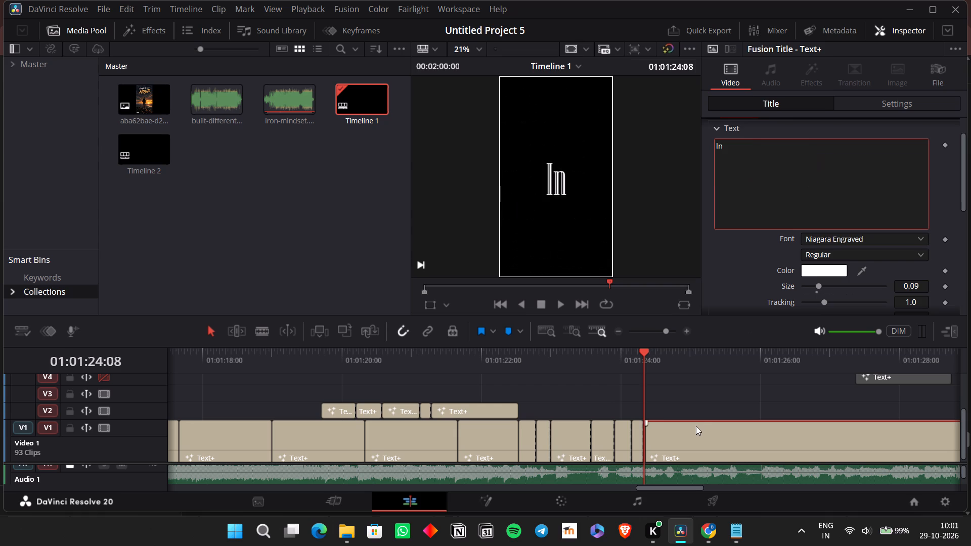
# Replay the song around 01:01:24:08 and move through the frames to check the timing of the next lyric line.
pyautogui.click(696, 425)
pyautogui.press('space')
pyautogui.press('space')
pyautogui.press('space')
pyautogui.press('space')
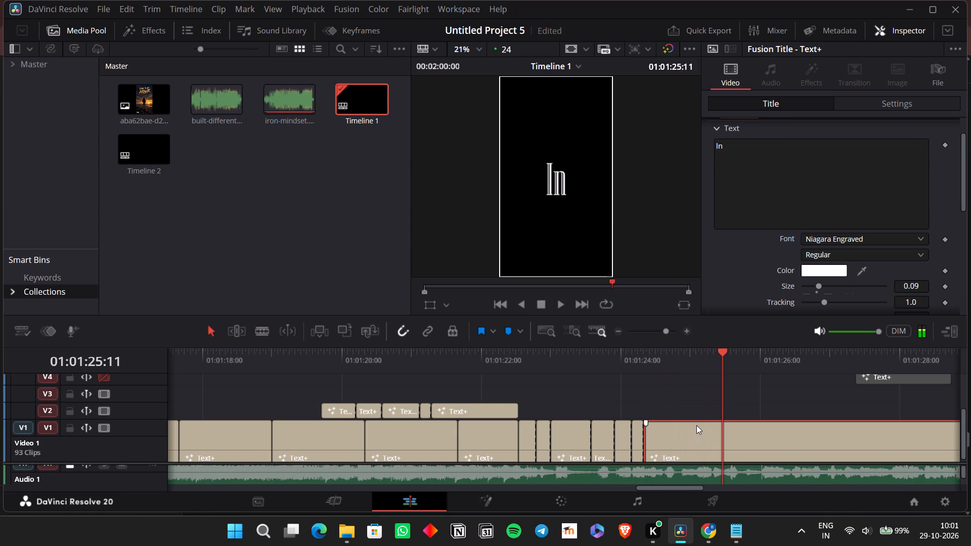
pyautogui.hscroll(-1, 696, 425)
pyautogui.click(390, 361)
pyautogui.press('space')
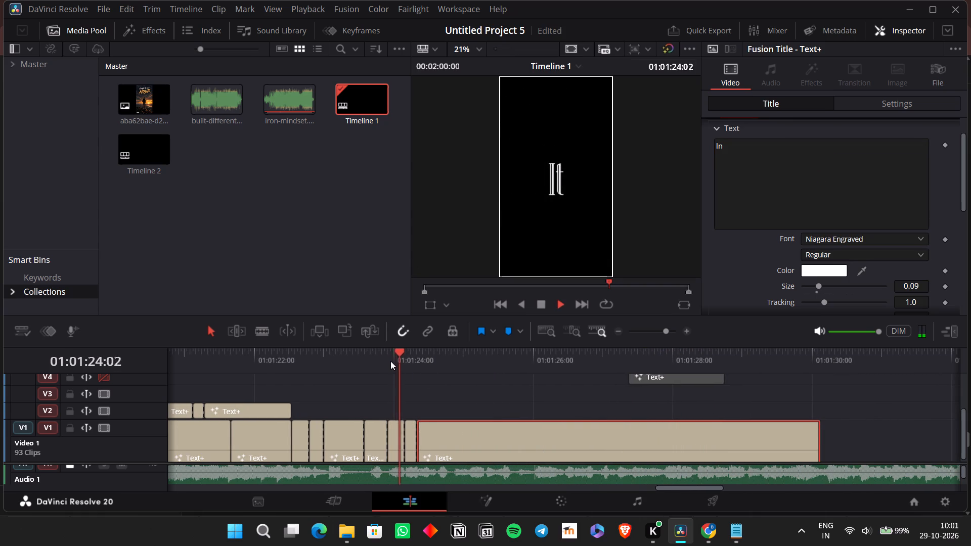
pyautogui.press('space')
pyautogui.press('Left')
pyautogui.press('Left')
pyautogui.press('Left')
pyautogui.press('Left')
pyautogui.press('Left')
pyautogui.press('Left')
pyautogui.press('Left')
pyautogui.press('Left')
pyautogui.press('Left')
pyautogui.press('Left')
pyautogui.press('Left')
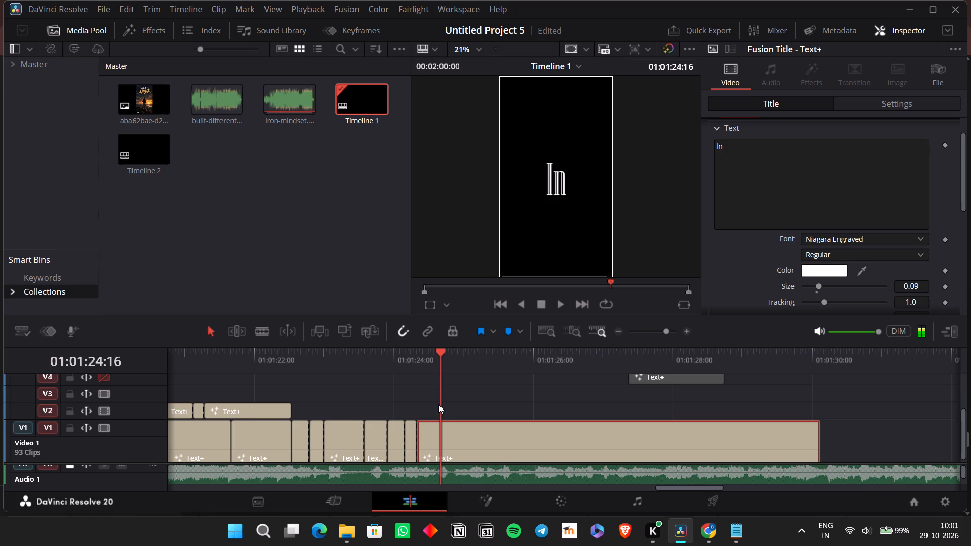
pyautogui.press('space')
pyautogui.press('space')
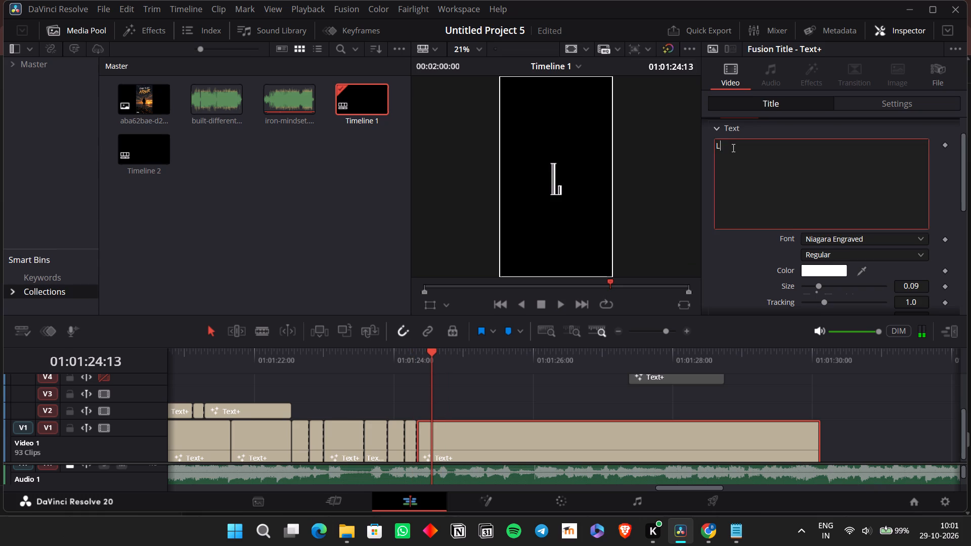
# Set the text of the Video 1 clip starting at 01:01:24:08 to "Last".
pyautogui.write('as')
pyautogui.press('t')
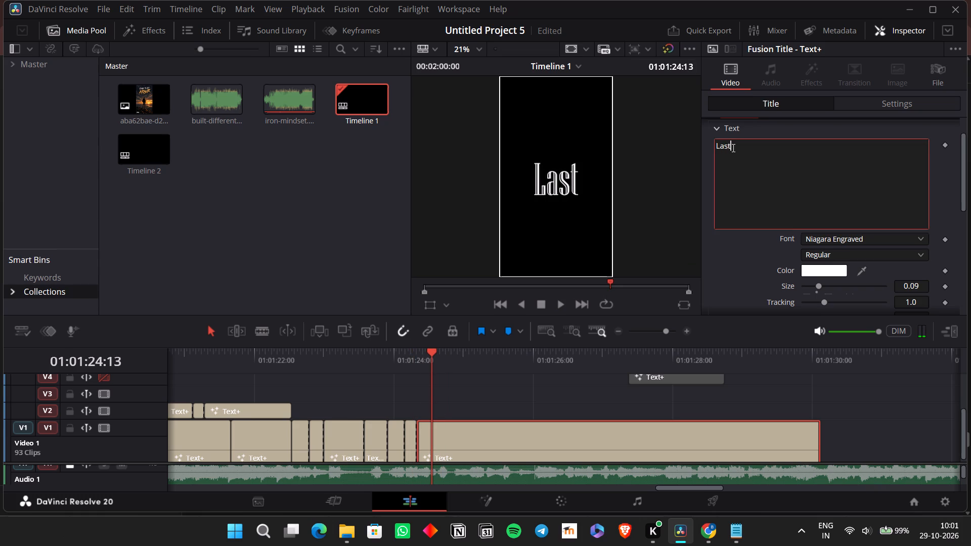
# Play the next word and split the "Last" clip at 01:01:24:14, selecting the part after the cut.
pyautogui.click(487, 459)
pyautogui.press('Left')
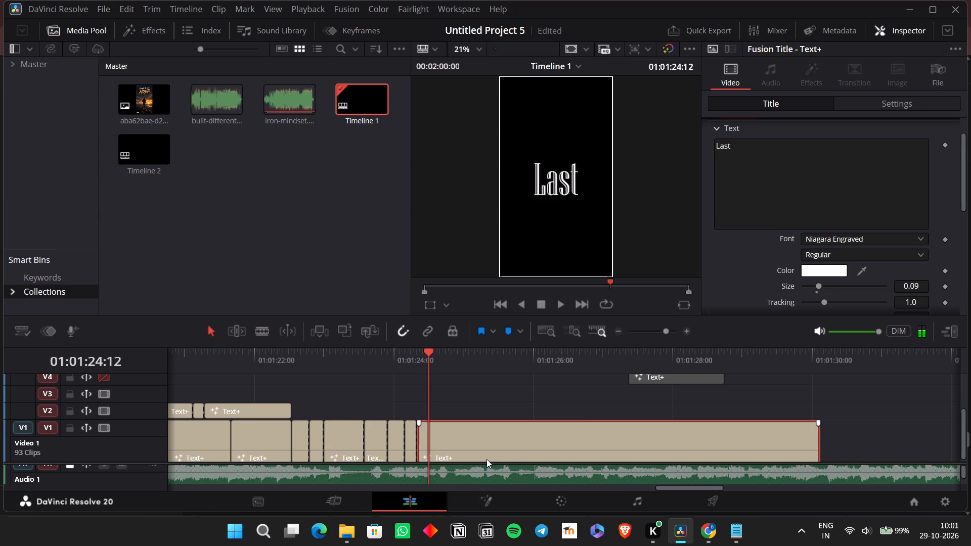
pyautogui.press('space')
pyautogui.press('space')
pyautogui.press('Left')
pyautogui.press('Left')
pyautogui.press('Left')
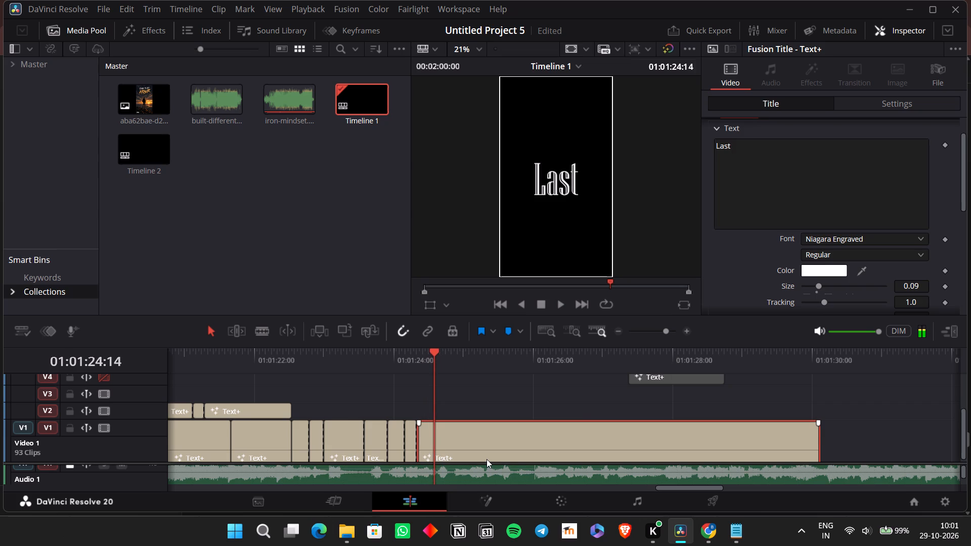
pyautogui.hotkey('ctrl', 'b')
pyautogui.hotkey('ctrl', 'Right')
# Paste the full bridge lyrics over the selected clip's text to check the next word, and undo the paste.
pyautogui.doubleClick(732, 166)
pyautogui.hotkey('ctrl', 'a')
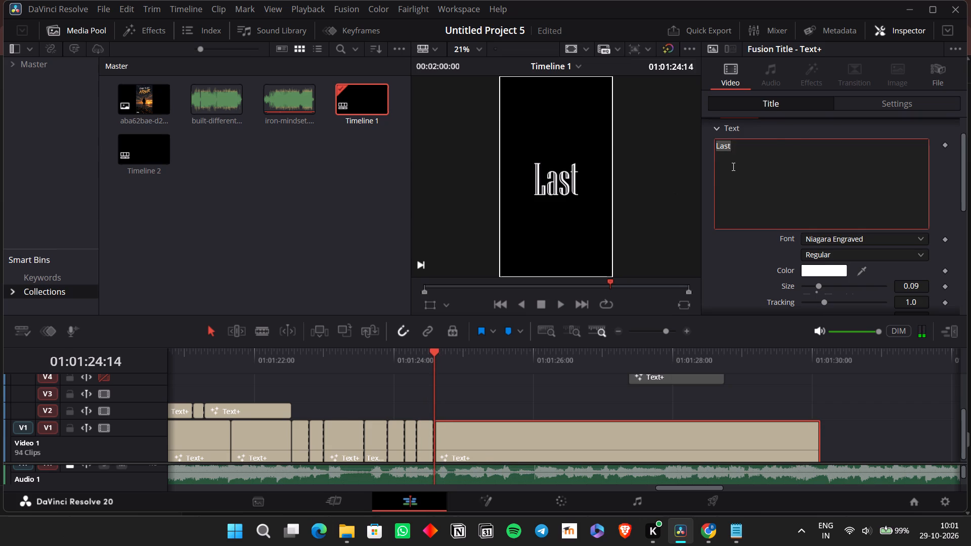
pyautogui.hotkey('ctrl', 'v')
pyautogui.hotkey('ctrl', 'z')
# Set the text of the Video 1 clip starting at 01:01:24:14 to "rep".
pyautogui.write('re')
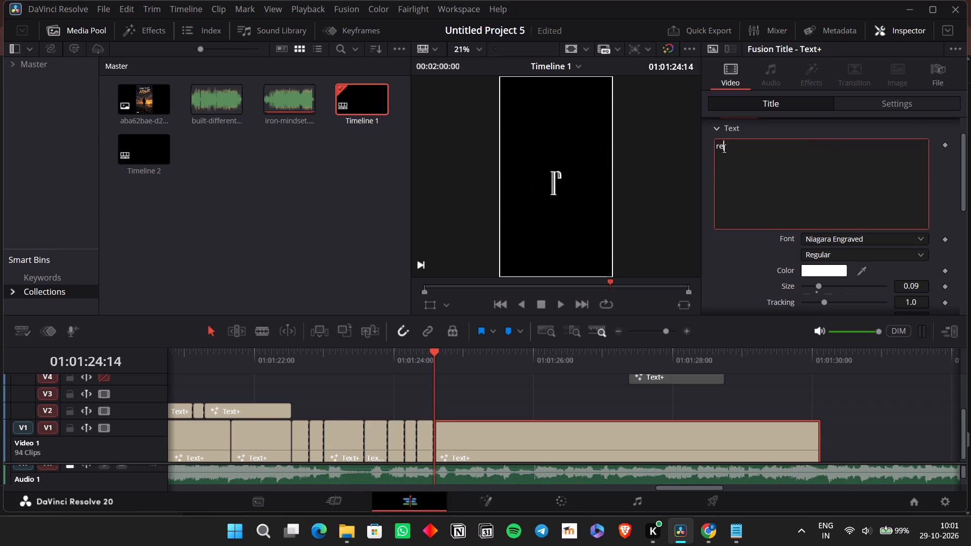
pyautogui.press('p')
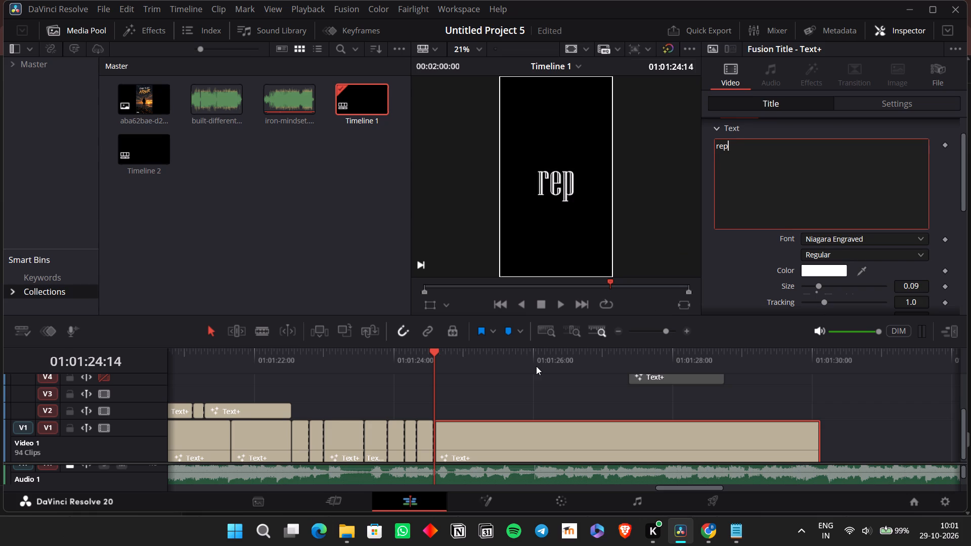
# Split the "rep" clip at 01:01:24:20 in time with the song, select the second part and return the playhead to the cut.
pyautogui.click(525, 423)
pyautogui.press('space')
pyautogui.press('space')
pyautogui.hotkey('ctrl', 'b')
pyautogui.hotkey('ctrl', 'space')
pyautogui.hotkey('ctrl', 'Right')
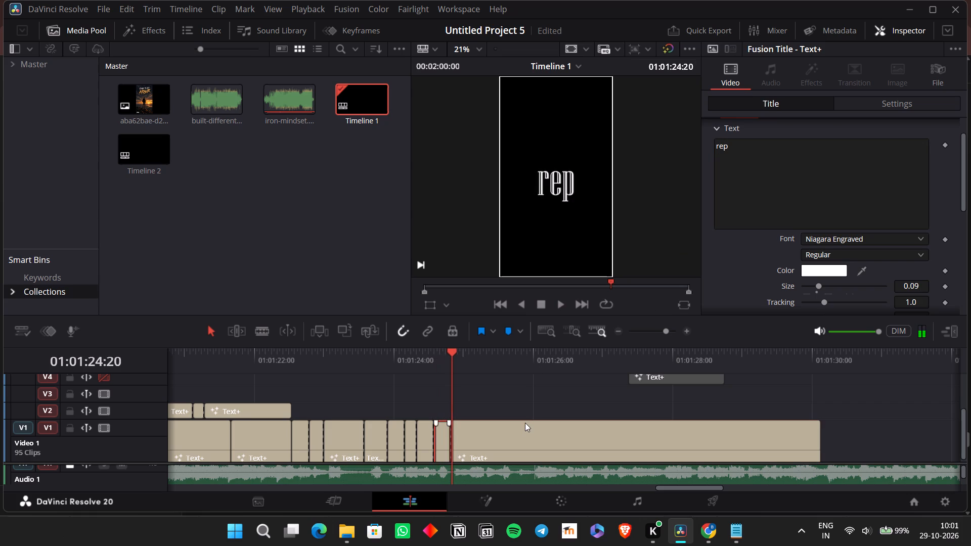
pyautogui.click(535, 463)
pyautogui.click(532, 442)
pyautogui.press('space')
pyautogui.press('space')
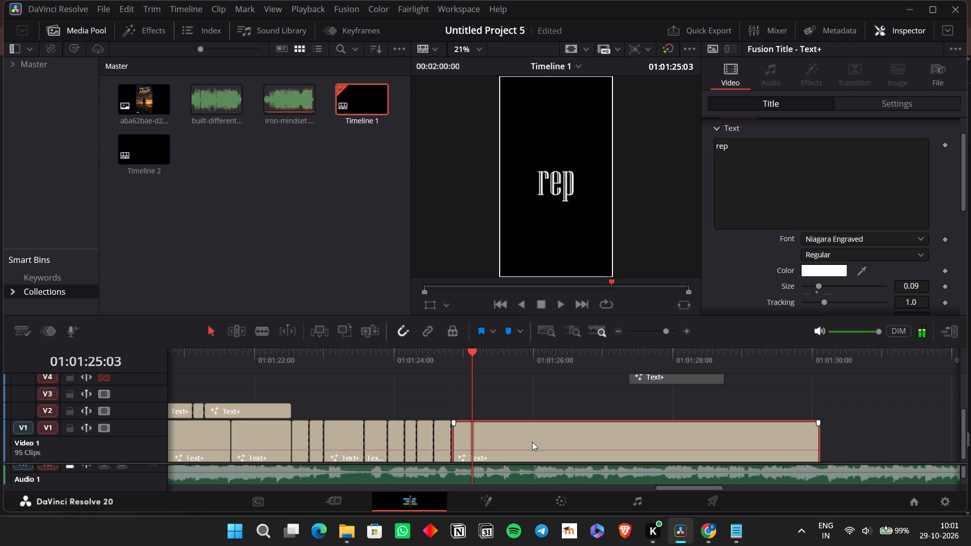
pyautogui.click(448, 359)
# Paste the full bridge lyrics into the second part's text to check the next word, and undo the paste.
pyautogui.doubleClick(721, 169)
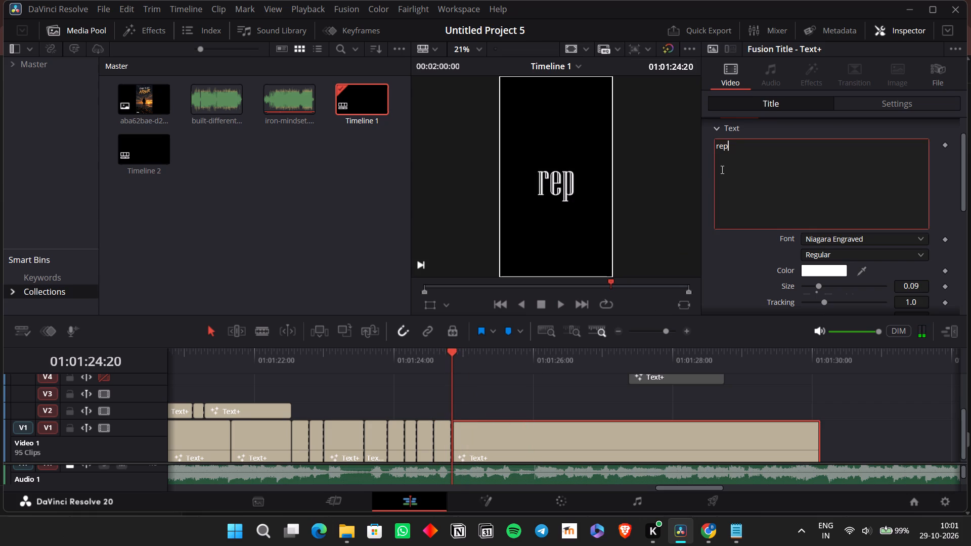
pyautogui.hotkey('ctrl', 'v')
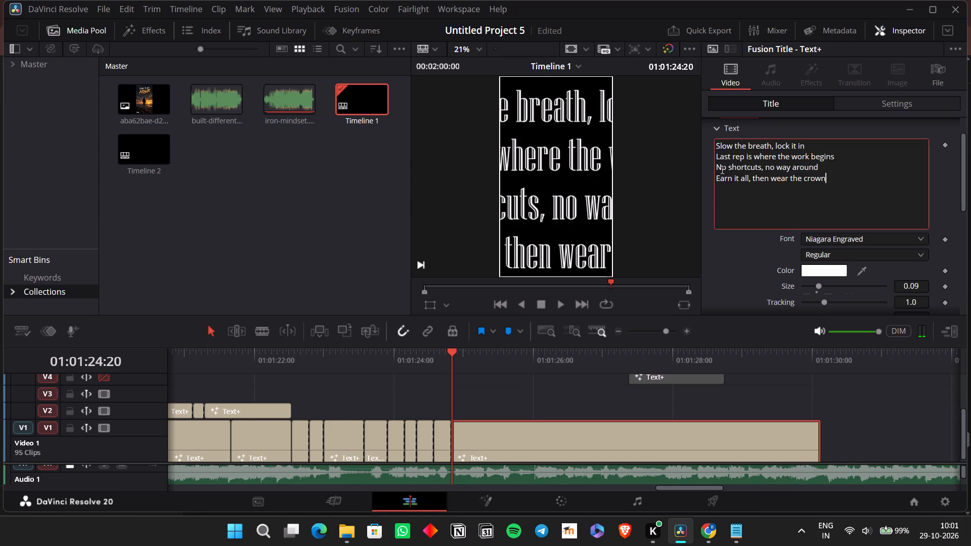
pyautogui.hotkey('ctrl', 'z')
# Set the text of the Video 1 clip starting at 01:01:24:20 to "is".
pyautogui.press('BackSpace')
pyautogui.press('BackSpace')
pyautogui.press('BackSpace')
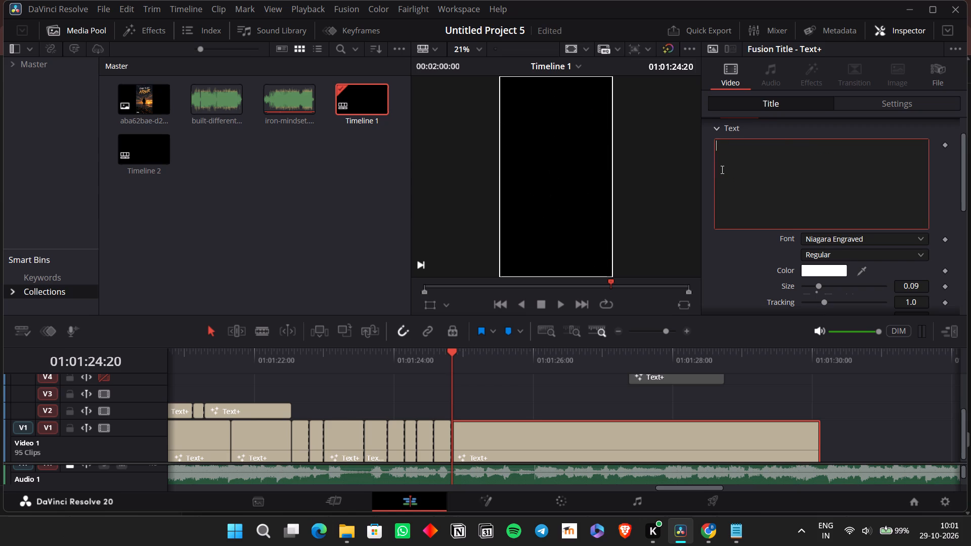
pyautogui.write('is')
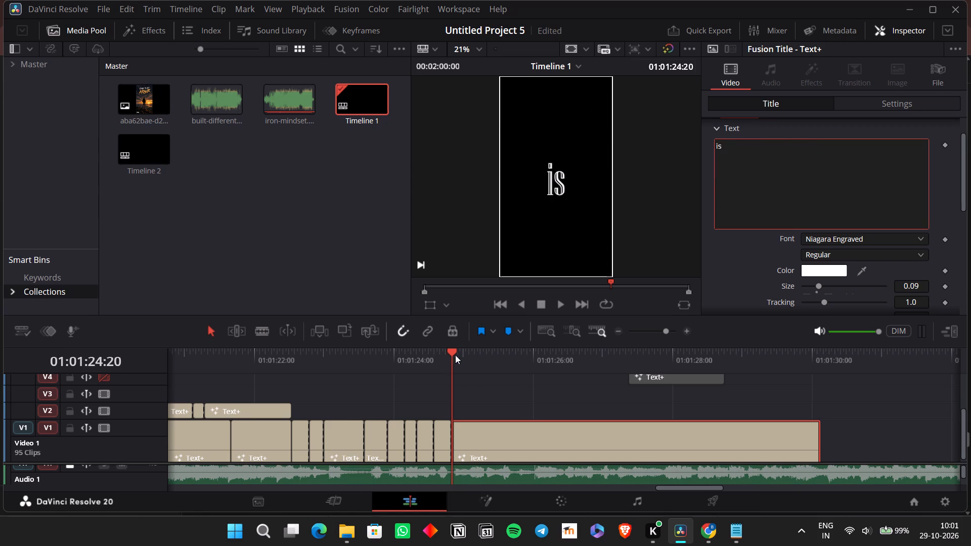
# Replay the line, split the "is" clip at 01:01:25:01 and set the second part's text to "where".
pyautogui.click(406, 356)
pyautogui.press('space')
pyautogui.press('space')
pyautogui.press('space')
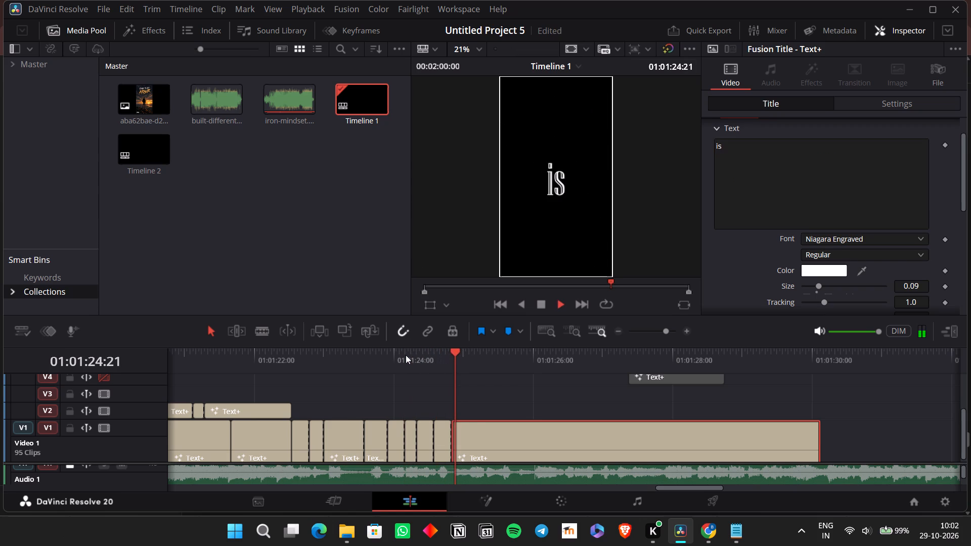
pyautogui.press('space')
pyautogui.click(451, 372)
pyautogui.press('space')
pyautogui.press('space')
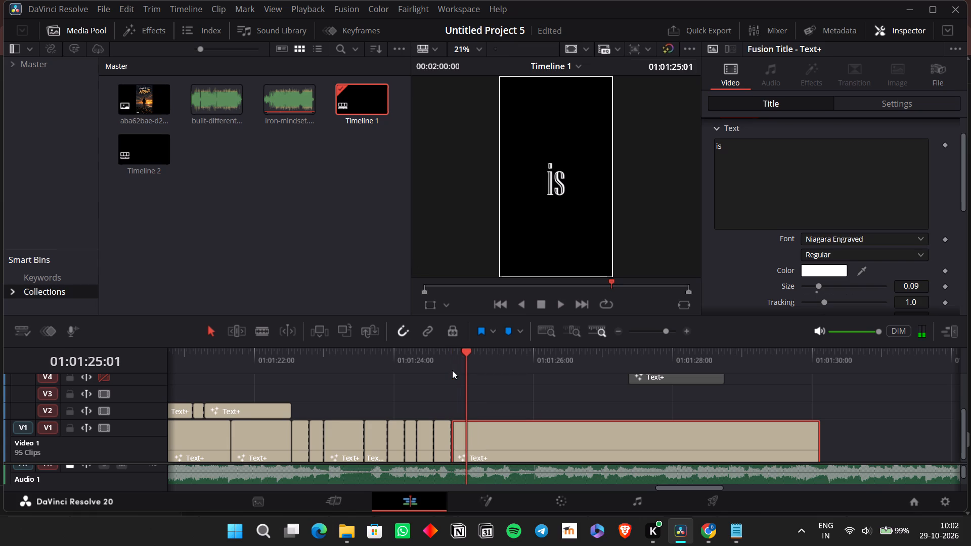
pyautogui.hotkey('ctrl', 'b')
pyautogui.click(503, 423)
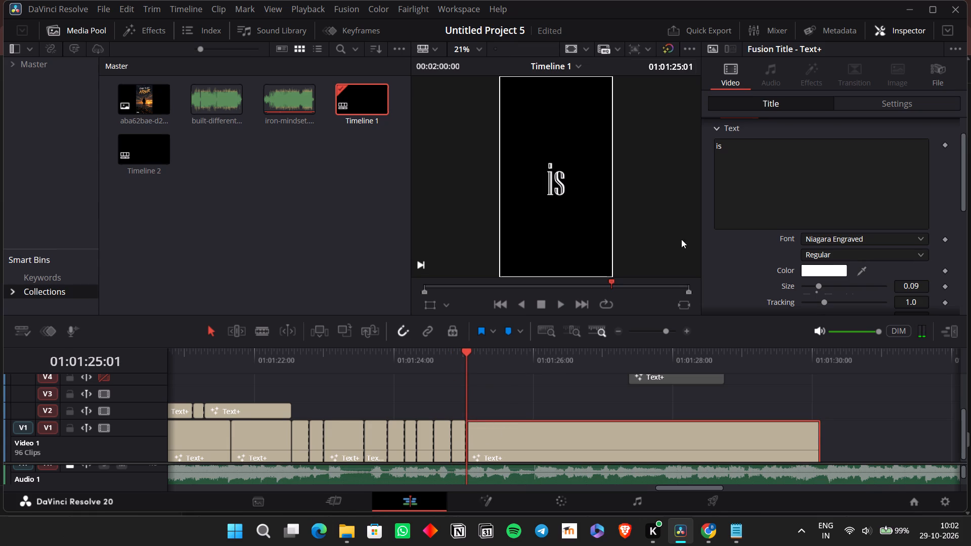
pyautogui.doubleClick(759, 178)
pyautogui.press('h')
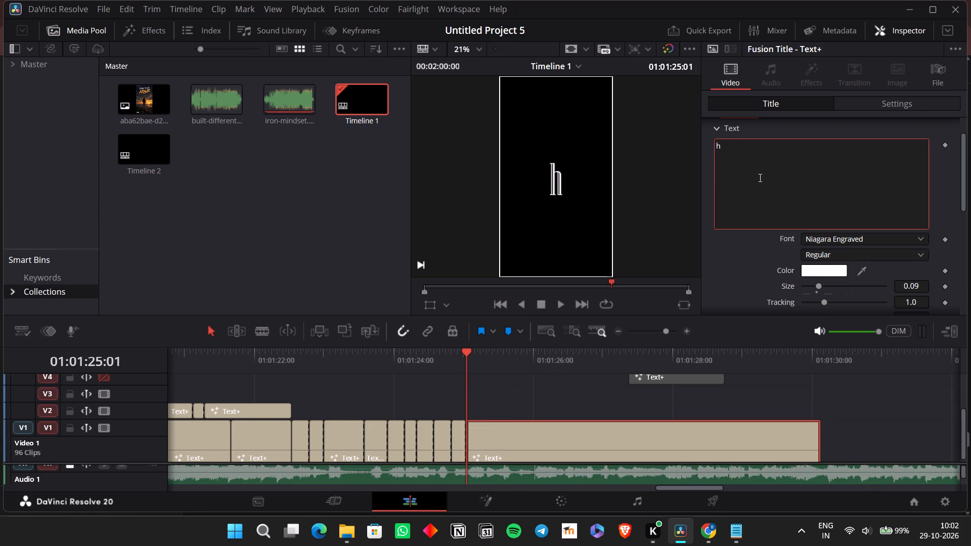
pyautogui.press('BackSpace')
pyautogui.write('where')
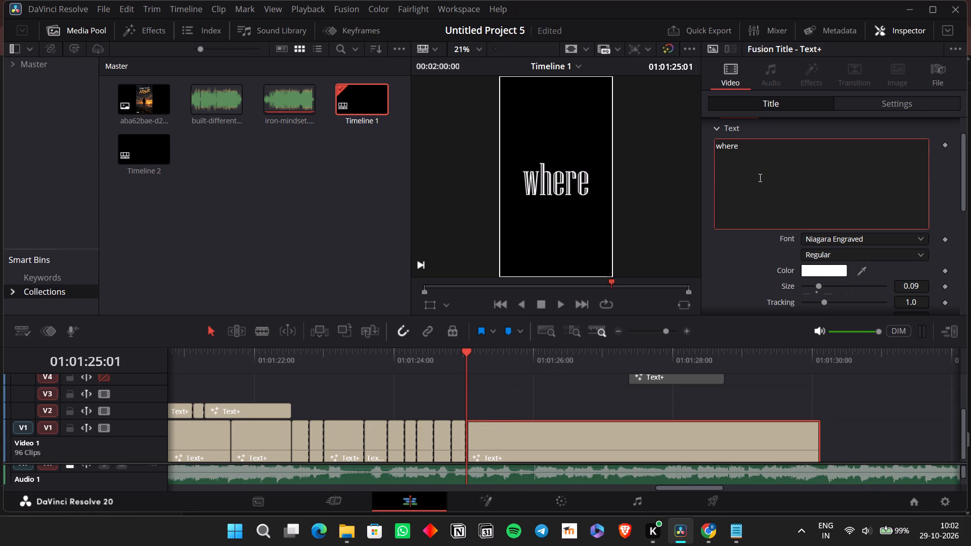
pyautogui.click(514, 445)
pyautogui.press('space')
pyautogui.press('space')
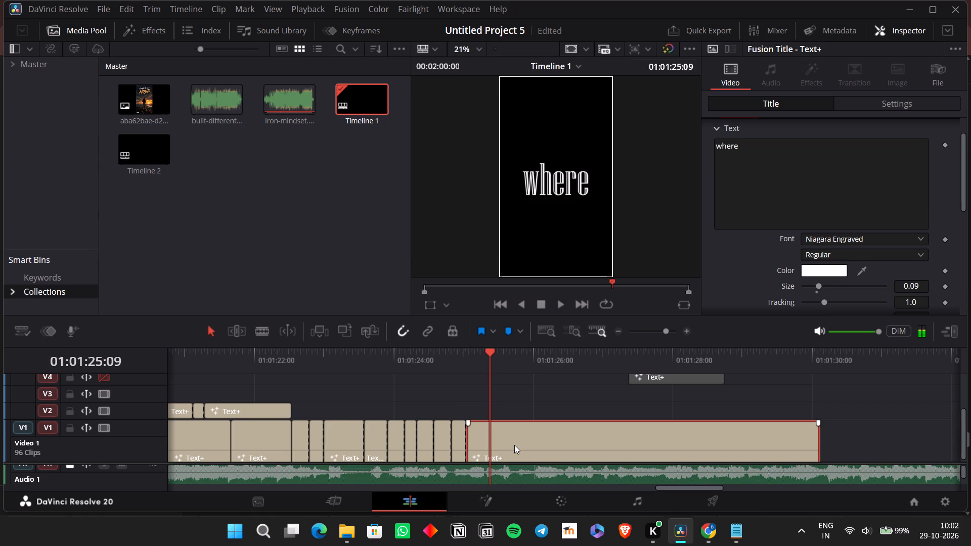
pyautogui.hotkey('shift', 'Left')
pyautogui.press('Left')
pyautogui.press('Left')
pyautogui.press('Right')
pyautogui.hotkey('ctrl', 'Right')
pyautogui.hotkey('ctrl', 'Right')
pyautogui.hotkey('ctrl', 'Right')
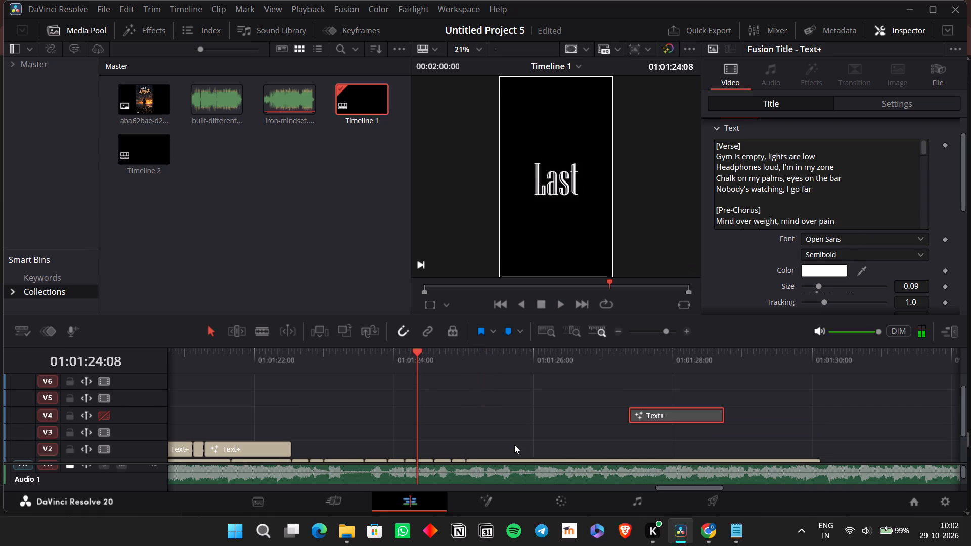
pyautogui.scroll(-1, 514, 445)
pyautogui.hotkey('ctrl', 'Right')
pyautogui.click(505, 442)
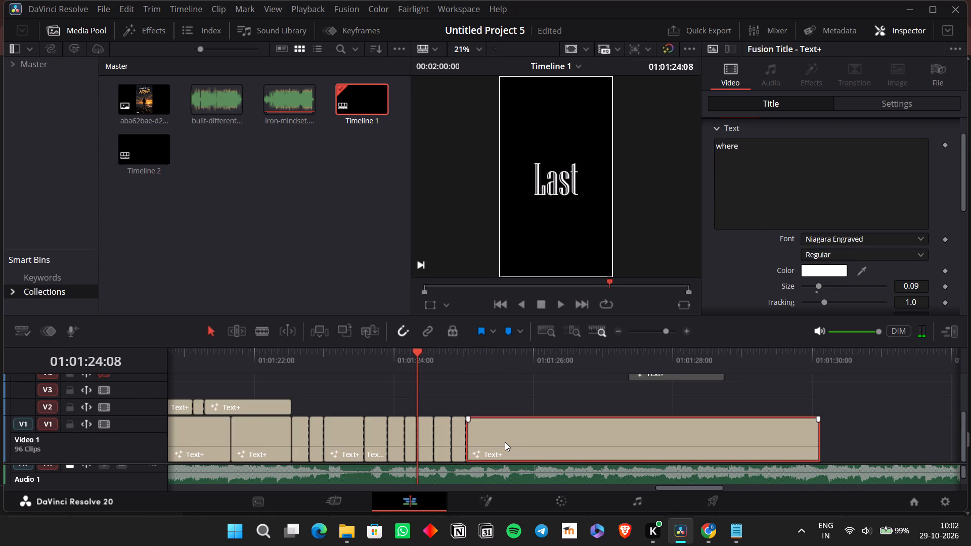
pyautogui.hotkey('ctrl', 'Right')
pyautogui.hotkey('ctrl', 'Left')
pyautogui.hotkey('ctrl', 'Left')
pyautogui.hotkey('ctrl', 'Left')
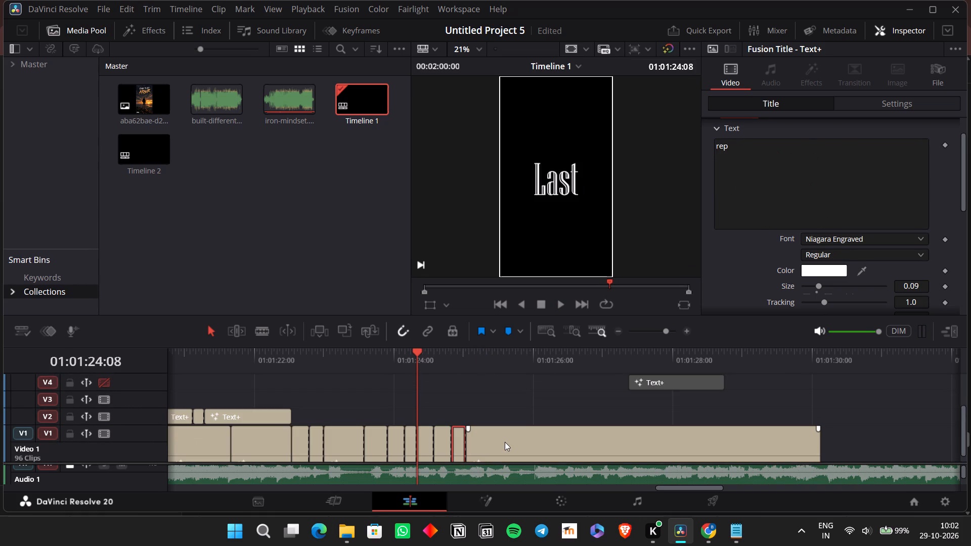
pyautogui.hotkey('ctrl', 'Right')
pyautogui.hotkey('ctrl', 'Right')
# Replay from the start of the "where" clip, split it at 01:01:25:07 in time with the song and select the second part.
pyautogui.click(469, 362)
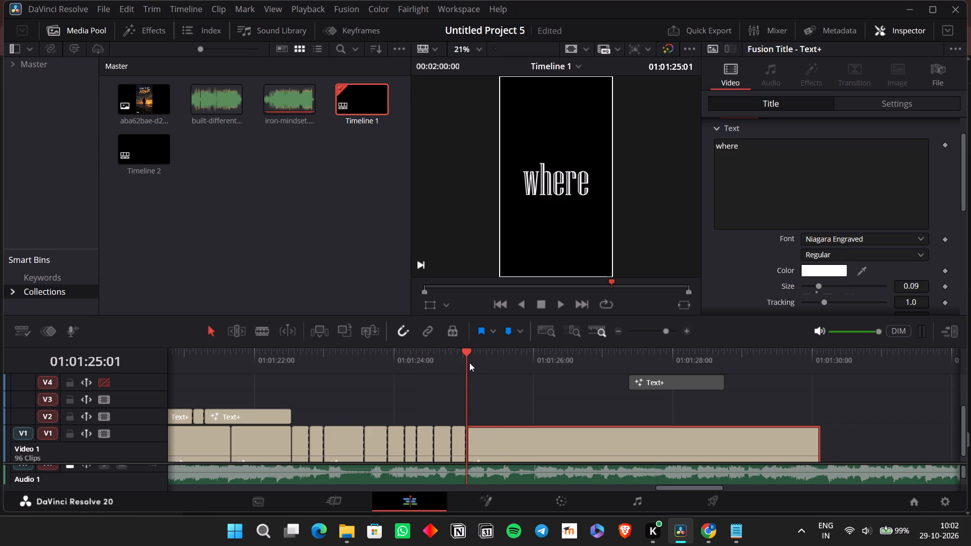
pyautogui.press('space')
pyautogui.press('space')
pyautogui.press('Left')
pyautogui.press('Left')
pyautogui.press('Left')
pyautogui.press('Left')
pyautogui.press('Left')
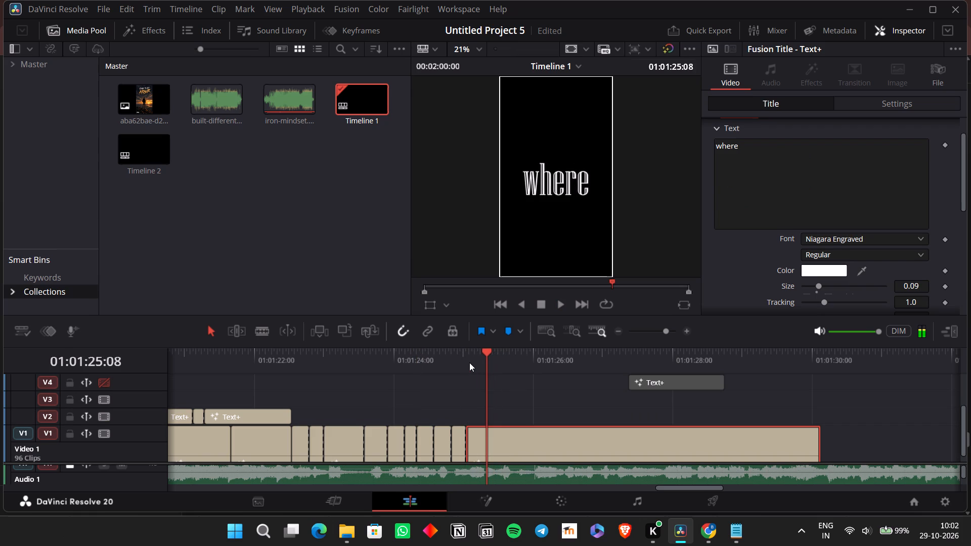
pyautogui.hotkey('ctrl', 'b')
pyautogui.hotkey('ctrl', 'Right')
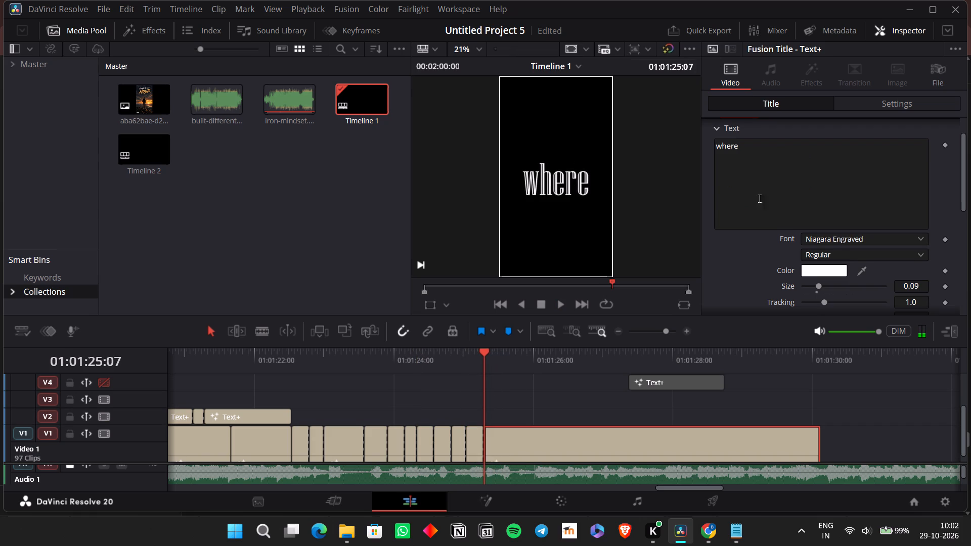
# Set the second part's text to "the", checking the next word with a temporary paste of the bridge lyrics.
pyautogui.doubleClick(758, 199)
pyautogui.hotkey('ctrl', 'v')
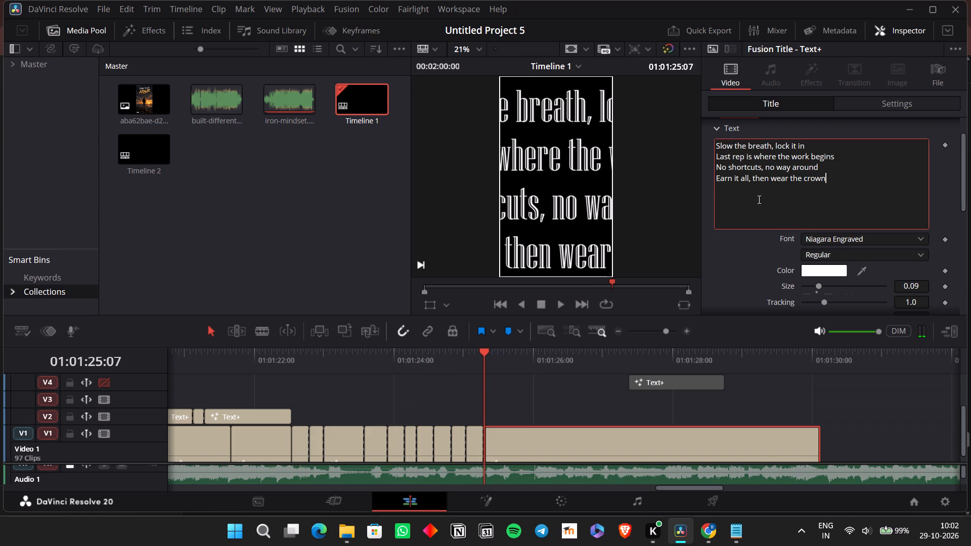
pyautogui.hotkey('ctrl', 'z')
pyautogui.doubleClick(720, 148)
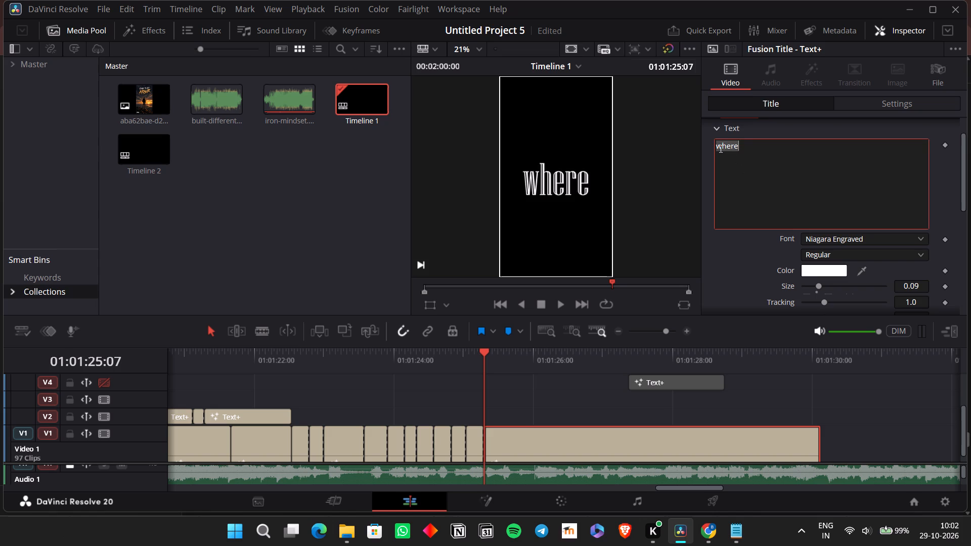
pyautogui.write('the')
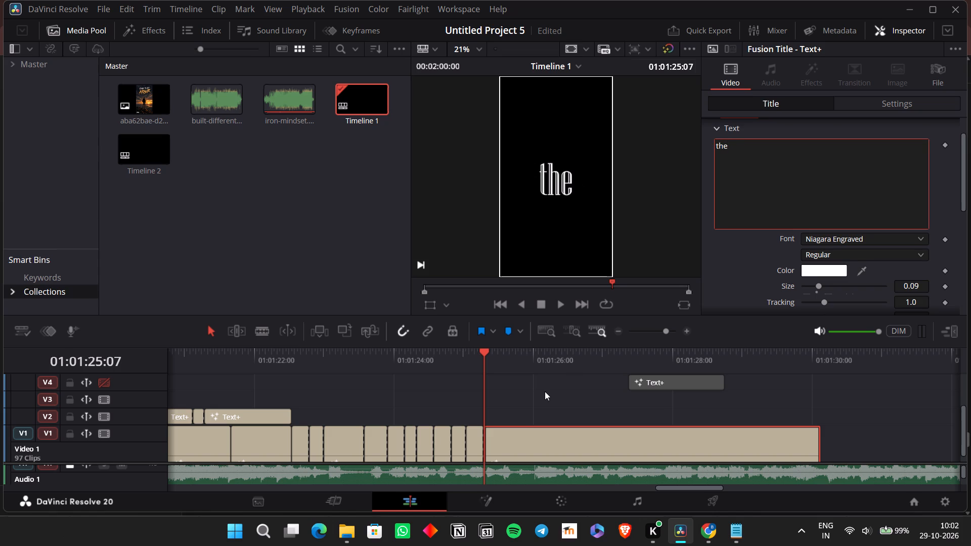
# Play on to the next word, split the "the" clip at 01:01:25:13 and set the second part's text to "work".
pyautogui.click(542, 458)
pyautogui.press('space')
pyautogui.press('space')
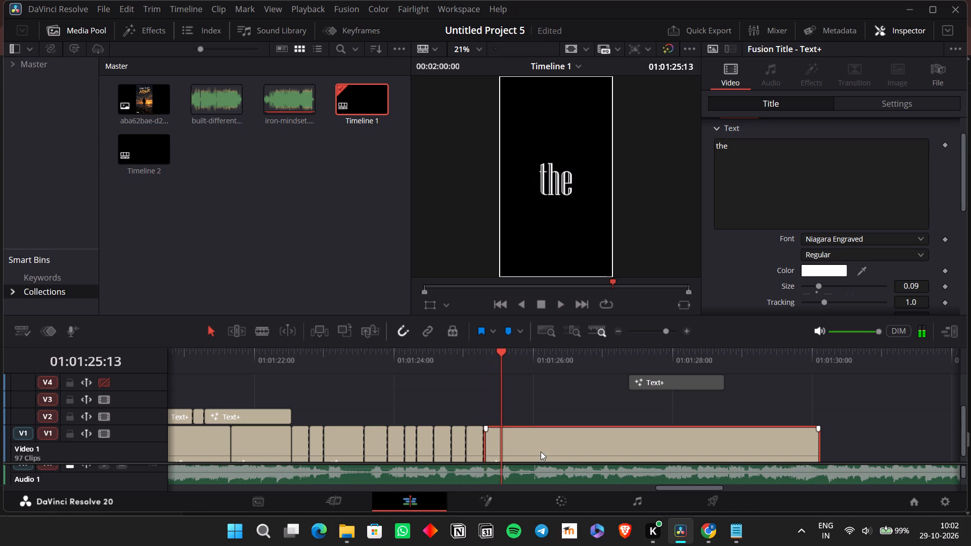
pyautogui.hotkey('ctrl', 'b')
pyautogui.click(541, 451)
pyautogui.doubleClick(720, 214)
pyautogui.write('work')
# Play on to the next word, split the "work" clip at 01:01:25:18 and select the second part.
pyautogui.click(589, 433)
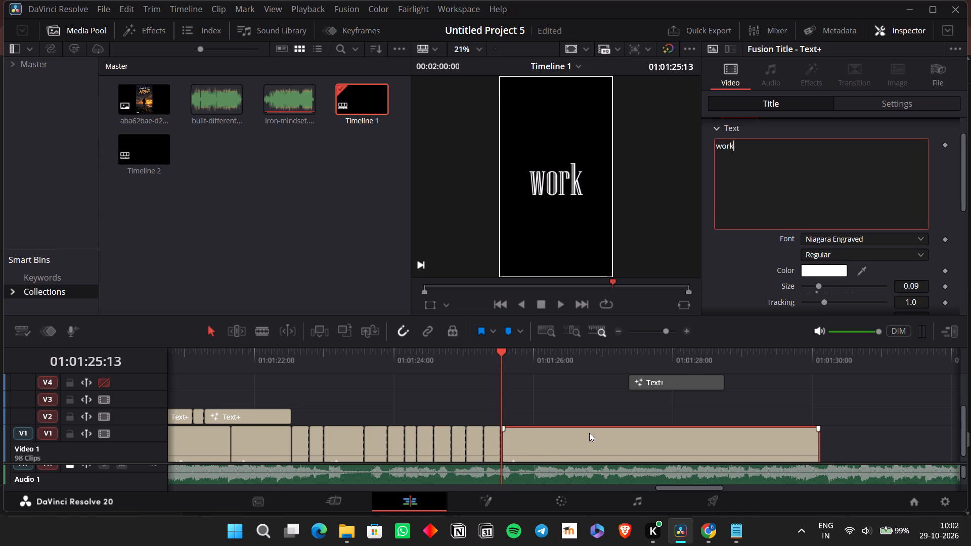
pyautogui.press('space')
pyautogui.press('space')
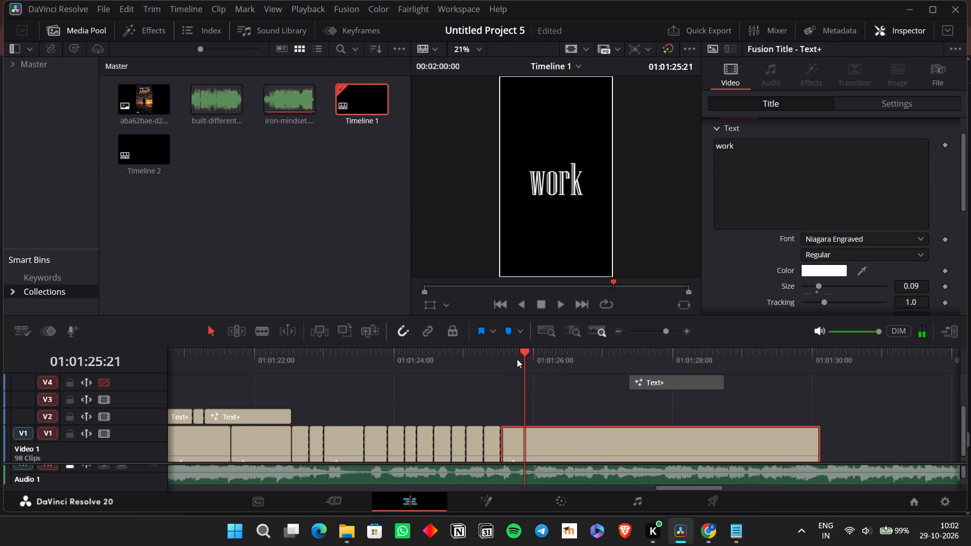
pyautogui.click(517, 359)
pyautogui.hotkey('ctrl', 'b')
pyautogui.click(565, 451)
# Check the next word with a temporary paste of the bridge lyrics and set the second part's text to "begines".
pyautogui.click(744, 225)
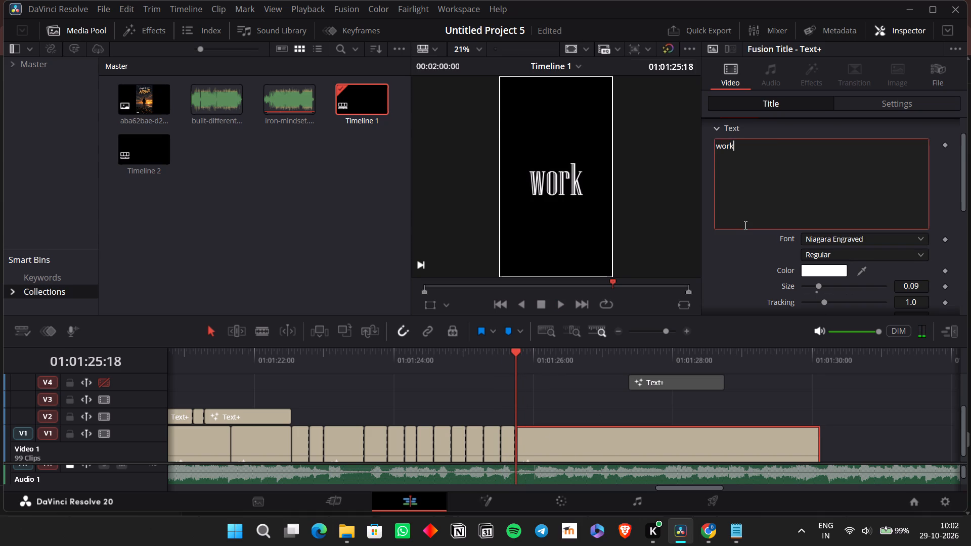
pyautogui.hotkey('ctrl', 'a')
pyautogui.hotkey('ctrl', 'v')
pyautogui.hotkey('ctrl', 'z')
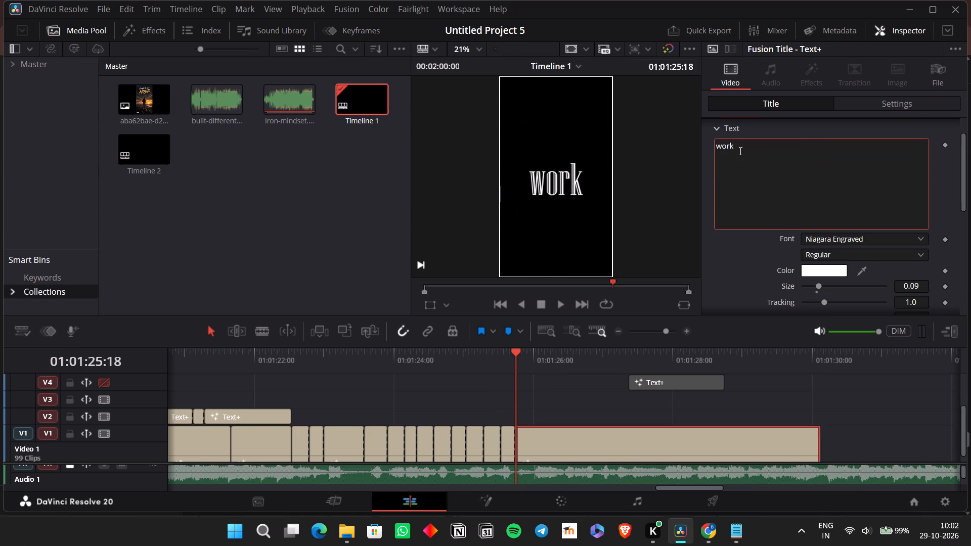
pyautogui.click(736, 151)
pyautogui.doubleClick(731, 148)
pyautogui.write('begines')
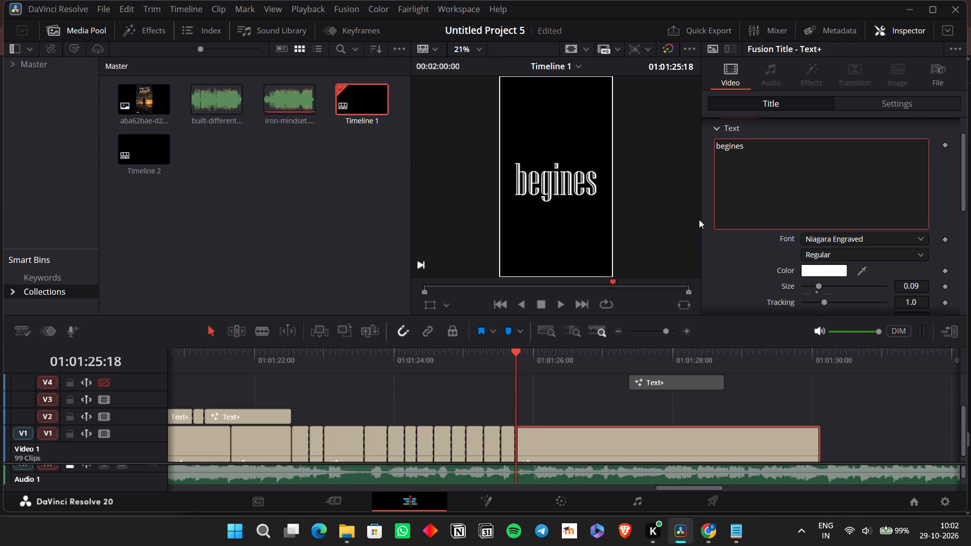
# Correct the clip's text to "begins", checking the spelling against temporary pastes of the bridge lyrics.
pyautogui.hotkey('ctrl', 'v')
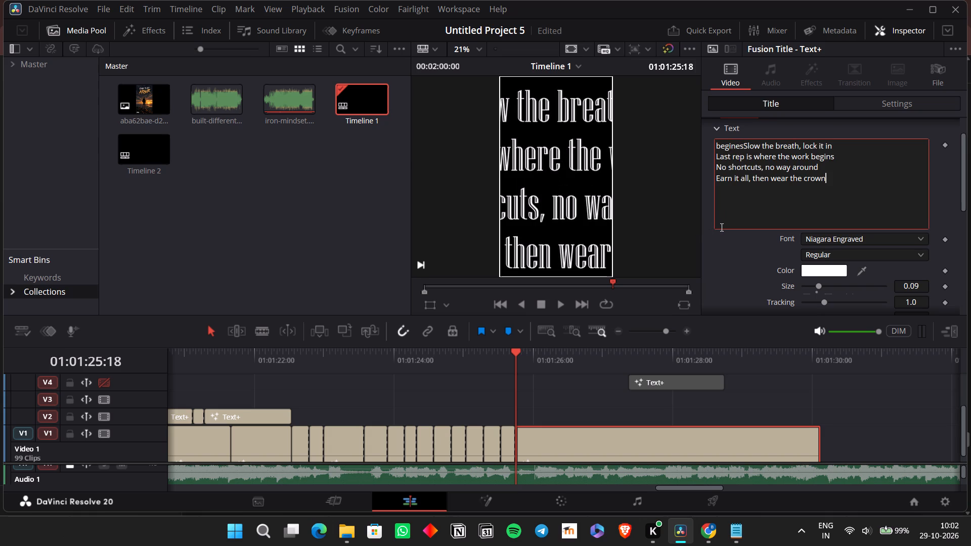
pyautogui.hotkey('ctrl', 'z')
pyautogui.click(740, 152)
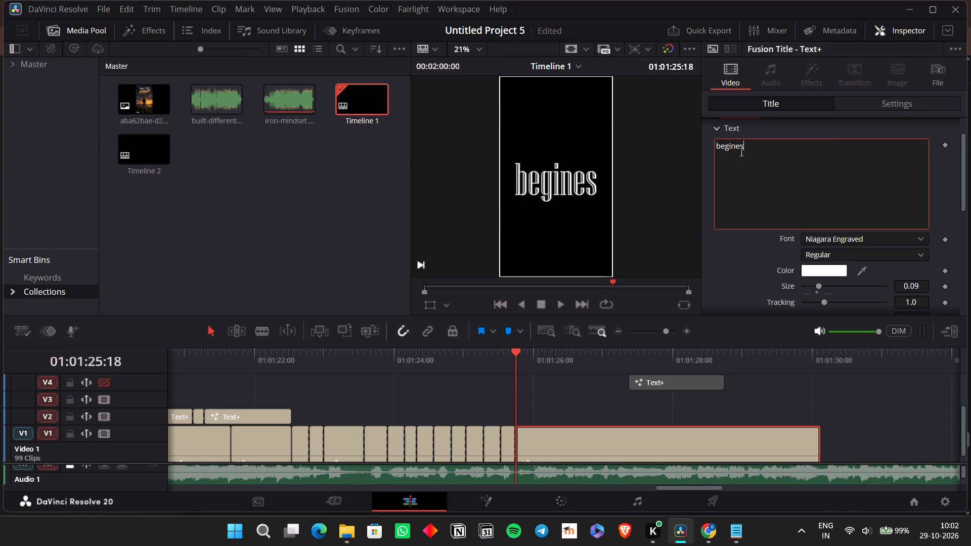
pyautogui.press('BackSpace')
pyautogui.press('BackSpace')
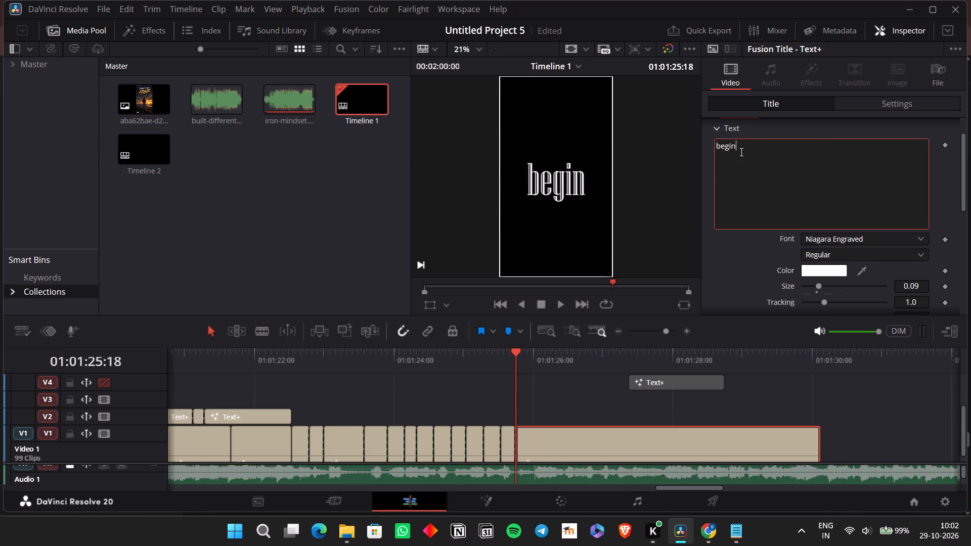
pyautogui.press('s')
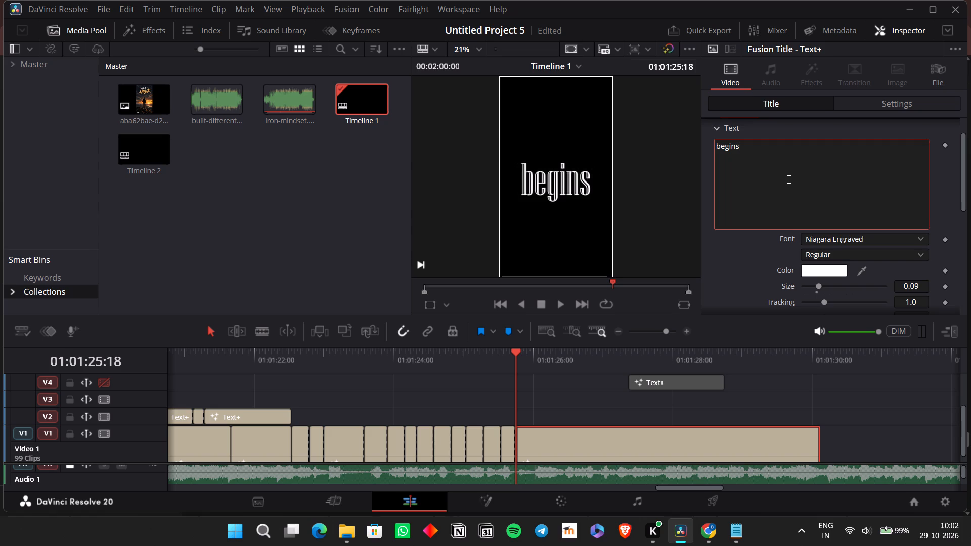
pyautogui.hotkey('ctrl', 'v')
pyautogui.hotkey('ctrl', 'z')
# Replay the line from the "where" clip, split the "begins" clip at 01:01:26:10 and select the second part.
pyautogui.click(468, 354)
pyautogui.press('space')
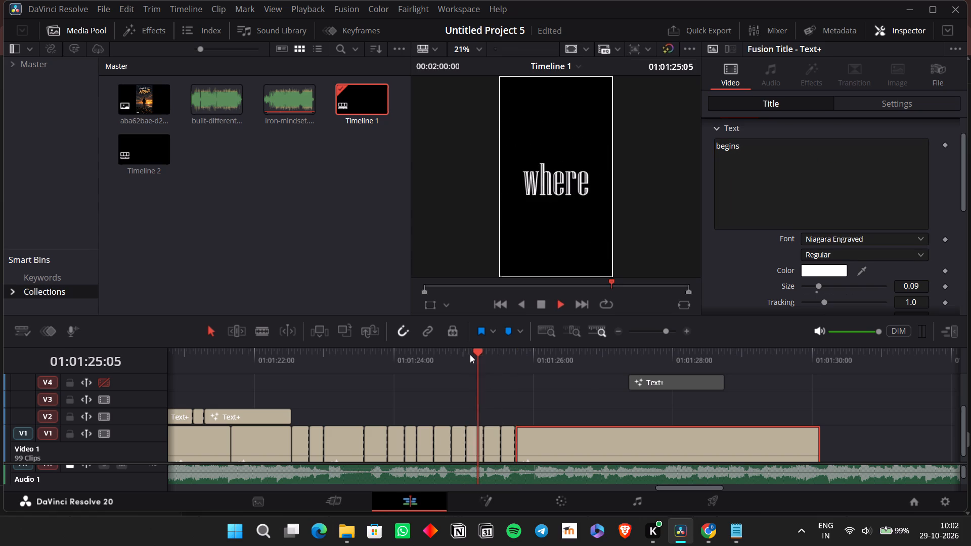
pyautogui.press('space')
pyautogui.press('space')
pyautogui.press('space')
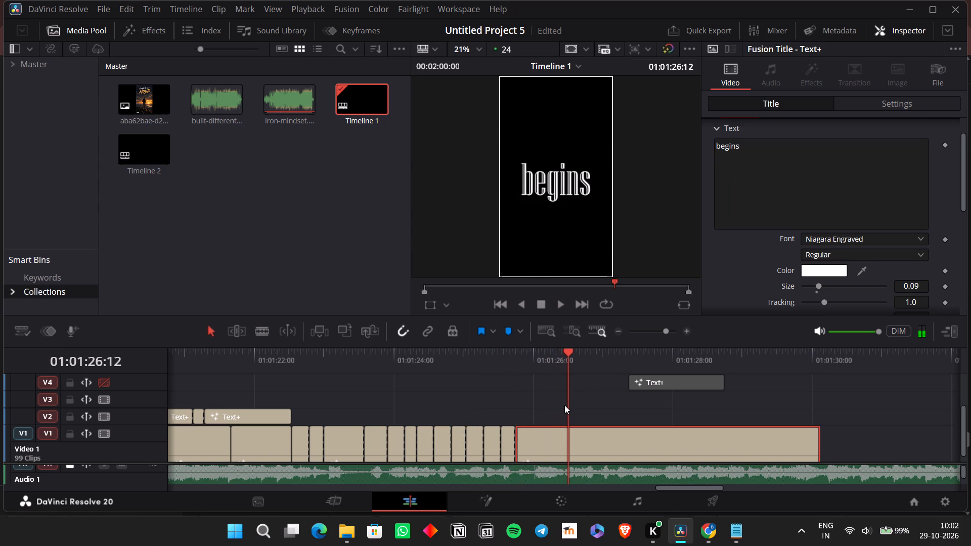
pyautogui.press('Left')
pyautogui.press('Left')
pyautogui.hotkey('ctrl', 'b')
pyautogui.hotkey('ctrl', 'Right')
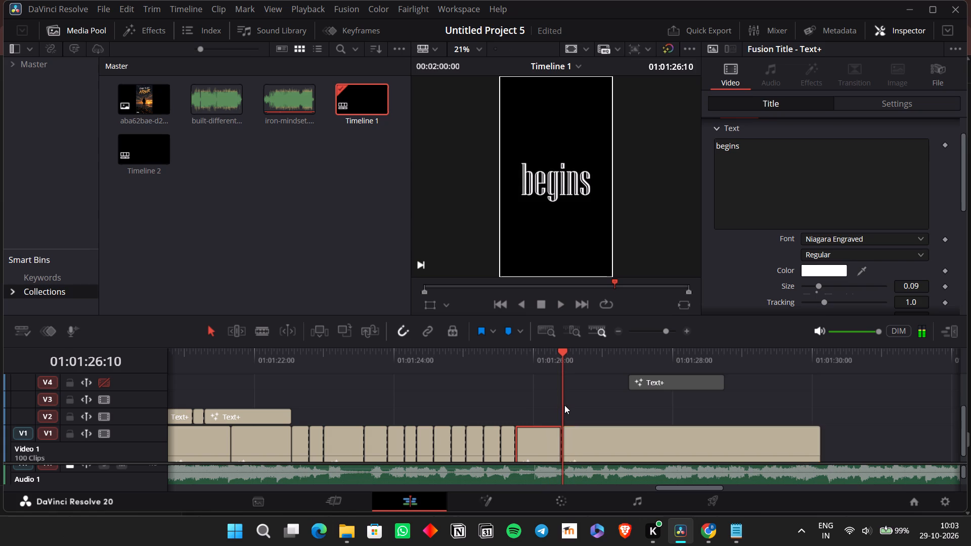
# Paste the bridge lyrics into the second part's text, delete the first two lines and cut everything after "No".
pyautogui.click(751, 203)
pyautogui.hotkey('ctrl', 'a')
pyautogui.hotkey('ctrl', 'v')
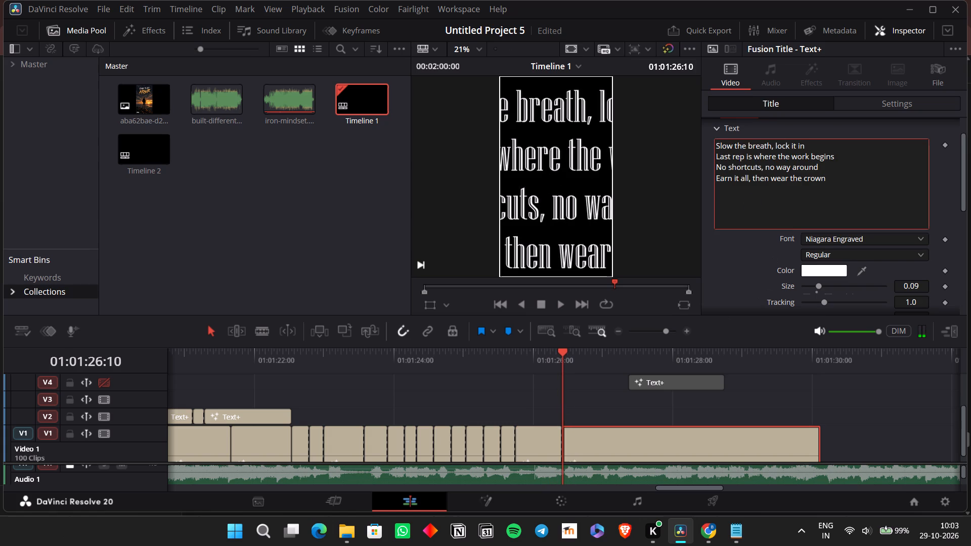
pyautogui.moveTo(848, 158); pyautogui.dragTo(712, 139)
pyautogui.press('BackSpace')
pyautogui.press('Delete')
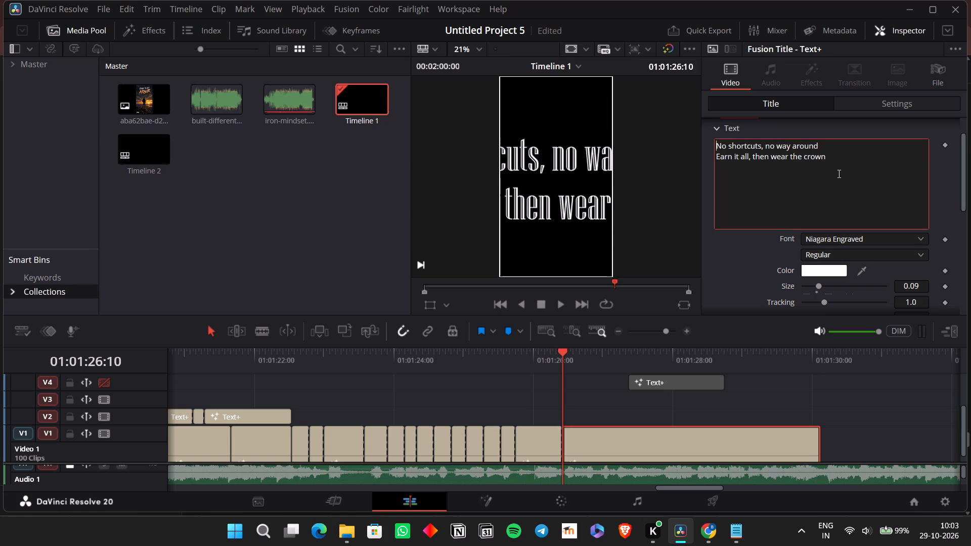
pyautogui.moveTo(835, 154); pyautogui.dragTo(727, 147)
pyautogui.hotkey('ctrl', 'x')
# Play on to the next word, split the "No" clip at 01:01:26:14 and select the second part.
pyautogui.click(600, 445)
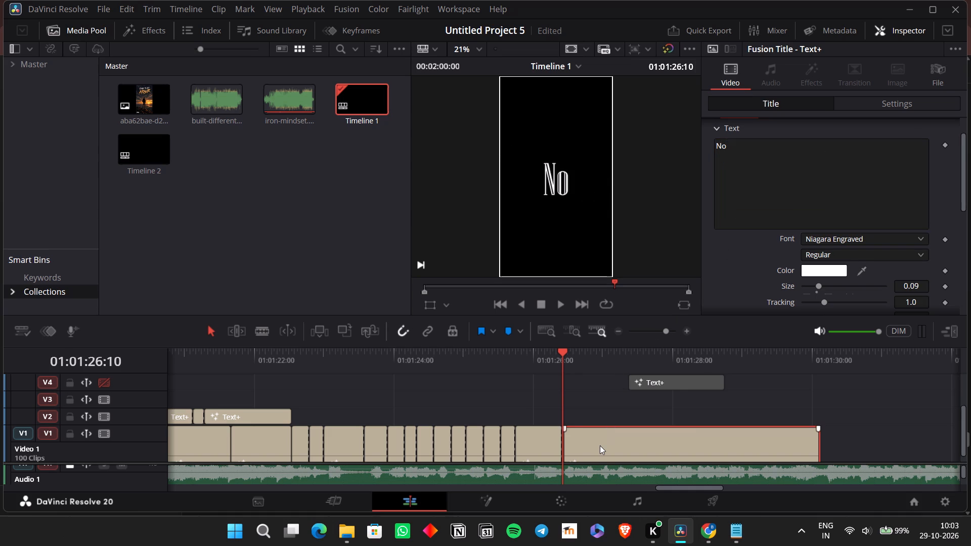
pyautogui.press('space')
pyautogui.press('space')
pyautogui.press('Left')
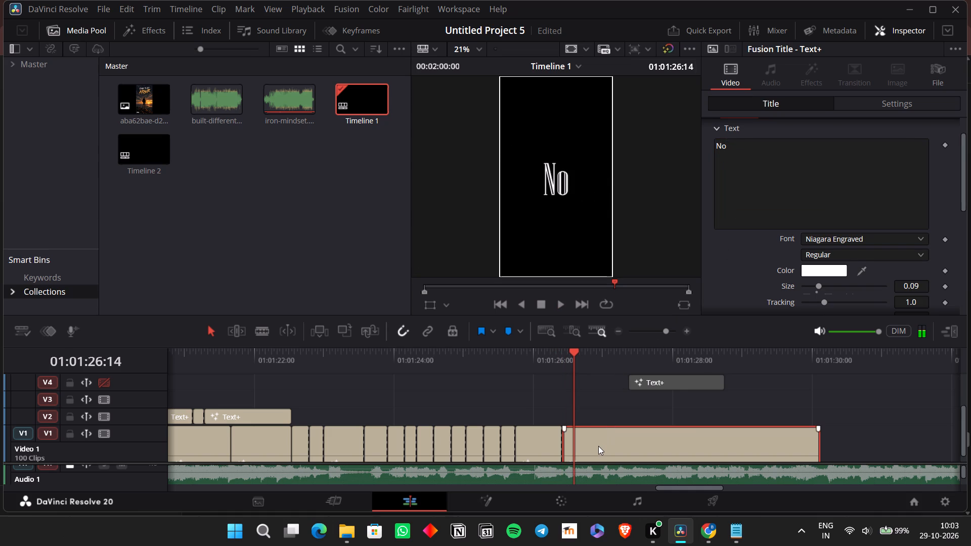
pyautogui.hotkey('ctrl', 'v')
pyautogui.hotkey('ctrl', 'z')
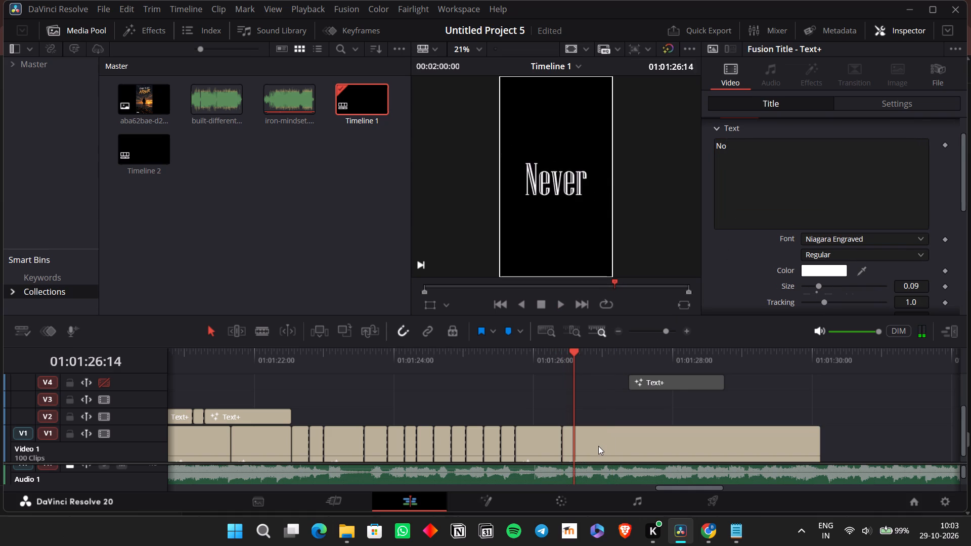
pyautogui.hotkey('ctrl', 'b')
pyautogui.hotkey('ctrl', 'Right')
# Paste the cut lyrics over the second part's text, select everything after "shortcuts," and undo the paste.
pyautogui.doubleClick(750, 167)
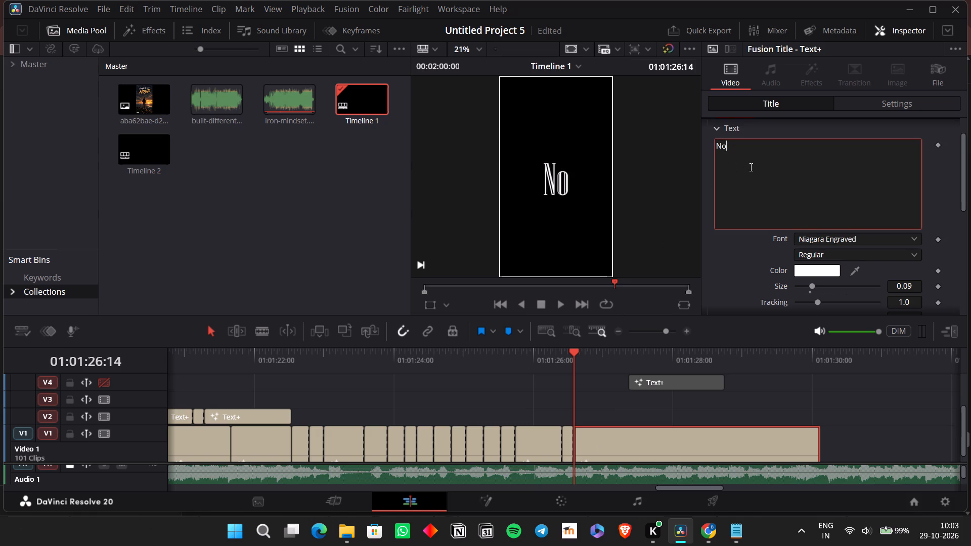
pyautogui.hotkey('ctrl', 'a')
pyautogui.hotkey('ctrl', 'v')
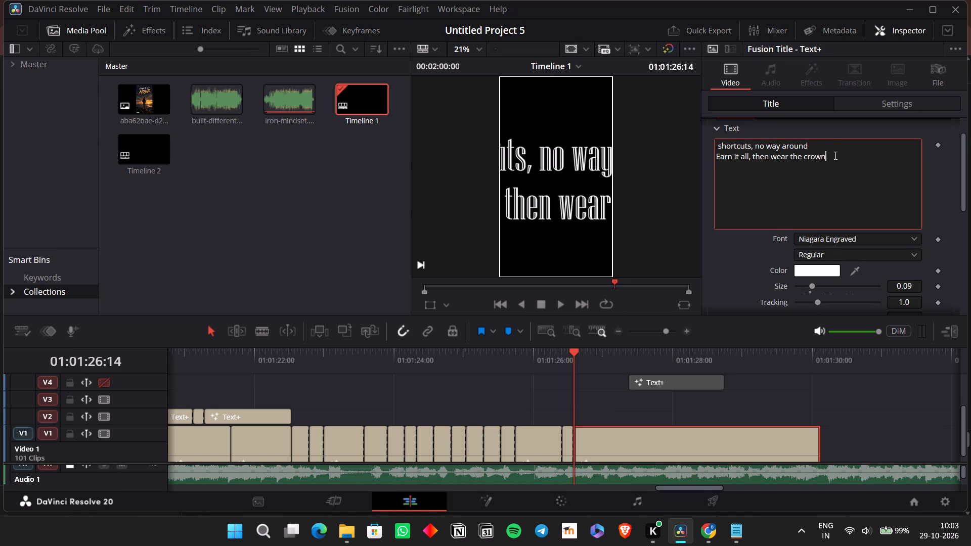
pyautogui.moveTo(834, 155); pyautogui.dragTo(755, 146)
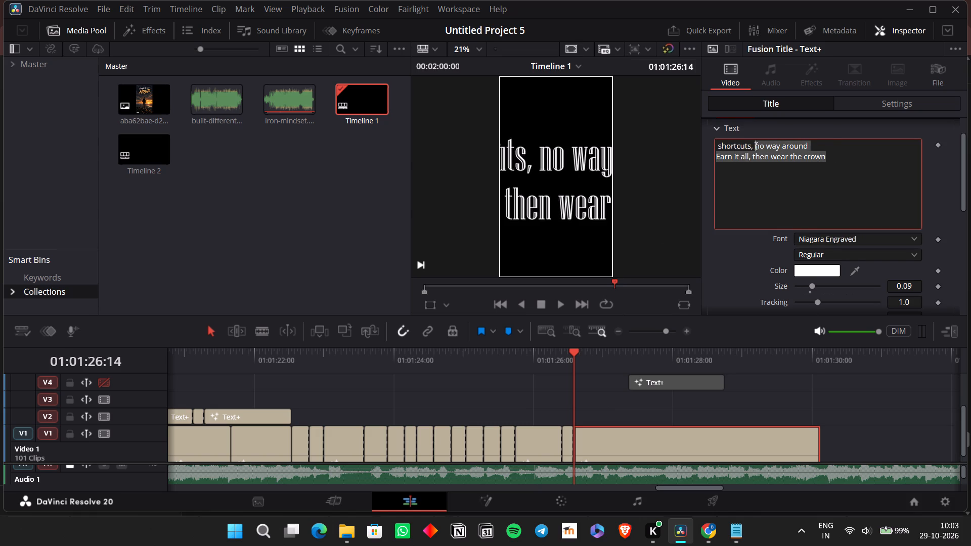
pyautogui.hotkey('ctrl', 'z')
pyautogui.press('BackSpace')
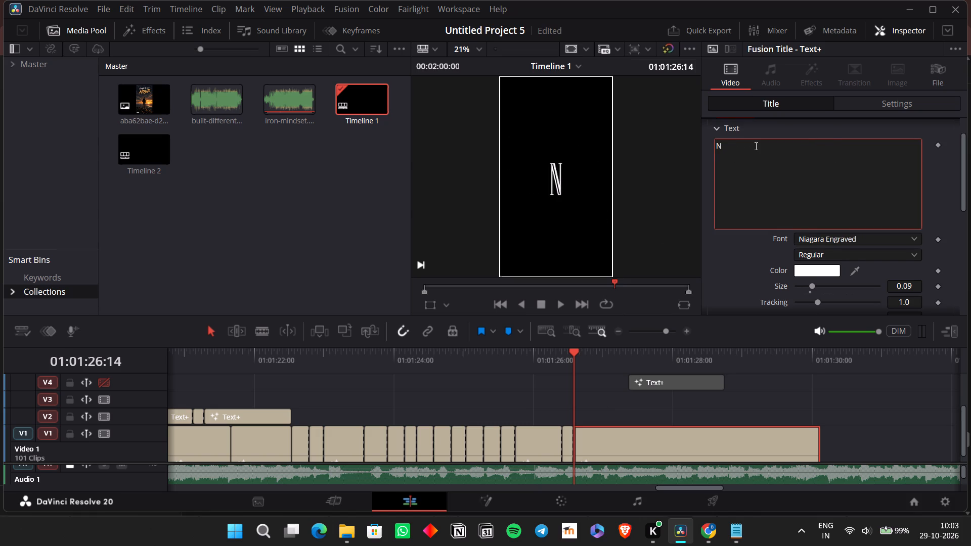
# Paste the cut lyrics over the selected clip's text again and cut everything after "shortcuts".
pyautogui.hotkey('ctrl', 'a')
pyautogui.hotkey('ctrl', 'v')
pyautogui.press('BackSpace')
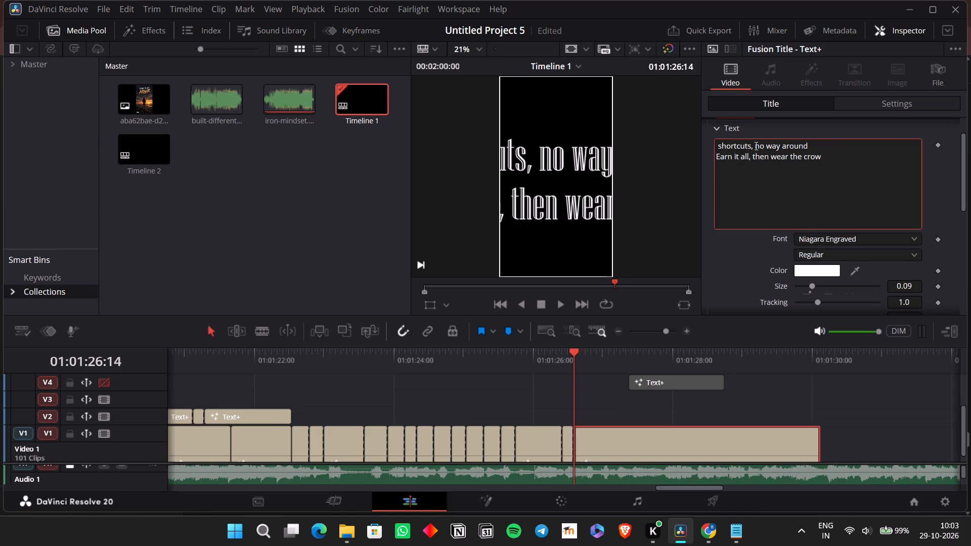
pyautogui.hotkey('ctrl', 'z')
pyautogui.hotkey('ctrl', 'shift', 'Up')
pyautogui.hotkey('ctrl', 'shift', 'Left')
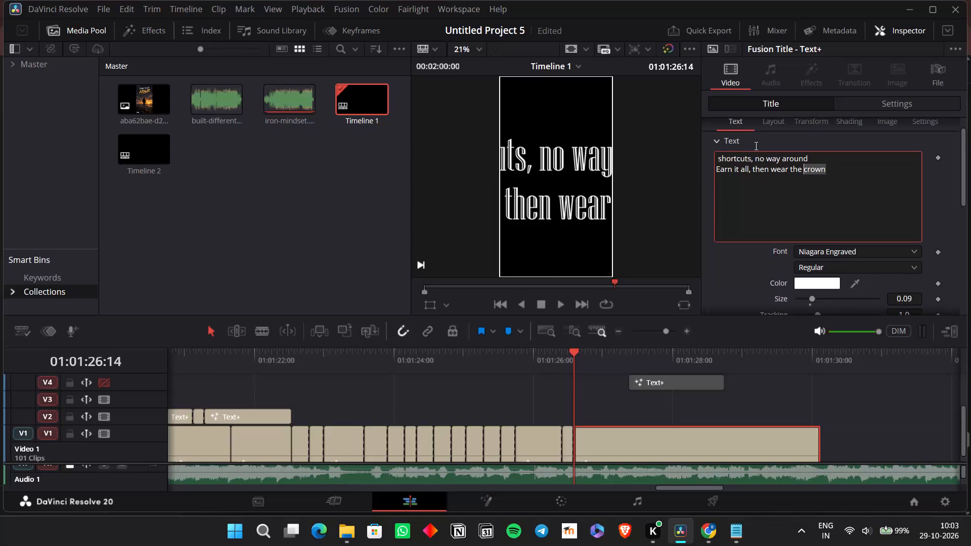
pyautogui.hotkey('ctrl', 'shift', 'Left')
pyautogui.hotkey('ctrl', 'shift', 'Left')
pyautogui.hotkey('ctrl', 'shift', 'Left')
pyautogui.hotkey('ctrl', 'shift', 'Left')
pyautogui.hotkey('ctrl', 'shift', 'Left')
pyautogui.hotkey('ctrl', 'shift', 'Left')
pyautogui.hotkey('ctrl', 'shift', 'Left')
pyautogui.hotkey('ctrl', 'shift', 'Left')
pyautogui.hotkey('ctrl', 'shift', 'Left')
pyautogui.hotkey('ctrl', 'shift', 'Left')
pyautogui.hotkey('ctrl', 'shift', 'Left')
pyautogui.hotkey('ctrl', 'shift', 'Left')
pyautogui.hotkey('ctrl', 'shift', 'Left')
pyautogui.hotkey('ctrl', 'shift', 'Right')
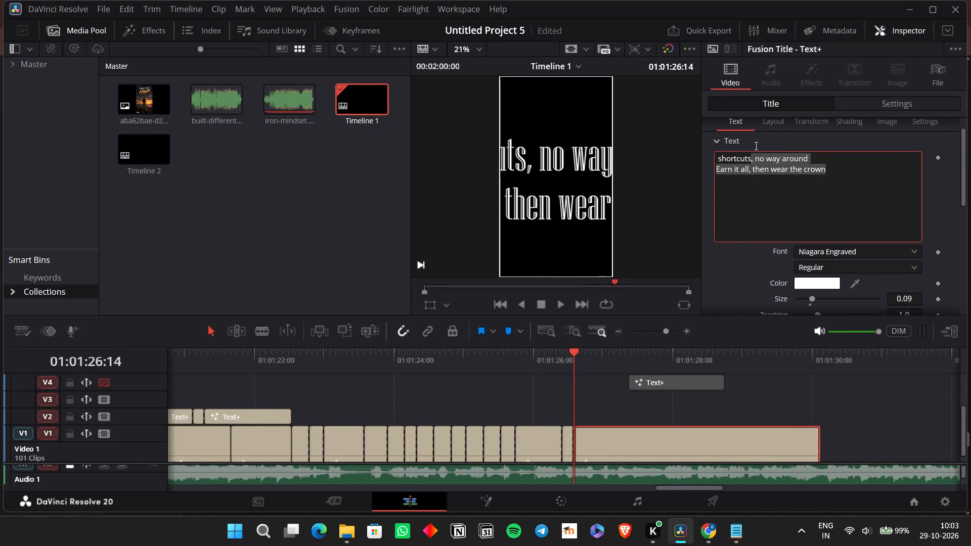
pyautogui.hotkey('ctrl', 'x')
pyautogui.press('space')
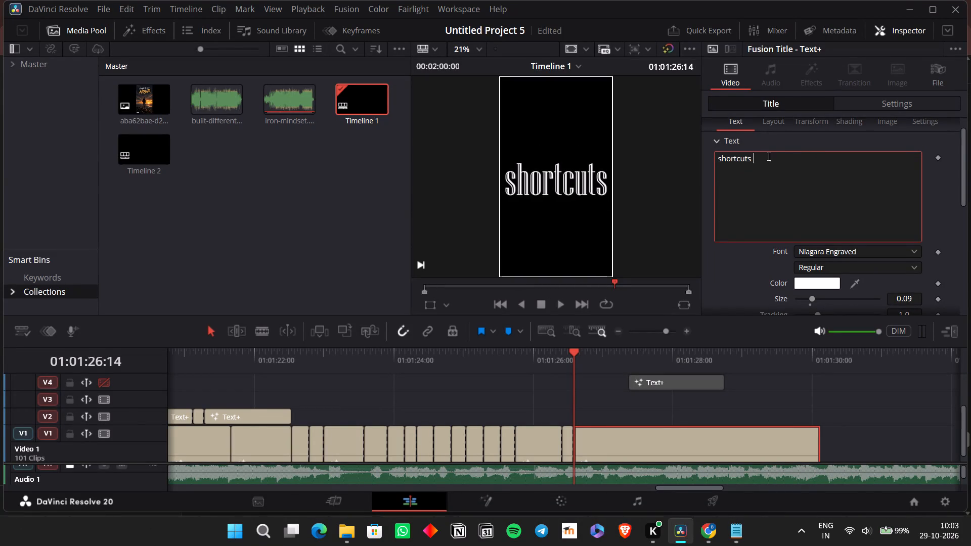
# Play on to the next word, split the "shortcuts" clip at 01:01:27:03 and replace the second part's text with "no".
pyautogui.click(621, 443)
pyautogui.press('space')
pyautogui.press('space')
pyautogui.press('space')
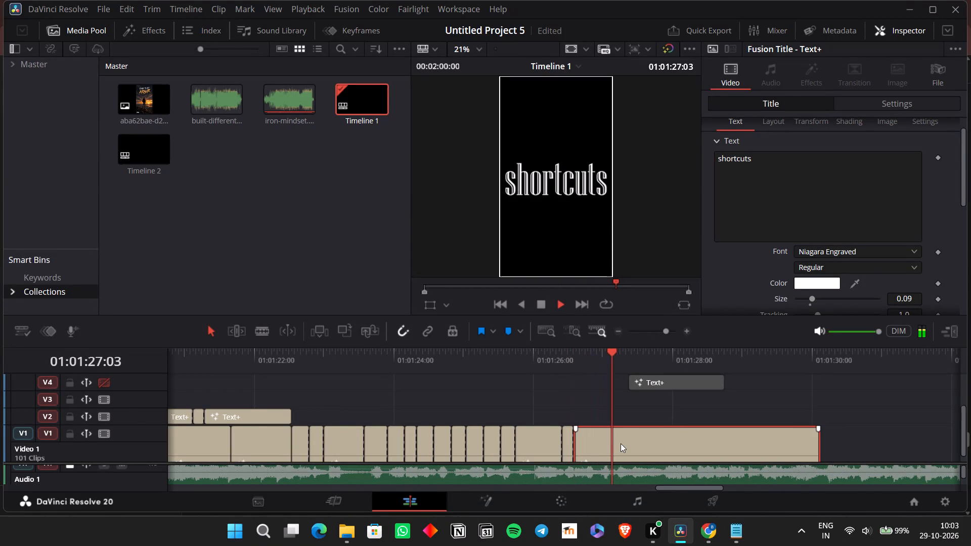
pyautogui.press('space')
pyautogui.press('Left')
pyautogui.press('Left')
pyautogui.press('Left')
pyautogui.press('Left')
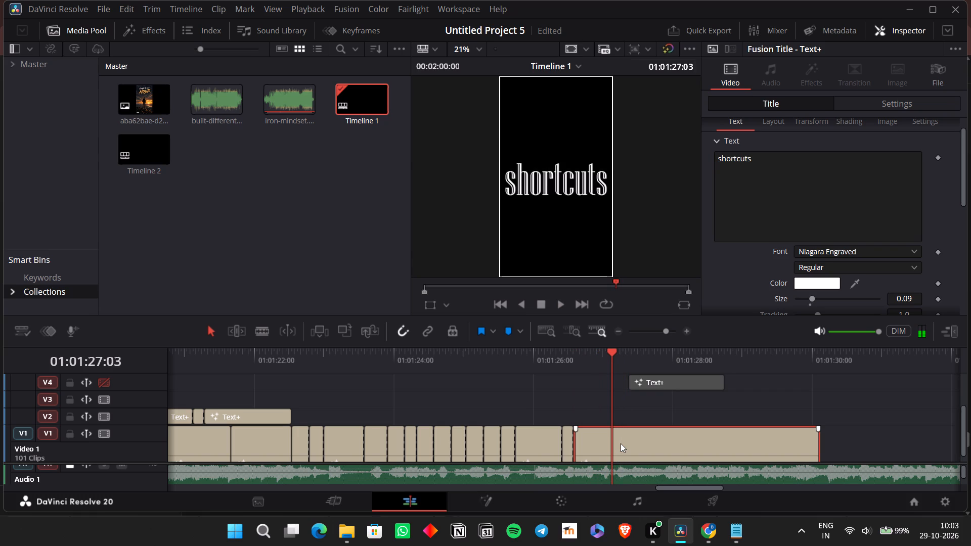
pyautogui.hotkey('ctrl', 'b')
pyautogui.hotkey('ctrl', 'Right')
pyautogui.doubleClick(745, 157)
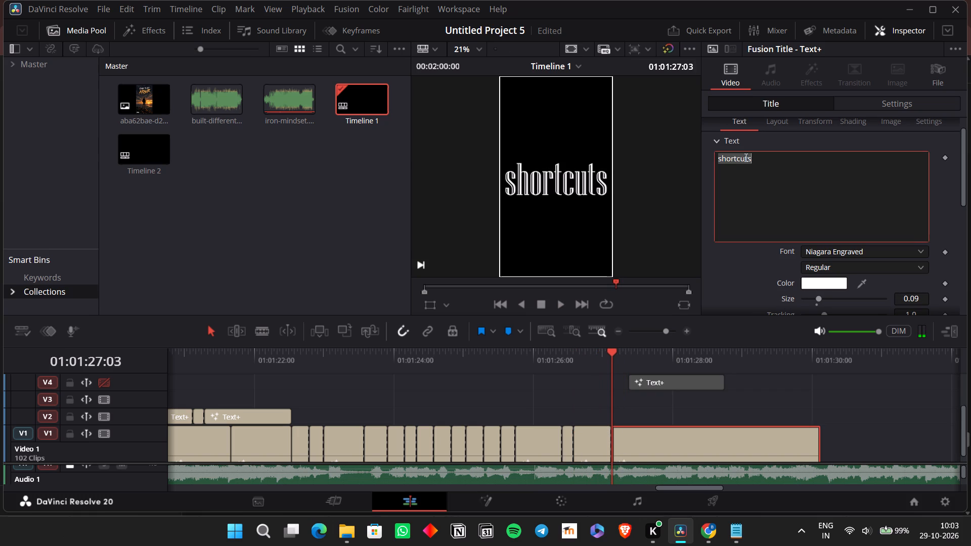
pyautogui.write('no')
pyautogui.press('space')
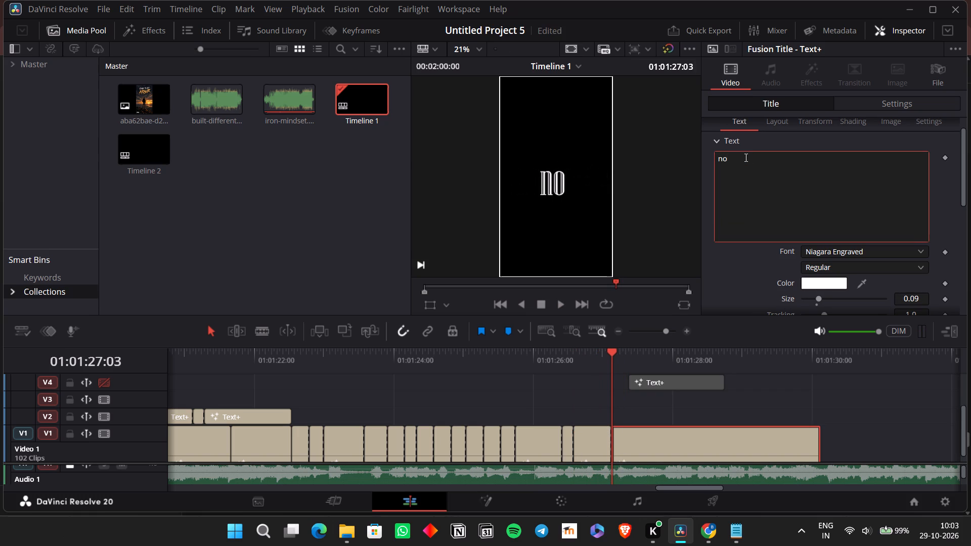
# Play on to the next word, split the "no" clip at 01:01:27:09 and replace the second part's text with "way".
pyautogui.click(677, 433)
pyautogui.press('space')
pyautogui.press('space')
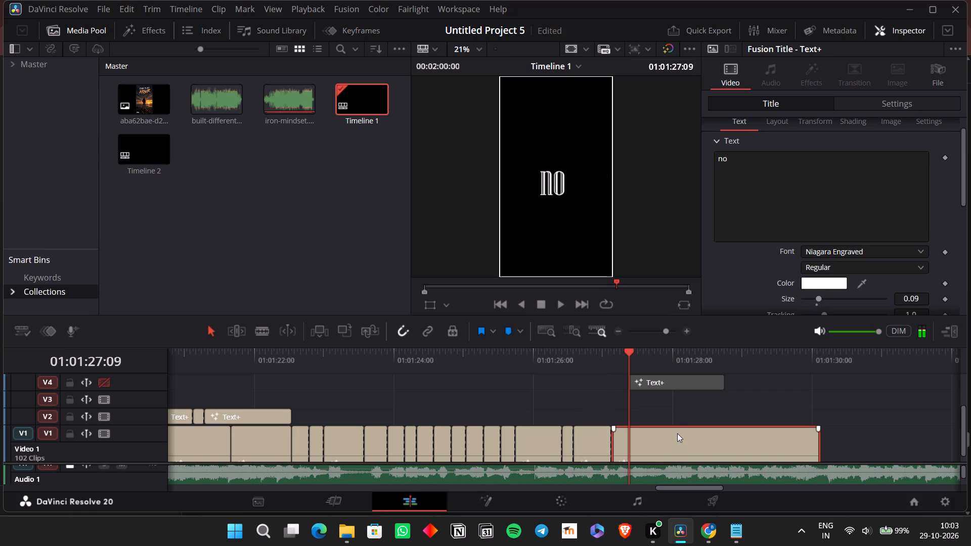
pyautogui.hotkey('ctrl', 'b')
pyautogui.hotkey('ctrl', 'Right')
pyautogui.doubleClick(719, 207)
pyautogui.hotkey('ctrl', 'a')
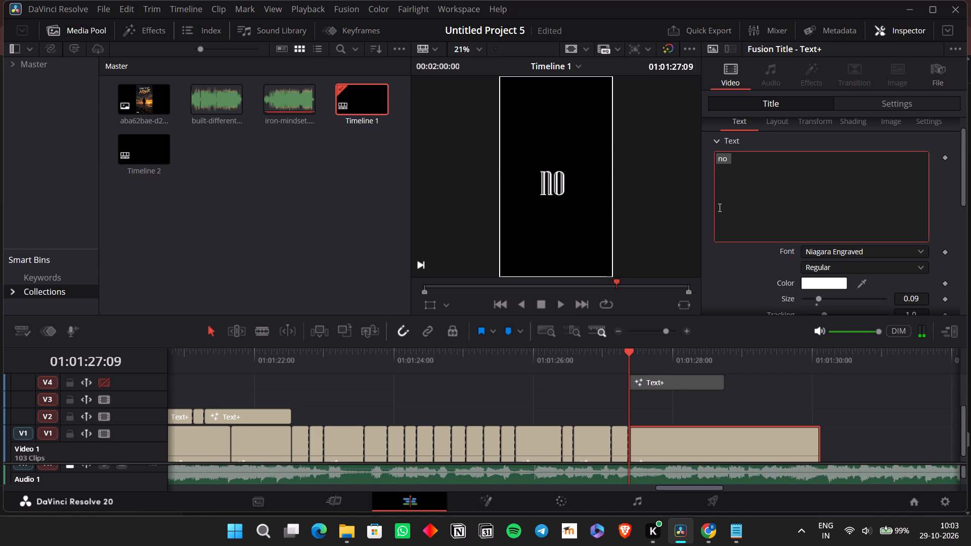
pyautogui.hotkey('ctrl', 'v')
pyautogui.hotkey('ctrl', 'z')
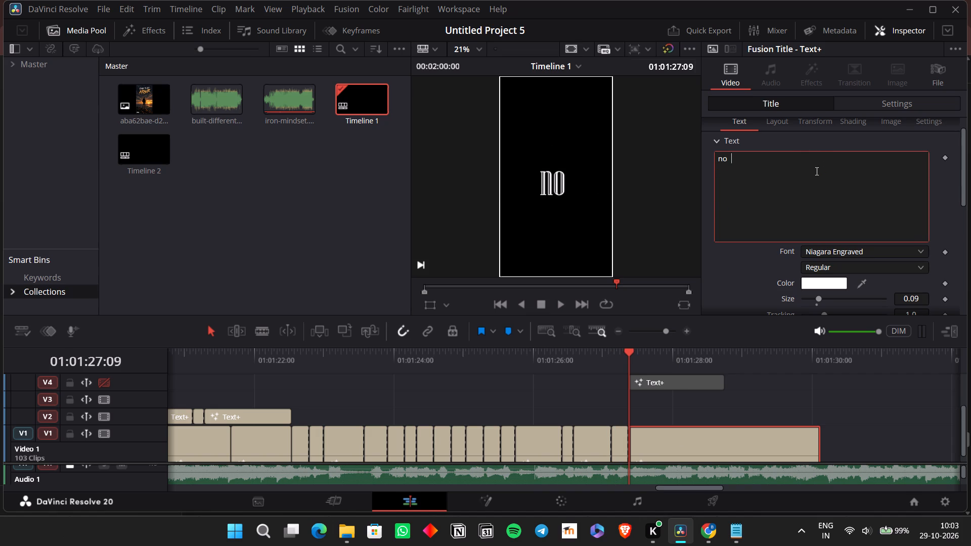
pyautogui.hotkey('ctrl', 'z')
pyautogui.moveTo(744, 161); pyautogui.dragTo(708, 155)
pyautogui.write('way')
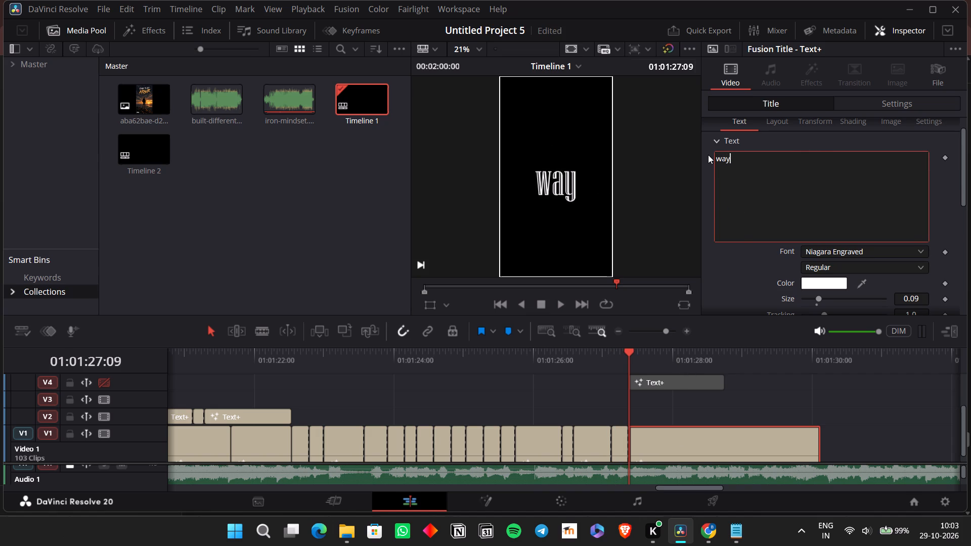
# Replay from 01:01:27:00, split the "way" clip at 01:01:27:18 and replace the second part's text with "around".
pyautogui.click(602, 357)
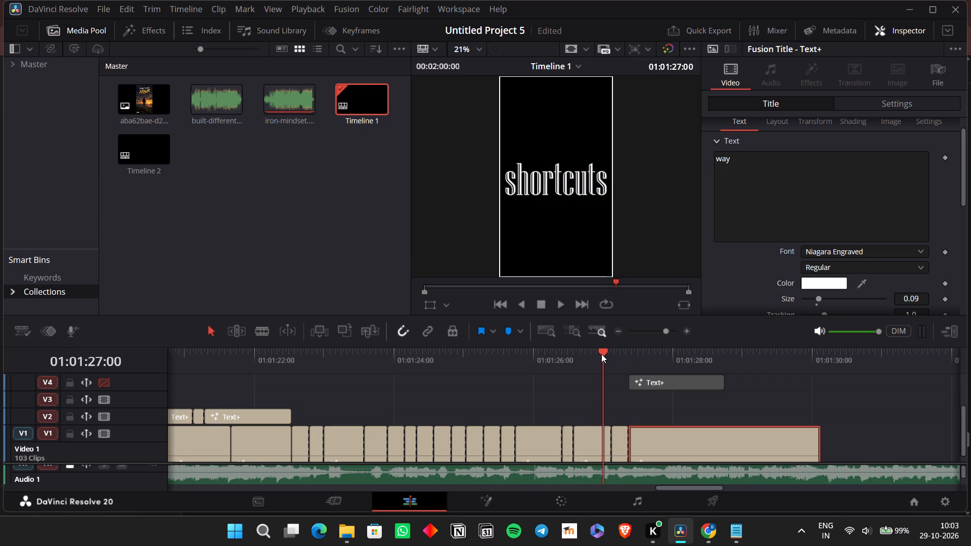
pyautogui.press('space')
pyautogui.press('space')
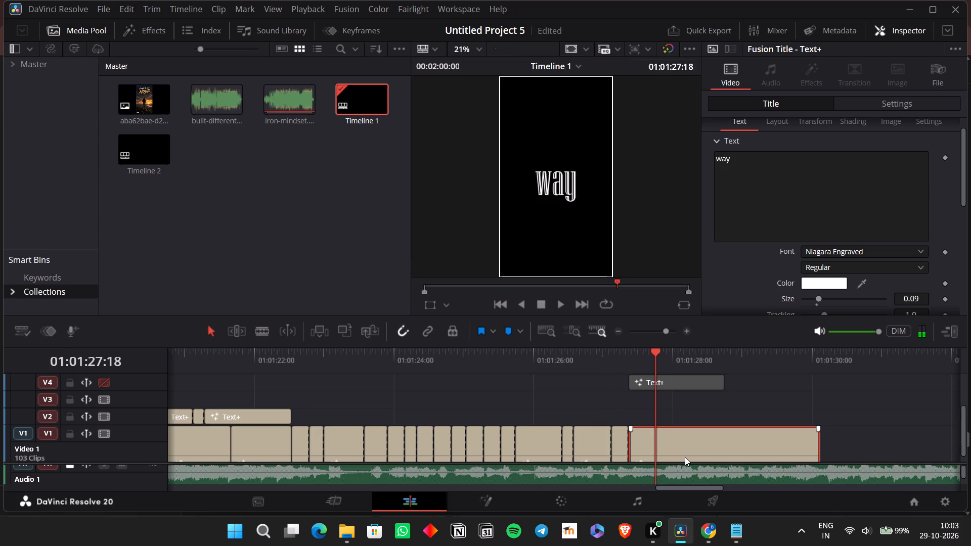
pyautogui.hotkey('ctrl', 'b')
pyautogui.keyDown('ctrl'); pyautogui.click(685, 457); pyautogui.keyUp('ctrl')
pyautogui.click(711, 426)
pyautogui.click(707, 433)
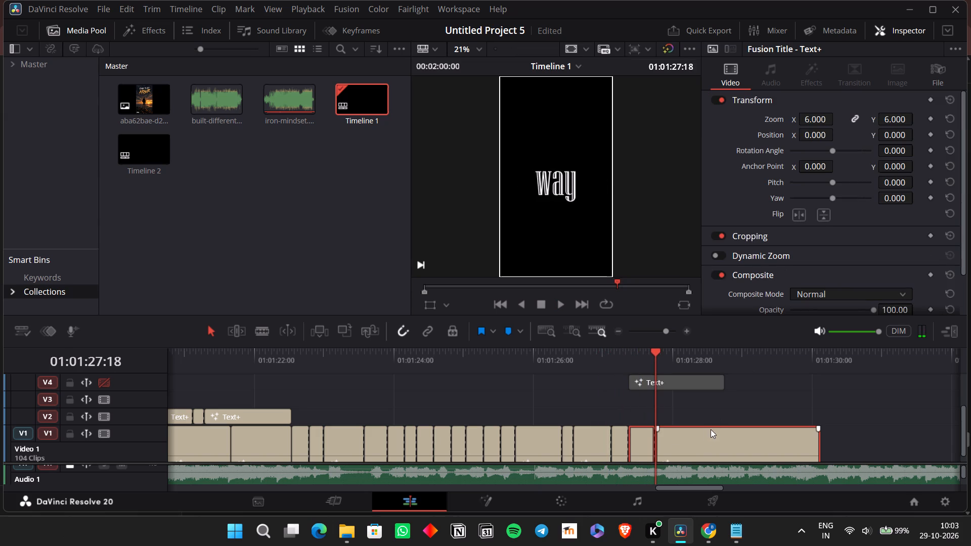
pyautogui.moveTo(709, 405); pyautogui.dragTo(713, 446)
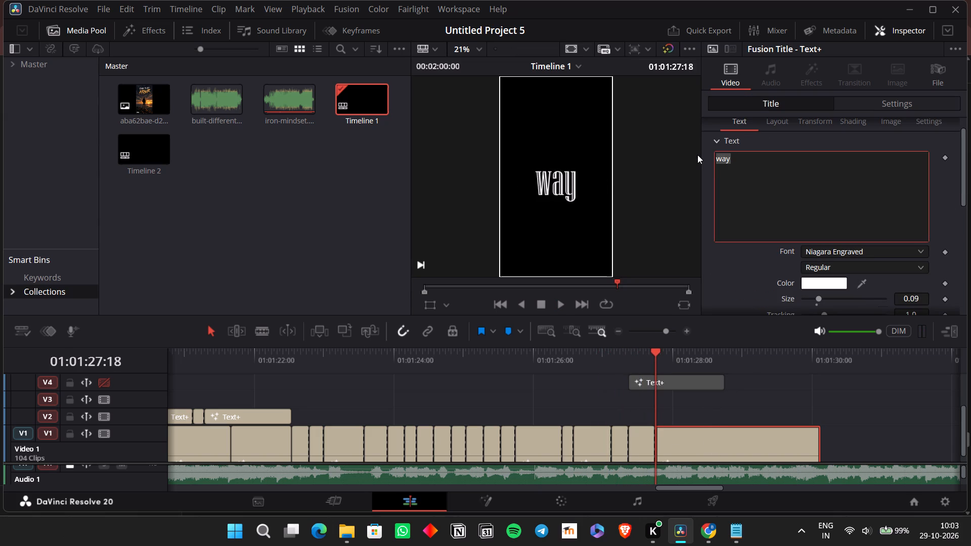
pyautogui.write('ar')
pyautogui.write('ounf')
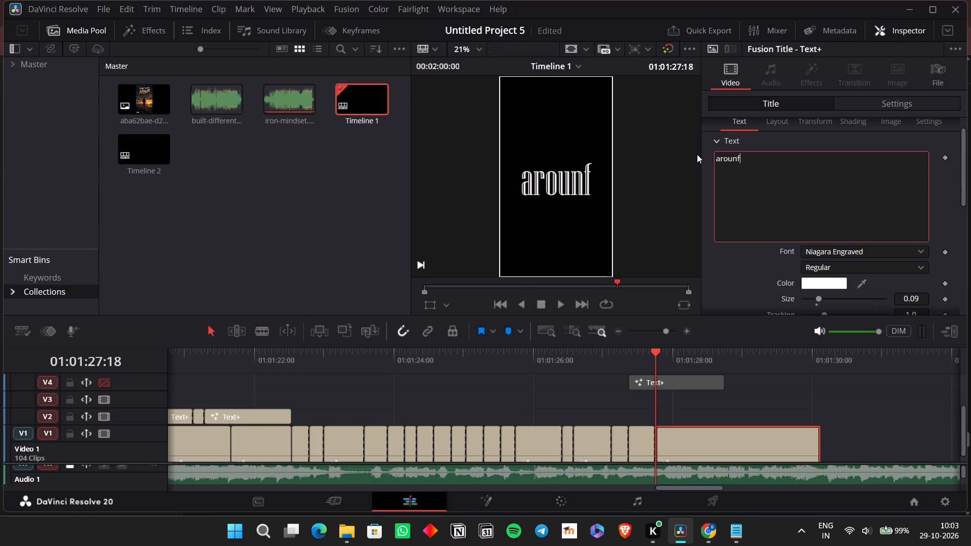
pyautogui.press('BackSpace')
pyautogui.press('d')
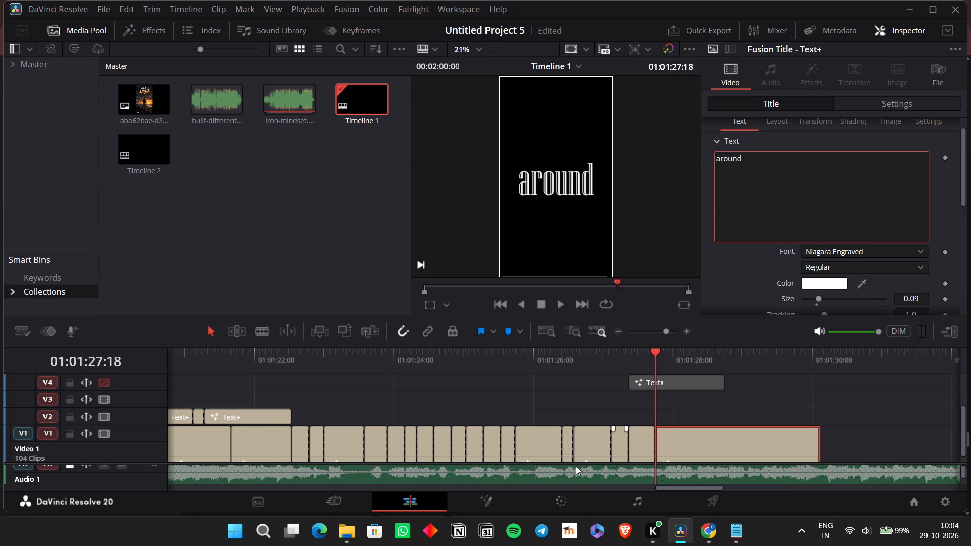
# Replay the end of the line, split the "around" clip at 01:01:28:07 and select the second part.
pyautogui.click(567, 357)
pyautogui.press('space')
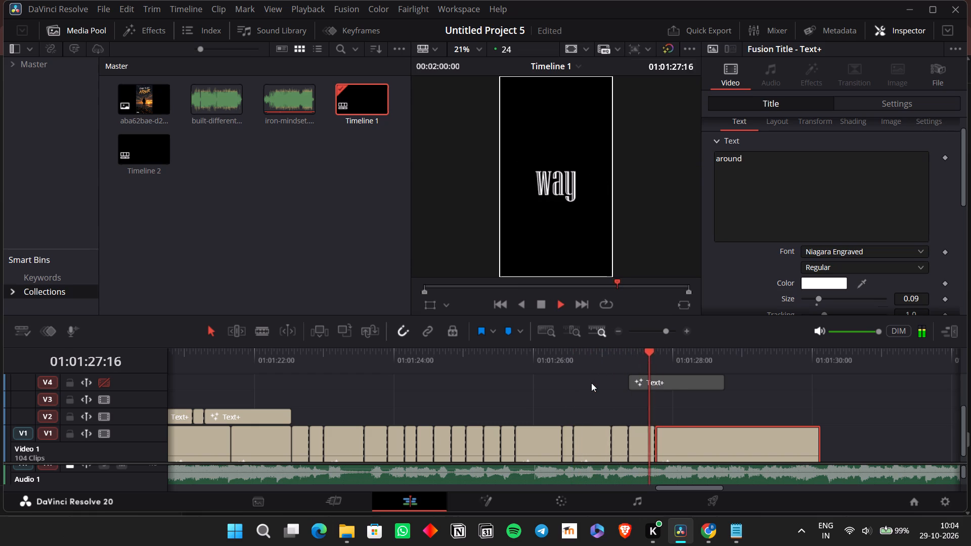
pyautogui.press('space')
pyautogui.hscroll(-1, 641, 420)
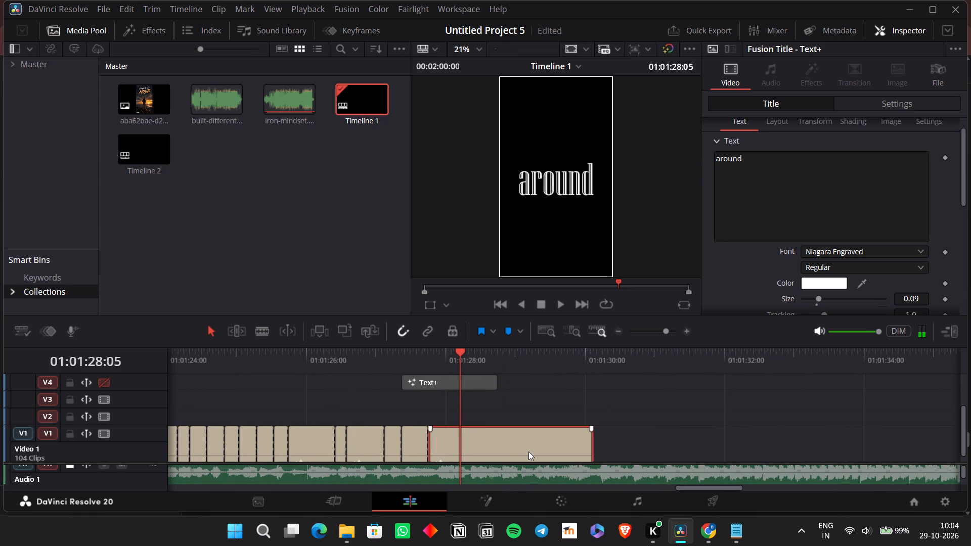
pyautogui.click(528, 451)
pyautogui.press('space')
pyautogui.press('space')
pyautogui.click(428, 359)
pyautogui.press('space')
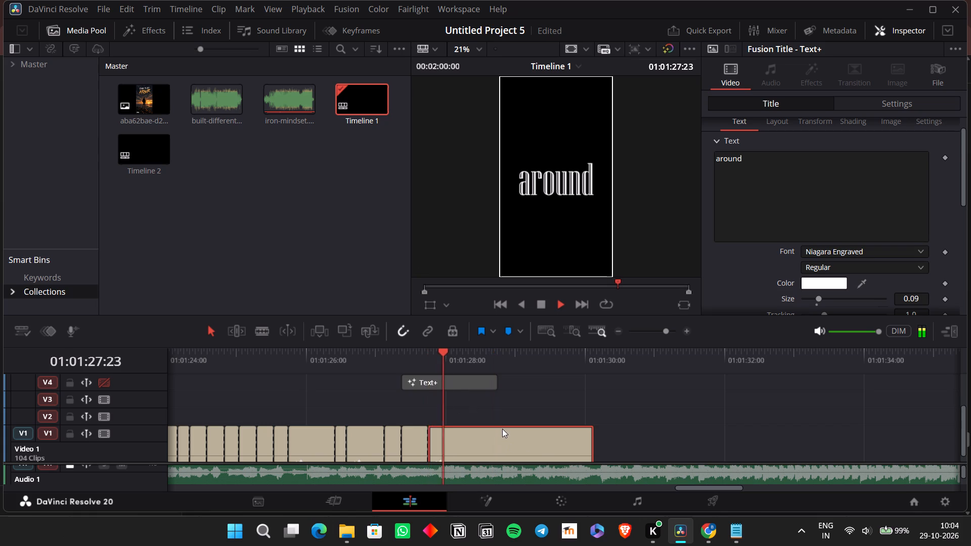
pyautogui.press('space')
pyautogui.press('space')
pyautogui.press('space')
pyautogui.press('Left')
pyautogui.press('Left')
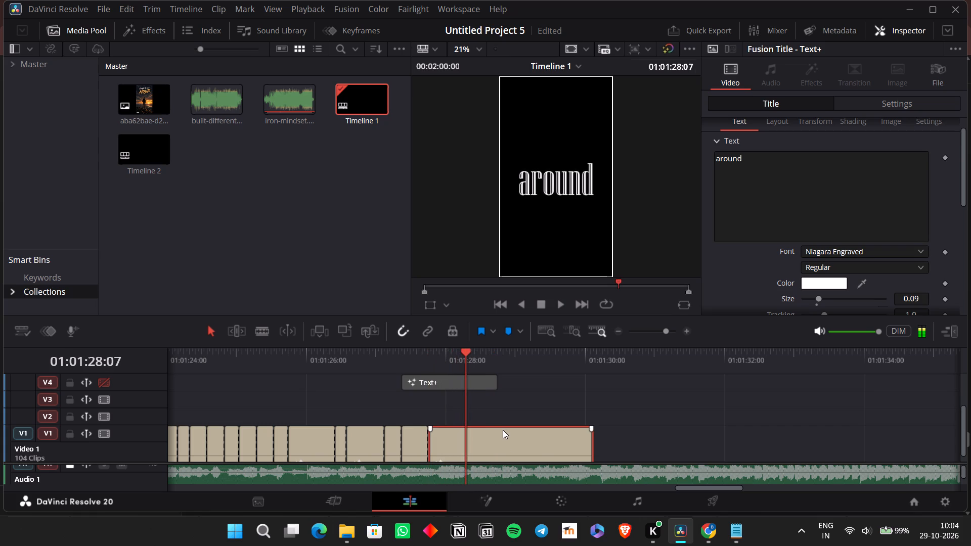
pyautogui.hotkey('ctrl', 'b')
pyautogui.click(503, 430)
# Paste the cut lyrics over the second part's text, delete the ", no way around" line and cut everything after "Earn".
pyautogui.click(767, 226)
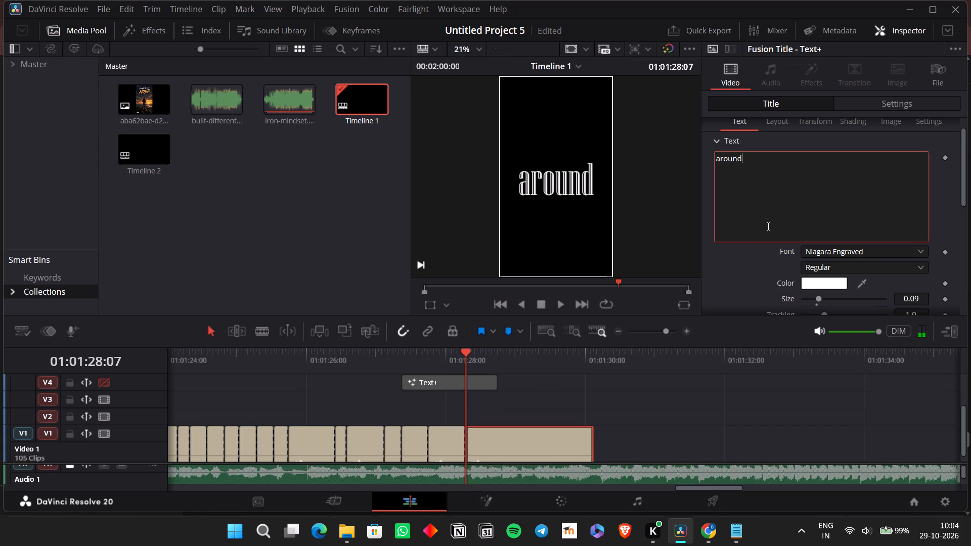
pyautogui.hotkey('ctrl', 'a')
pyautogui.hotkey('ctrl', 'v')
pyautogui.moveTo(802, 157); pyautogui.dragTo(694, 157)
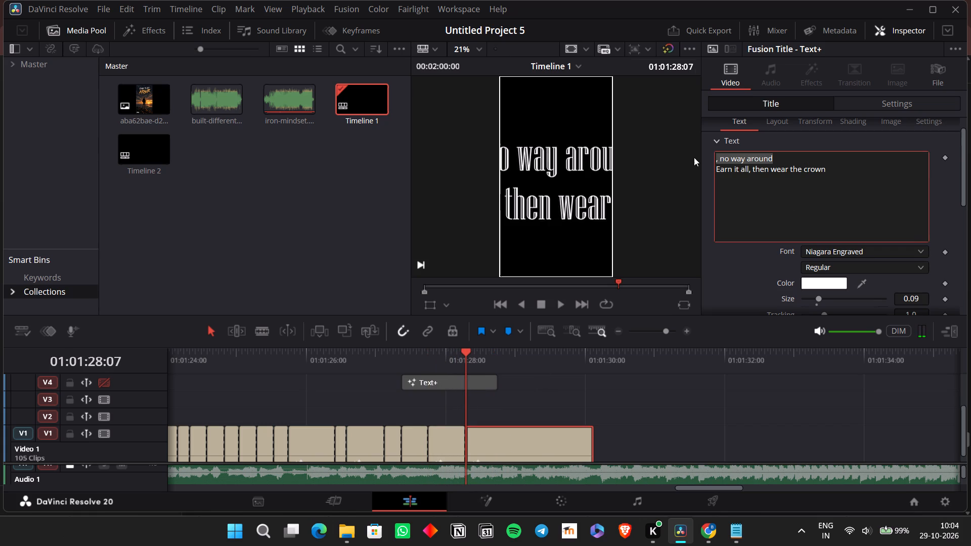
pyautogui.press('BackSpace')
pyautogui.press('Delete')
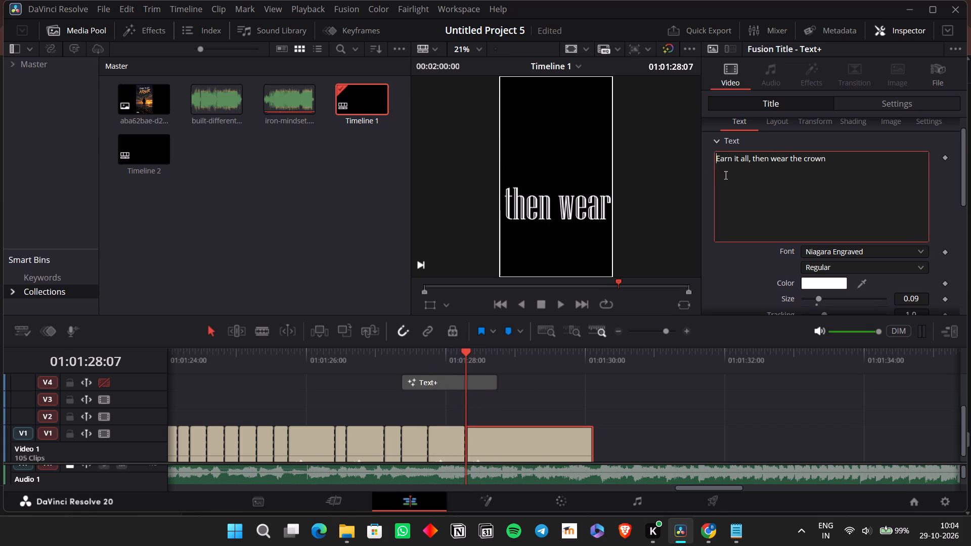
pyautogui.moveTo(732, 162); pyautogui.dragTo(862, 161)
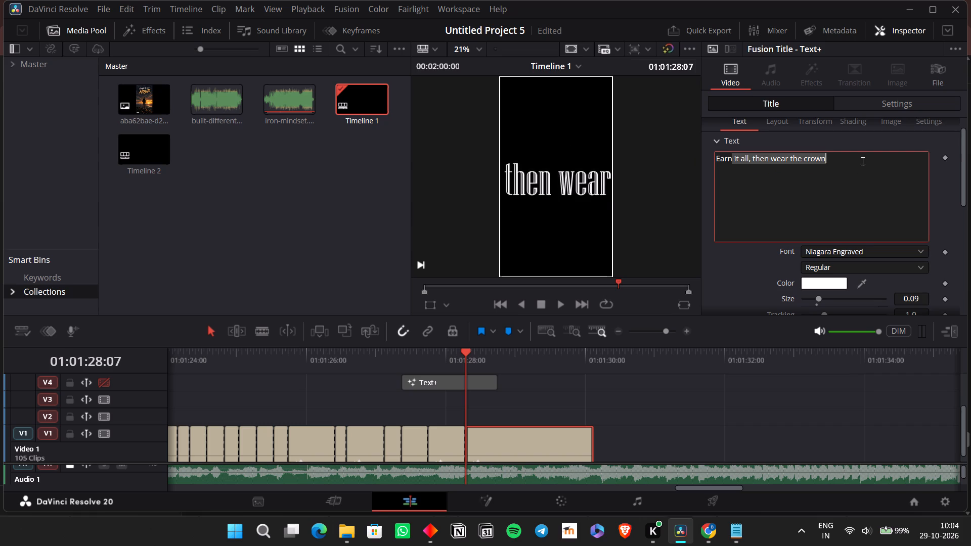
pyautogui.hotkey('ctrl', 'x')
# Play on and split the "Earn" clip at 01:01:28:13, close the OMEN Gaming Hub window and select only the second part.
pyautogui.click(519, 434)
pyautogui.press('space')
pyautogui.press('space')
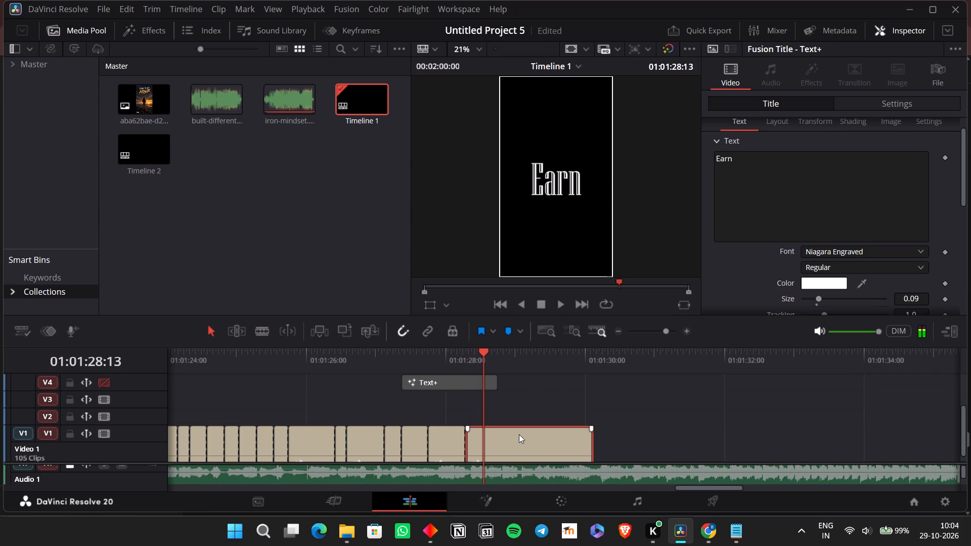
pyautogui.hotkey('ctrl', 'b')
pyautogui.keyDown('ctrl'); pyautogui.click(519, 434); pyautogui.keyUp('ctrl')
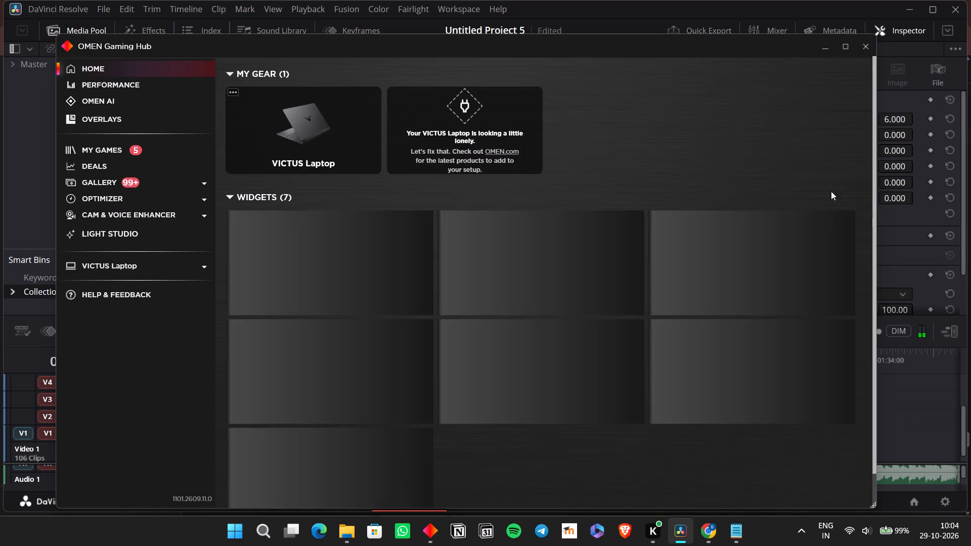
pyautogui.click(862, 44)
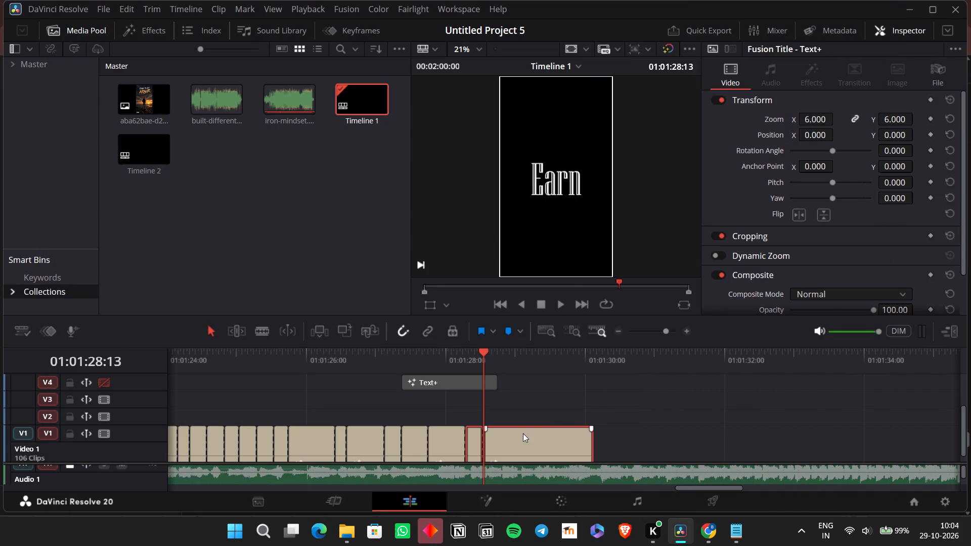
pyautogui.click(523, 433)
pyautogui.moveTo(536, 401); pyautogui.dragTo(566, 432)
pyautogui.click(566, 436)
pyautogui.moveTo(548, 412); pyautogui.dragTo(577, 436)
# Paste the cut lyrics over the second part's text and cut everything after "it".
pyautogui.click(748, 174)
pyautogui.hotkey('ctrl', 'a')
pyautogui.hotkey('ctrl', 'v')
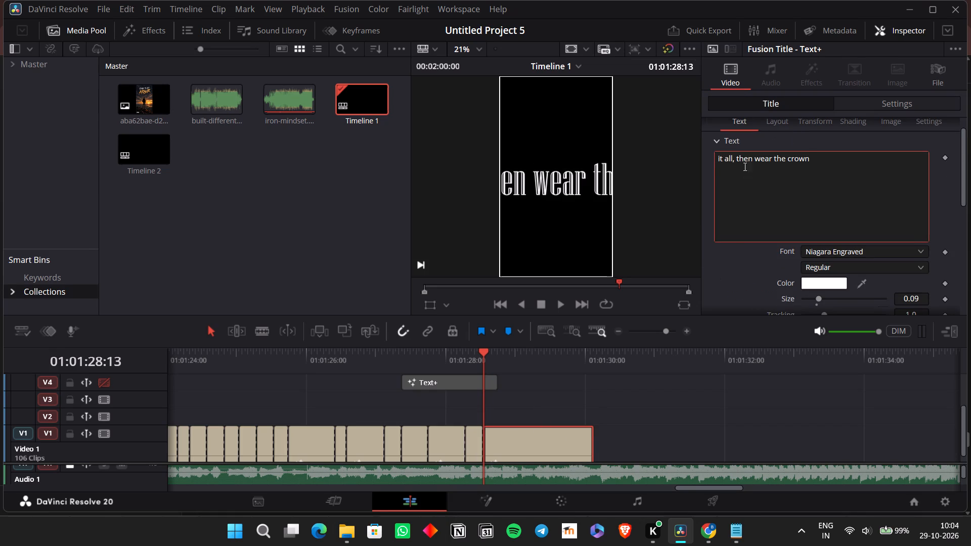
pyautogui.moveTo(725, 158); pyautogui.dragTo(859, 168)
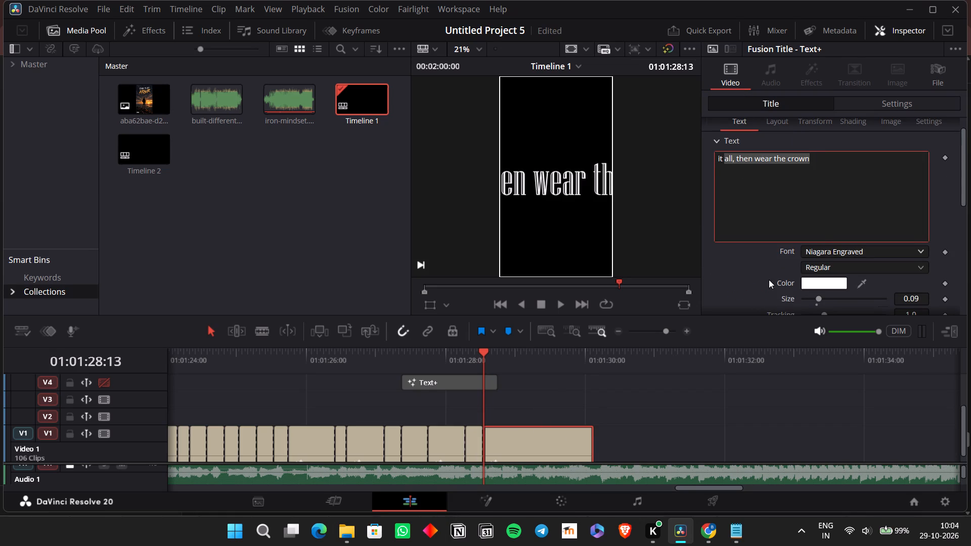
pyautogui.hotkey('ctrl', 'x')
# Play on to the next word, split the "it" clip at 01:01:28:18 and select the second part.
pyautogui.click(543, 413)
pyautogui.click(535, 447)
pyautogui.press('space')
pyautogui.press('space')
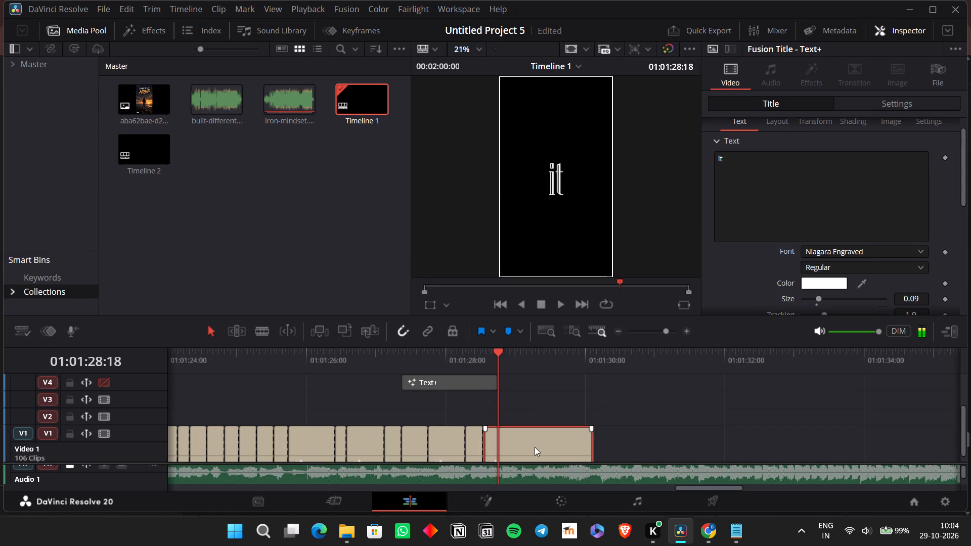
pyautogui.hotkey('ctrl', 'b')
pyautogui.click(535, 447)
# Paste the cut lyrics over the second part's text, cut everything after "all," and delete the trailing comma.
pyautogui.click(720, 233)
pyautogui.hotkey('ctrl', 'a')
pyautogui.hotkey('ctrl', 'v')
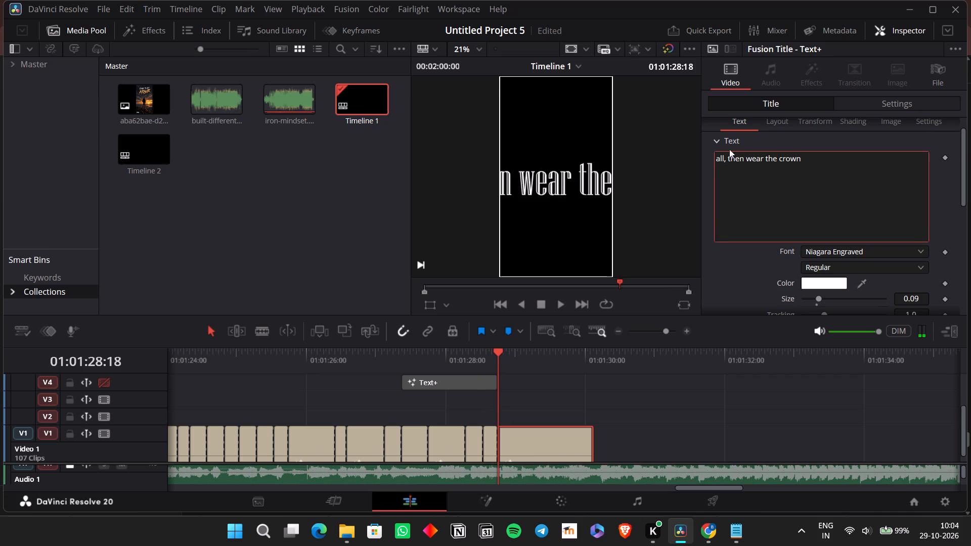
pyautogui.moveTo(725, 153); pyautogui.dragTo(787, 156)
pyautogui.moveTo(819, 162); pyautogui.dragTo(717, 160)
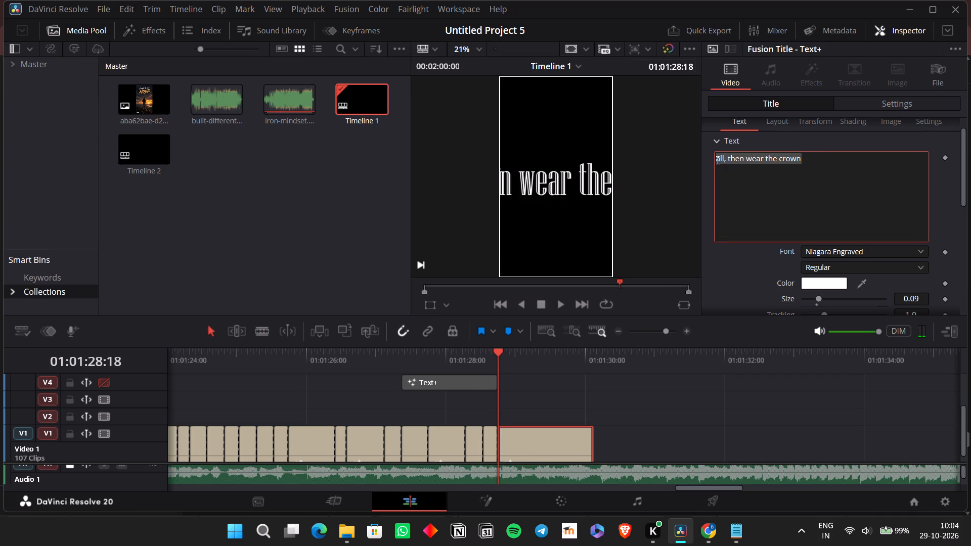
pyautogui.moveTo(717, 160); pyautogui.dragTo(728, 162)
pyautogui.hotkey('ctrl', 'x')
pyautogui.press('BackSpace')
pyautogui.press('BackSpace')
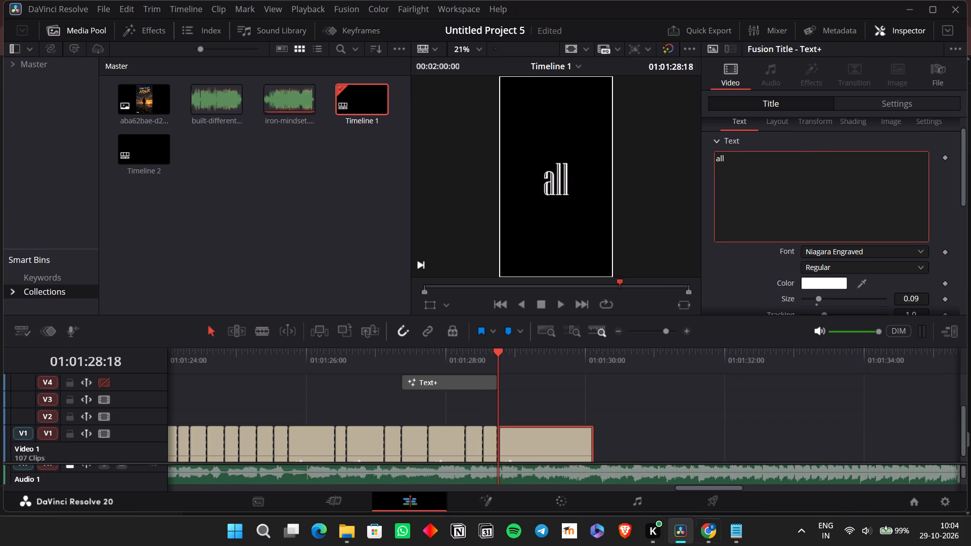
# Play on to the next word, split the "all" clip at 01:01:29:00 and select the second part.
pyautogui.click(519, 445)
pyautogui.press('space')
pyautogui.press('space')
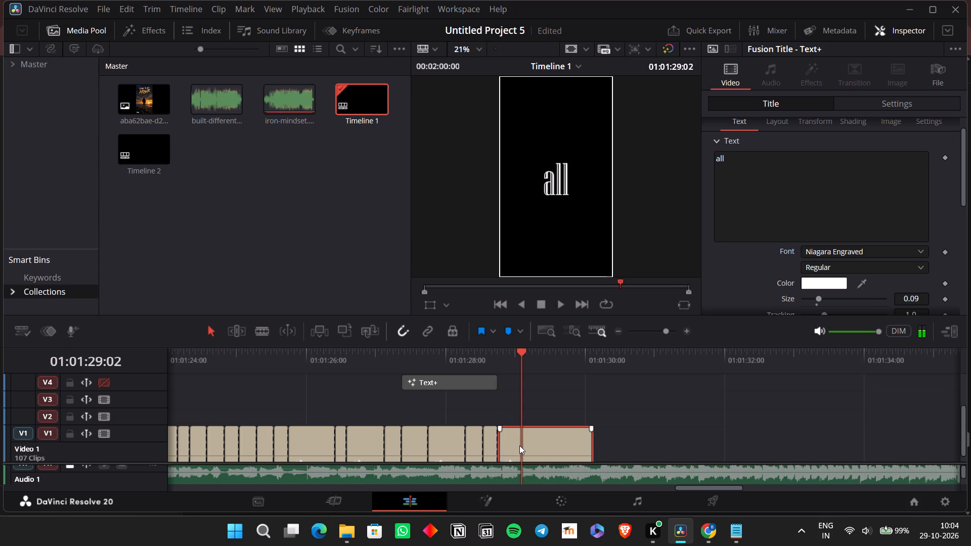
pyautogui.press('Left')
pyautogui.press('Left')
pyautogui.hotkey('ctrl', 'b')
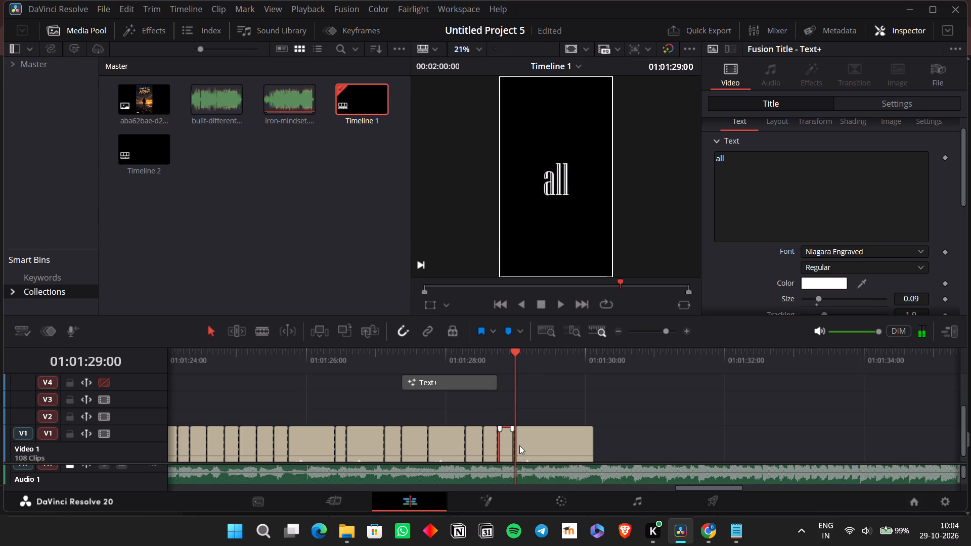
pyautogui.hotkey('ctrl', 'Right')
# Paste the cut lyrics over the second part's text and cut everything after "then".
pyautogui.click(722, 218)
pyautogui.hotkey('ctrl', 'a')
pyautogui.hotkey('ctrl', 'v')
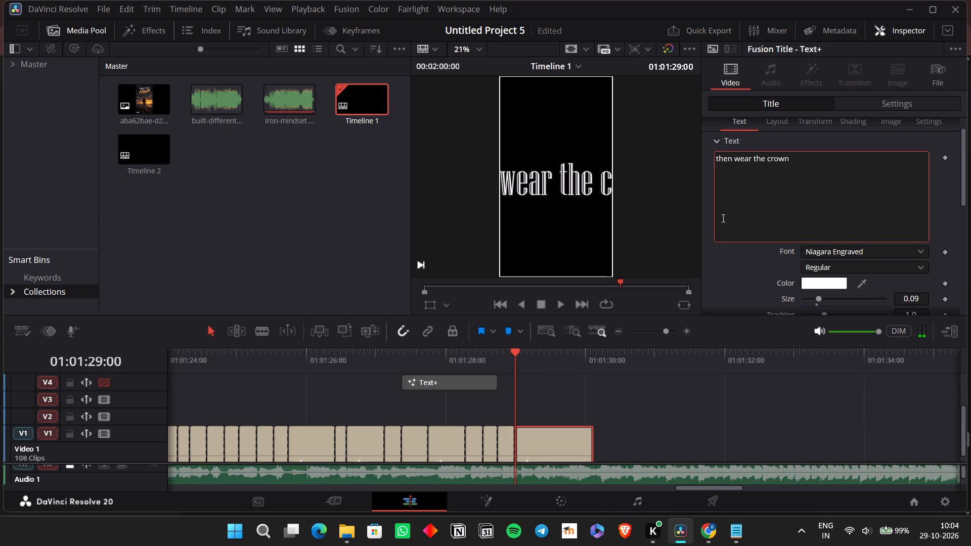
pyautogui.moveTo(734, 157); pyautogui.dragTo(813, 165)
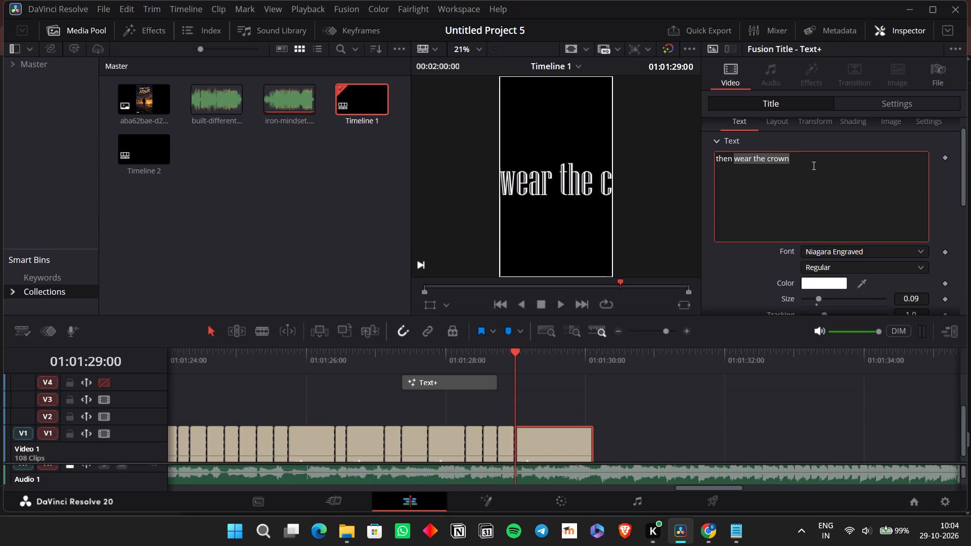
pyautogui.hotkey('ctrl', 'x')
pyautogui.press('BackSpace')
# Play on to the next word, split the "then" clip at 01:01:29:06 and select the second part.
pyautogui.click(523, 438)
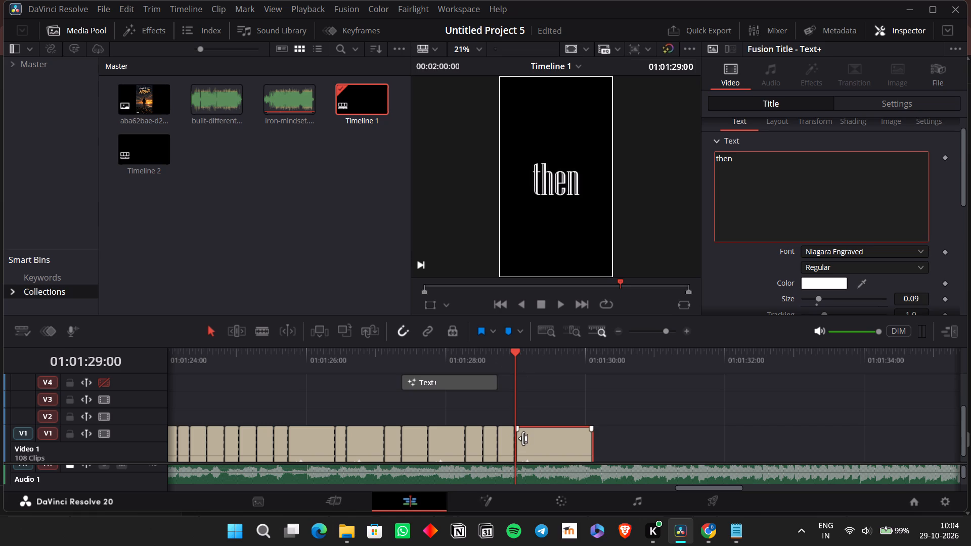
pyautogui.click(533, 441)
pyautogui.press('space')
pyautogui.press('space')
pyautogui.press('space')
pyautogui.press('space')
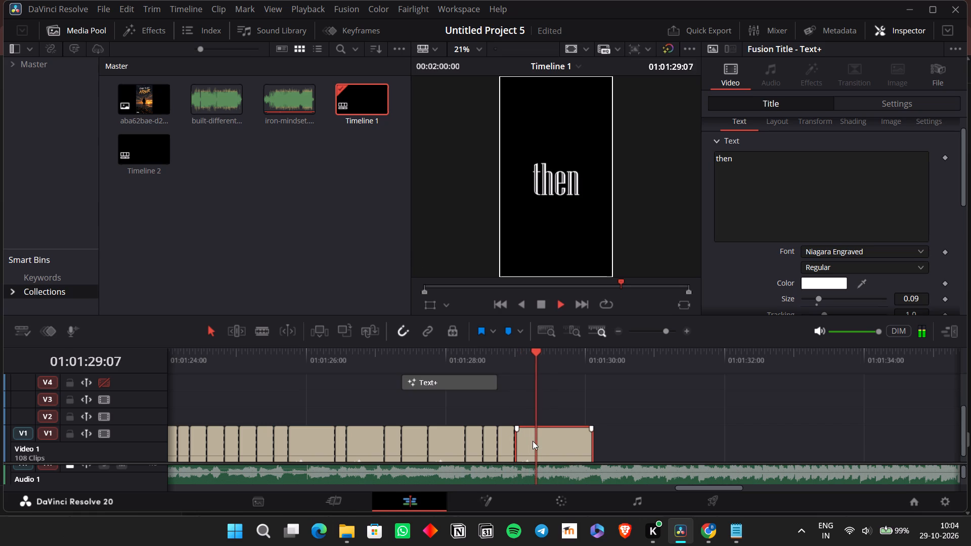
pyautogui.press('Left')
pyautogui.press('Left')
pyautogui.press('Left')
pyautogui.hotkey('ctrl', 'b')
pyautogui.hotkey('ctrl', 'Right')
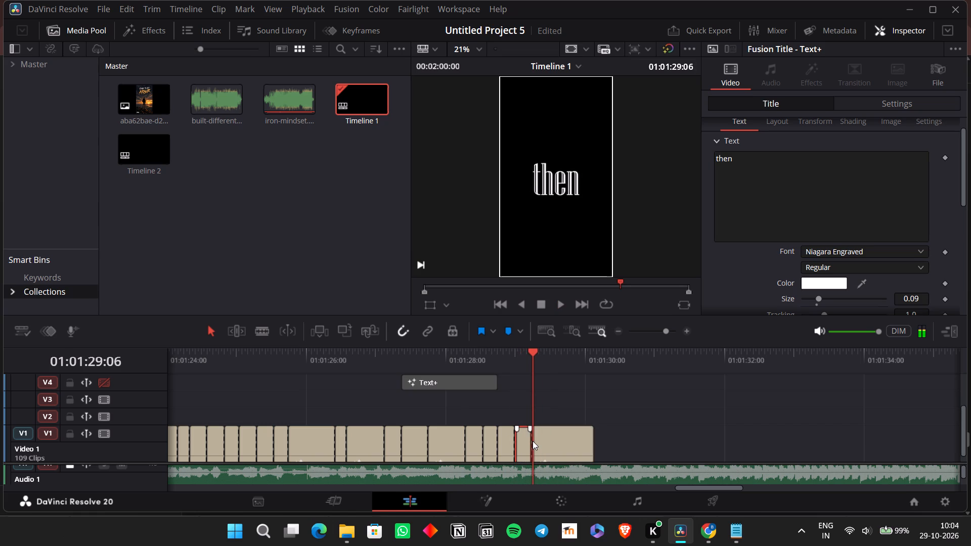
# Paste the cut lyrics over the second part's text and cut everything after "wear".
pyautogui.click(792, 202)
pyautogui.hotkey('ctrl', 'a')
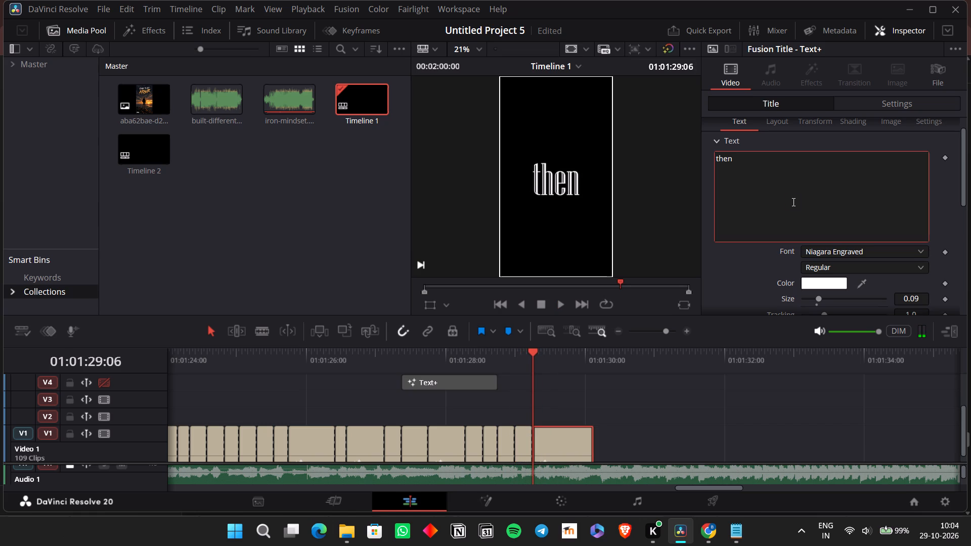
pyautogui.hotkey('ctrl', 'a')
pyautogui.hotkey('ctrl', 'v')
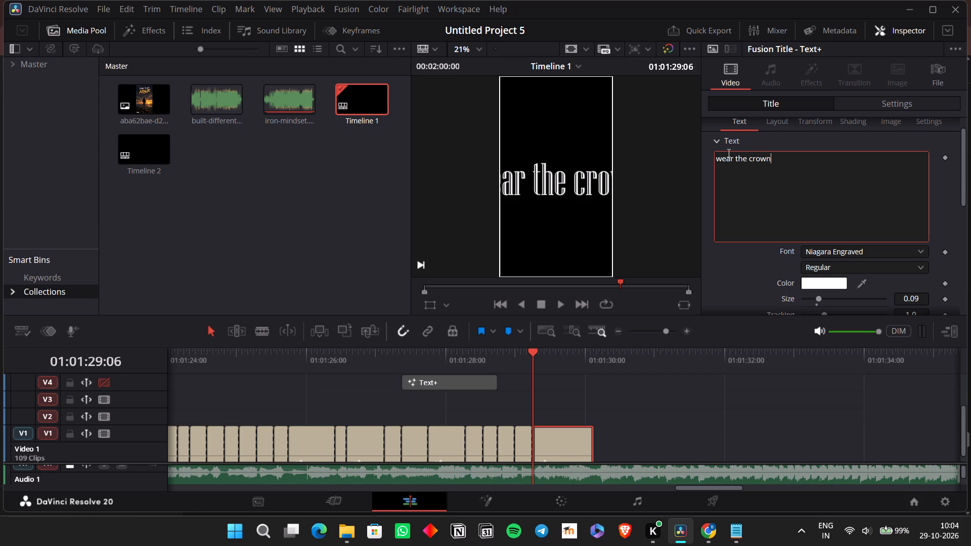
pyautogui.moveTo(735, 157); pyautogui.dragTo(803, 158)
pyautogui.hotkey('ctrl', 'x')
pyautogui.press('BackSpace')
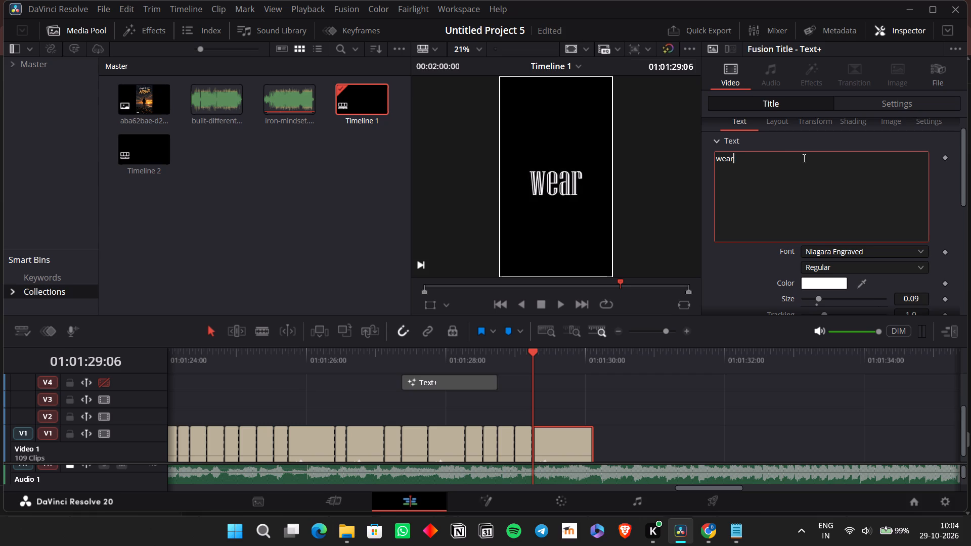
# Play on to the next word, split the "wear" clip at 01:01:29:12 and select only the second part.
pyautogui.click(557, 447)
pyautogui.press('space')
pyautogui.press('space')
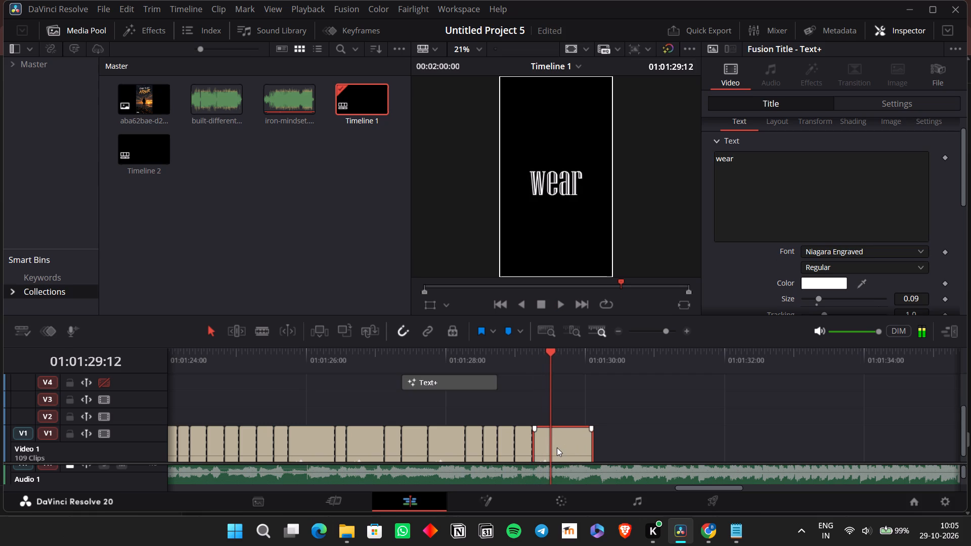
pyautogui.hotkey('ctrl', 'b')
pyautogui.click(557, 447)
pyautogui.click(723, 229)
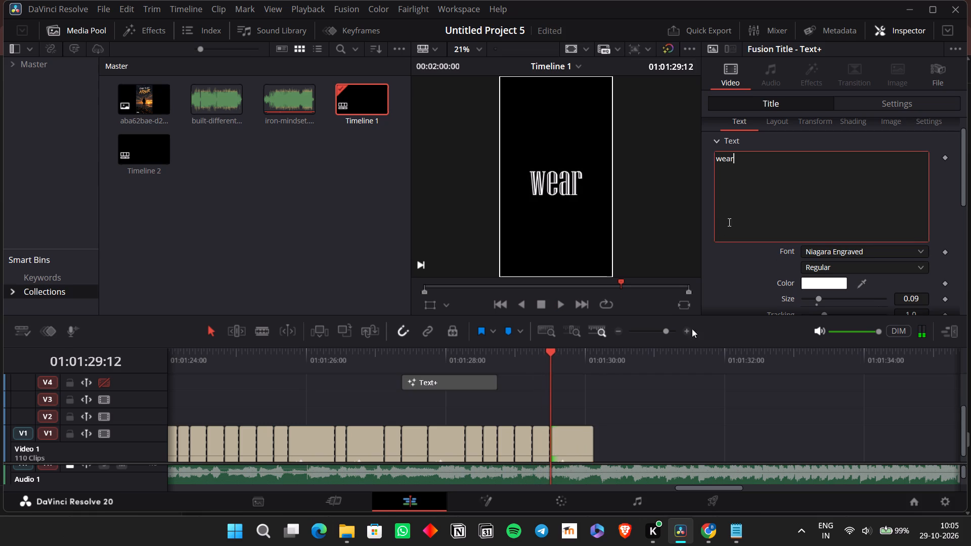
pyautogui.click(564, 463)
pyautogui.click(585, 438)
# Paste the cut lyrics over the second part's text and cut "crown" so that only "the" remains.
pyautogui.click(770, 165)
pyautogui.hotkey('ctrl', 'a')
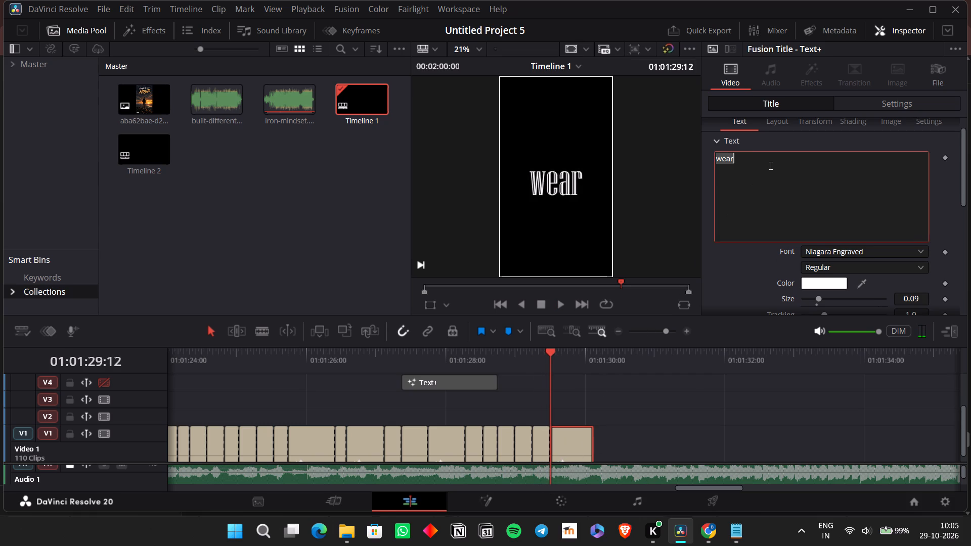
pyautogui.hotkey('ctrl', 'v')
pyautogui.moveTo(732, 159); pyautogui.dragTo(755, 165)
pyautogui.click(752, 163)
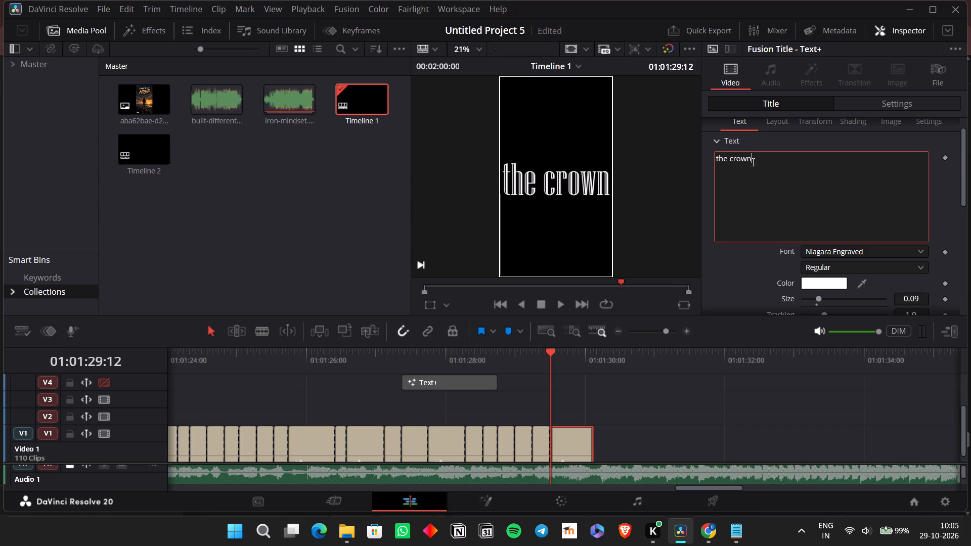
pyautogui.doubleClick(744, 158)
pyautogui.hotkey('ctrl', 'x')
pyautogui.press('BackSpace')
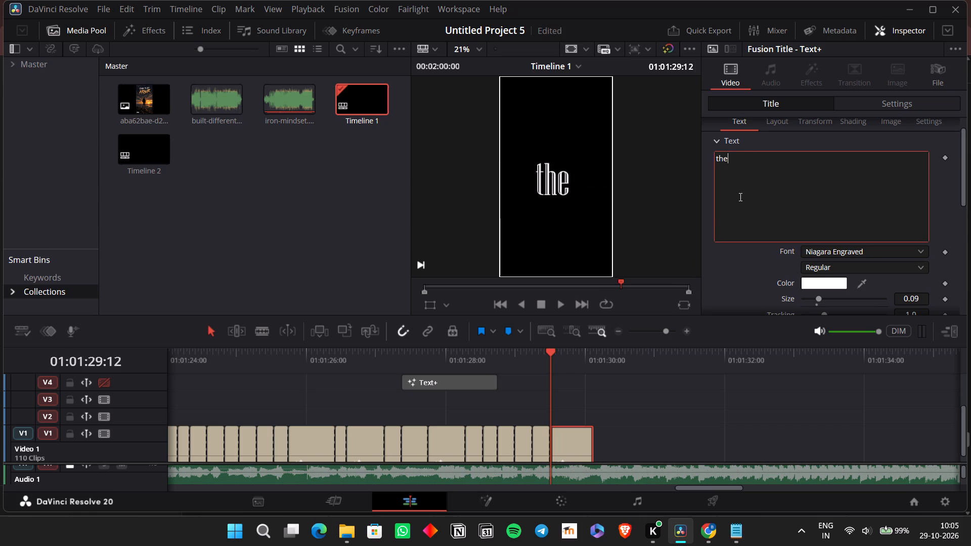
# Play on to the next word, split the "the" clip at 01:01:29:18 and select the second part.
pyautogui.click(590, 440)
pyautogui.press('space')
pyautogui.press('space')
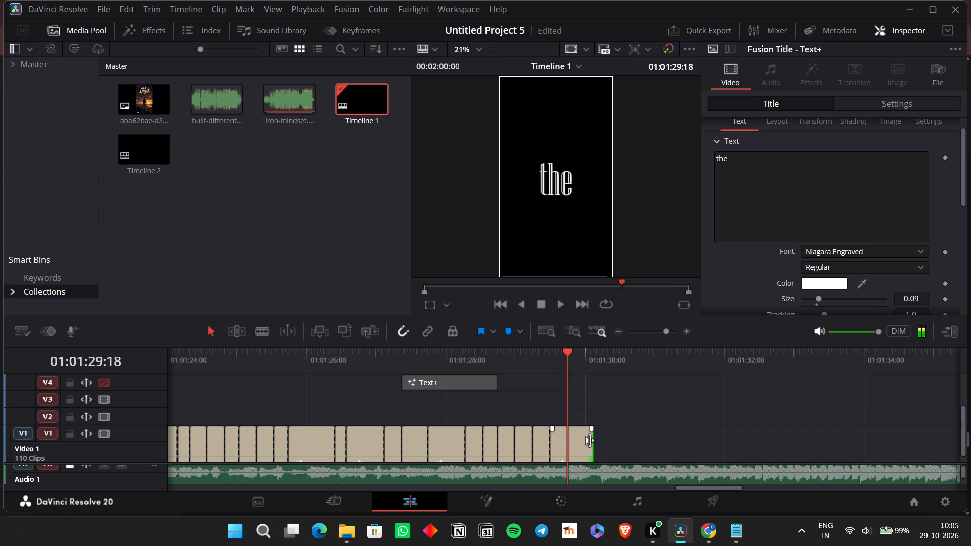
pyautogui.hotkey('ctrl', 'b')
pyautogui.click(584, 442)
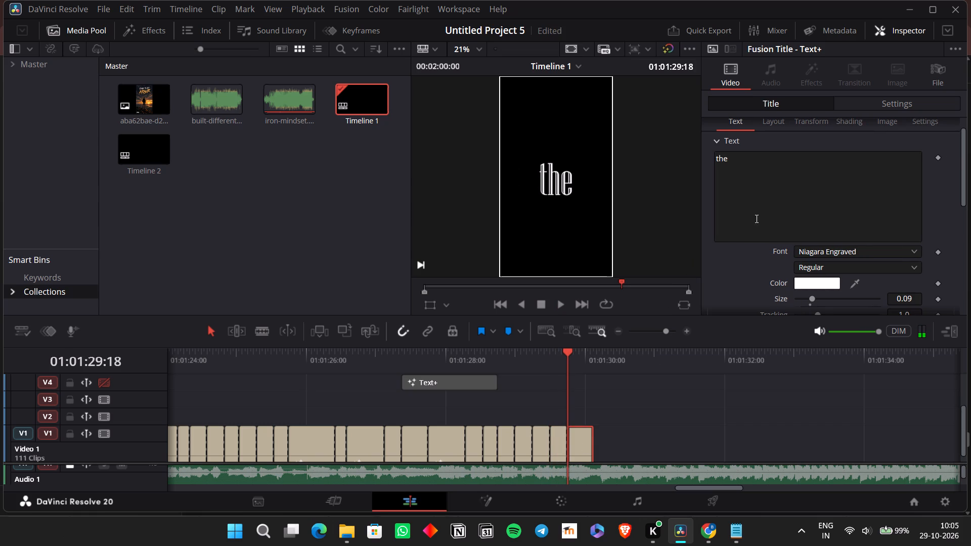
# Replace the last part's text with the cut word "crown".
pyautogui.click(759, 212)
pyautogui.hotkey('ctrl', 'a')
pyautogui.hotkey('ctrl', 'v')
# Play the bridge line's captions from 01:01:28:07 and listen on through the uncaptioned music after the last clip.
pyautogui.click(467, 355)
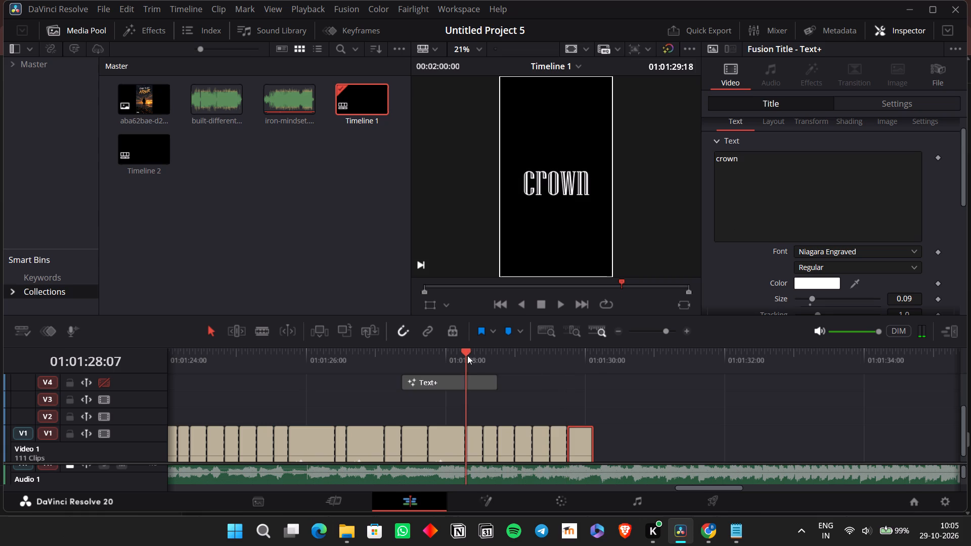
pyautogui.press('space')
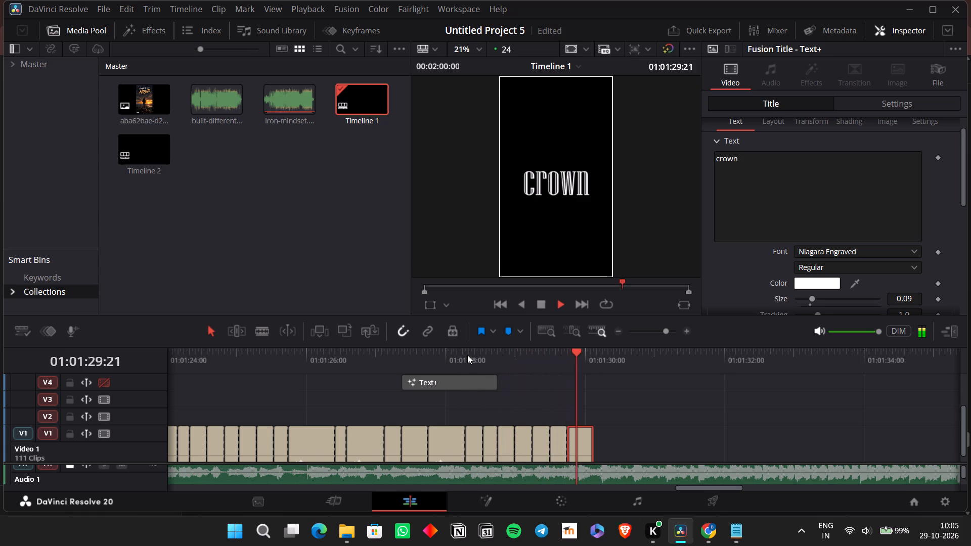
pyautogui.click(616, 333)
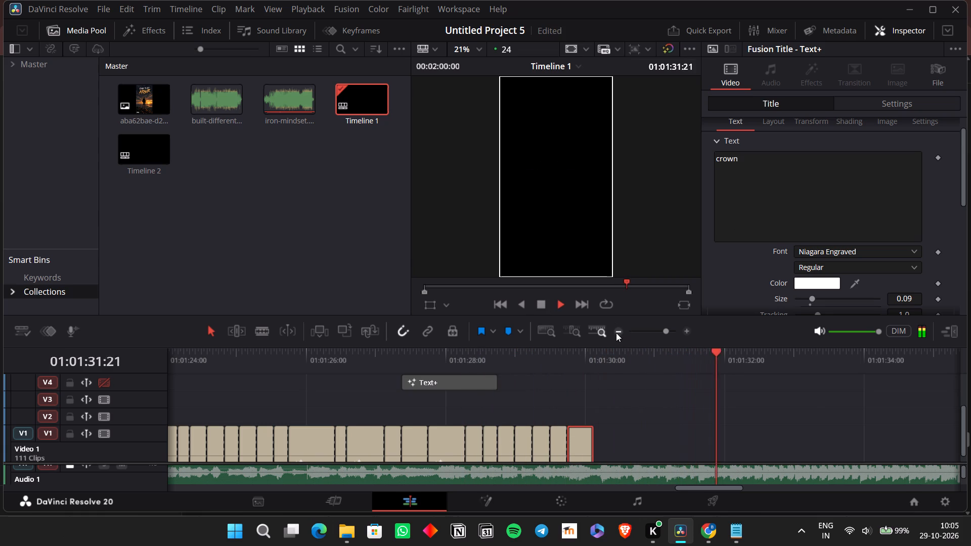
pyautogui.click(616, 335)
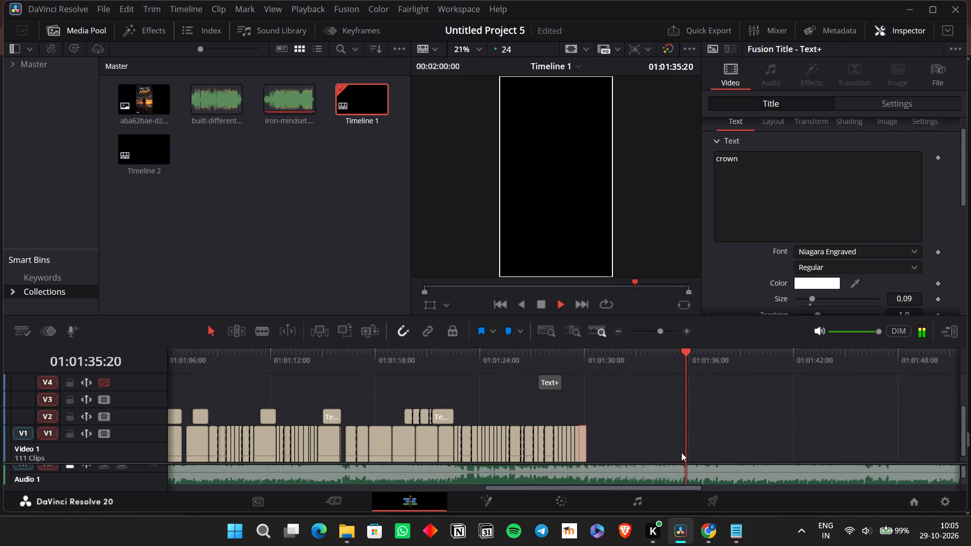
pyautogui.scroll(-1, 682, 453)
pyautogui.scroll(1, 687, 474)
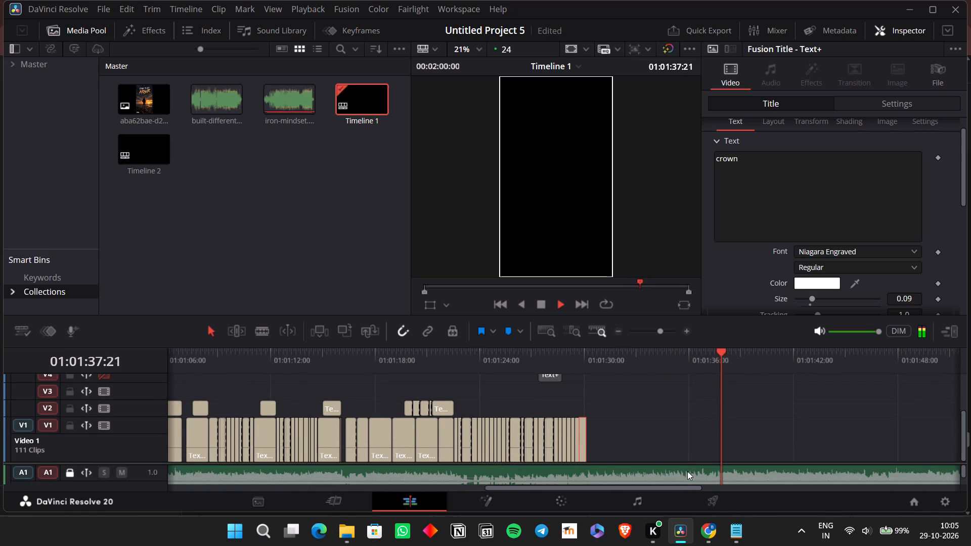
pyautogui.scroll(1, 687, 471)
pyautogui.press('space')
# Spot-check the earlier captions by playing short passages between about 01:00:42 and 01:01:07.
pyautogui.hscroll(2, 540, 445)
pyautogui.click(391, 372)
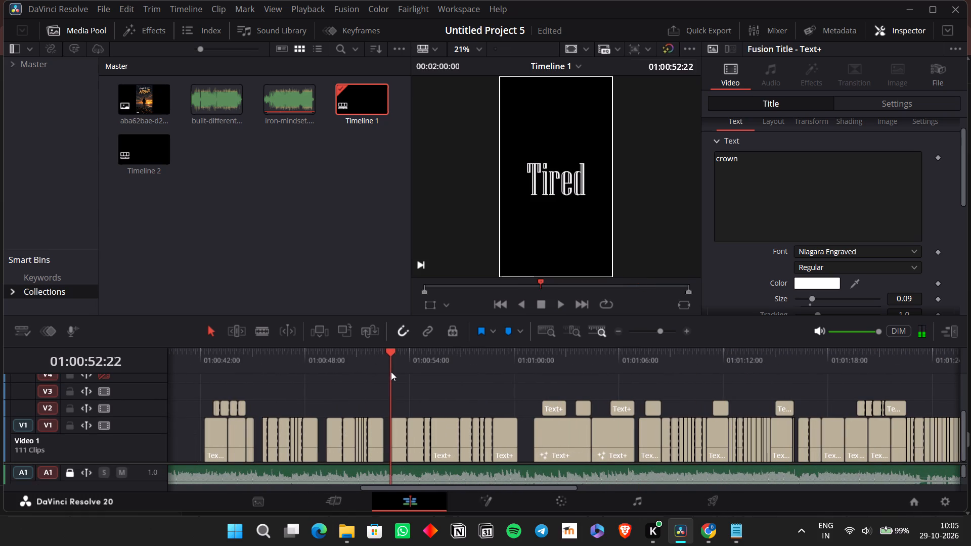
pyautogui.press('space')
pyautogui.press('space')
pyautogui.click(257, 362)
pyautogui.press('space')
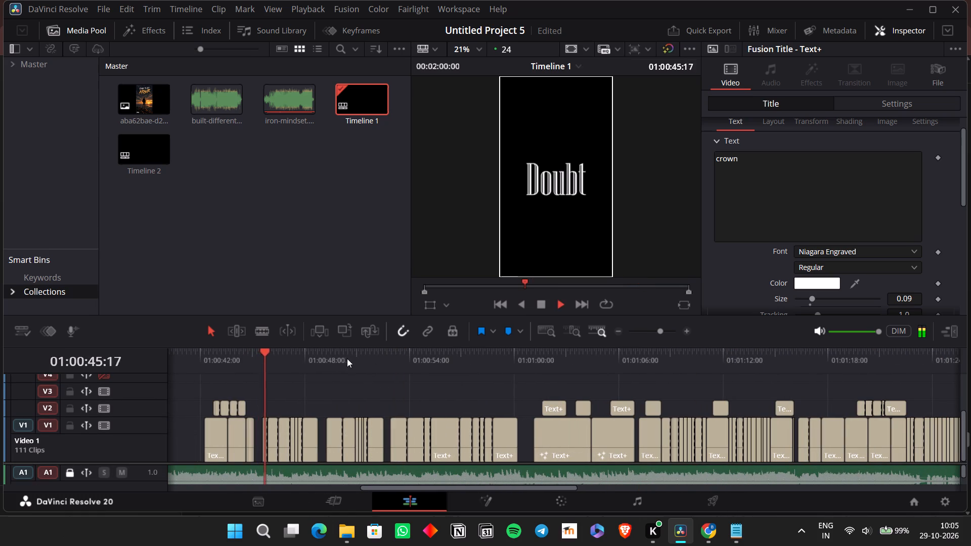
pyautogui.press('space')
pyautogui.click(530, 353)
pyautogui.press('space')
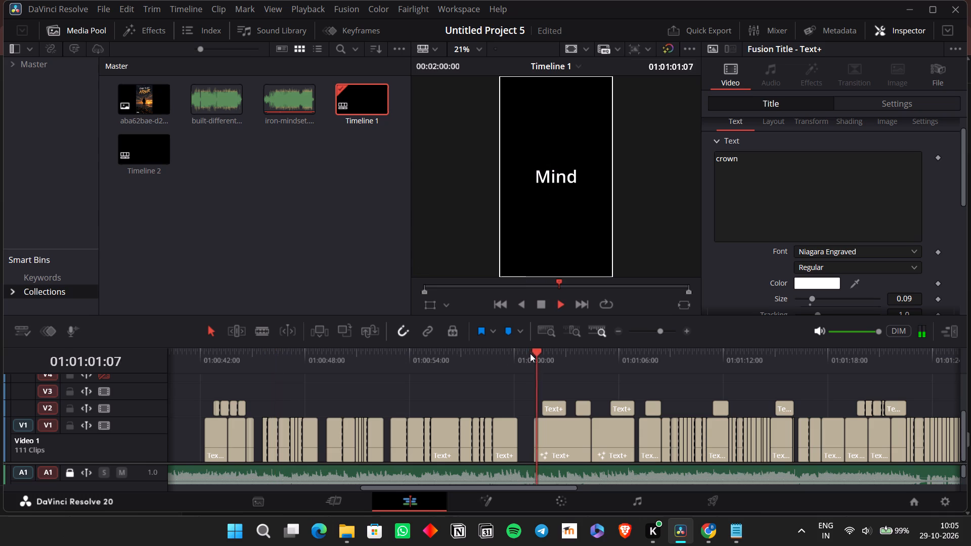
pyautogui.press('space')
pyautogui.click(625, 357)
pyautogui.press('space')
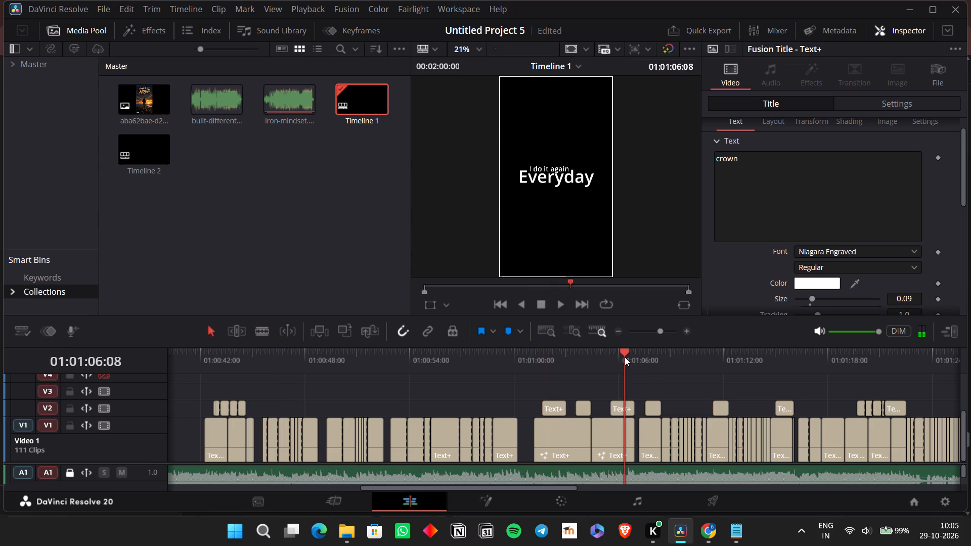
pyautogui.press('space')
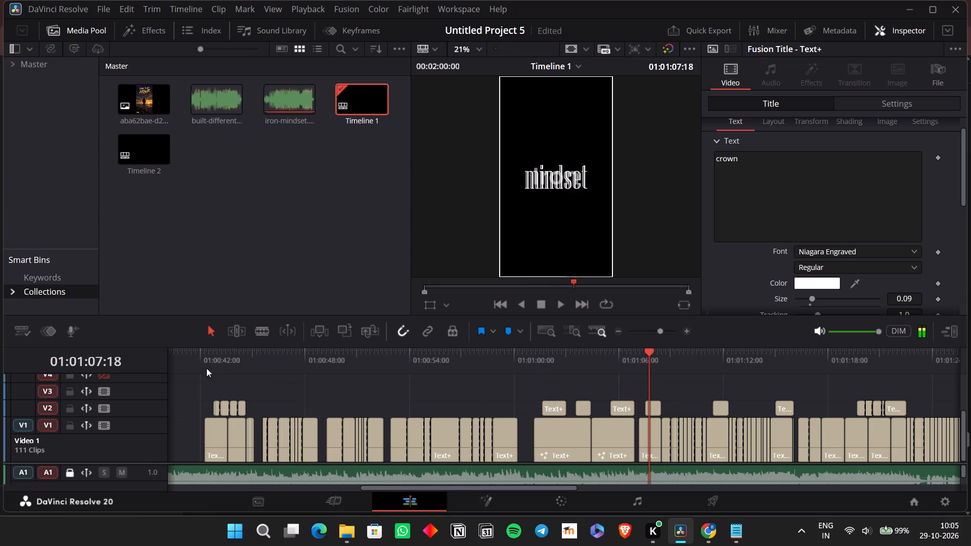
pyautogui.click(201, 366)
pyautogui.press('space')
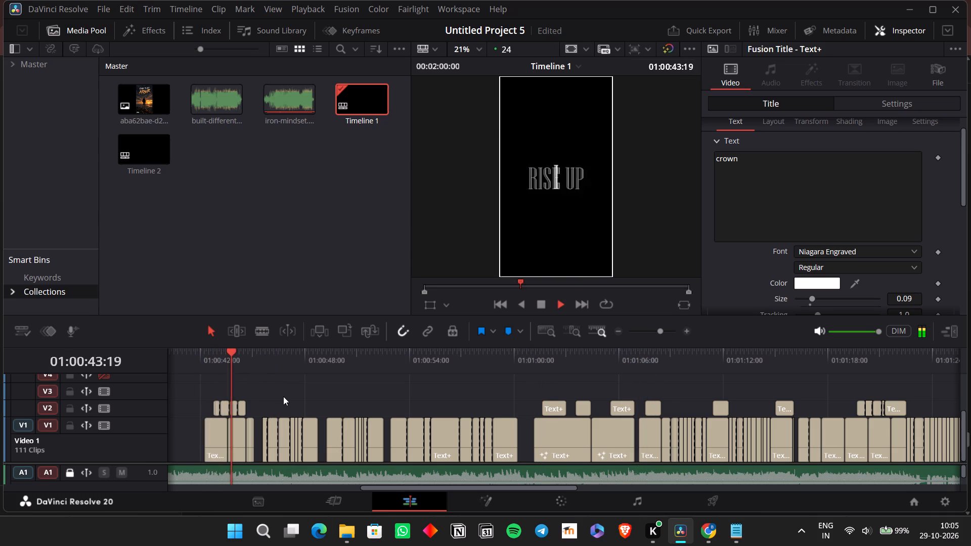
# Review the earlier captions by playing short passages between about 01:00:12 and 01:00:32.
pyautogui.hscroll(3, 290, 403)
pyautogui.press('space')
pyautogui.click(239, 366)
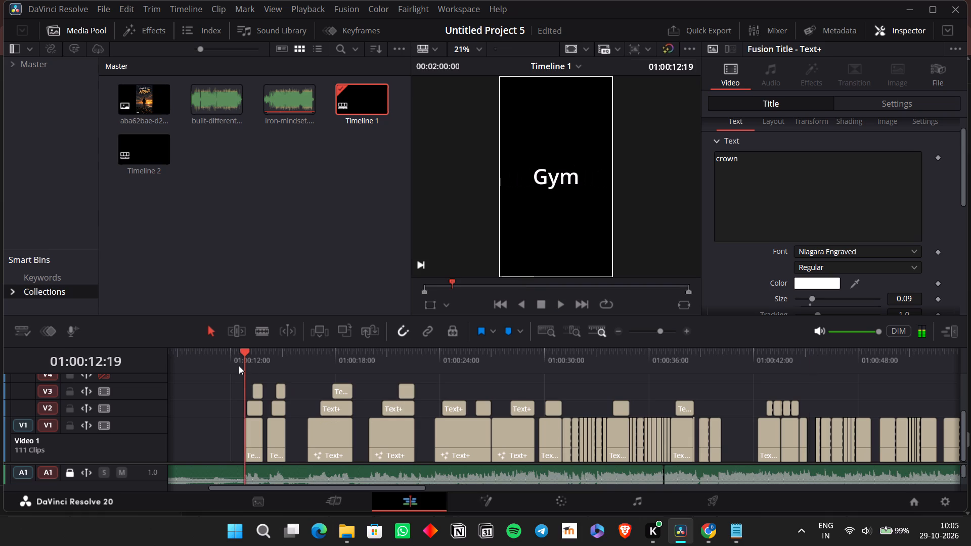
pyautogui.press('space')
pyautogui.press('space')
pyautogui.click(300, 359)
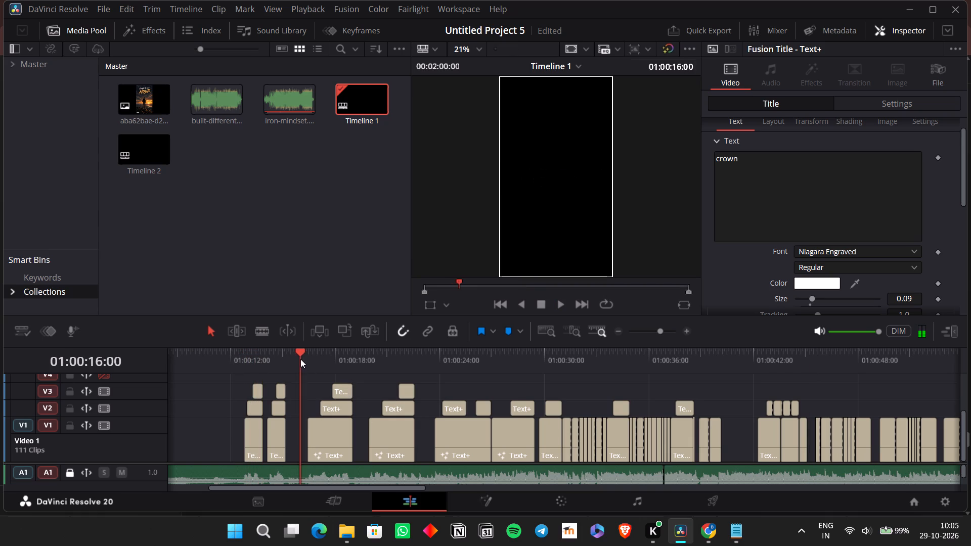
pyautogui.press('space')
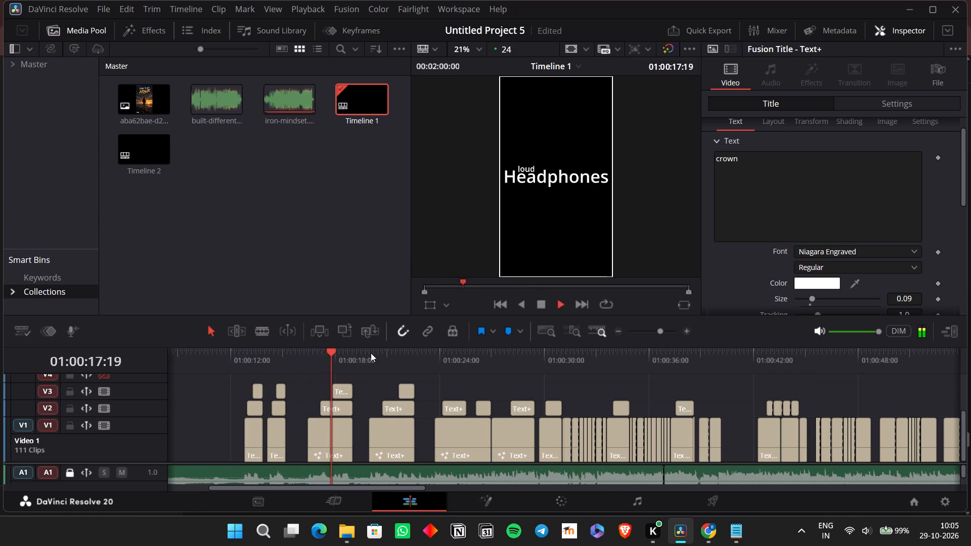
pyautogui.click(358, 350)
pyautogui.click(362, 352)
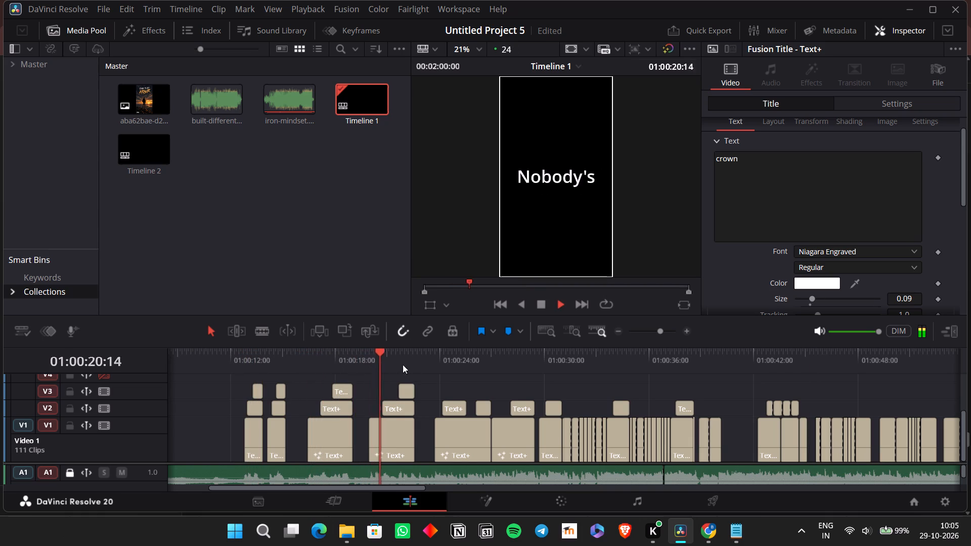
pyautogui.click(425, 359)
pyautogui.hscroll(-1, 453, 383)
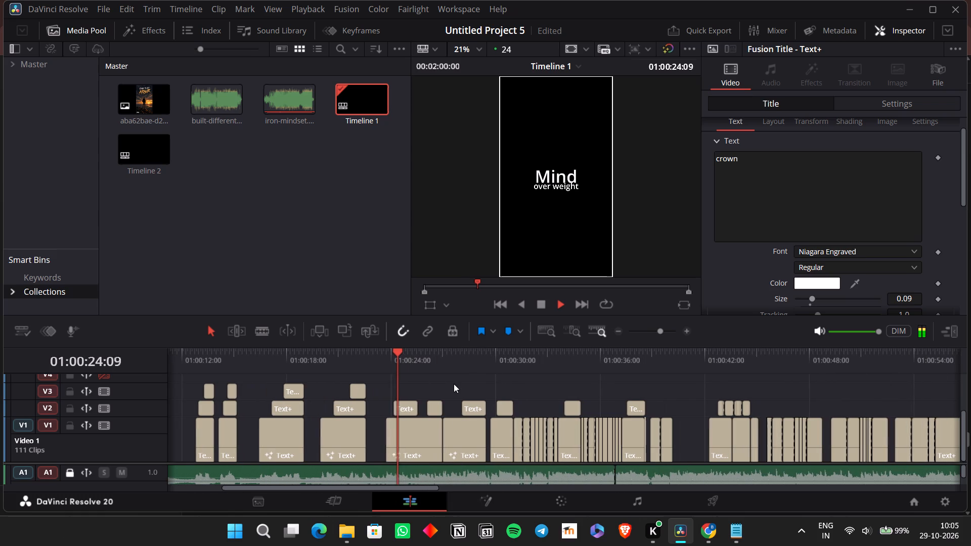
pyautogui.hscroll(-1, 454, 384)
pyautogui.press('space')
pyautogui.click(448, 358)
pyautogui.press('space')
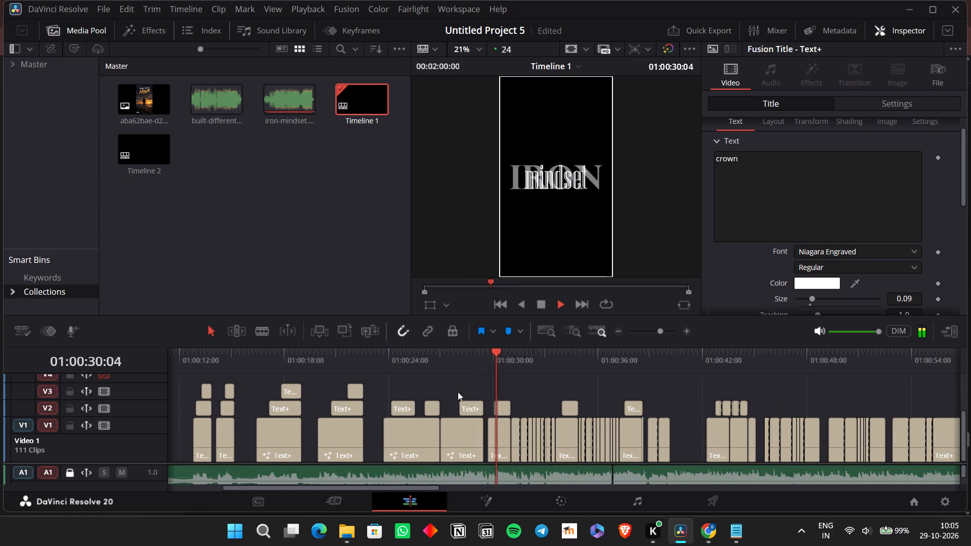
pyautogui.press('space')
pyautogui.press('space')
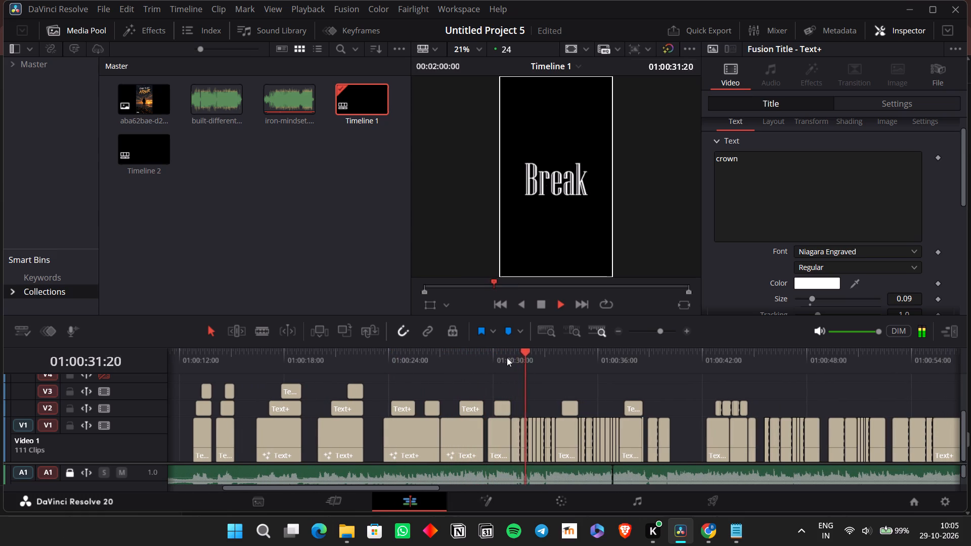
pyautogui.press('space')
# Copy the chorus caption clips between about 01:00:30 and 01:00:40 and paste them where the chorus returns, at about 01:01:37.
pyautogui.moveTo(492, 389); pyautogui.dragTo(660, 433)
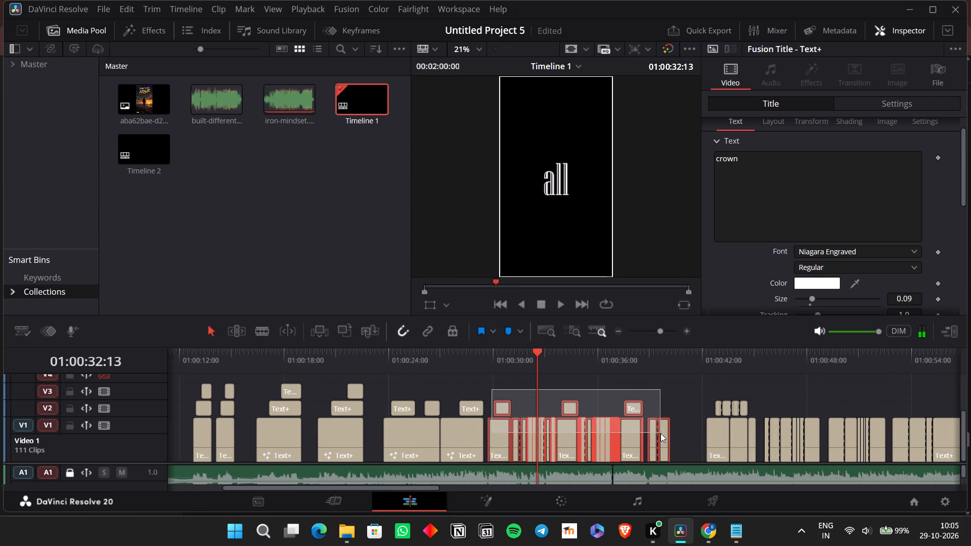
pyautogui.moveTo(660, 433); pyautogui.dragTo(662, 436)
pyautogui.hotkey('ctrl', 'c')
pyautogui.hscroll(-2, 680, 447)
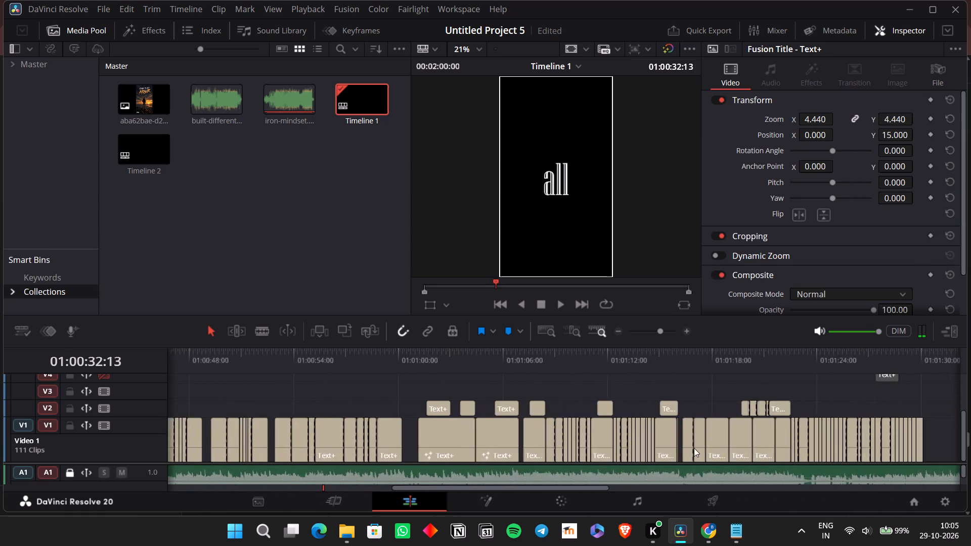
pyautogui.hscroll(-2, 694, 448)
pyautogui.hscroll(-1, 789, 374)
pyautogui.click(673, 372)
pyautogui.press('space')
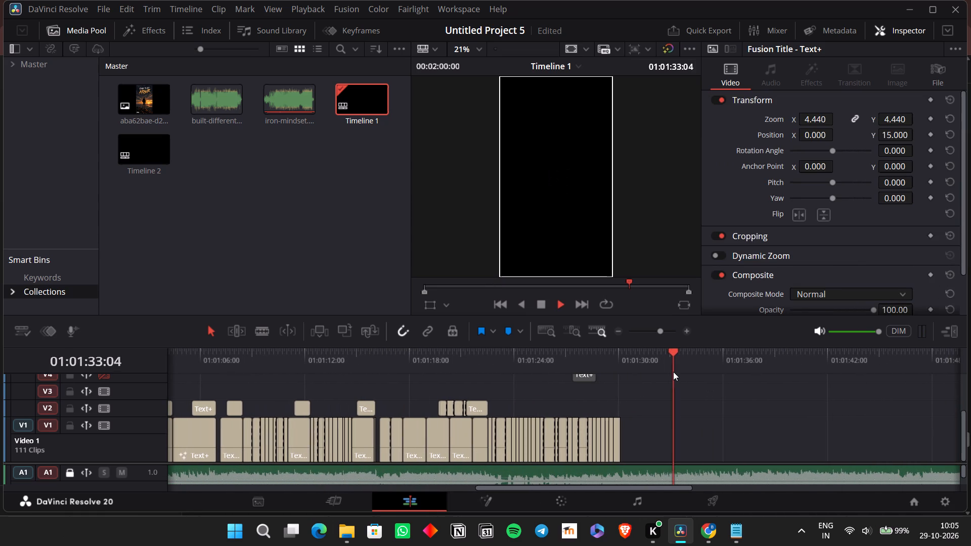
pyautogui.click(707, 359)
pyautogui.click(689, 331)
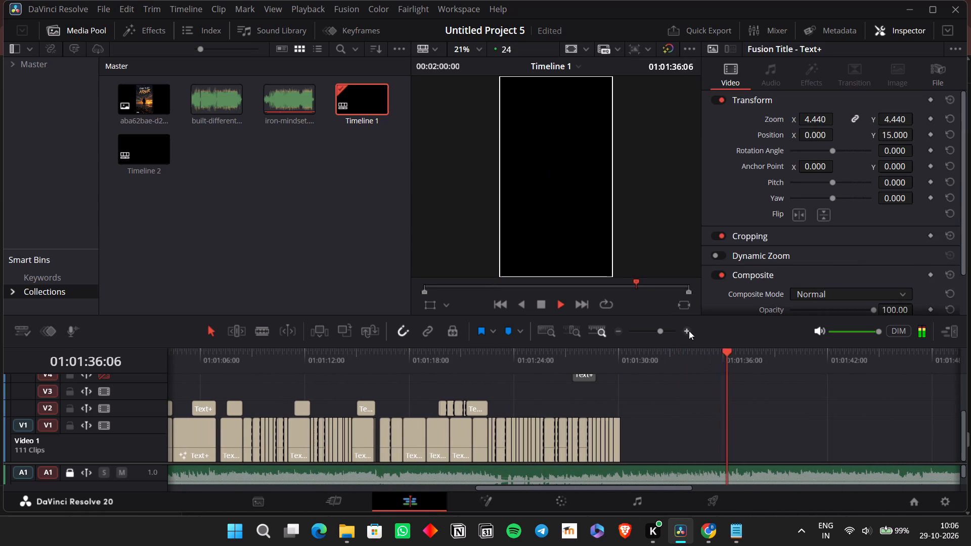
pyautogui.scroll(-1, 755, 458)
pyautogui.press('space')
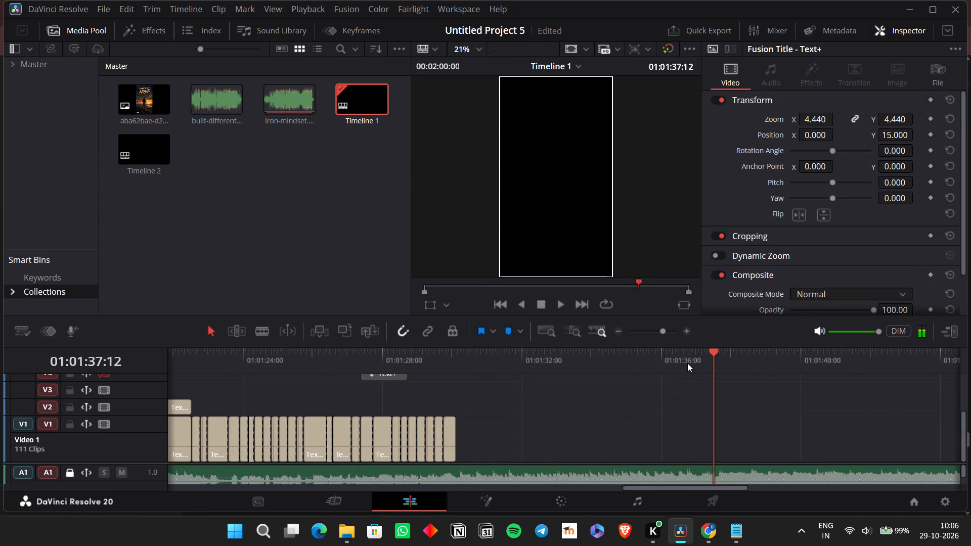
pyautogui.click(687, 363)
pyautogui.press('space')
pyautogui.press('space')
pyautogui.hotkey('ctrl', 'v')
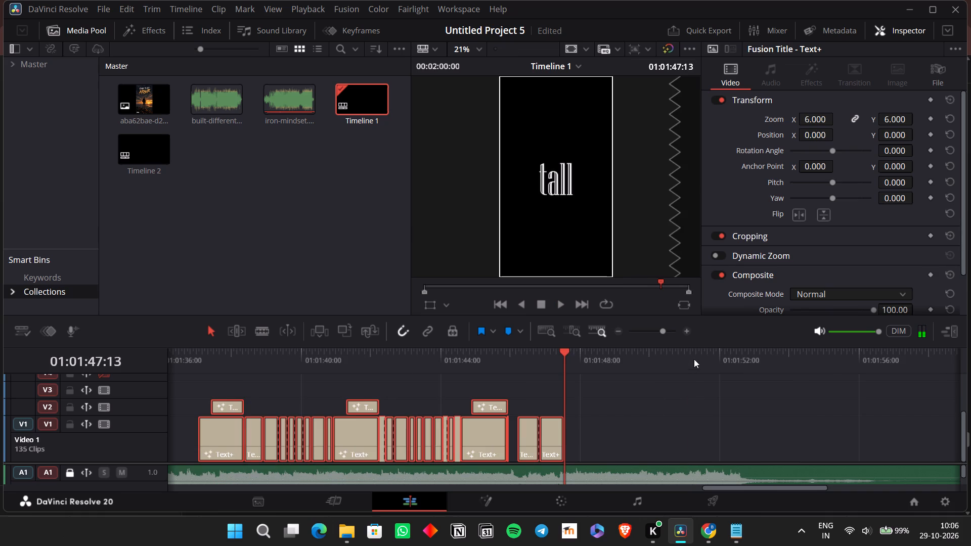
# Check the pasted chorus captions by playing from 01:01:36:14, and listen to the uncaptioned passage just before them.
pyautogui.scroll(-2, 624, 373)
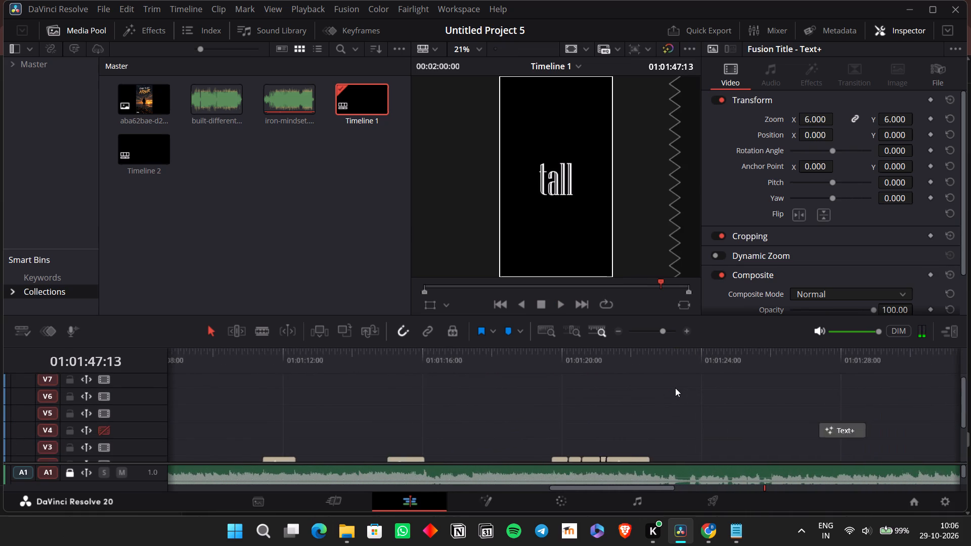
pyautogui.scroll(-2, 675, 388)
pyautogui.hscroll(-2, 674, 394)
pyautogui.click(421, 356)
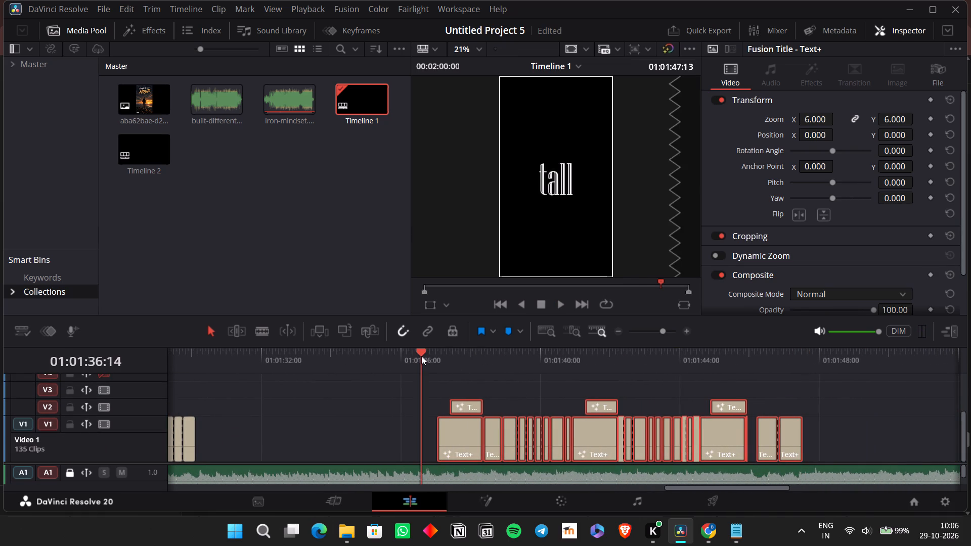
pyautogui.press('space')
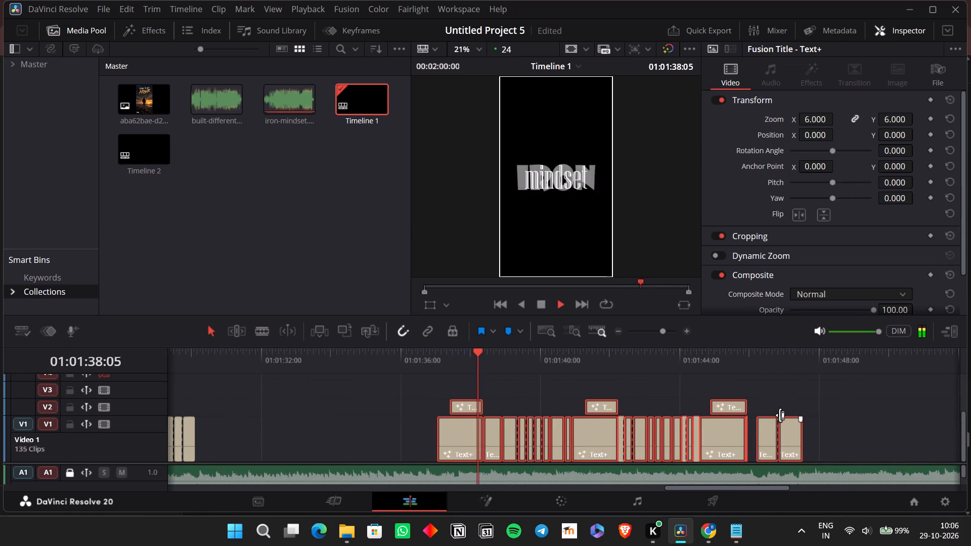
pyautogui.click(867, 423)
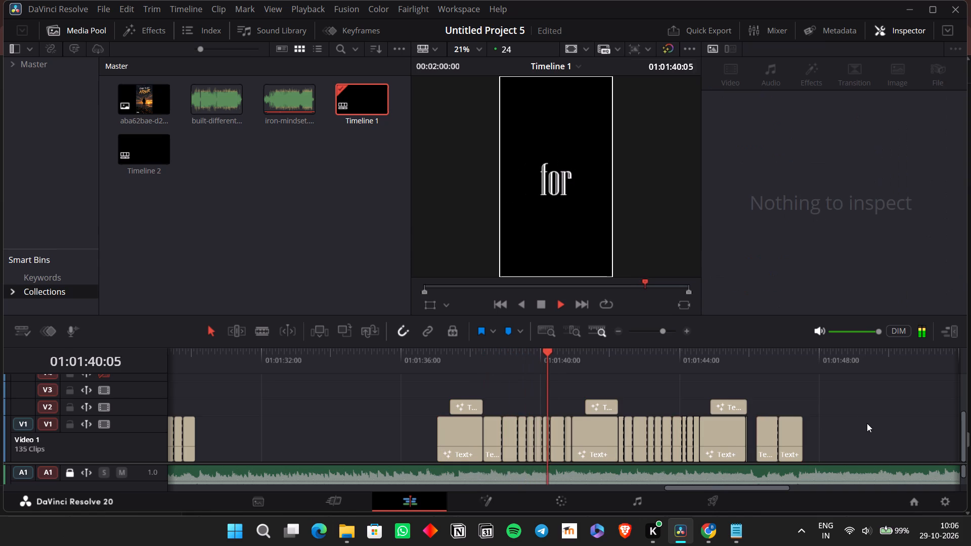
pyautogui.press('space')
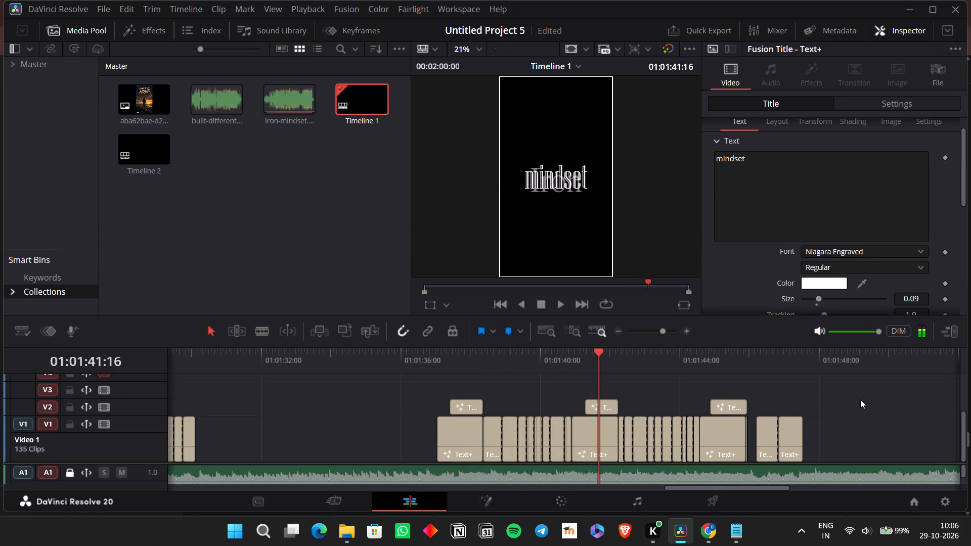
pyautogui.click(312, 369)
pyautogui.press('space')
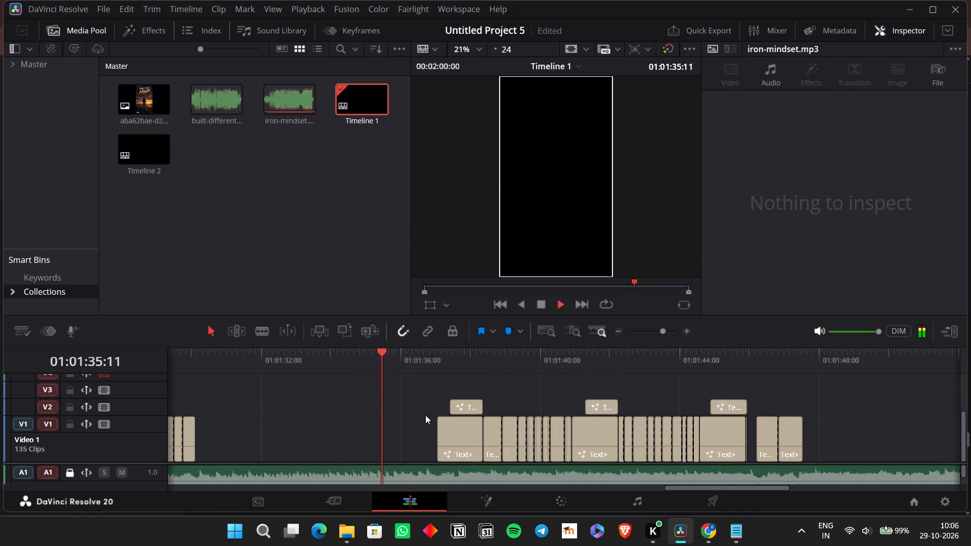
pyautogui.press('space')
pyautogui.click(348, 351)
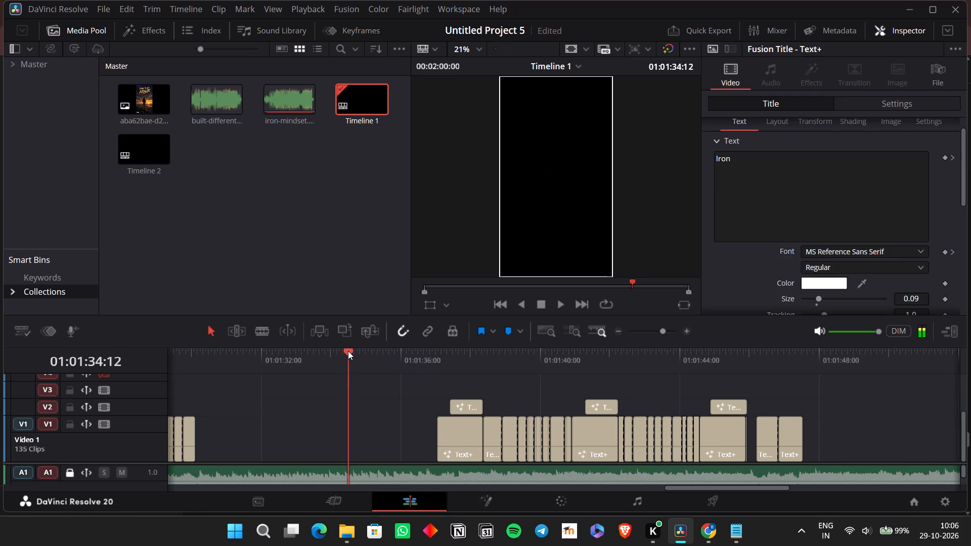
# Copy the first "Iron" clip of the pasted chorus, locate the start of the preceding lyric, and paste it at 01:01:34:19.
pyautogui.click(453, 435)
pyautogui.hotkey('ctrl', 'c')
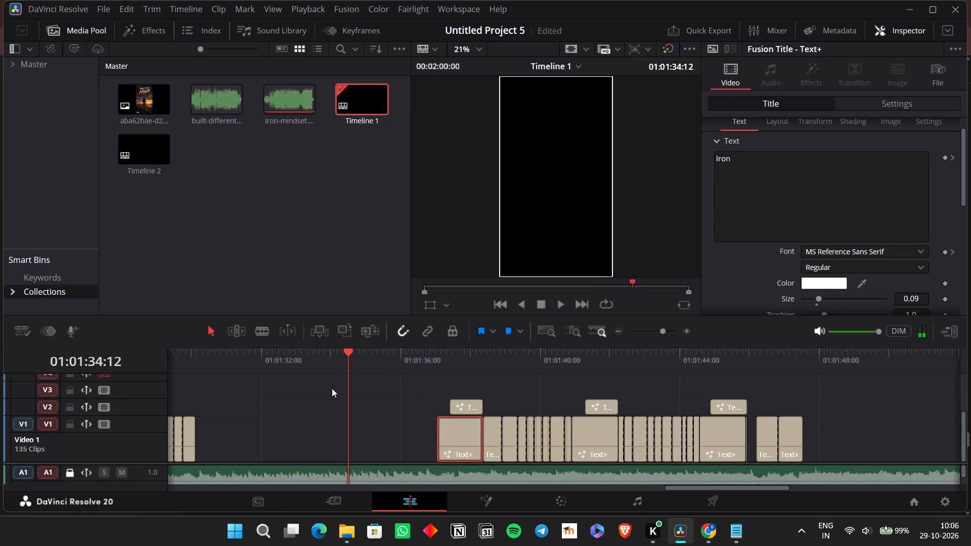
pyautogui.click(330, 349)
pyautogui.click(381, 402)
pyautogui.press('space')
pyautogui.press('space')
pyautogui.press('space')
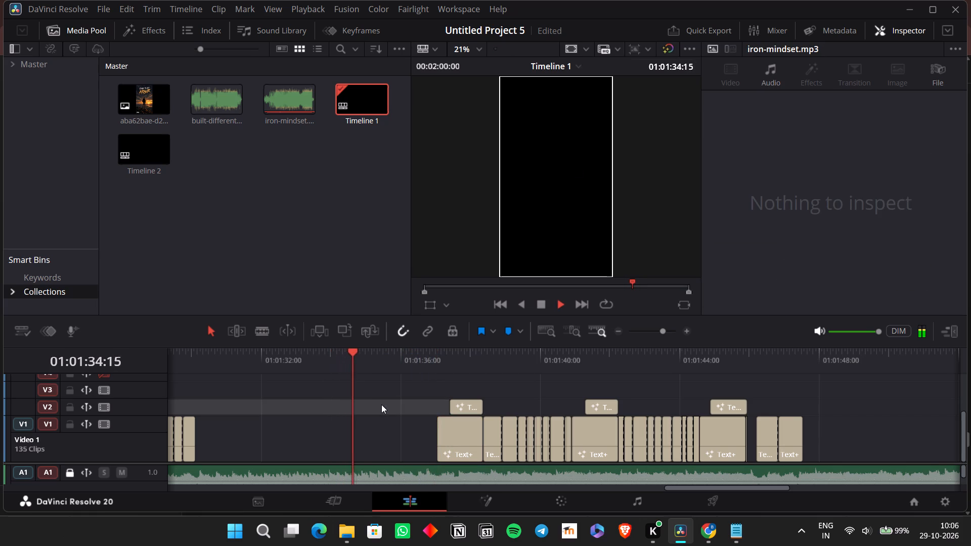
pyautogui.press('space')
pyautogui.press('space')
pyautogui.press('space')
pyautogui.click(349, 359)
pyautogui.press('space')
pyautogui.press('space')
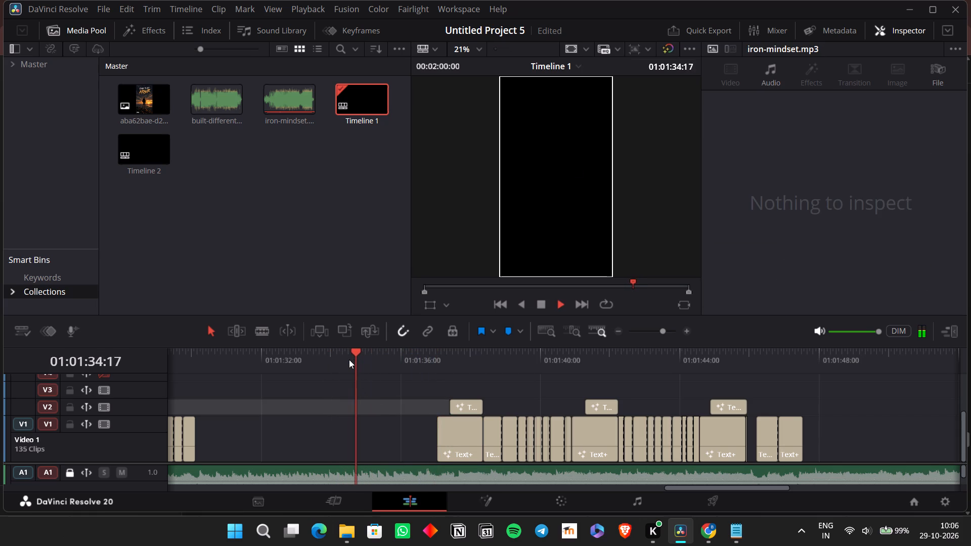
pyautogui.press('space')
pyautogui.press('space')
pyautogui.press('Left')
pyautogui.press('Left')
pyautogui.press('Left')
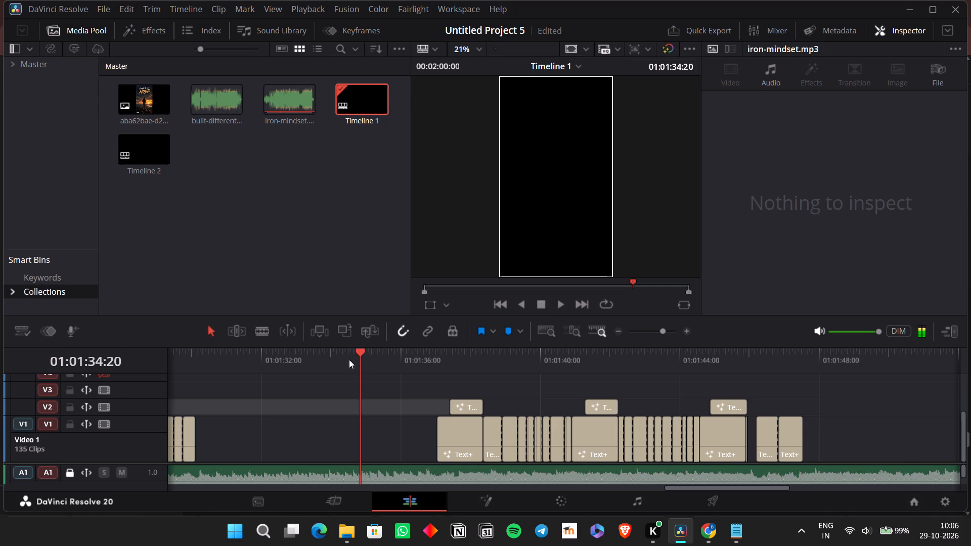
pyautogui.press('Left')
pyautogui.hotkey('ctrl', 'v')
# Shift the pasted "Iron" clip later to meet the chorus captions and paste another copy at 01:01:34:19.
pyautogui.click(354, 342)
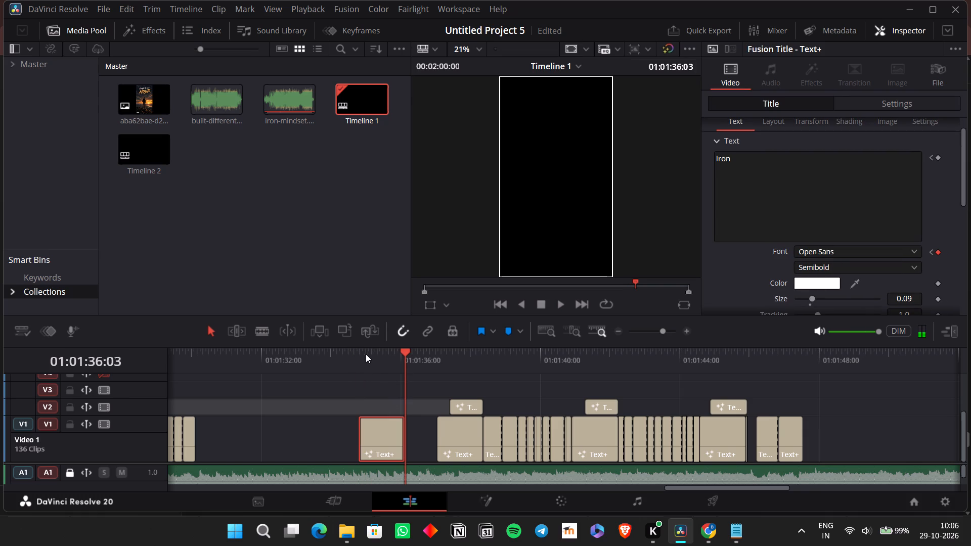
pyautogui.click(367, 357)
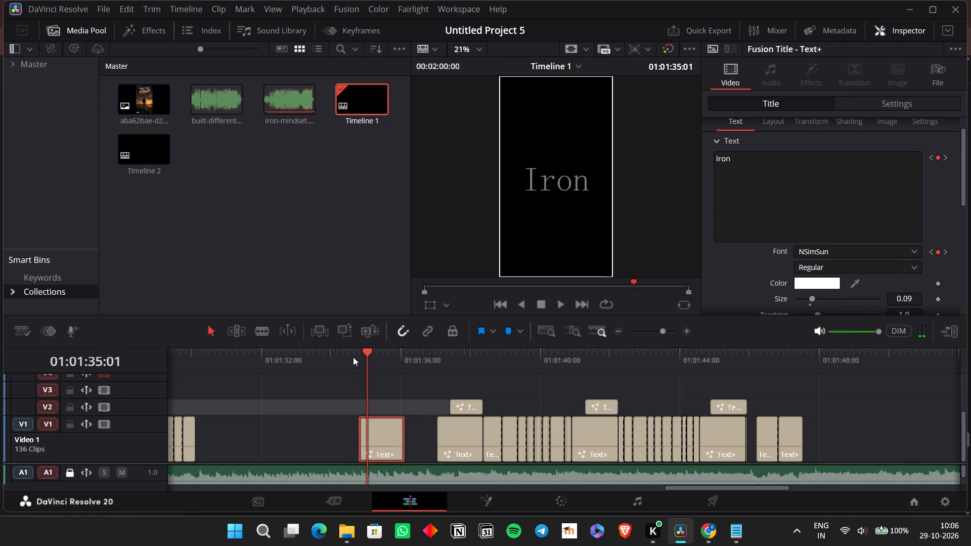
pyautogui.click(354, 354)
pyautogui.moveTo(376, 435); pyautogui.dragTo(402, 444)
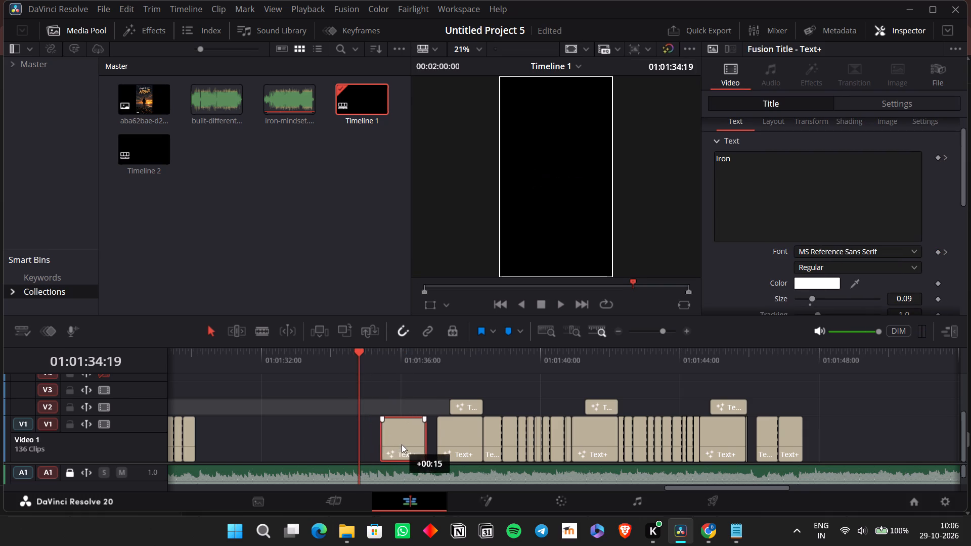
pyautogui.moveTo(402, 444); pyautogui.dragTo(408, 447)
pyautogui.hotkey('ctrl', 'v')
# Change the text of the "Iron" clip starting at 01:01:34:19 to "Give".
pyautogui.click(355, 349)
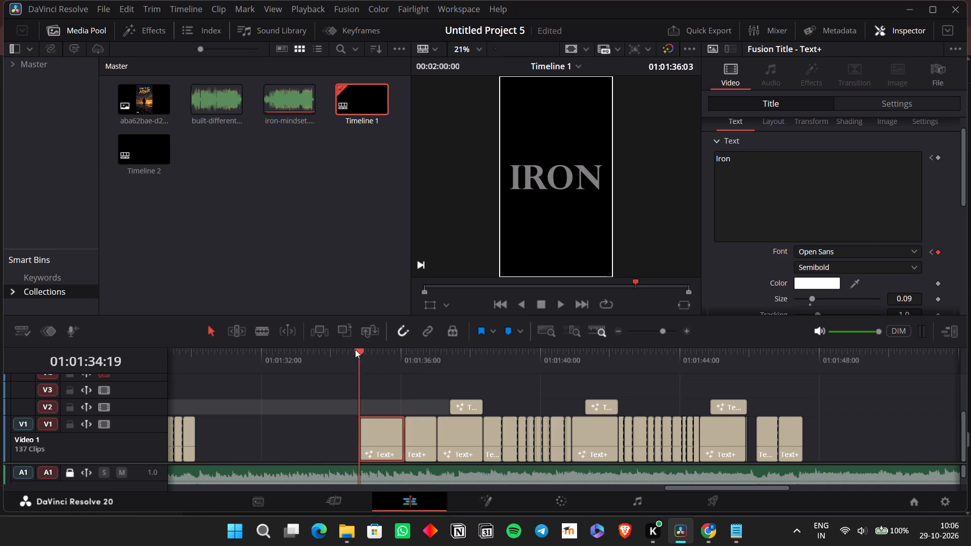
pyautogui.click(386, 435)
pyautogui.moveTo(740, 164); pyautogui.dragTo(714, 150)
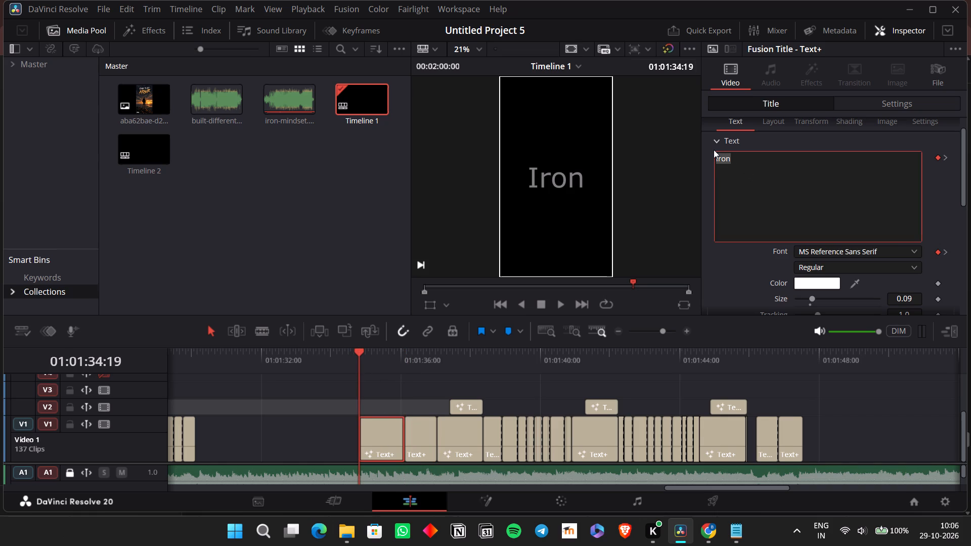
pyautogui.write('ive')
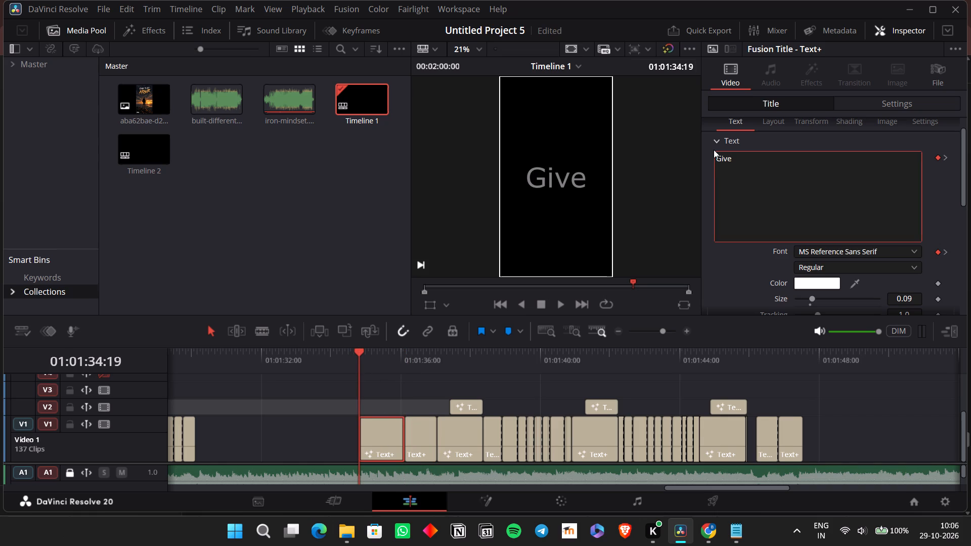
# Split the "Give" clip at the next word, 01:01:35:02, and set the second part's text to "it".
pyautogui.click(378, 438)
pyautogui.press('space')
pyautogui.press('space')
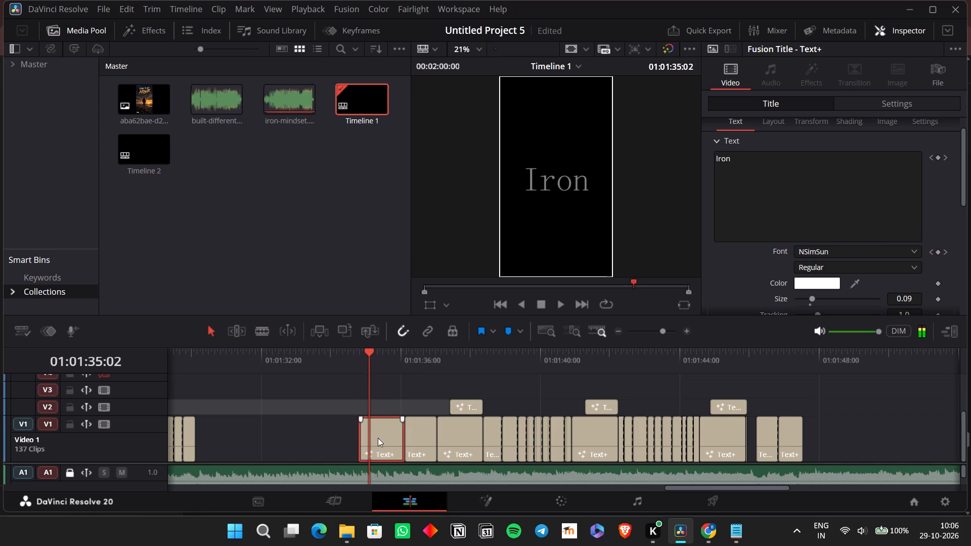
pyautogui.hotkey('ctrl', 'b')
pyautogui.click(378, 438)
pyautogui.doubleClick(738, 168)
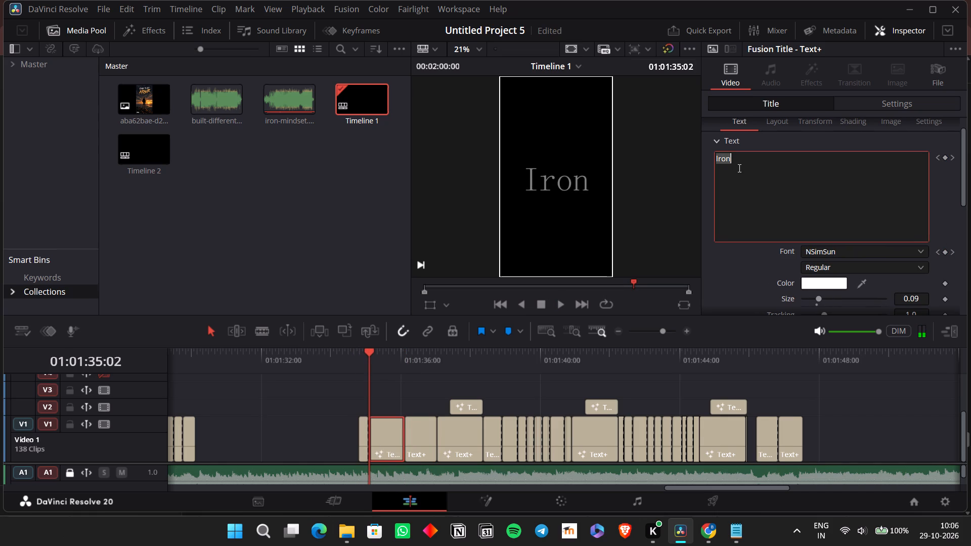
pyautogui.write('it')
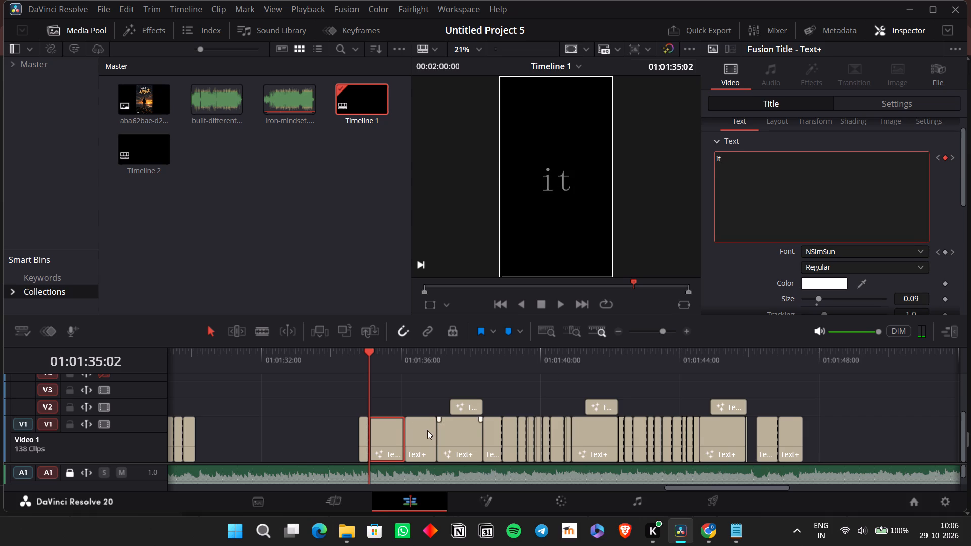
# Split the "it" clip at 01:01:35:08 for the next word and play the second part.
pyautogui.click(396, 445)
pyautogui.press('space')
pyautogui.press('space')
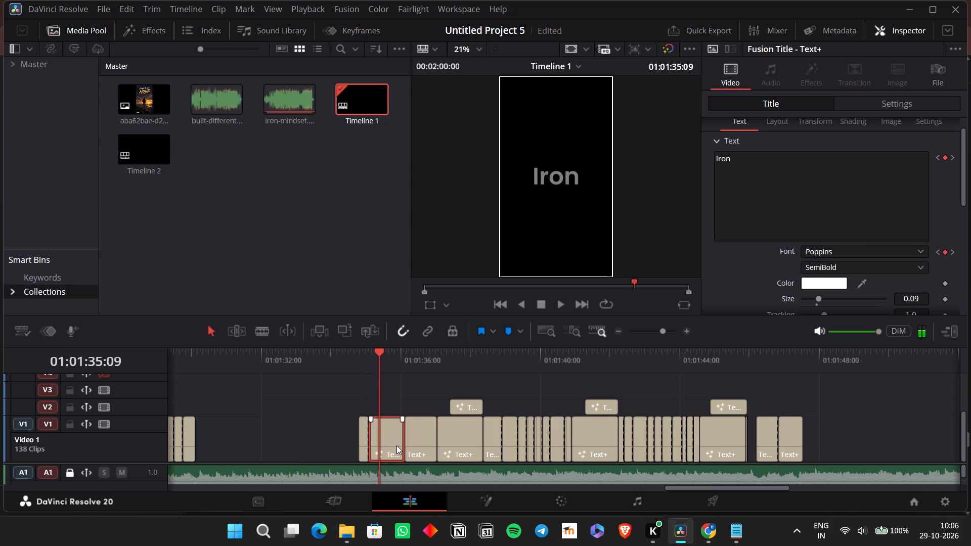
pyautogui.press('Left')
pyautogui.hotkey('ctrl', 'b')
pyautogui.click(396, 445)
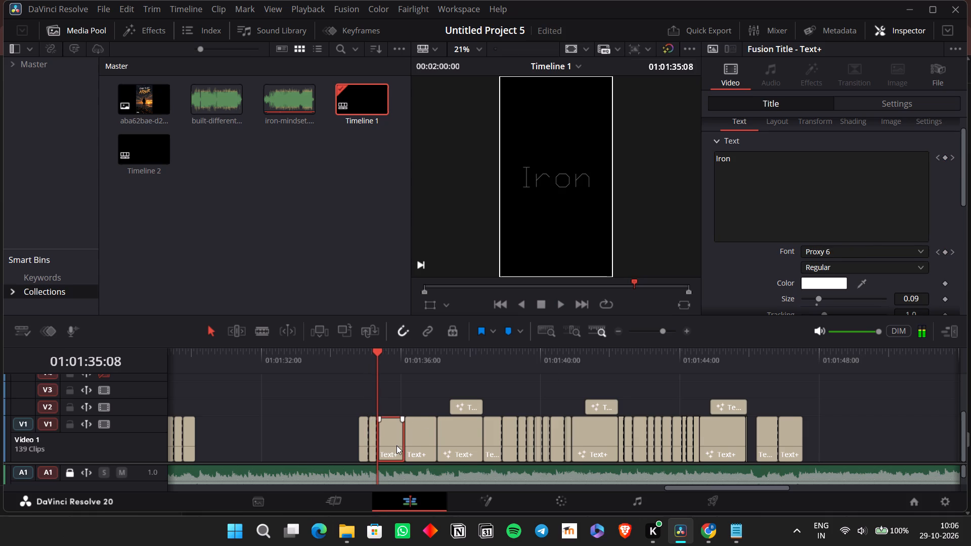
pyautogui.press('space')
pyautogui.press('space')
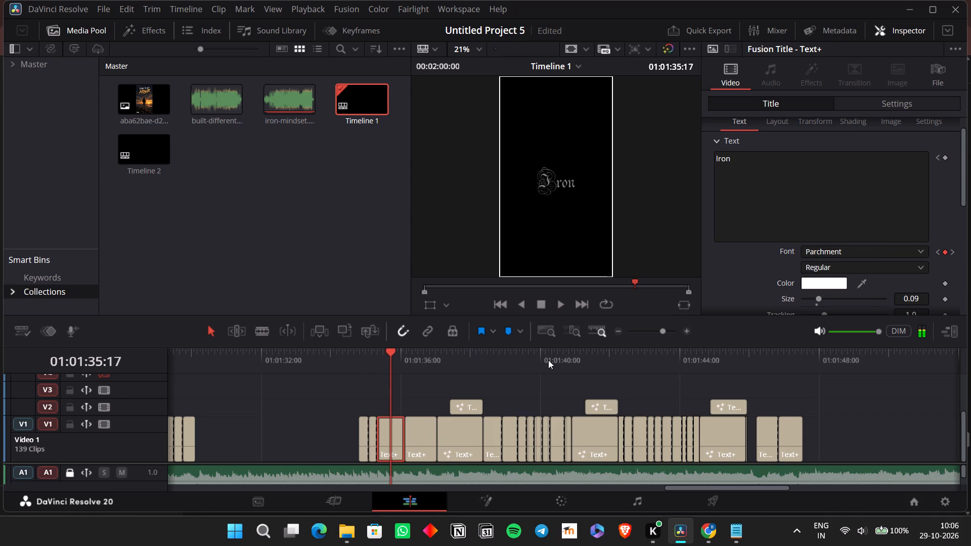
# Read the chorus in the full-lyrics title clip and copy the words "all for goodness' sake".
pyautogui.hscroll(1, 425, 379)
pyautogui.click(587, 376)
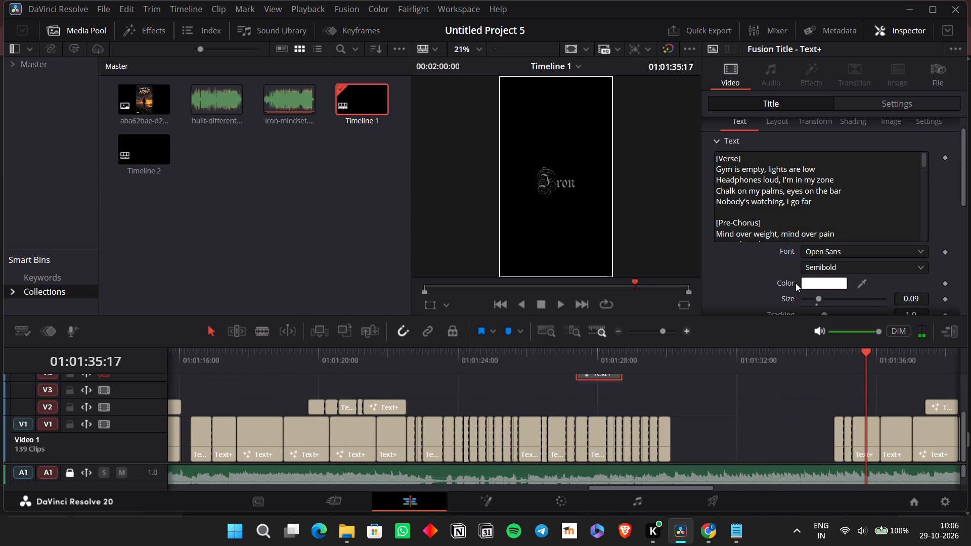
pyautogui.scroll(4, 856, 194)
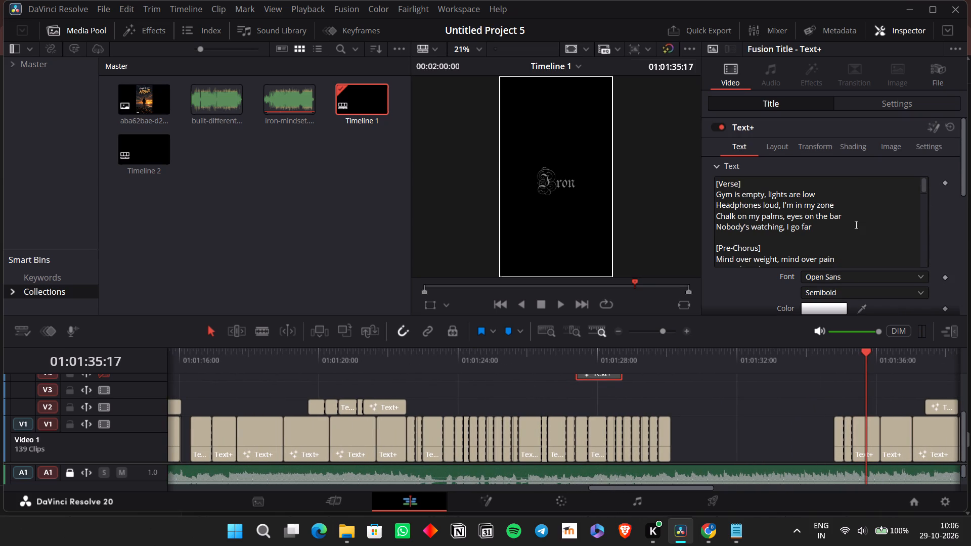
pyautogui.scroll(-1, 855, 227)
pyautogui.click(855, 227)
pyautogui.scroll(-1, 855, 228)
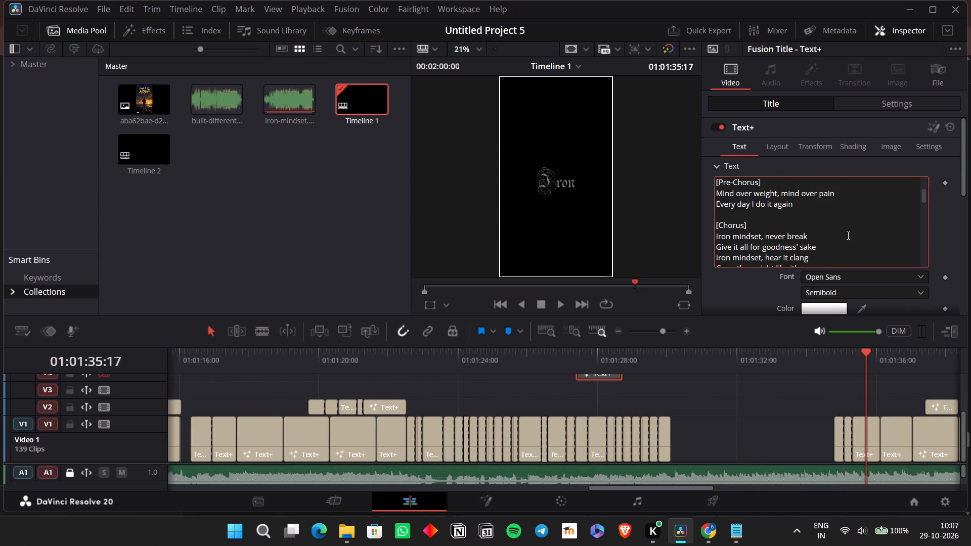
pyautogui.hscroll(-2, 830, 397)
pyautogui.click(614, 363)
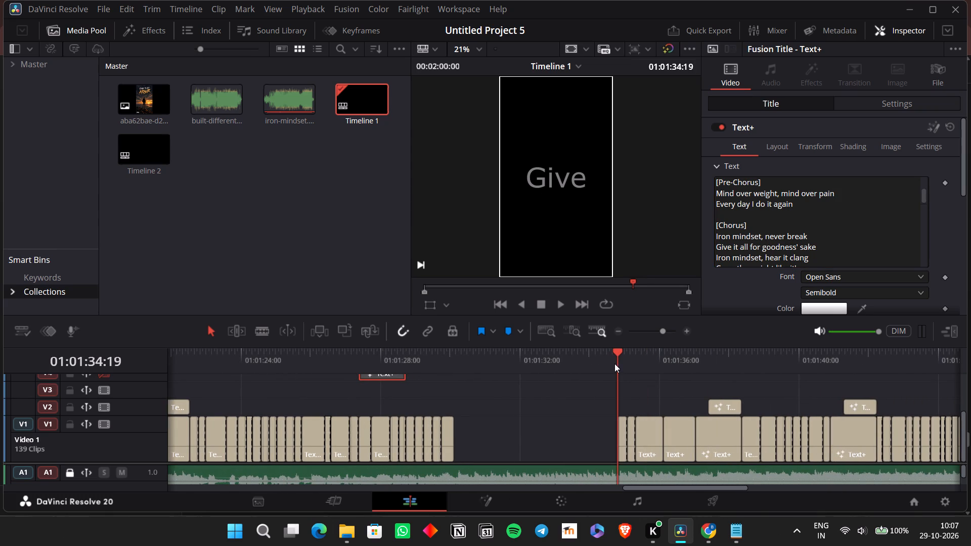
pyautogui.moveTo(820, 249); pyautogui.dragTo(708, 240)
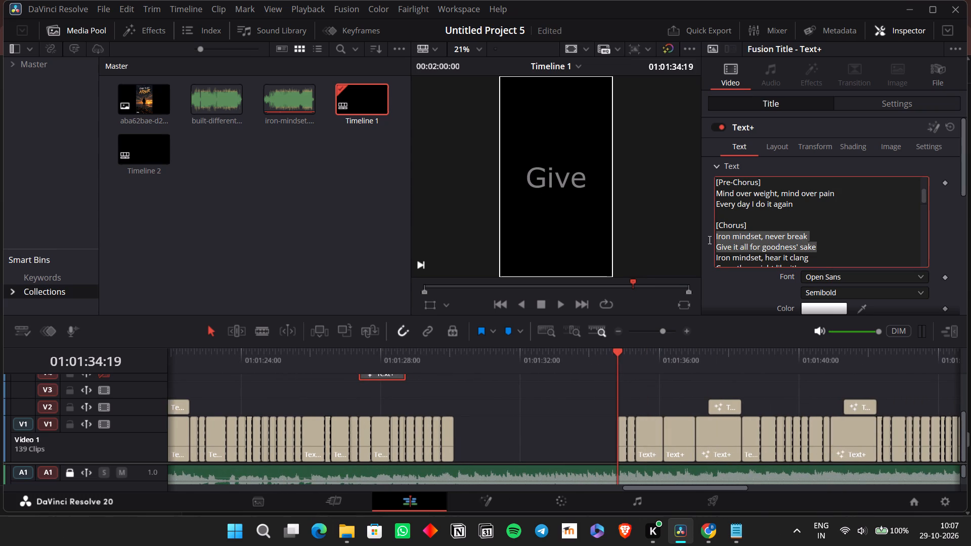
pyautogui.moveTo(708, 240); pyautogui.dragTo(705, 246)
pyautogui.click(744, 249)
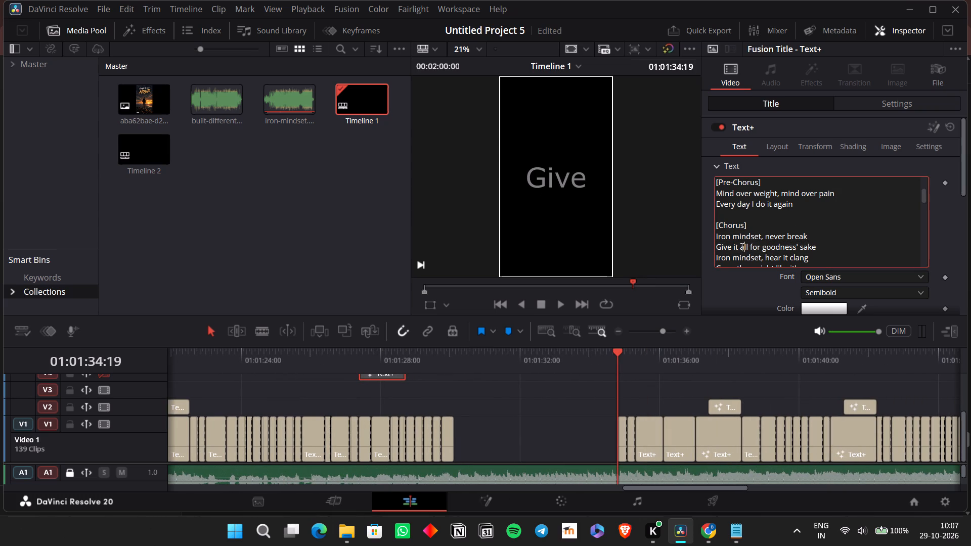
pyautogui.moveTo(740, 246); pyautogui.dragTo(822, 245)
pyautogui.hotkey('ctrl', 'c')
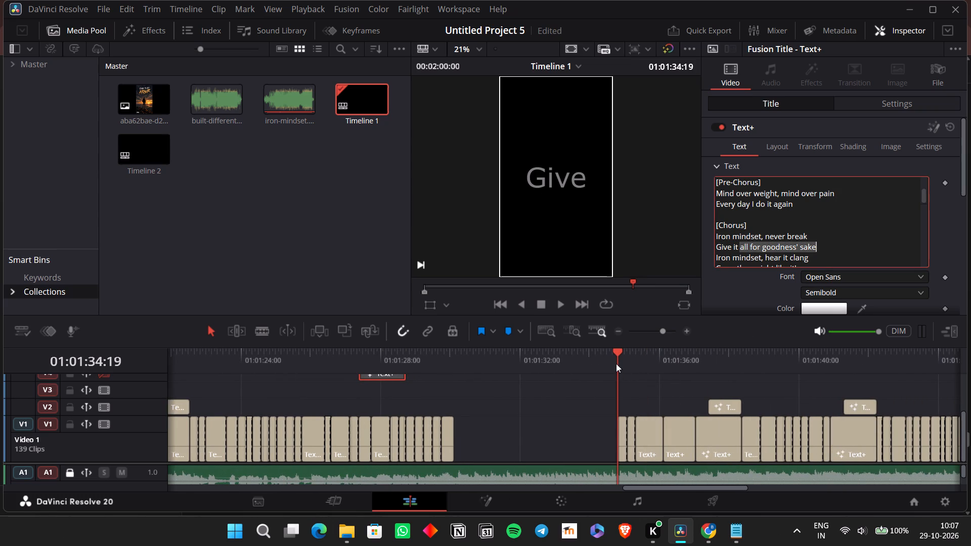
# Play the captions from the start of the "Give" clip and step back frame by frame to 01:01:34:17.
pyautogui.click(616, 360)
pyautogui.click(621, 436)
pyautogui.press('space')
pyautogui.press('space')
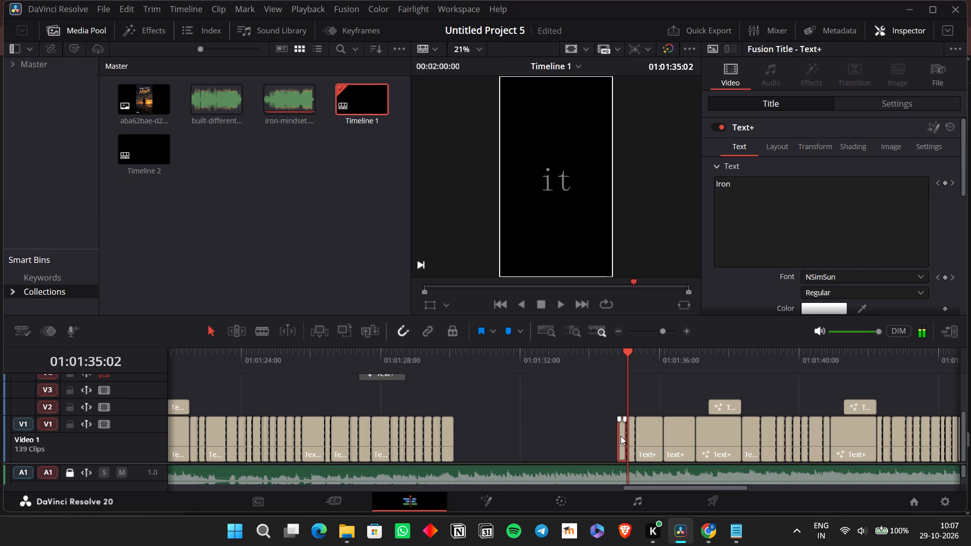
pyautogui.doubleClick(685, 333)
pyautogui.click(582, 447)
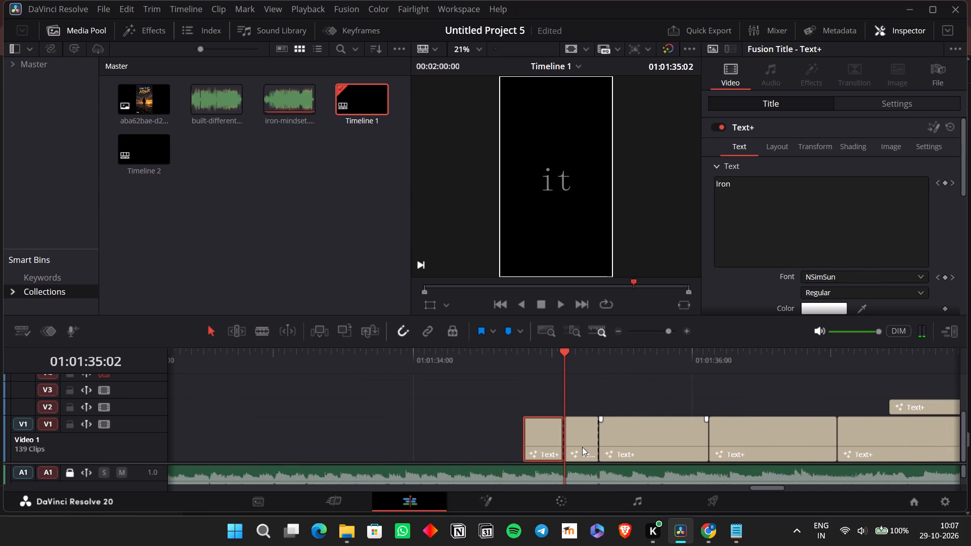
pyautogui.click(545, 435)
pyautogui.press('Left')
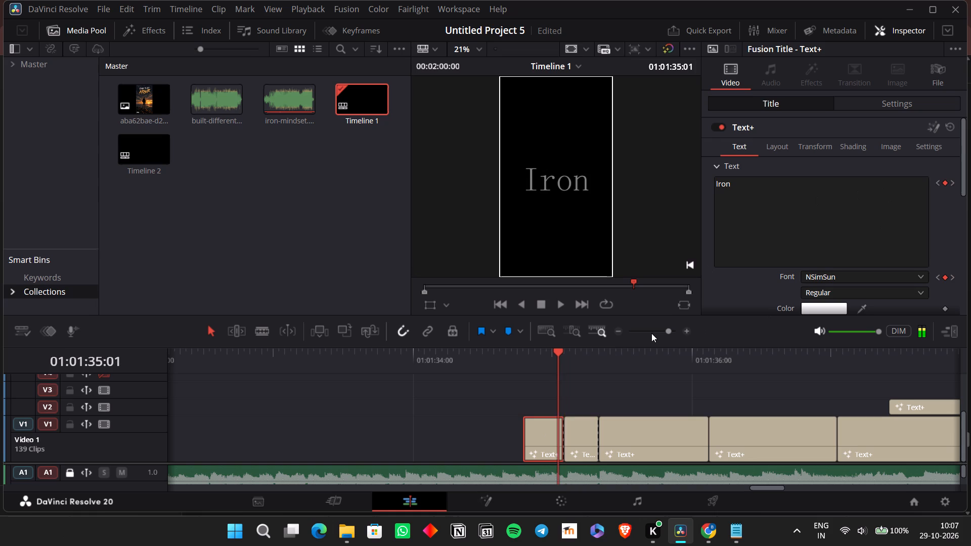
pyautogui.press('Left')
pyautogui.press('Left')
pyautogui.press('Left')
pyautogui.press('Left')
pyautogui.press('Left')
pyautogui.press('Left')
pyautogui.press('Left')
pyautogui.press('Left')
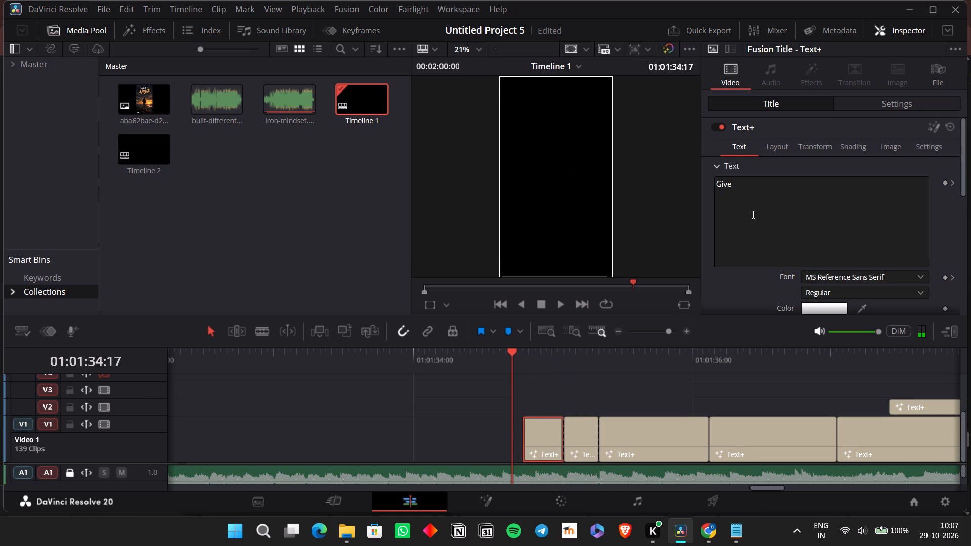
# Play the passage from 01:01:34:17 and delete the "it" clips and the spare "Iron" clip between "Give" and the chorus.
pyautogui.doubleClick(622, 330)
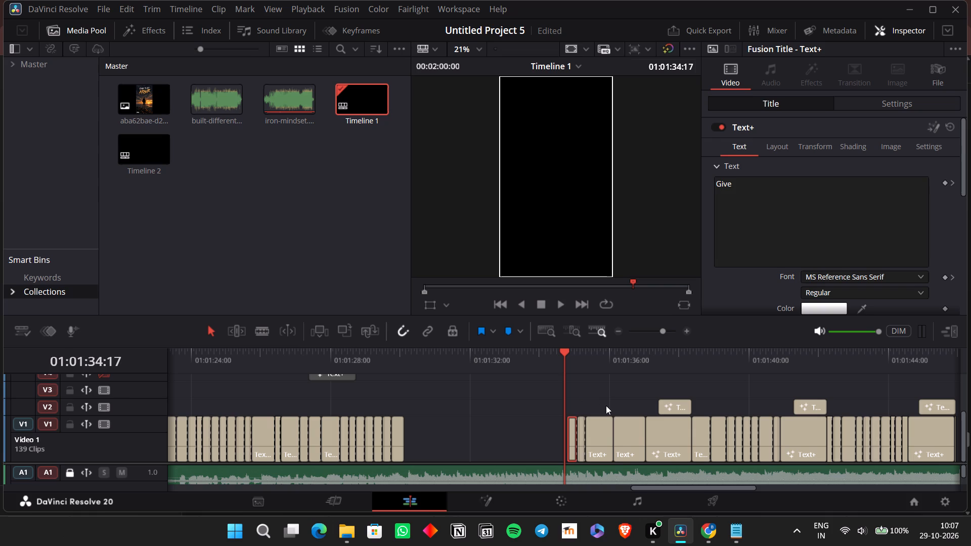
pyautogui.press('space')
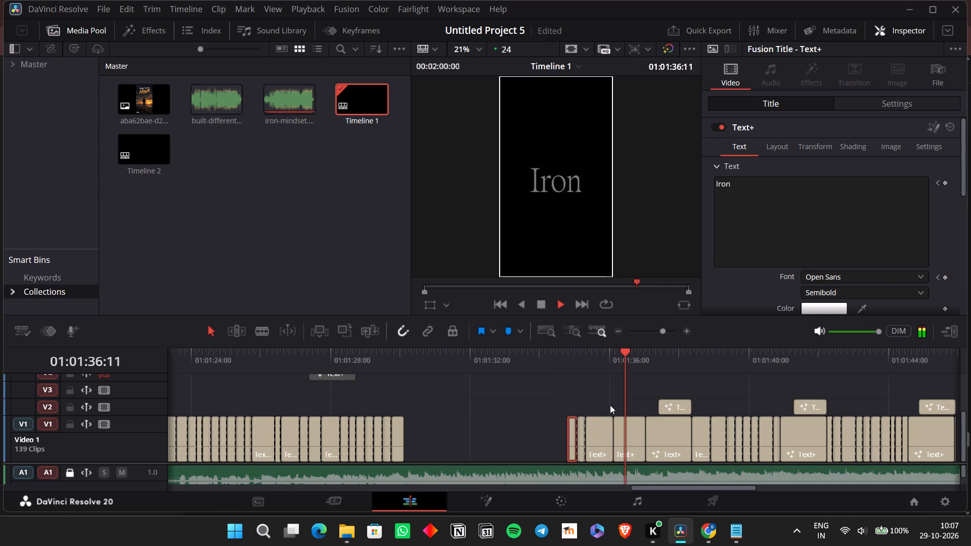
pyautogui.press('space')
pyautogui.moveTo(634, 390); pyautogui.dragTo(582, 435)
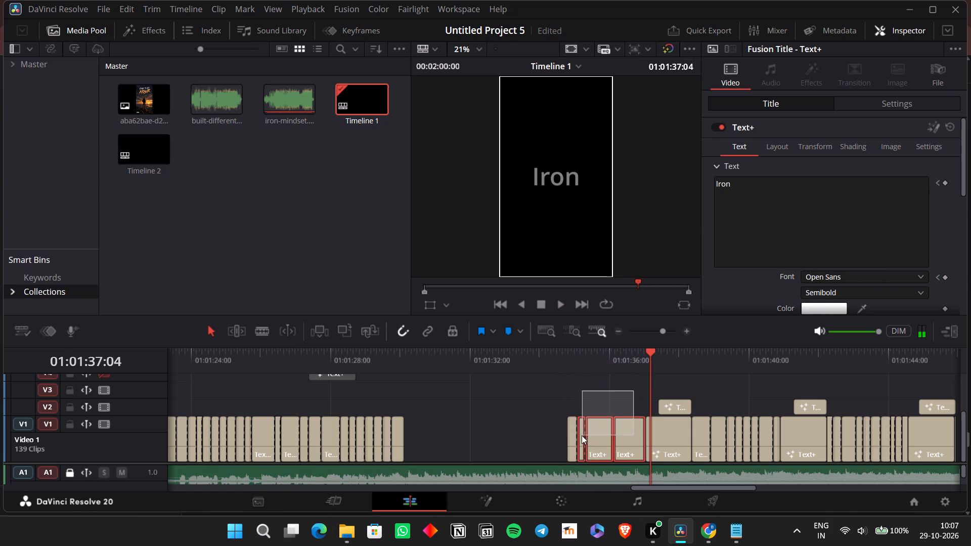
pyautogui.moveTo(582, 435); pyautogui.dragTo(580, 435)
pyautogui.press('BackSpace')
# Examine the text of the "Iron" captions in the previous chorus around 01:01:15, 01:01:11 and 01:01:07.
pyautogui.hscroll(1, 484, 404)
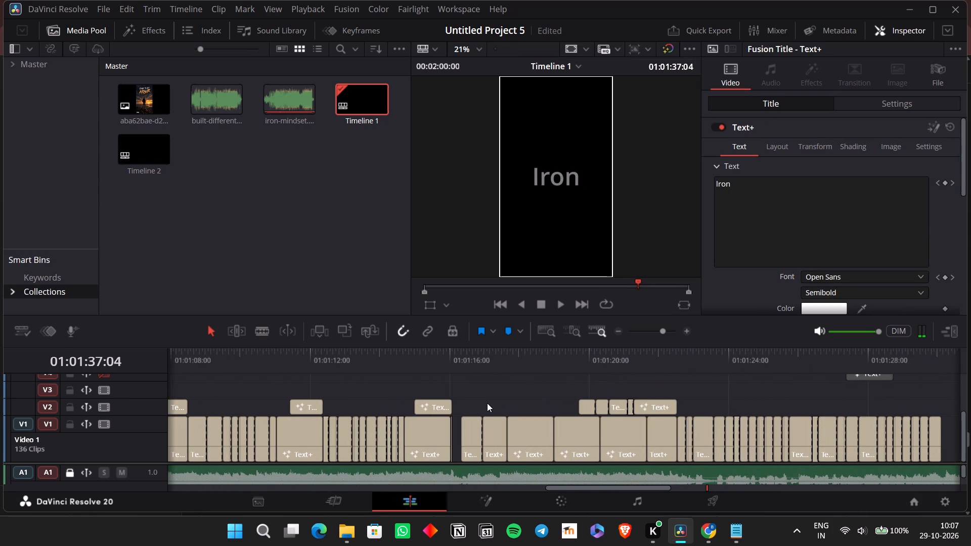
pyautogui.hscroll(1, 487, 403)
pyautogui.click(437, 364)
pyautogui.click(420, 446)
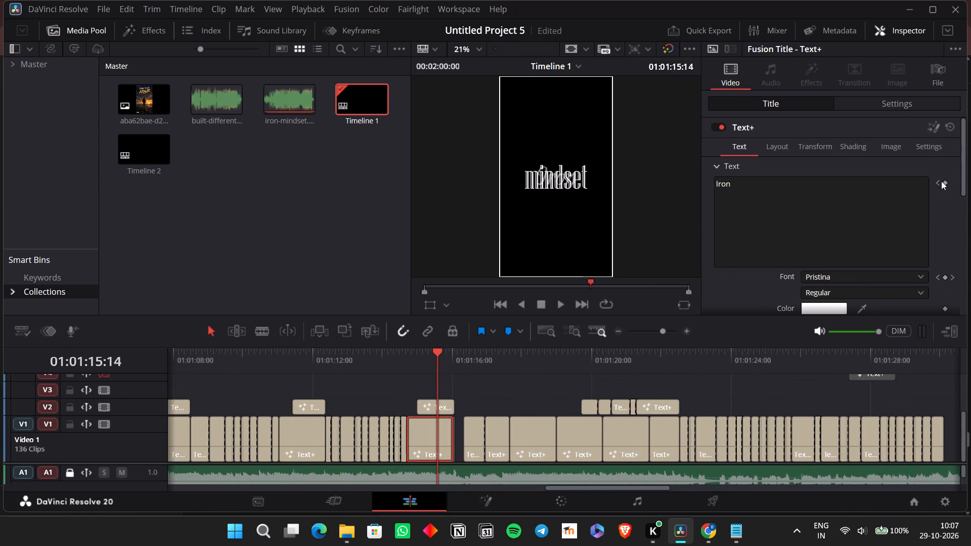
pyautogui.click(941, 181)
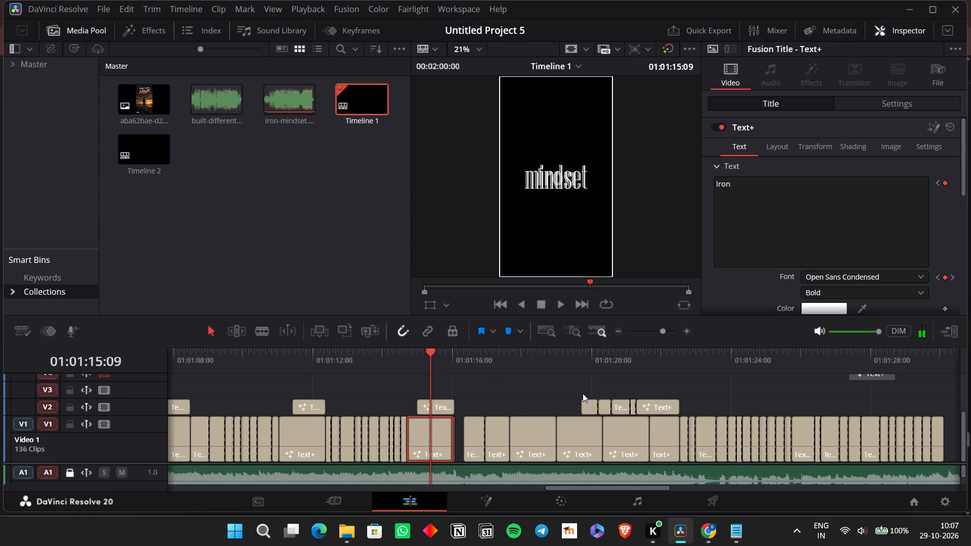
pyautogui.click(306, 351)
pyautogui.click(304, 437)
pyautogui.hscroll(1, 366, 406)
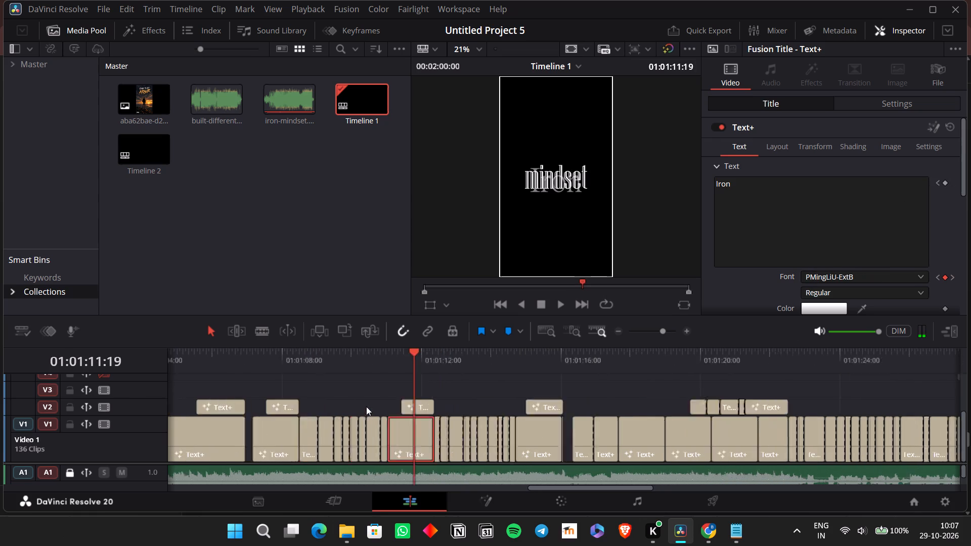
pyautogui.hscroll(1, 366, 406)
pyautogui.click(575, 347)
pyautogui.click(566, 351)
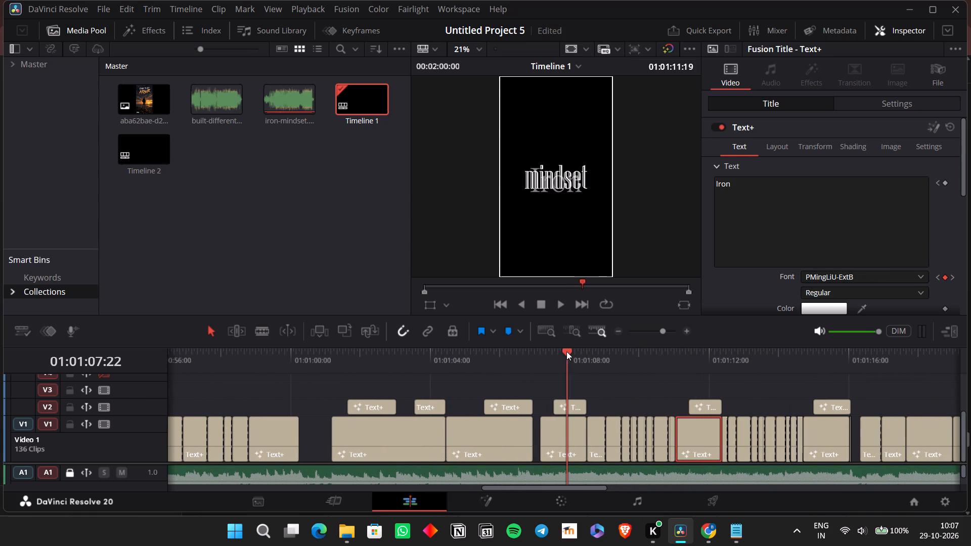
pyautogui.click(551, 446)
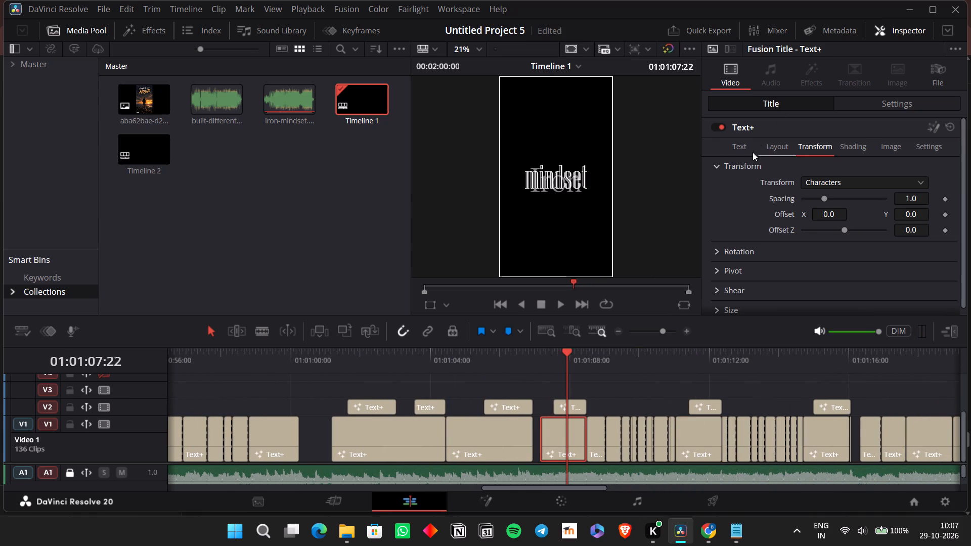
pyautogui.click(746, 152)
# Examine the first chorus and earlier caption clips between about 01:00:12 and 01:00:38 for reusable lyric text.
pyautogui.hscroll(2, 882, 225)
pyautogui.hscroll(3, 619, 435)
pyautogui.click(418, 372)
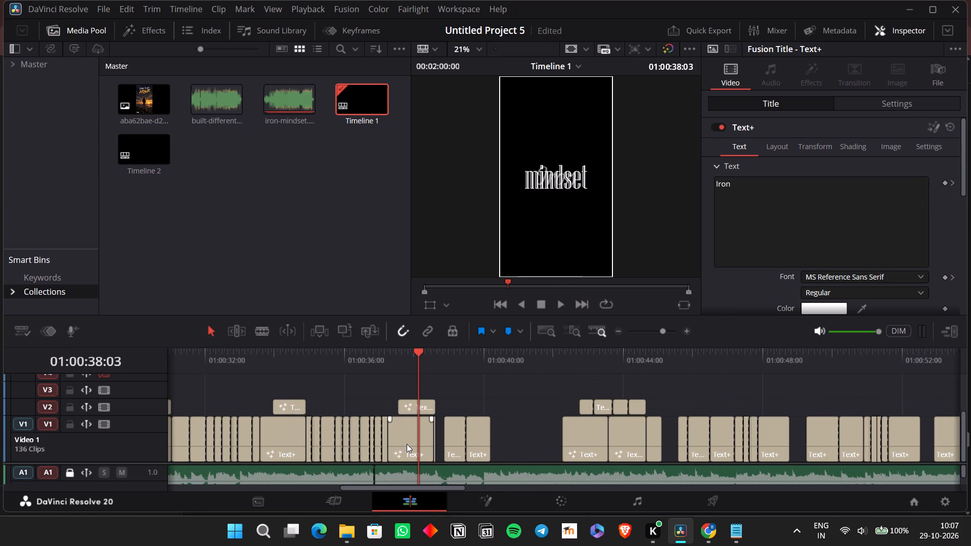
pyautogui.click(406, 445)
pyautogui.hscroll(1, 412, 432)
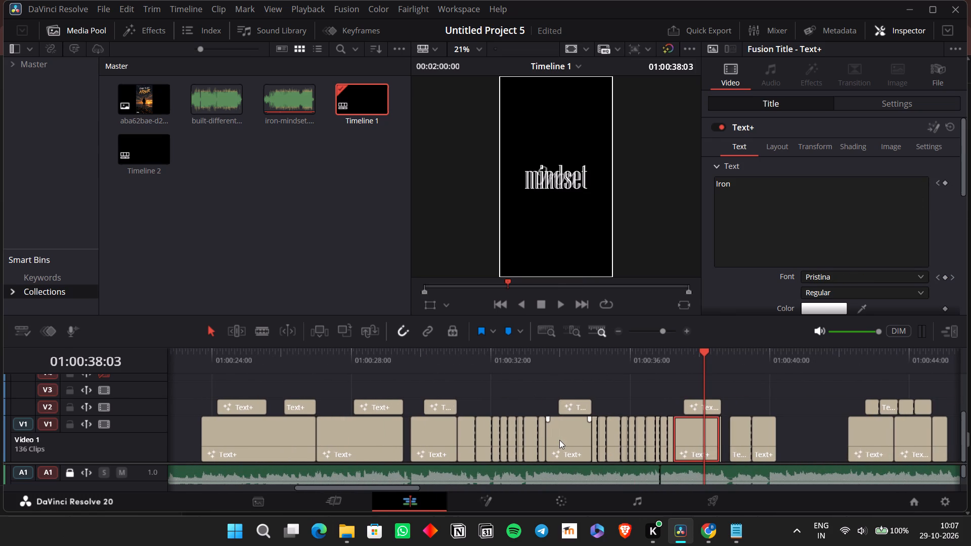
pyautogui.click(559, 440)
pyautogui.hscroll(1, 438, 451)
pyautogui.click(436, 451)
pyautogui.click(452, 447)
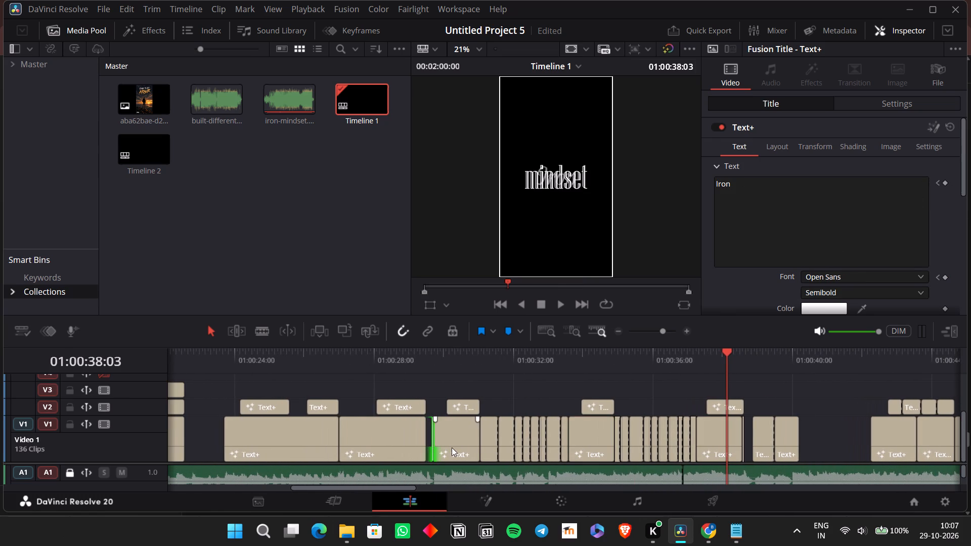
pyautogui.hscroll(1, 452, 447)
pyautogui.click(568, 432)
pyautogui.click(436, 447)
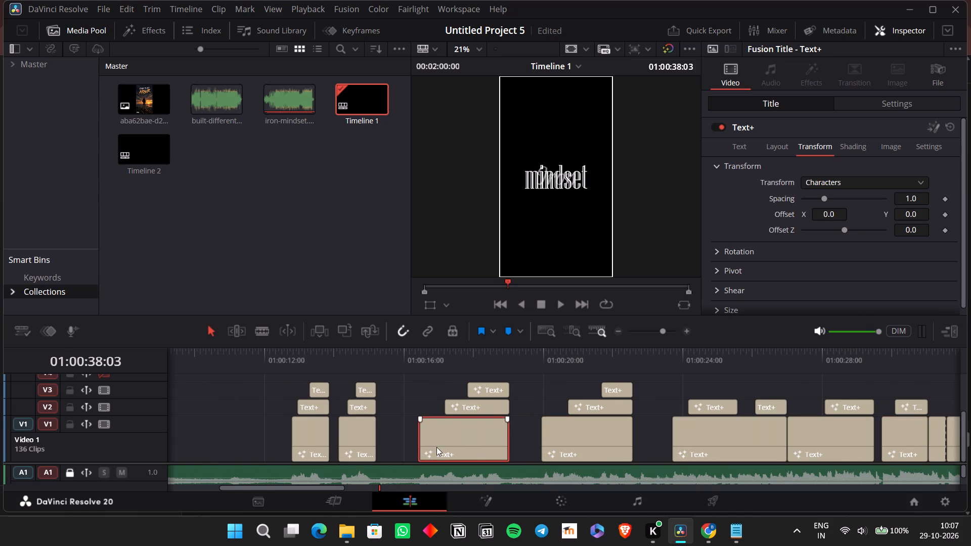
pyautogui.hscroll(4, 463, 366)
pyautogui.hscroll(-1, 463, 366)
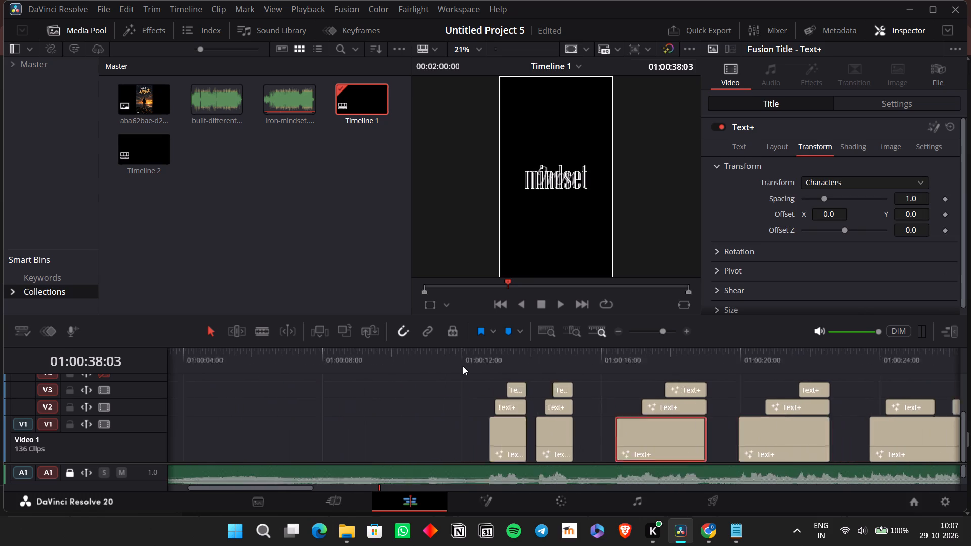
pyautogui.hscroll(-1, 463, 366)
pyautogui.click(530, 447)
pyautogui.click(569, 349)
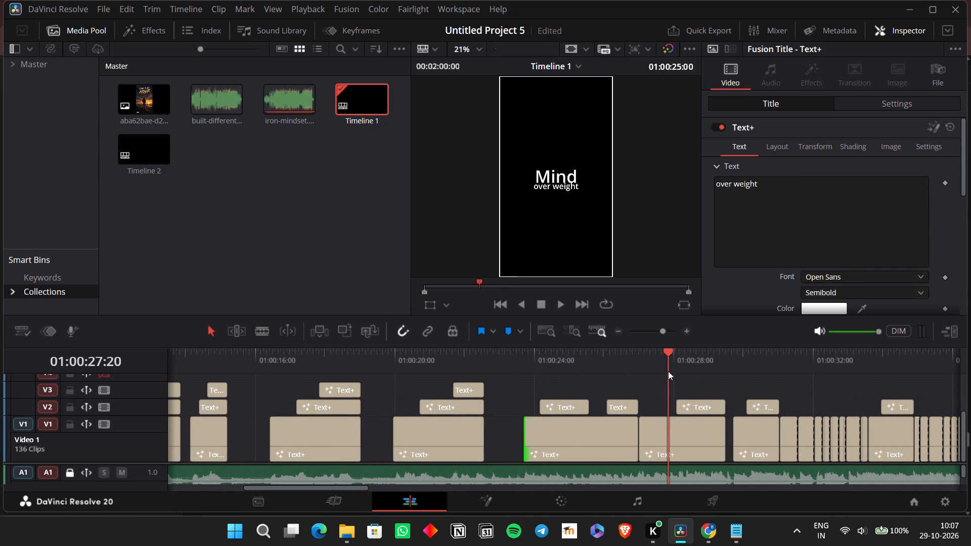
pyautogui.click(668, 371)
pyautogui.hscroll(-1, 668, 371)
pyautogui.click(664, 371)
pyautogui.click(641, 450)
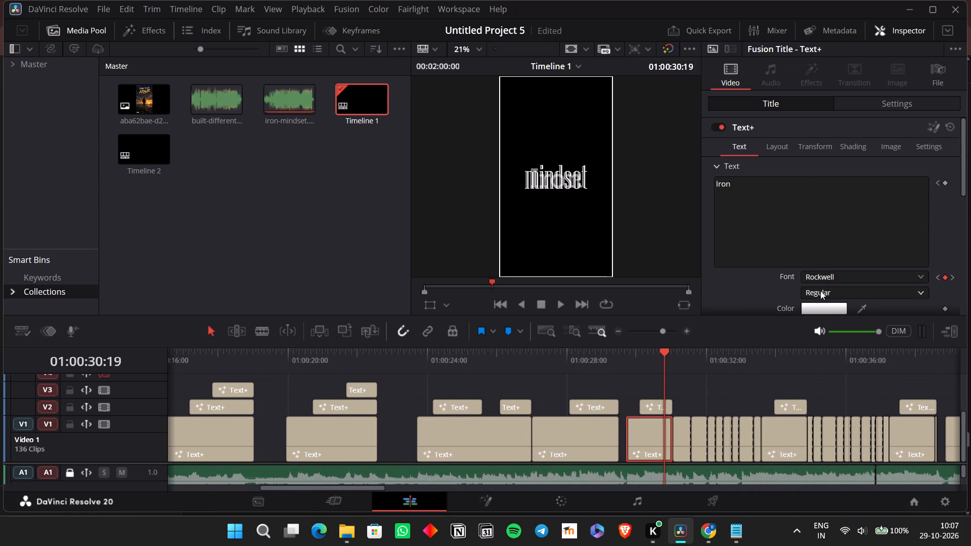
# Check the remaining first-chorus captions, locate the "RISE UP" clip, and play it from 01:00:42:06.
pyautogui.hscroll(-1, 811, 408)
pyautogui.click(676, 438)
pyautogui.hscroll(-1, 676, 438)
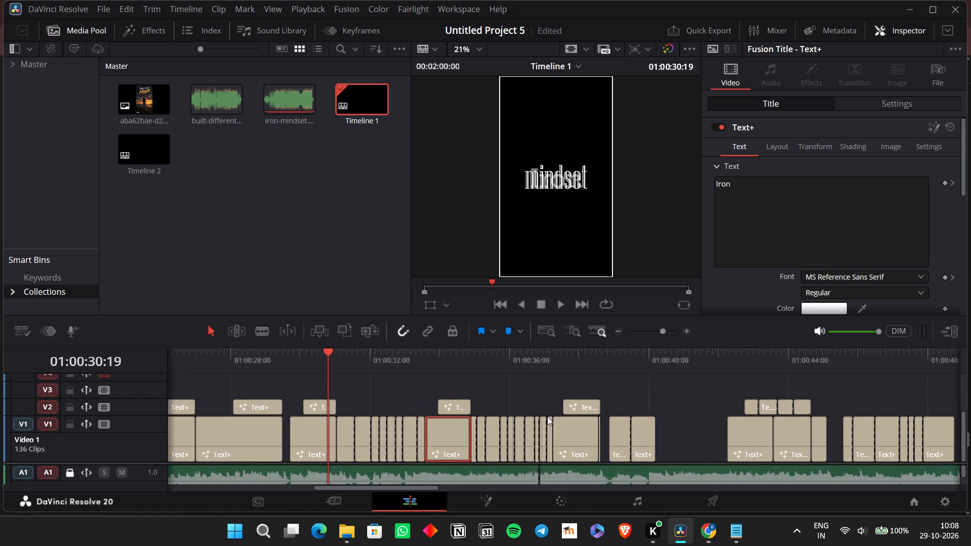
pyautogui.click(447, 356)
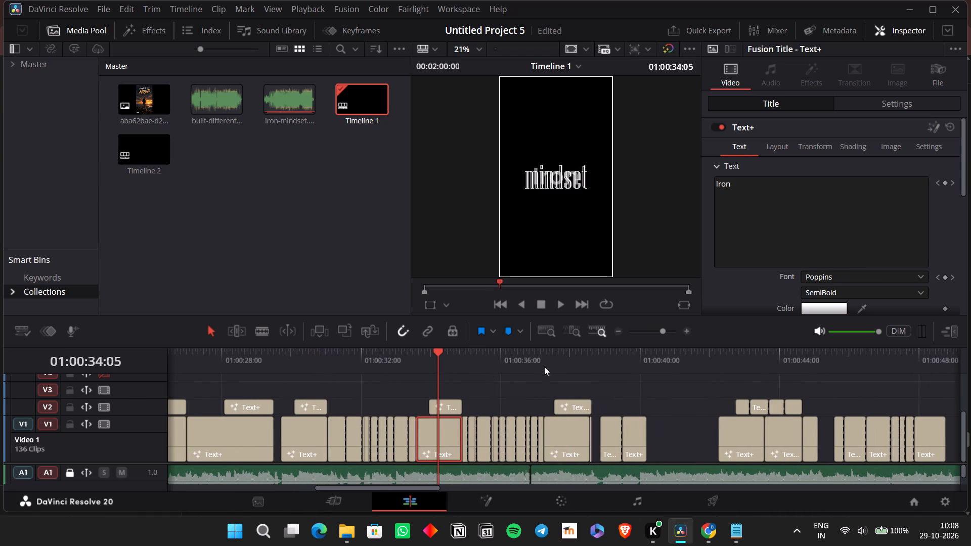
pyautogui.click(568, 445)
pyautogui.hscroll(-1, 568, 445)
pyautogui.click(639, 451)
pyautogui.hscroll(-1, 639, 451)
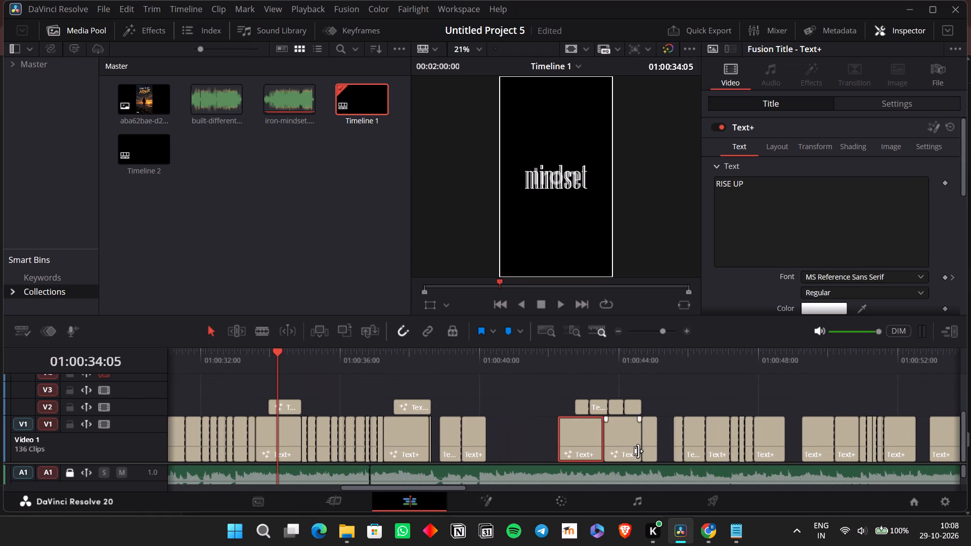
pyautogui.click(559, 357)
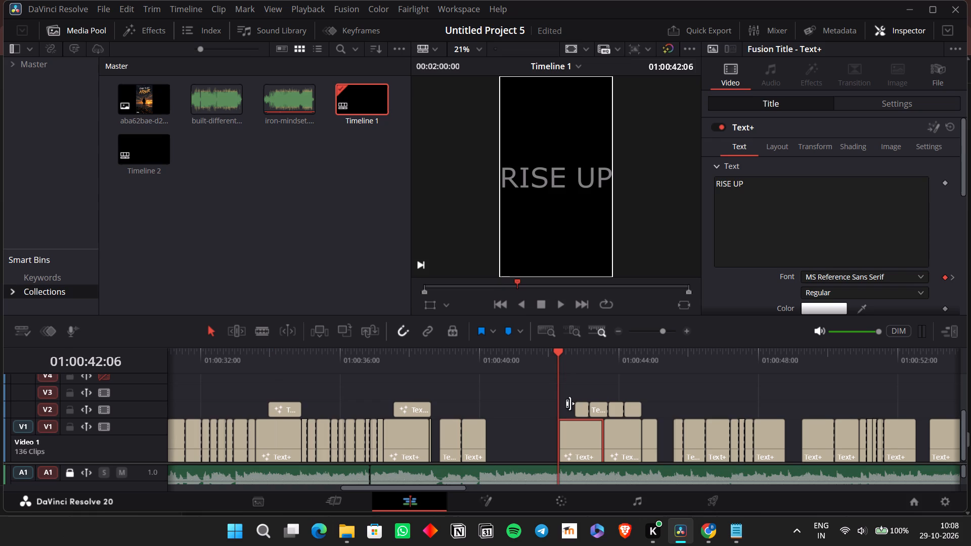
pyautogui.press('space')
pyautogui.press('space')
pyautogui.press('space')
pyautogui.press('space')
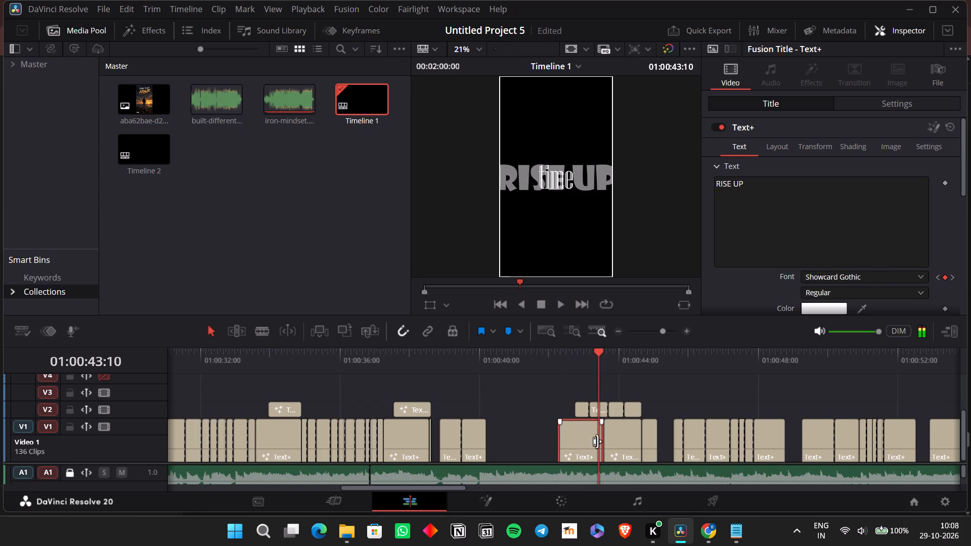
# Copy the "RISE UP" caption clip and fill the gap from 01:01:34:19 up to the pasted chorus with two copies.
pyautogui.click(596, 440)
pyautogui.click(588, 440)
pyautogui.hotkey('ctrl', 'c')
pyautogui.hscroll(-1, 588, 440)
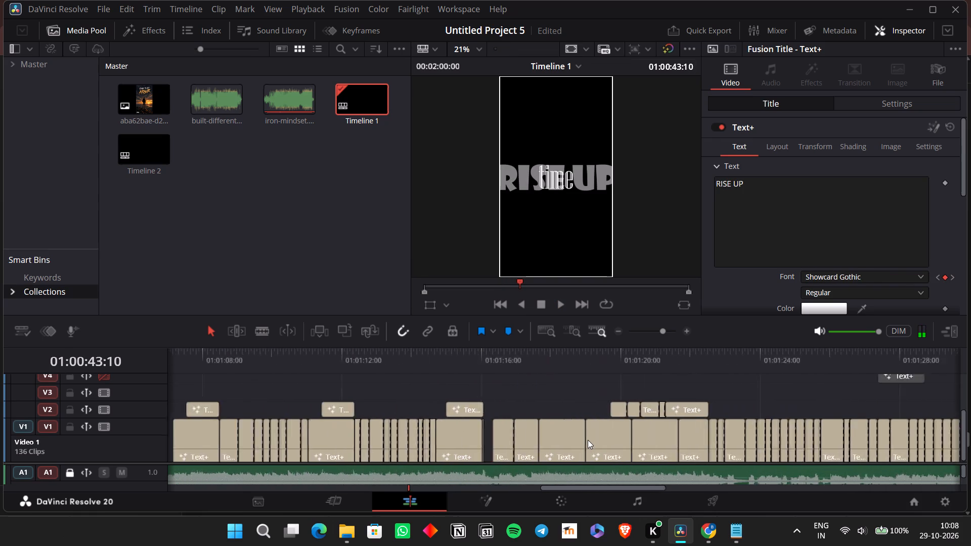
pyautogui.hscroll(-3, 588, 440)
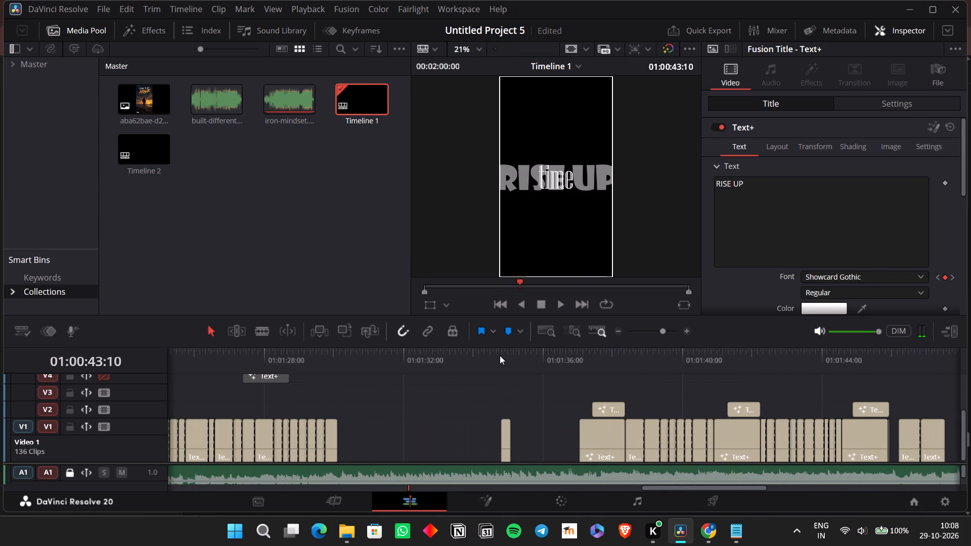
pyautogui.click(500, 355)
pyautogui.hotkey('ctrl', 'v')
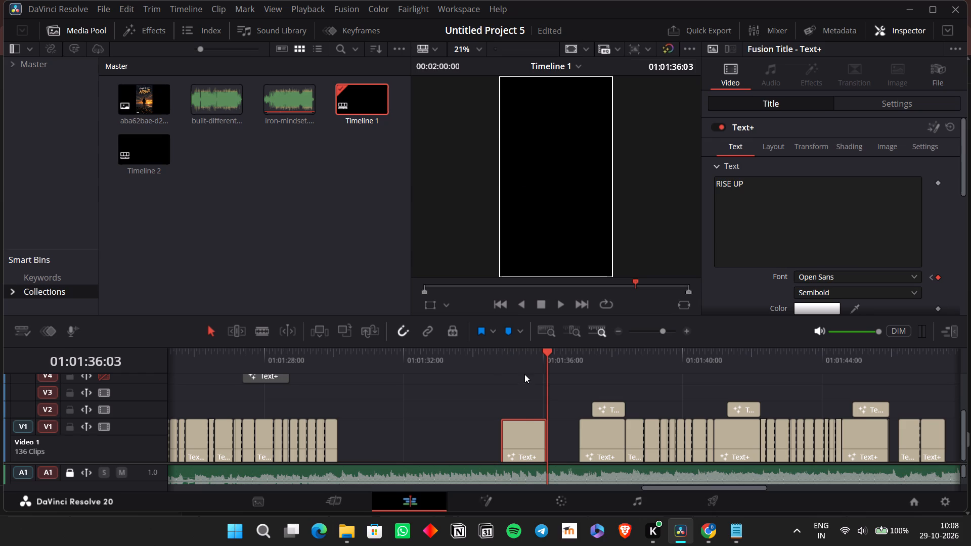
pyautogui.click(526, 360)
pyautogui.hotkey('ctrl', 'v')
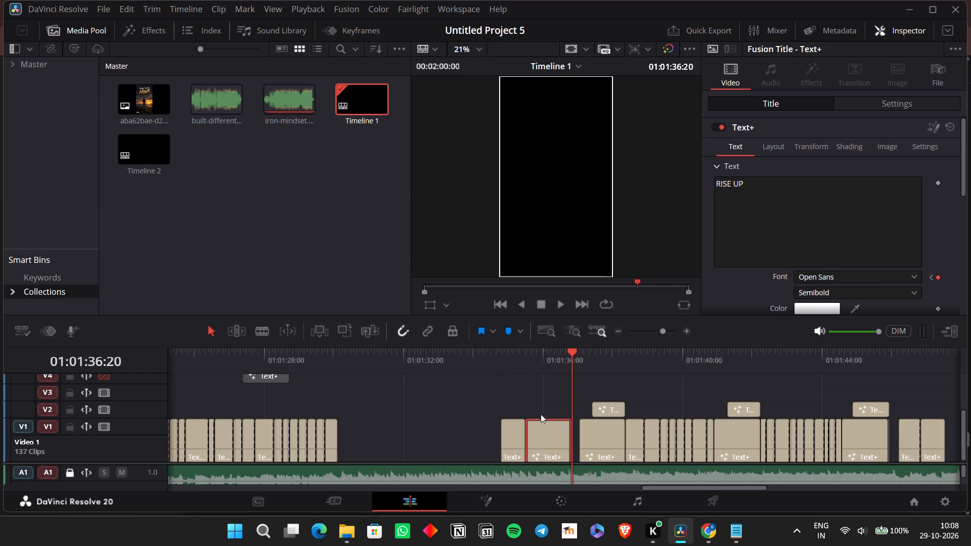
pyautogui.moveTo(549, 430); pyautogui.dragTo(557, 436)
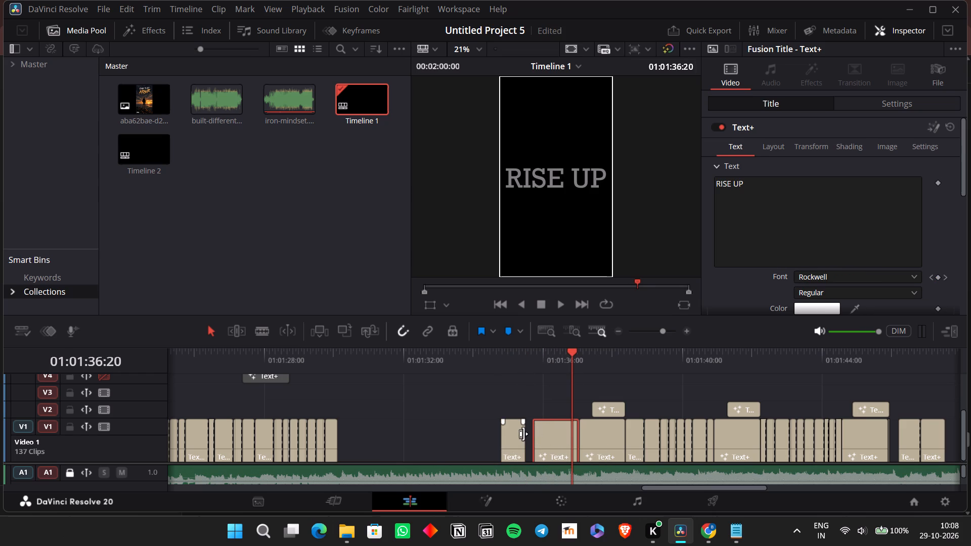
pyautogui.click(523, 434)
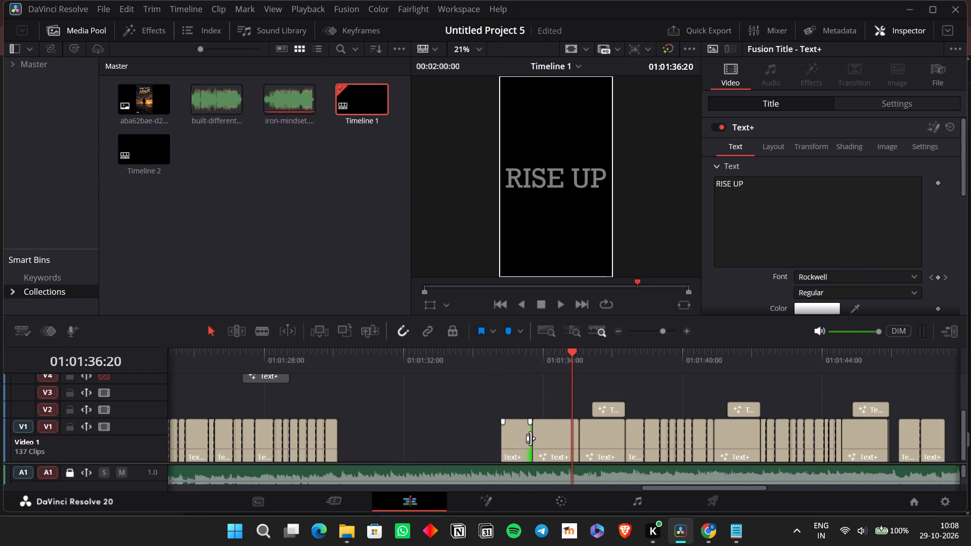
pyautogui.click(502, 351)
pyautogui.hotkey('ctrl', 'v')
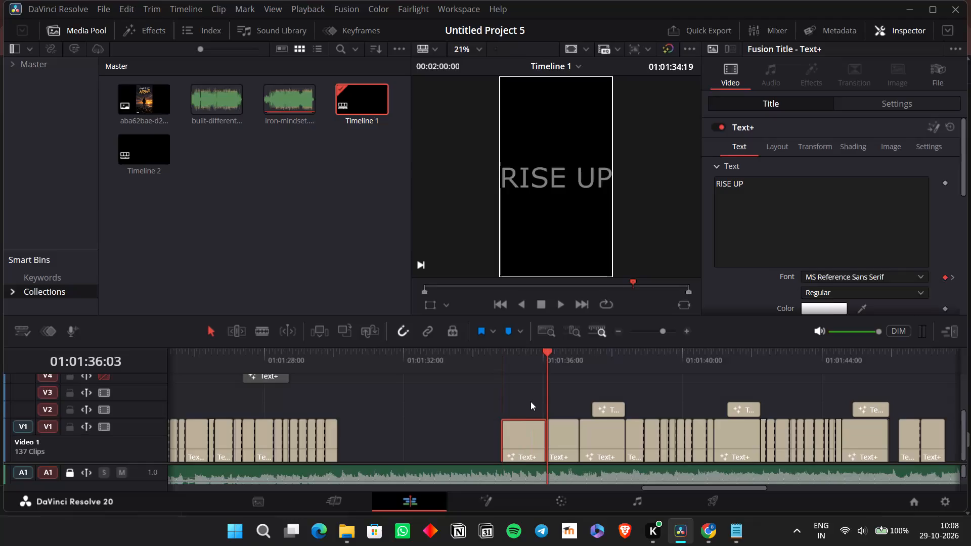
pyautogui.click(506, 359)
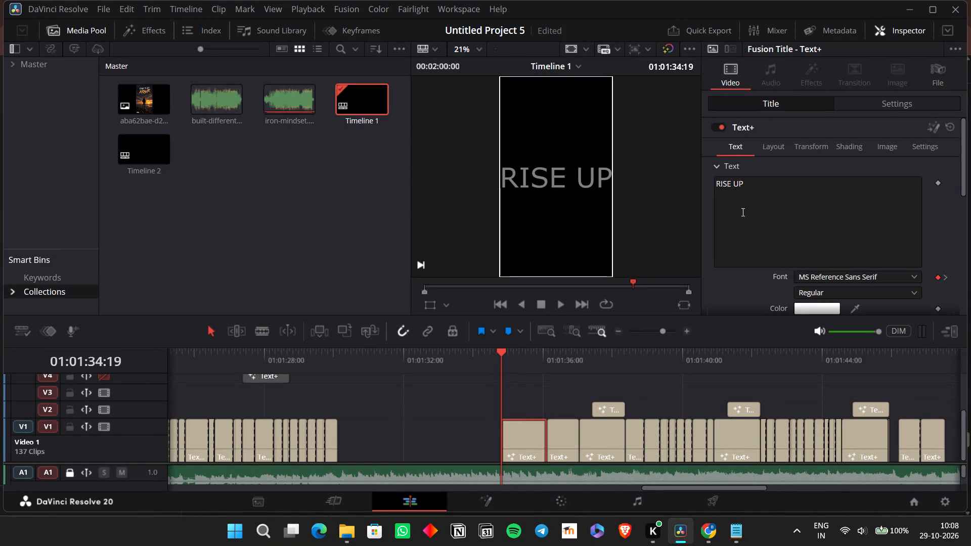
# Put the lyric "all for goodness' sake" in the second pasted clip, leaving the first pasted clip's text empty.
pyautogui.moveTo(748, 180); pyautogui.dragTo(702, 178)
pyautogui.hotkey('ctrl', 'a')
pyautogui.hotkey('ctrl', 'v')
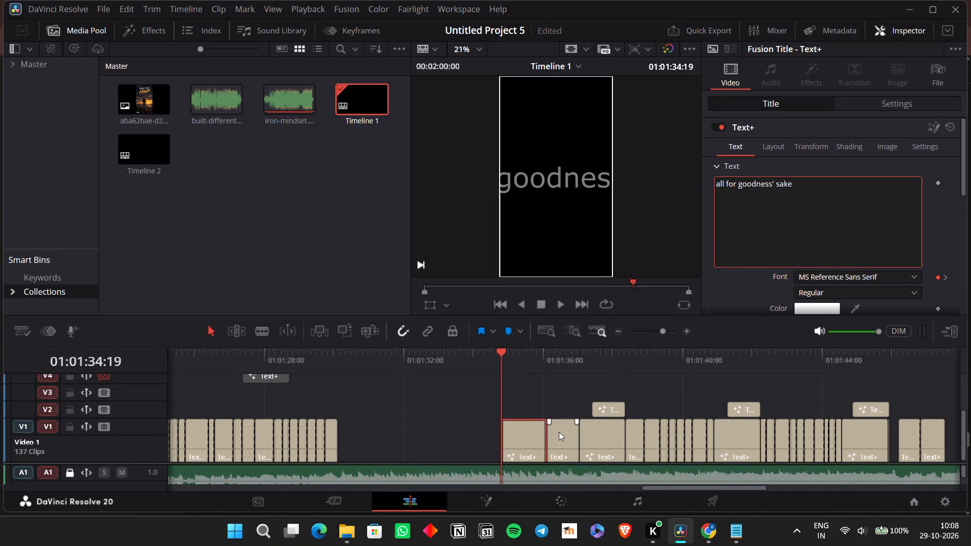
pyautogui.click(774, 192)
pyautogui.hotkey('ctrl', 'a')
pyautogui.hotkey('ctrl', 'x')
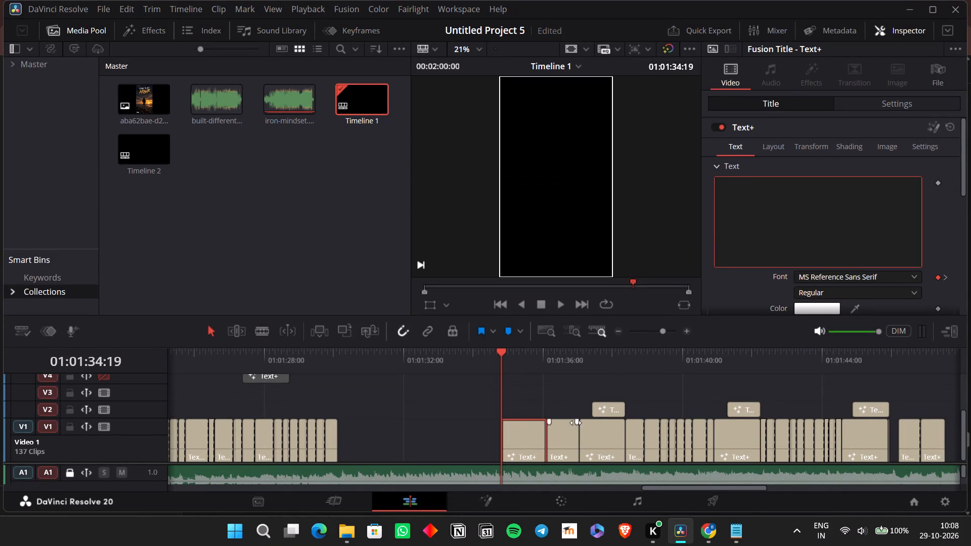
pyautogui.click(562, 444)
pyautogui.click(738, 196)
pyautogui.hotkey('ctrl', 'a')
pyautogui.hotkey('ctrl', 'v')
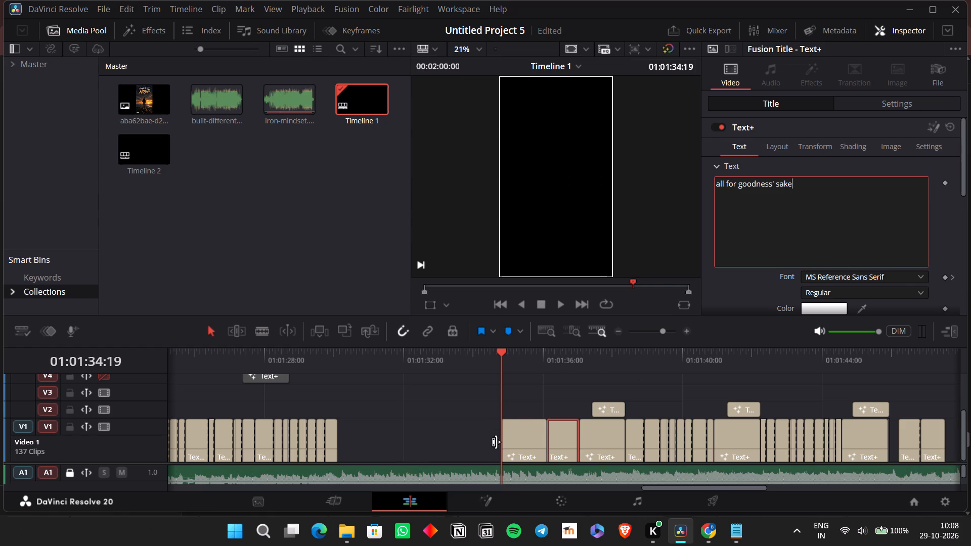
# Set the text of the caption clip at 01:01:34:19 to "Give".
pyautogui.click(537, 452)
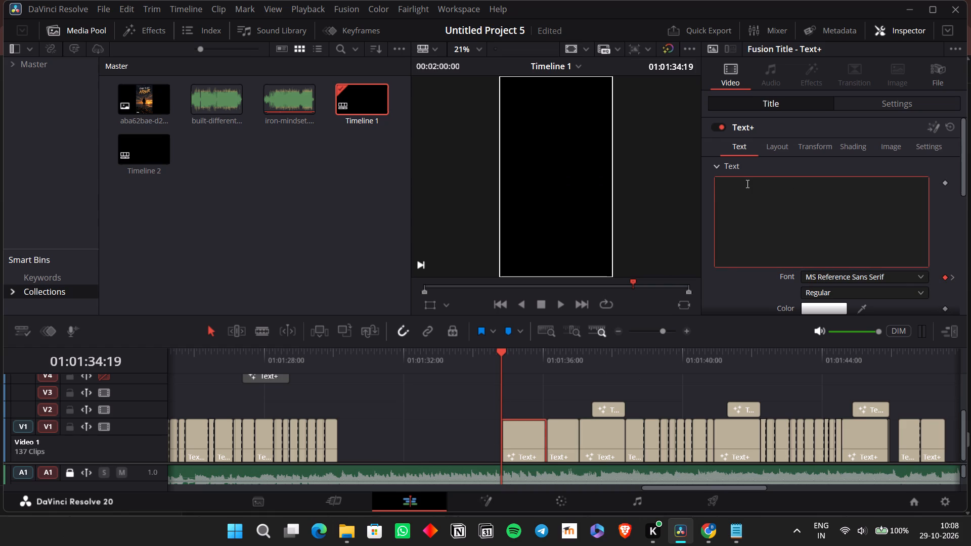
pyautogui.write('ive')
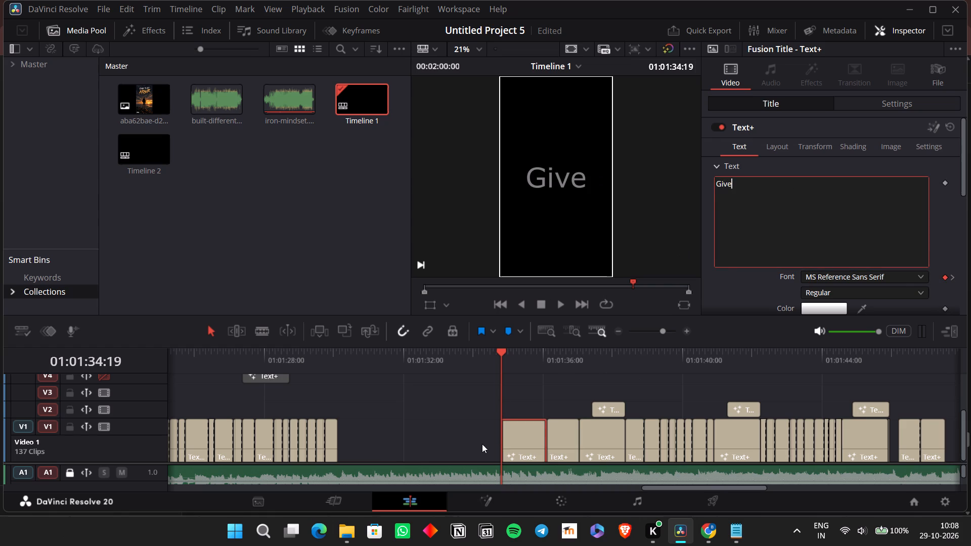
# Play the "Give" clip, split it at 01:01:35:03, and caption the second part "It".
pyautogui.click(502, 349)
pyautogui.press('space')
pyautogui.press('space')
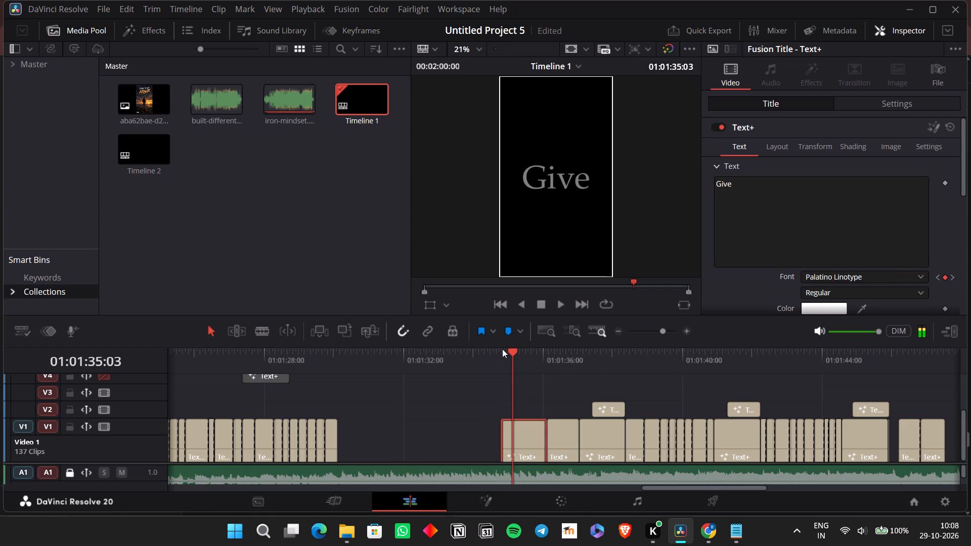
pyautogui.hotkey('ctrl', 'b')
pyautogui.hotkey('ctrl', 'Right')
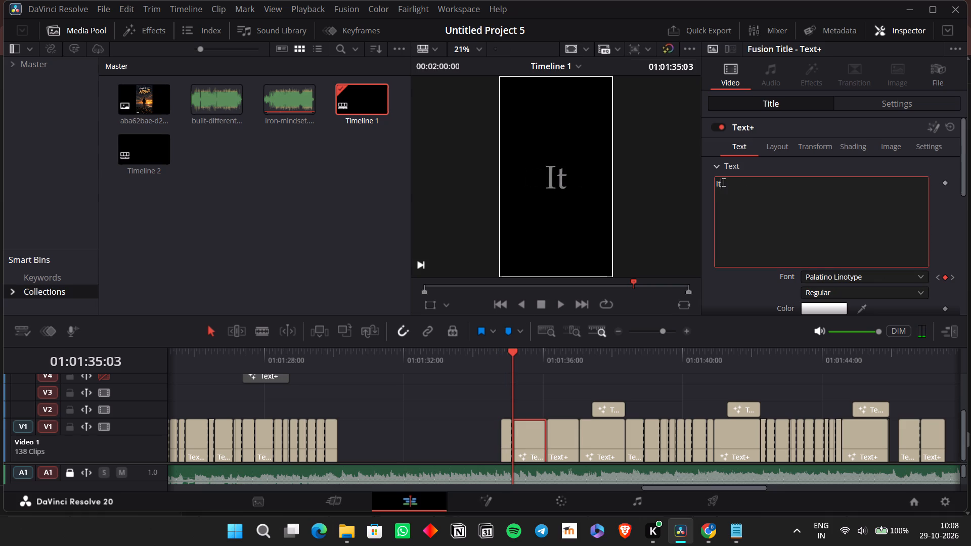
# Replay the passage, split the "It" clip at 01:01:35:09, and caption the part after the cut "All".
pyautogui.click(524, 447)
pyautogui.press('space')
pyautogui.press('space')
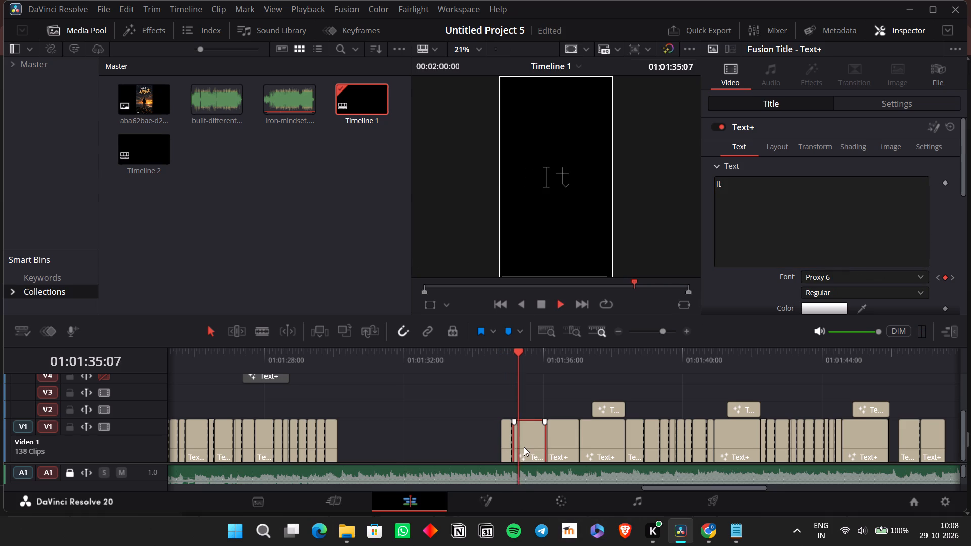
pyautogui.press('space')
pyautogui.press('space')
pyautogui.press('Left')
pyautogui.press('Left')
pyautogui.press('Left')
pyautogui.press('Left')
pyautogui.press('Left')
pyautogui.press('Left')
pyautogui.press('Left')
pyautogui.press('Left')
pyautogui.press('Left')
pyautogui.press('Left')
pyautogui.press('Left')
pyautogui.press('Left')
pyautogui.press('Left')
pyautogui.press('Left')
pyautogui.press('Left')
pyautogui.press('Left')
pyautogui.press('Left')
pyautogui.press('Left')
pyautogui.press('Left')
pyautogui.press('Left')
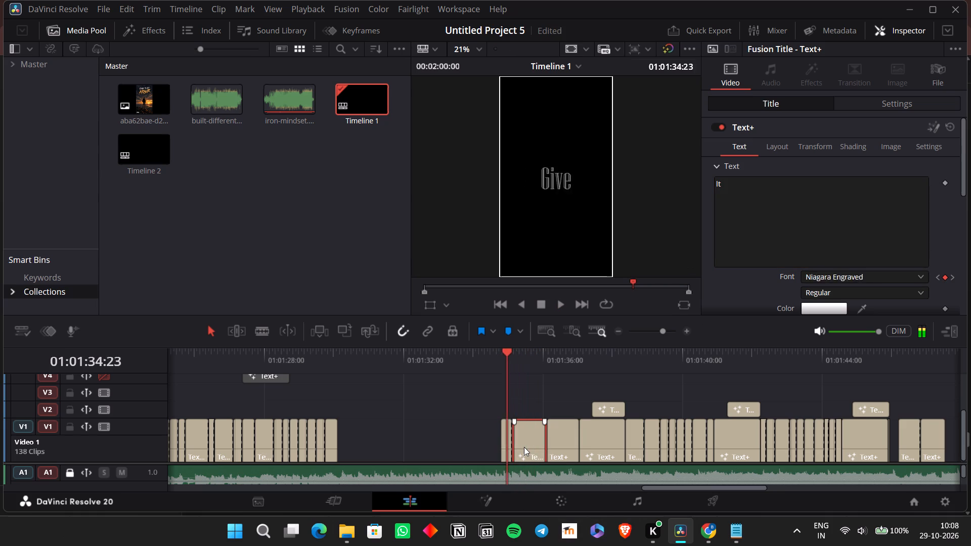
pyautogui.press('space')
pyautogui.press('space')
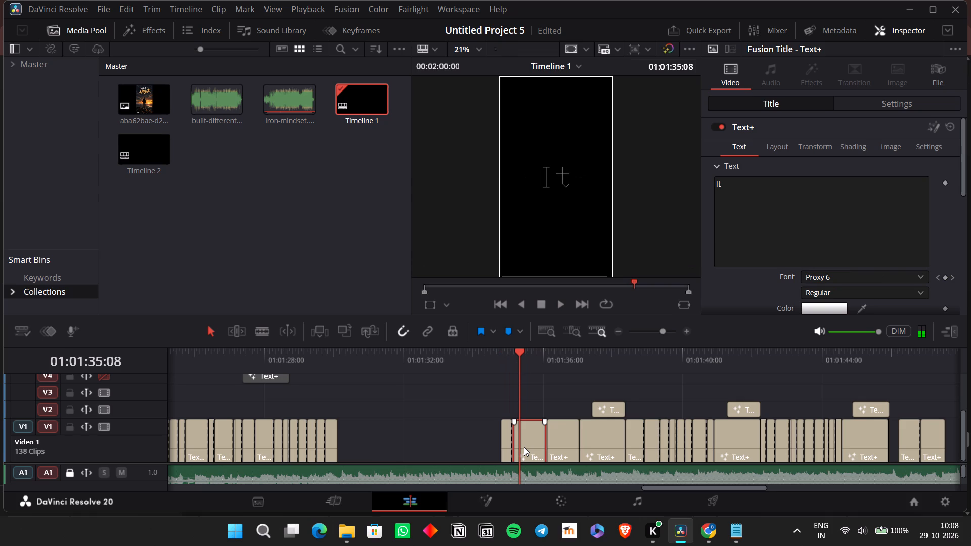
pyautogui.press('Right')
pyautogui.hotkey('ctrl', 'b')
pyautogui.hotkey('ctrl', 'Right')
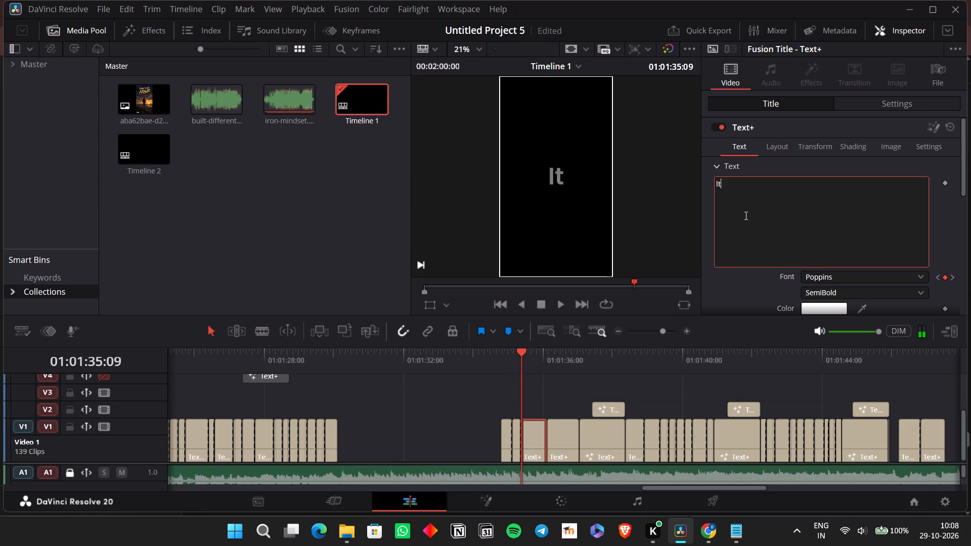
pyautogui.write('ll')
# Play the "All" clip, split it at 01:01:35:14, and caption the second part "For".
pyautogui.click(533, 447)
pyautogui.press('space')
pyautogui.press('space')
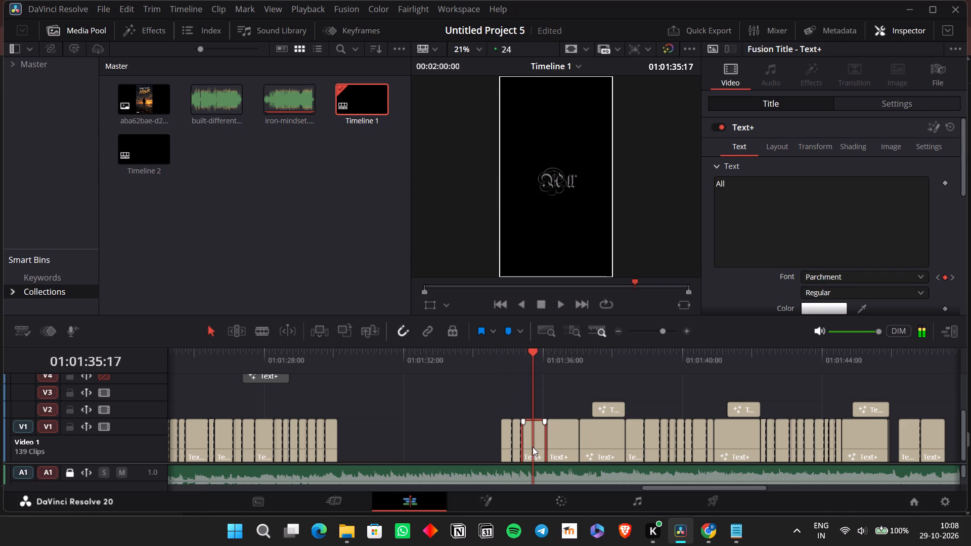
pyautogui.press('Left')
pyautogui.press('Left')
pyautogui.press('Left')
pyautogui.press('Left')
pyautogui.press('Right')
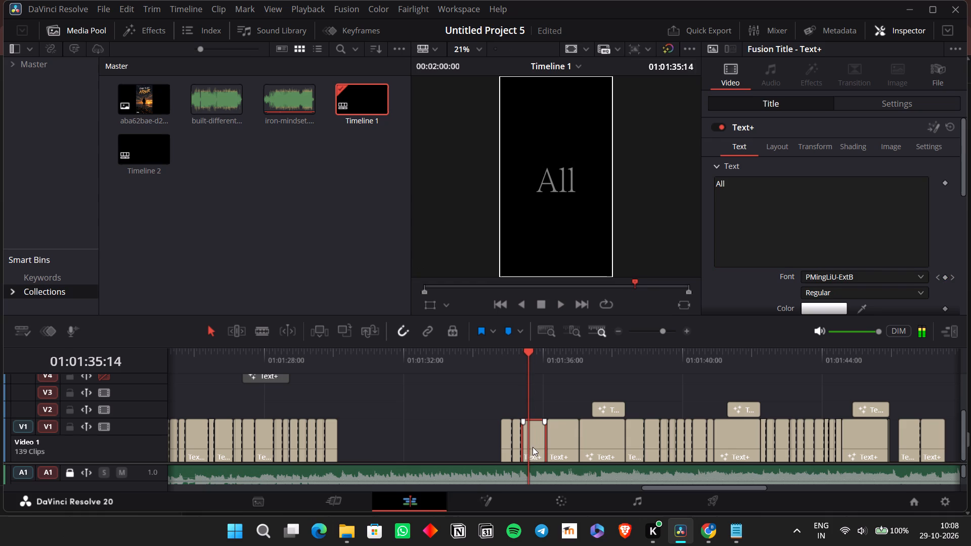
pyautogui.hotkey('ctrl', 'b')
pyautogui.hotkey('ctrl', 'Right')
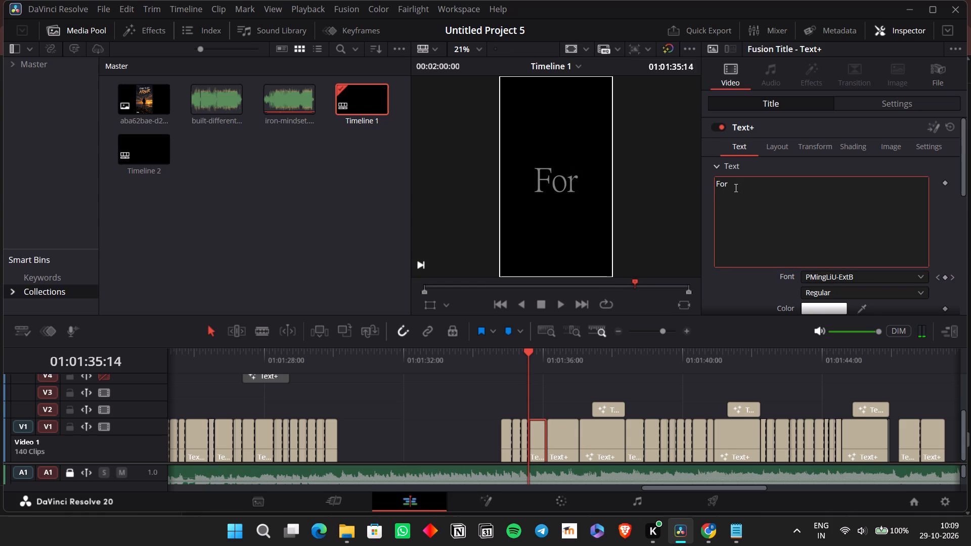
# Play the "For" clip, split it at 01:01:35:19, and delete the piece after the cut.
pyautogui.click(532, 445)
pyautogui.press('space')
pyautogui.press('space')
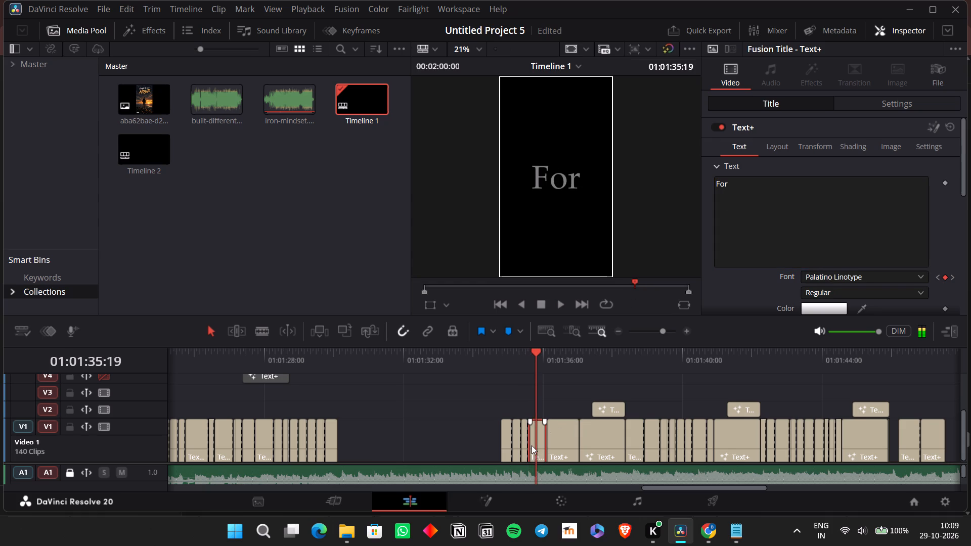
pyautogui.hotkey('ctrl', 'b')
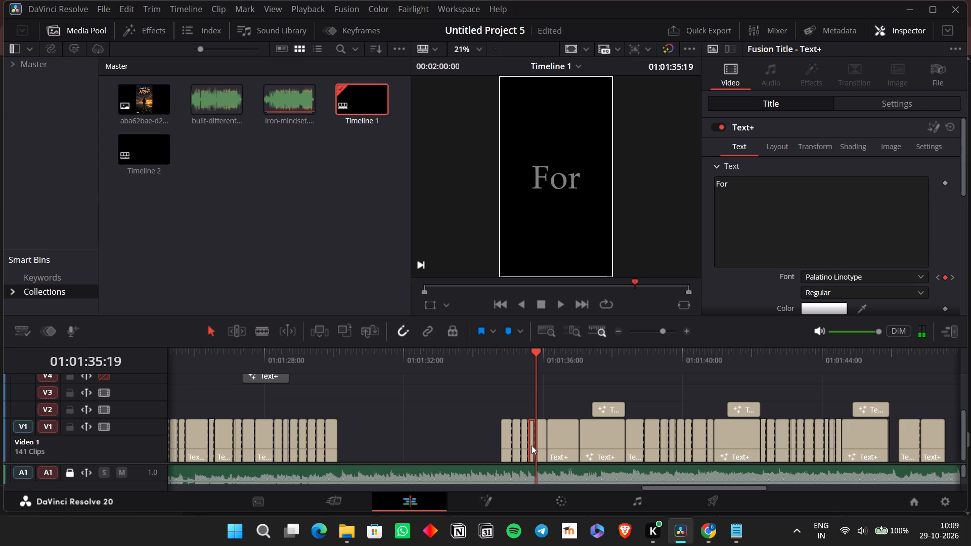
pyautogui.click(544, 450)
pyautogui.press('BackSpace')
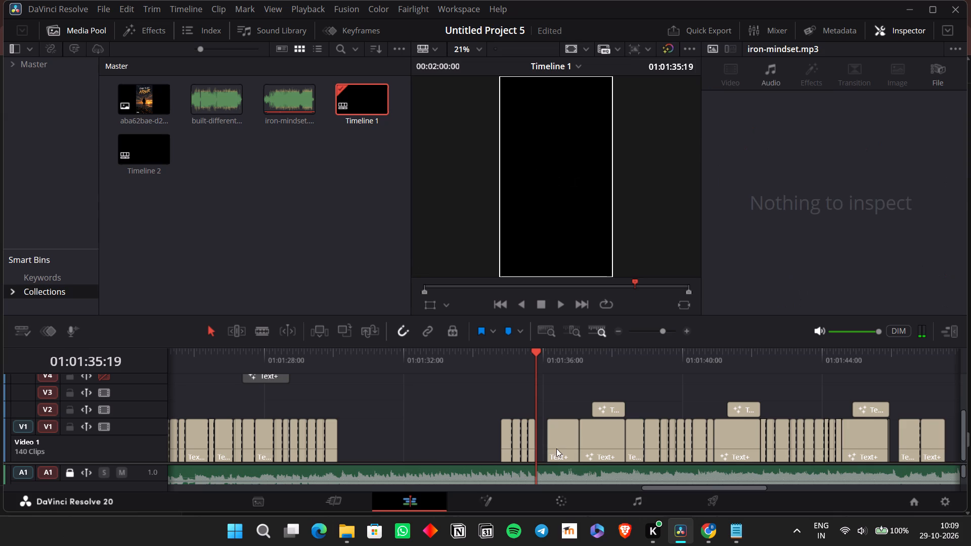
# Move the "all for goodness' sake" clip to start at 01:01:35:19 and shorten its text to "Goodness'".
pyautogui.moveTo(557, 448); pyautogui.dragTo(541, 446)
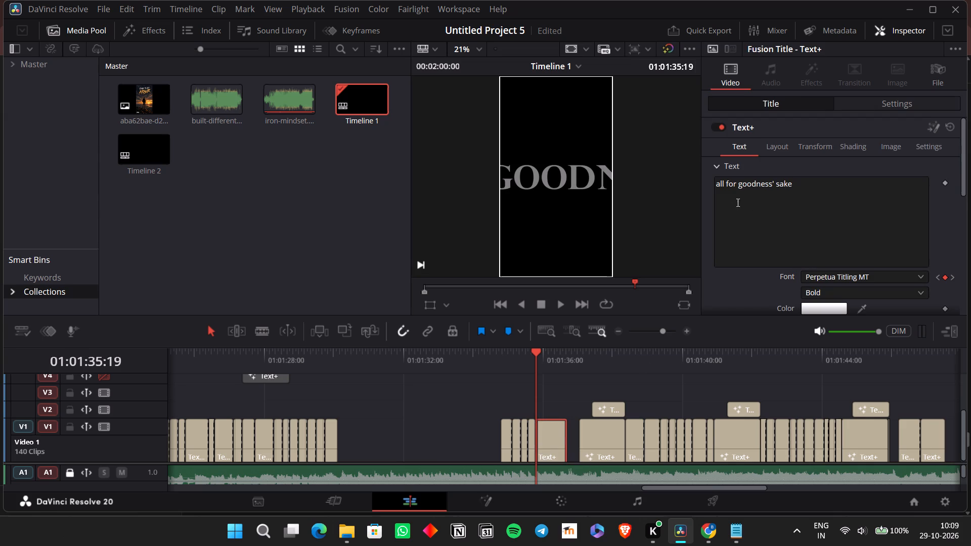
pyautogui.moveTo(739, 189); pyautogui.dragTo(716, 180)
pyautogui.press('BackSpace')
pyautogui.press('Delete')
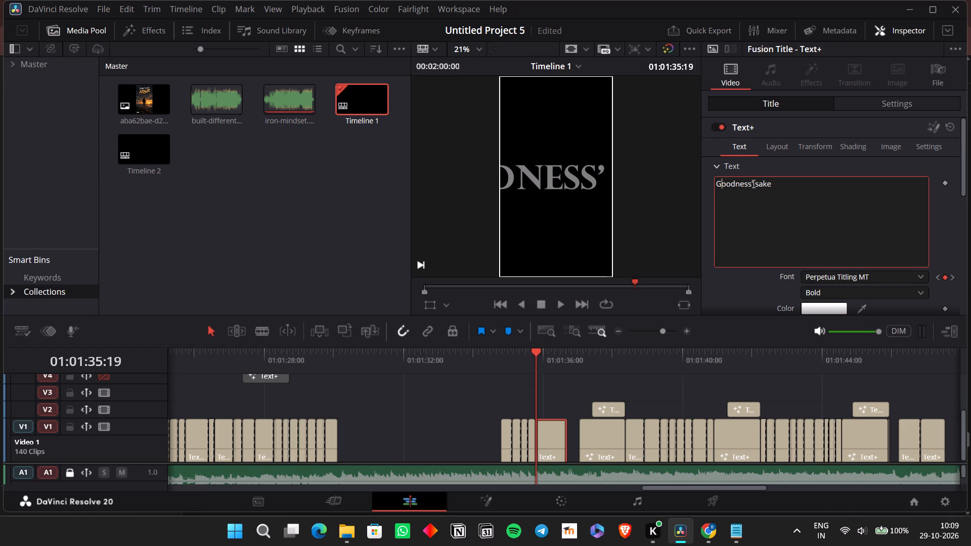
pyautogui.moveTo(753, 184); pyautogui.dragTo(780, 191)
pyautogui.hotkey('ctrl', 'x')
pyautogui.press('space')
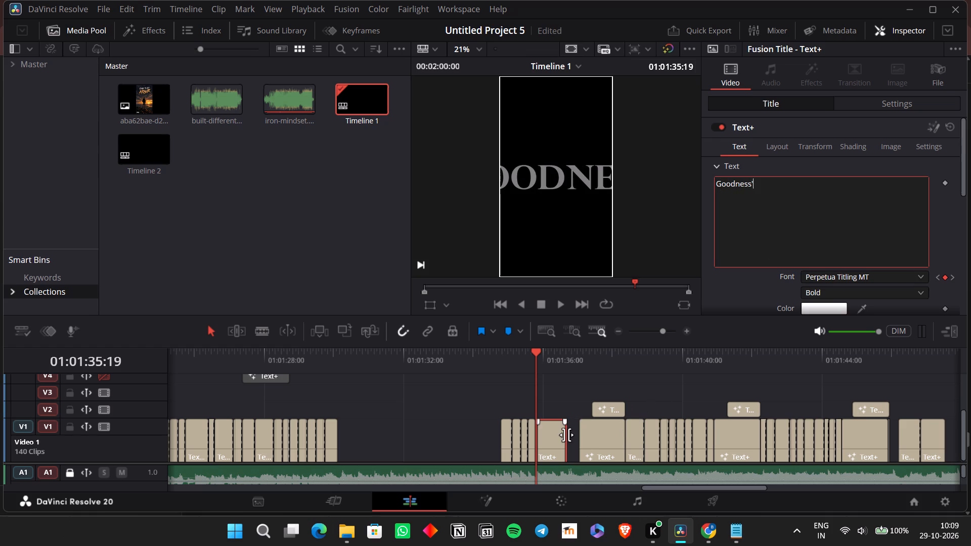
pyautogui.press('BackSpace')
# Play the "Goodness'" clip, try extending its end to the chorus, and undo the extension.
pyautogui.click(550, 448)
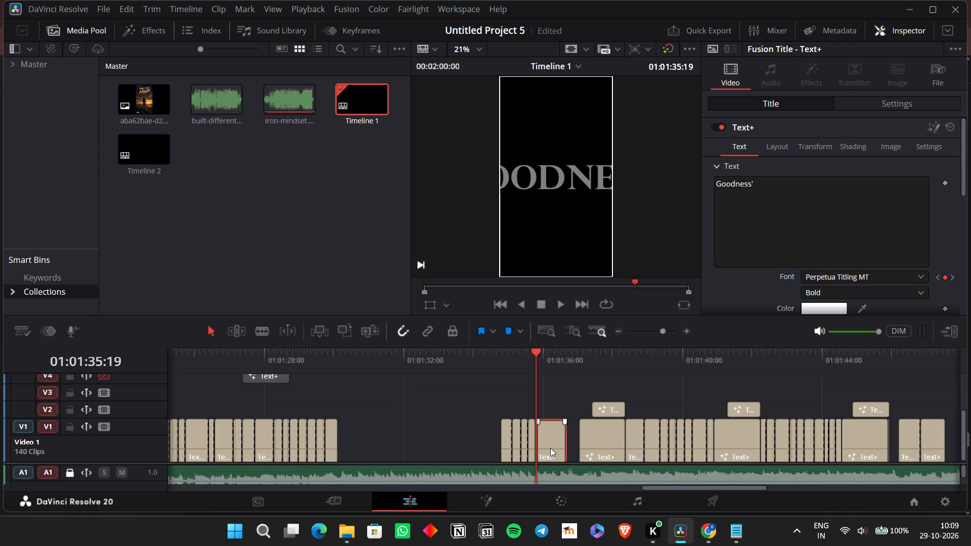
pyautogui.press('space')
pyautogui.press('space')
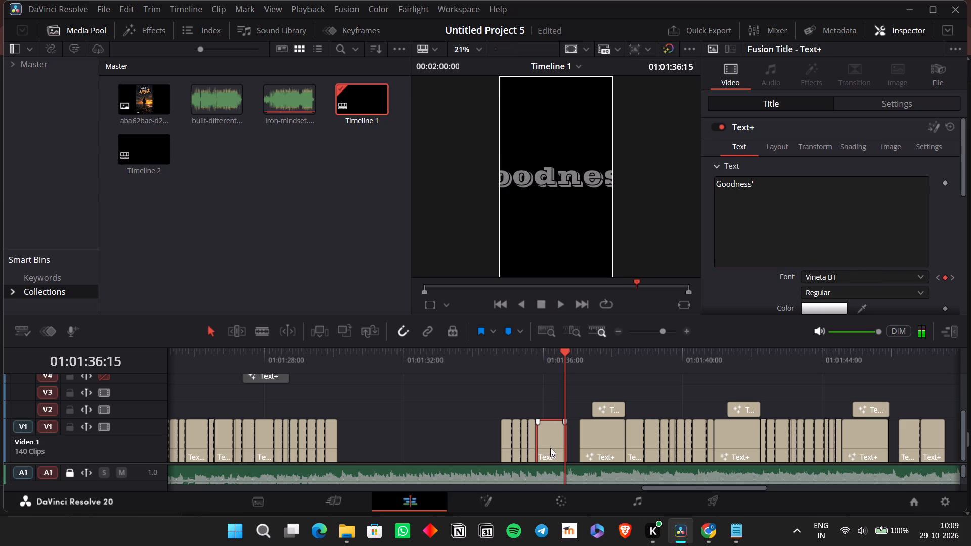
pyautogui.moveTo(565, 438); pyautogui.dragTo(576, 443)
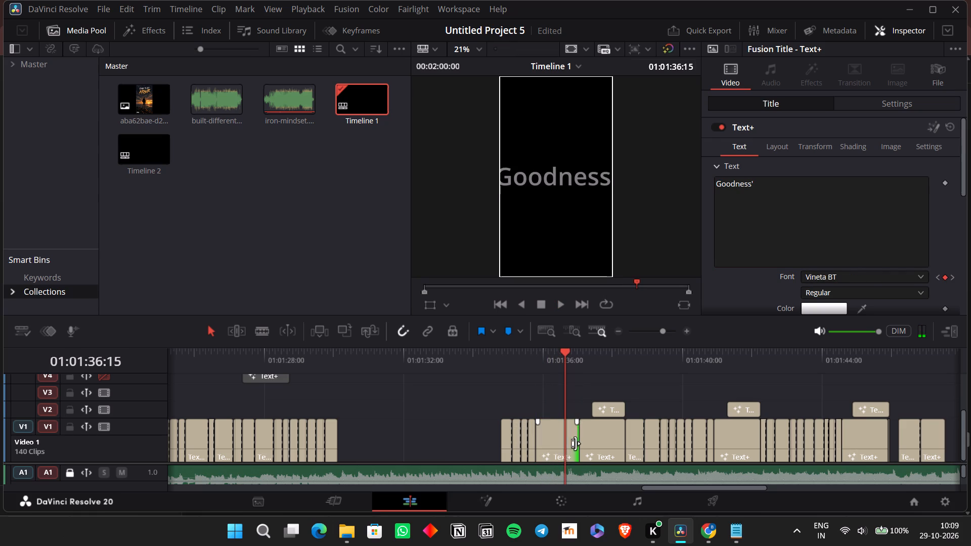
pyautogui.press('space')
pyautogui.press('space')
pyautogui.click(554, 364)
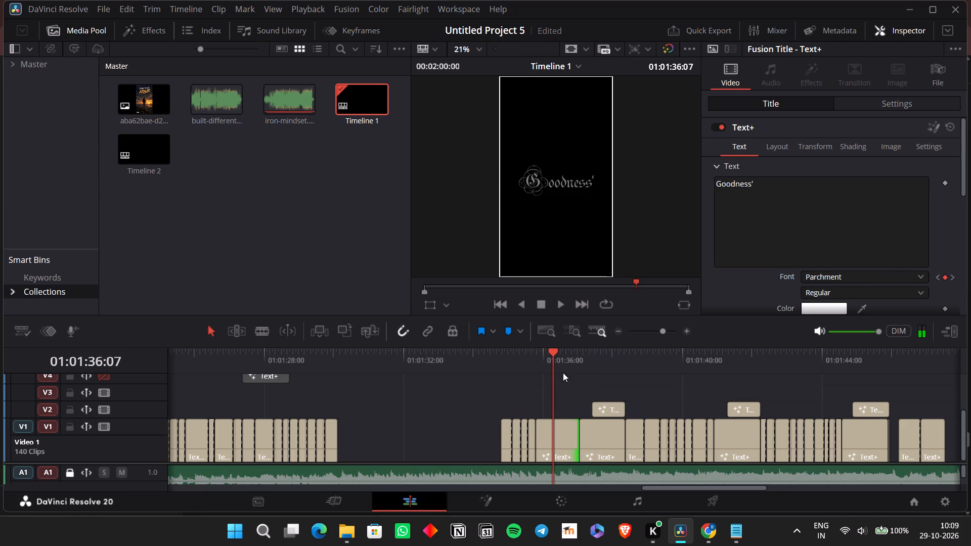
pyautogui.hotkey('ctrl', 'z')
# Place a shortened copy of the "Goodness'" clip right after it, filling the gap before the chorus, and caption the copy "Sake".
pyautogui.click(557, 446)
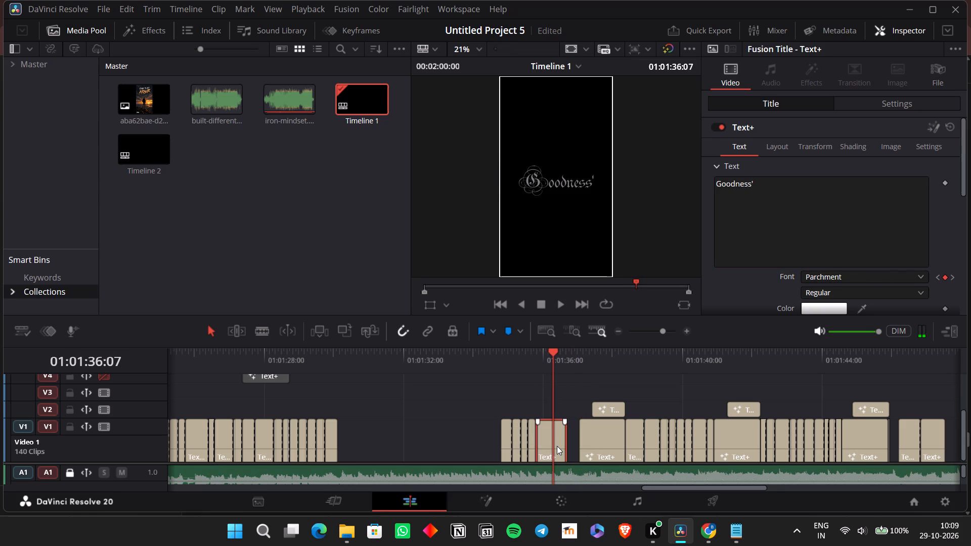
pyautogui.hotkey('ctrl', 'c')
pyautogui.click(423, 356)
pyautogui.hotkey('ctrl', 'v')
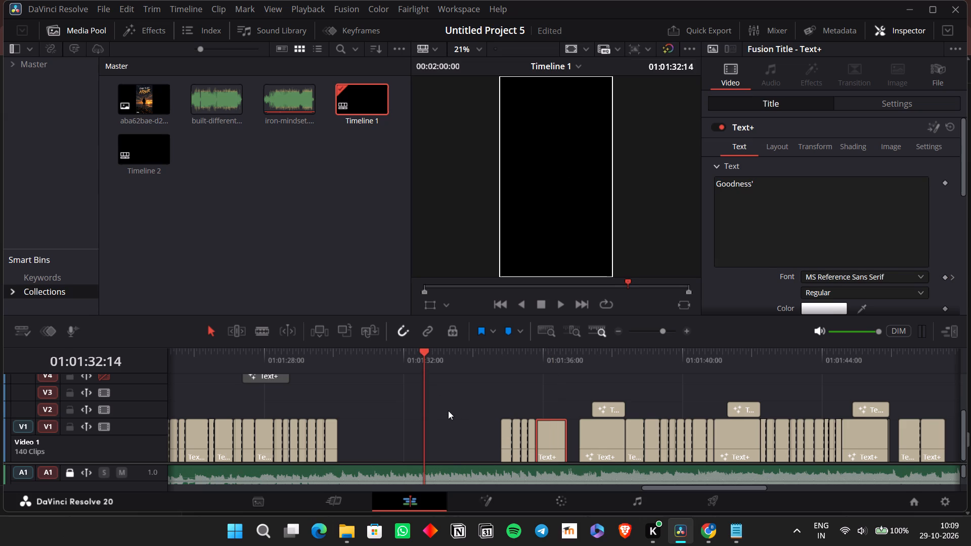
pyautogui.moveTo(452, 434); pyautogui.dragTo(432, 433)
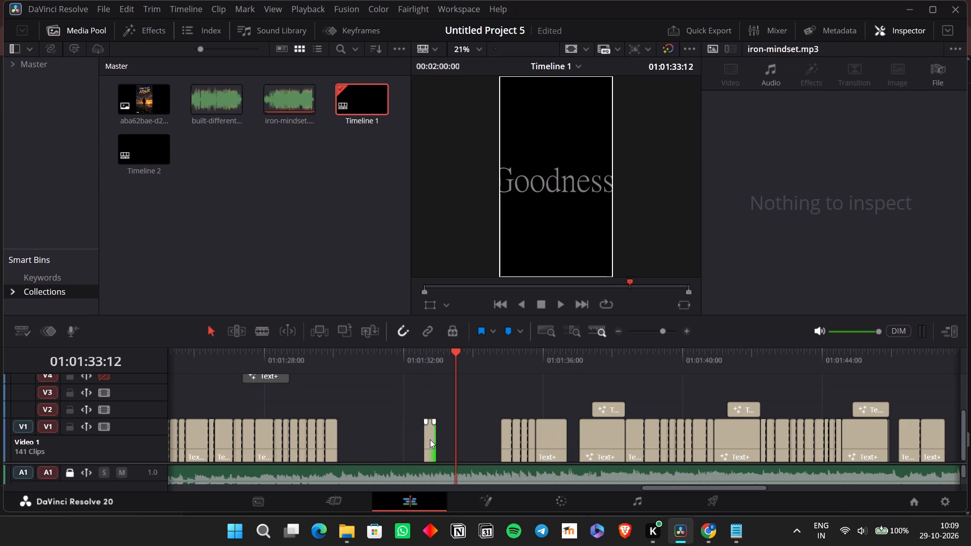
pyautogui.moveTo(429, 439); pyautogui.dragTo(568, 438)
pyautogui.click(568, 438)
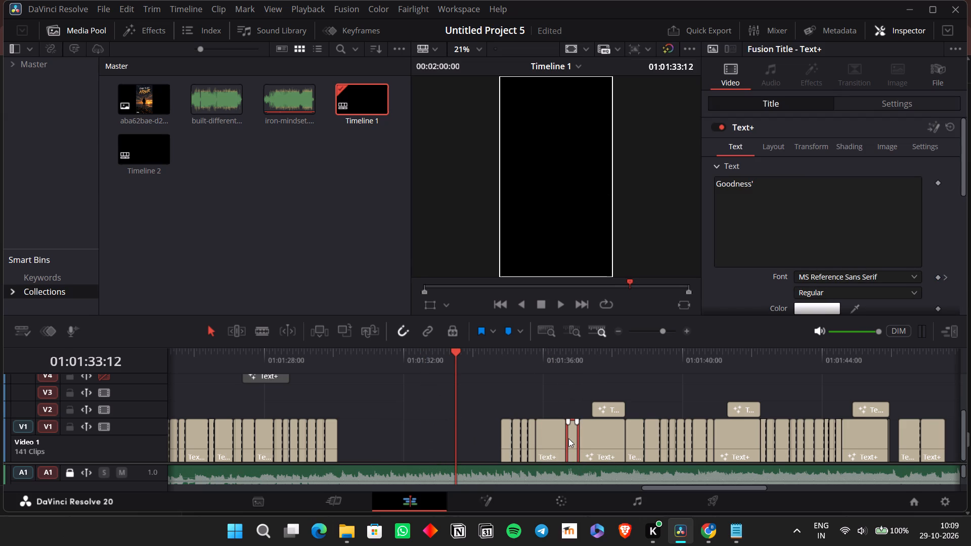
pyautogui.click(572, 356)
pyautogui.moveTo(766, 174); pyautogui.dragTo(760, 180)
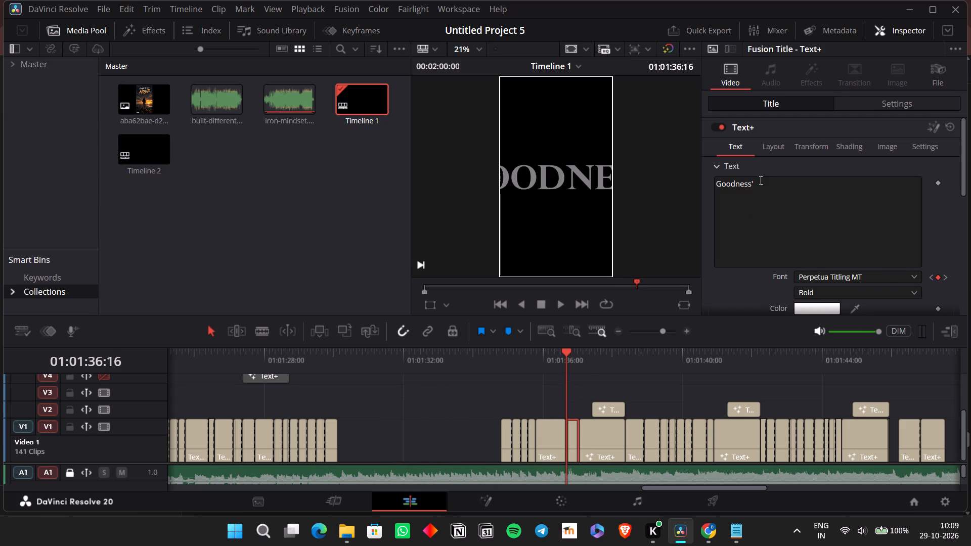
pyautogui.write('ake')
# Play the captions from 01:01:34:09 through the pasted chorus to just past its last clip.
pyautogui.click(487, 368)
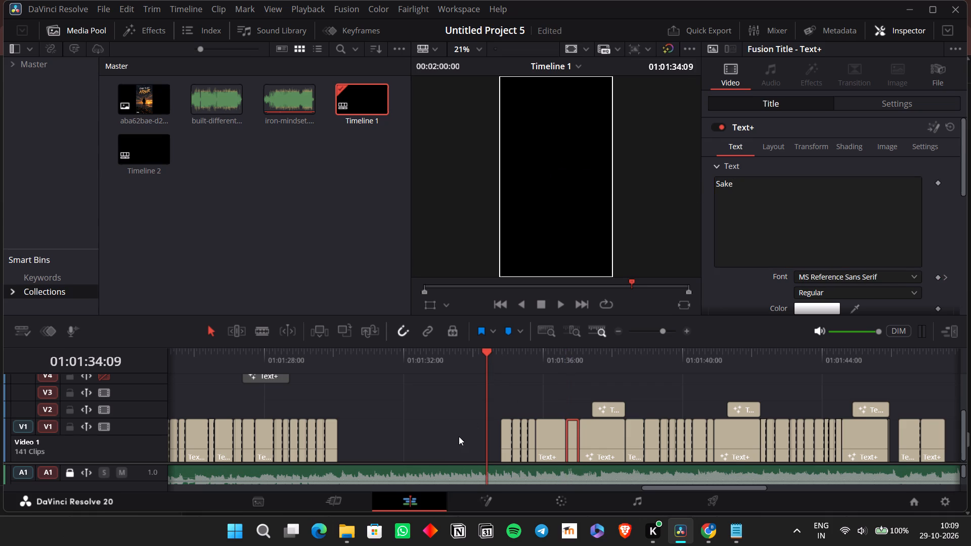
pyautogui.click(459, 436)
pyautogui.press('space')
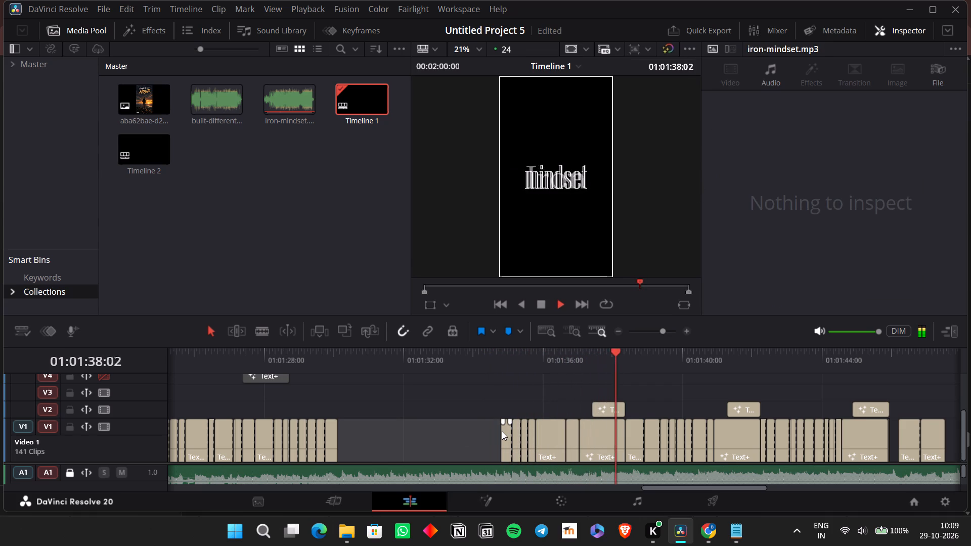
pyautogui.hscroll(-1, 538, 452)
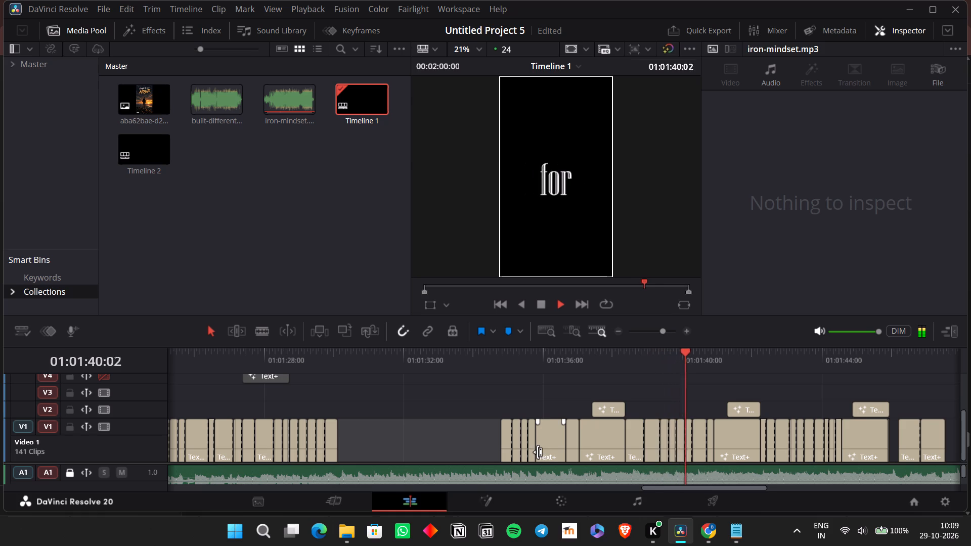
pyautogui.hscroll(-1, 538, 452)
pyautogui.keyDown('ctrl'); pyautogui.scroll(-1, 538, 452); pyautogui.keyUp('ctrl')
pyautogui.keyDown('ctrl'); pyautogui.hscroll(-1, 538, 452); pyautogui.keyUp('ctrl')
pyautogui.hscroll(-1, 538, 452)
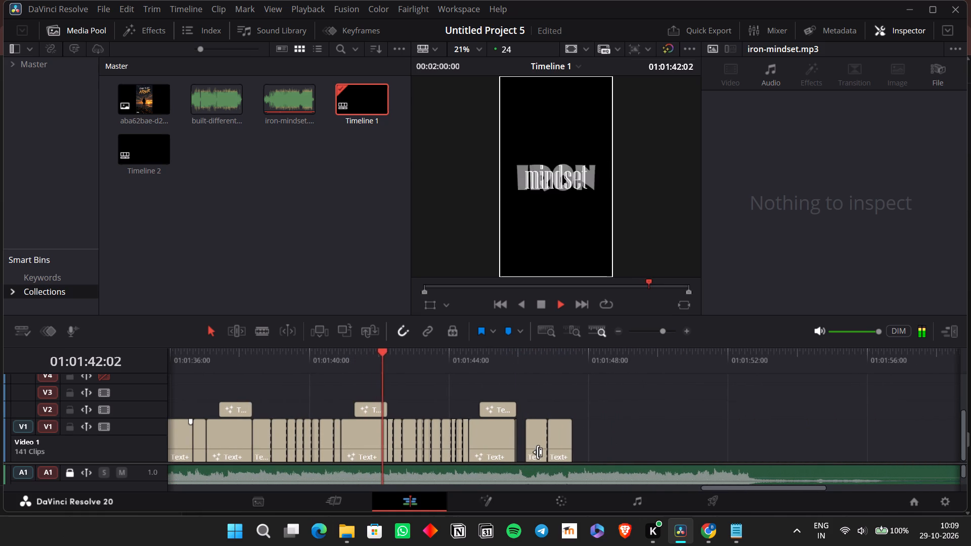
pyautogui.click(651, 439)
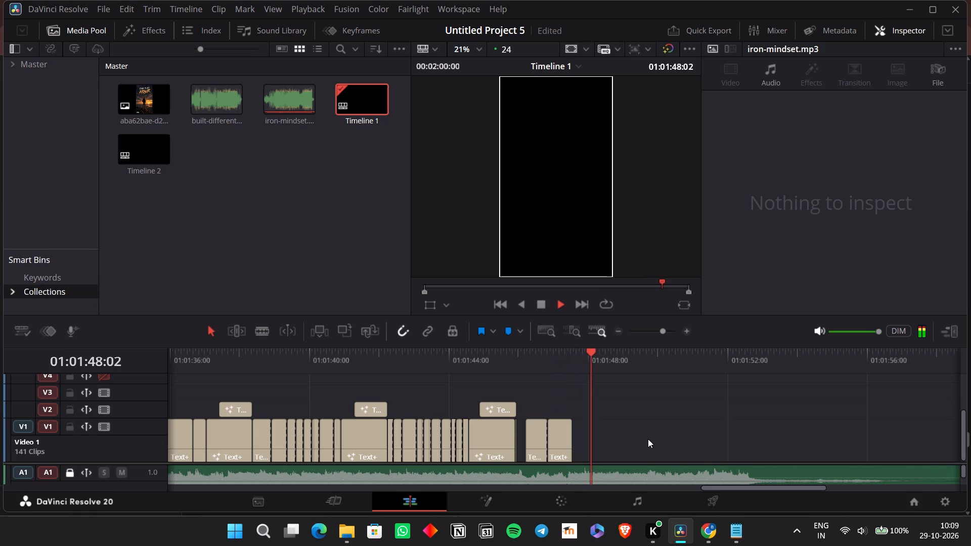
pyautogui.press('space')
# Look back through the earlier captions, playing the first chorus's "stand tall" ending and the "goal" clip.
pyautogui.hscroll(2, 577, 414)
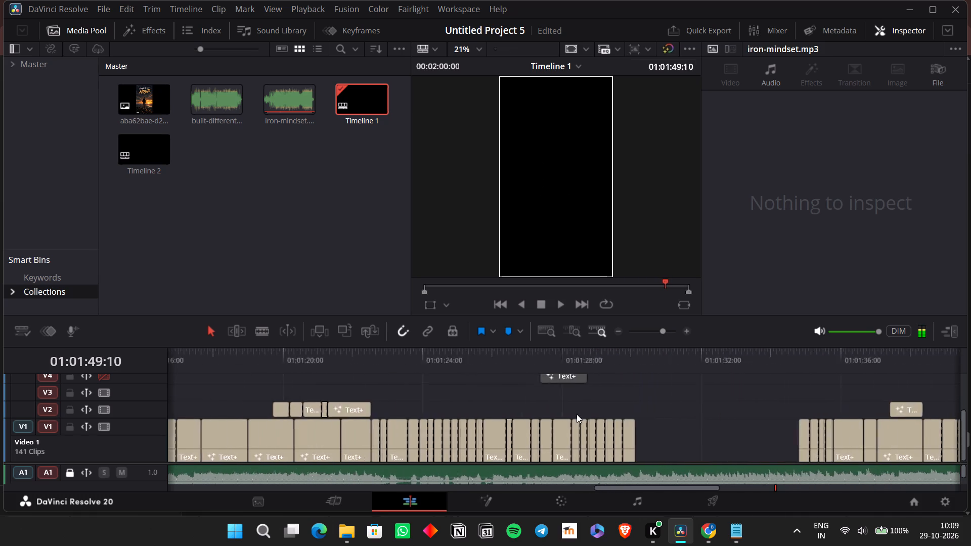
pyautogui.hscroll(5, 577, 414)
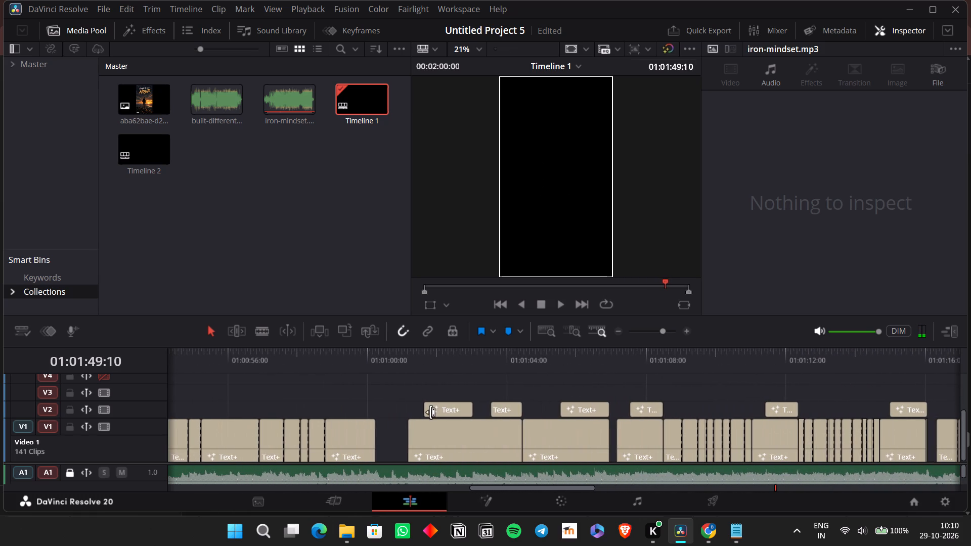
pyautogui.click(341, 368)
pyautogui.hscroll(1, 364, 404)
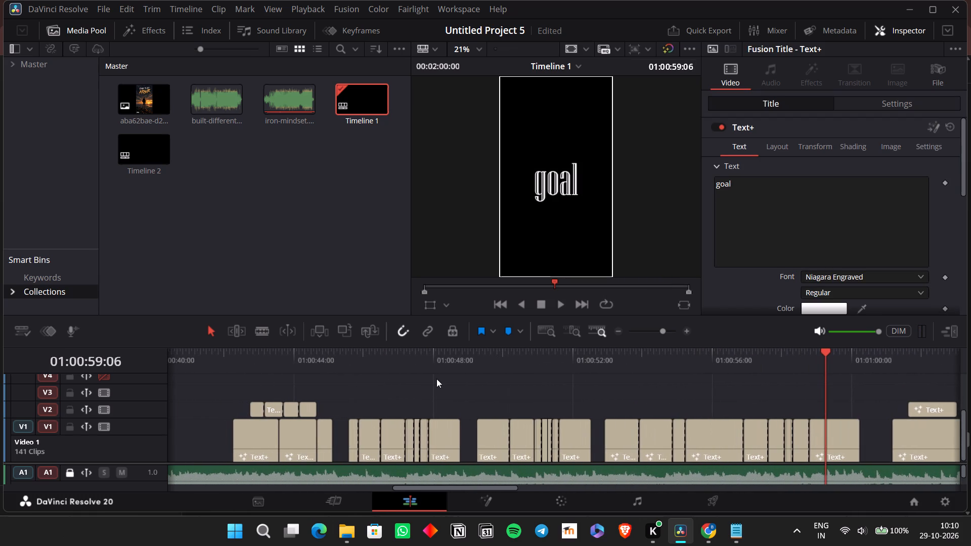
pyautogui.click(437, 378)
pyautogui.hscroll(2, 437, 378)
pyautogui.click(426, 376)
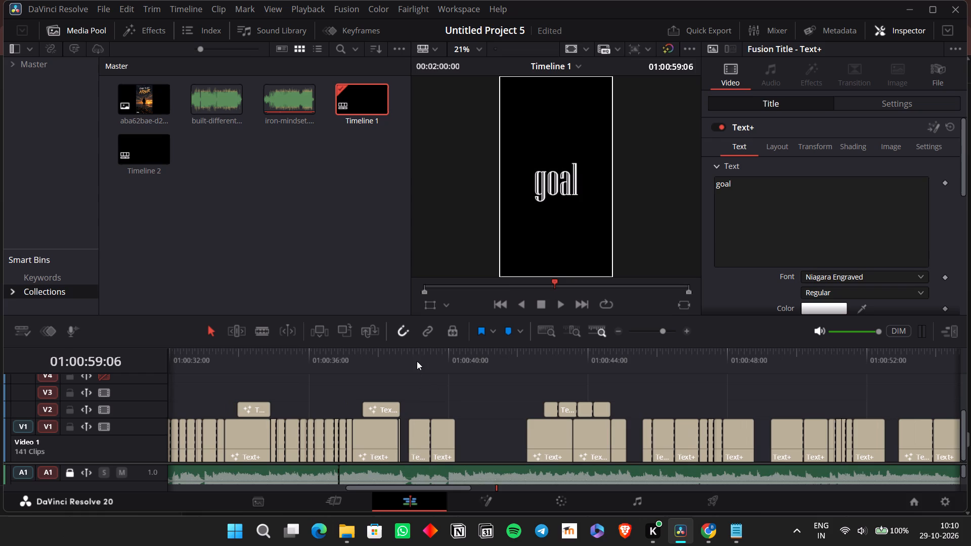
pyautogui.click(417, 361)
pyautogui.press('space')
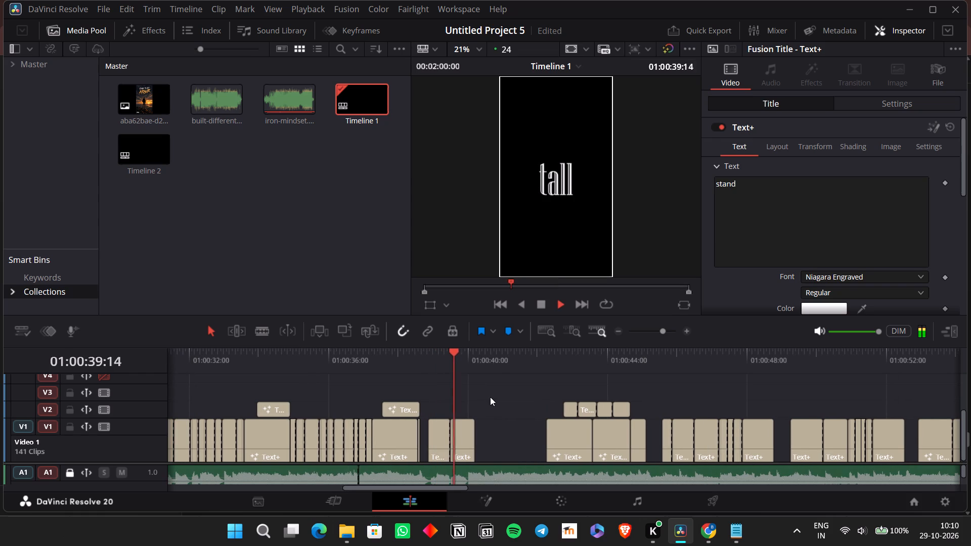
pyautogui.press('space')
pyautogui.hscroll(-2, 493, 403)
pyautogui.click(573, 358)
pyautogui.press('space')
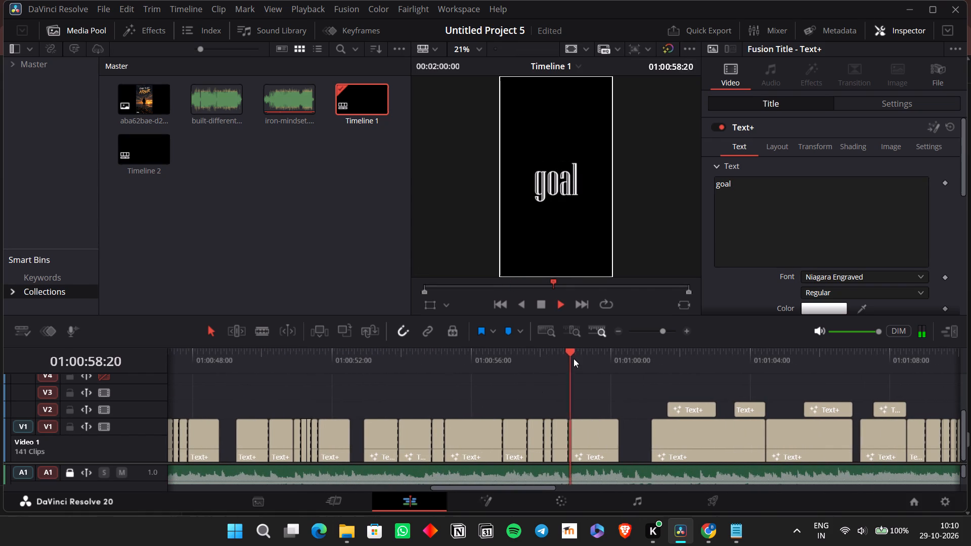
pyautogui.press('space')
# Play the second chorus's ending from 01:01:14:13 and check the "I" clips and the "time" caption after "stand tall".
pyautogui.hscroll(-2, 596, 392)
pyautogui.click(669, 367)
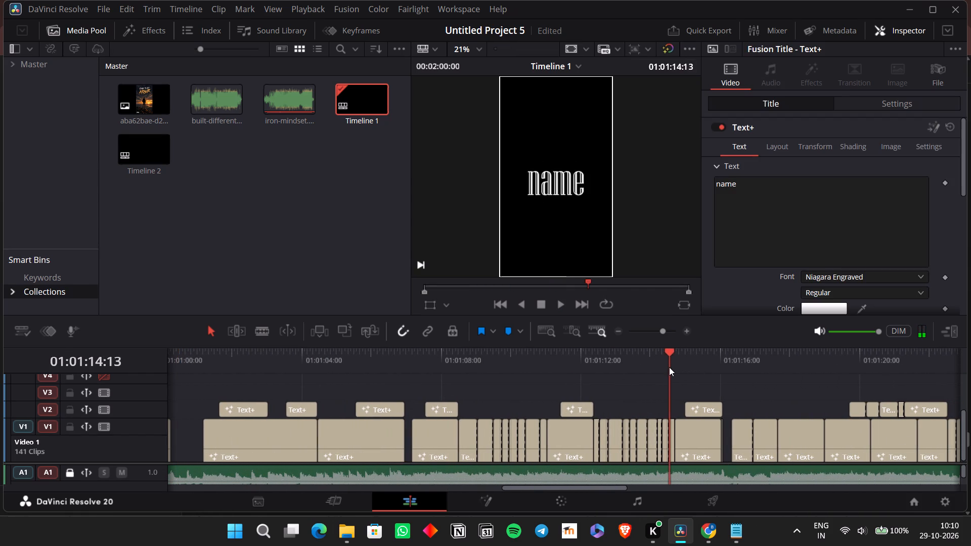
pyautogui.press('space')
pyautogui.press('space')
pyautogui.hscroll(-1, 703, 410)
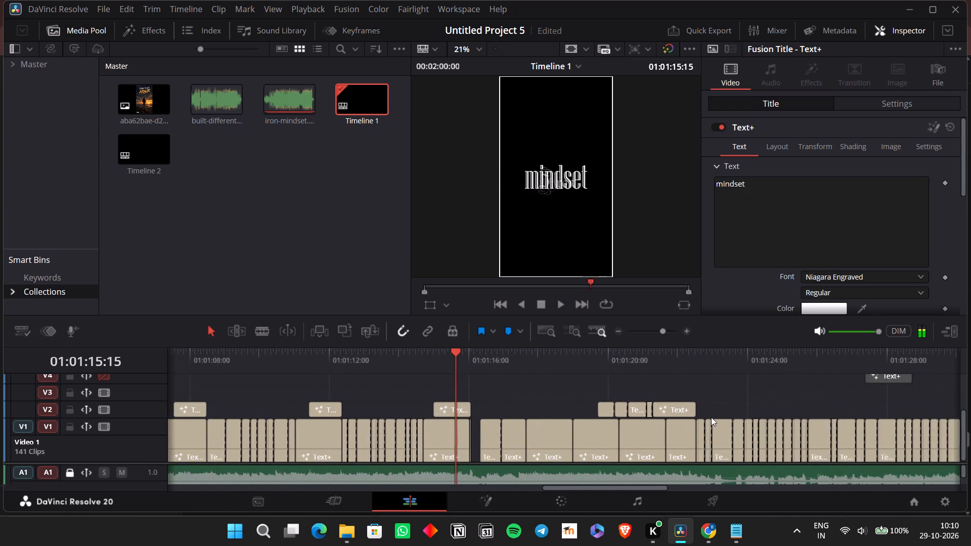
pyautogui.hscroll(-1, 711, 417)
pyautogui.click(443, 358)
pyautogui.press('space')
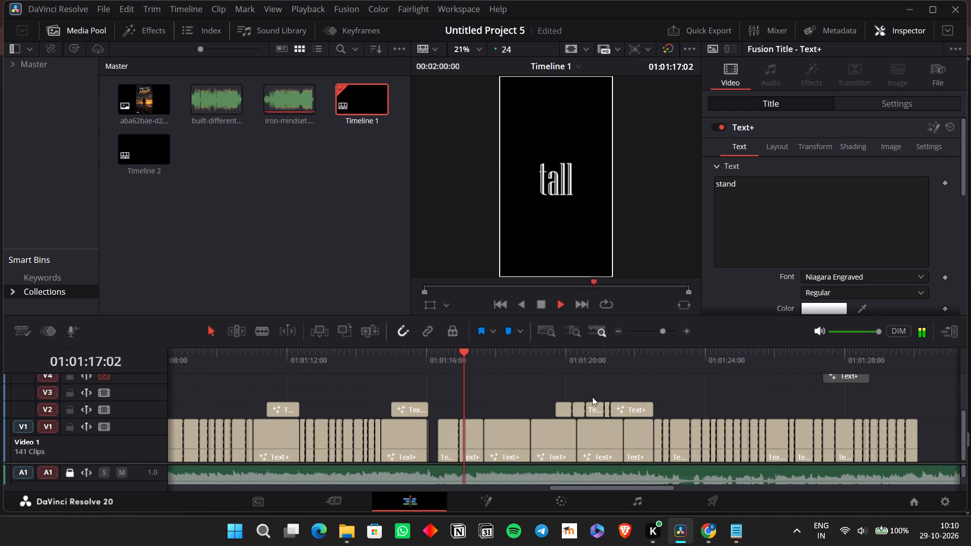
pyautogui.press('space')
pyautogui.click(505, 447)
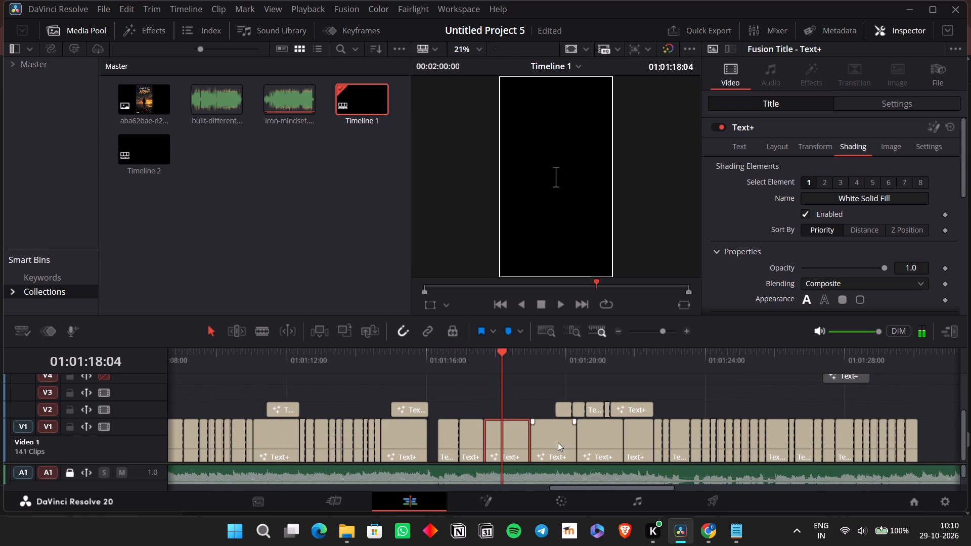
pyautogui.keyDown('ctrl'); pyautogui.click(573, 439); pyautogui.keyUp('ctrl')
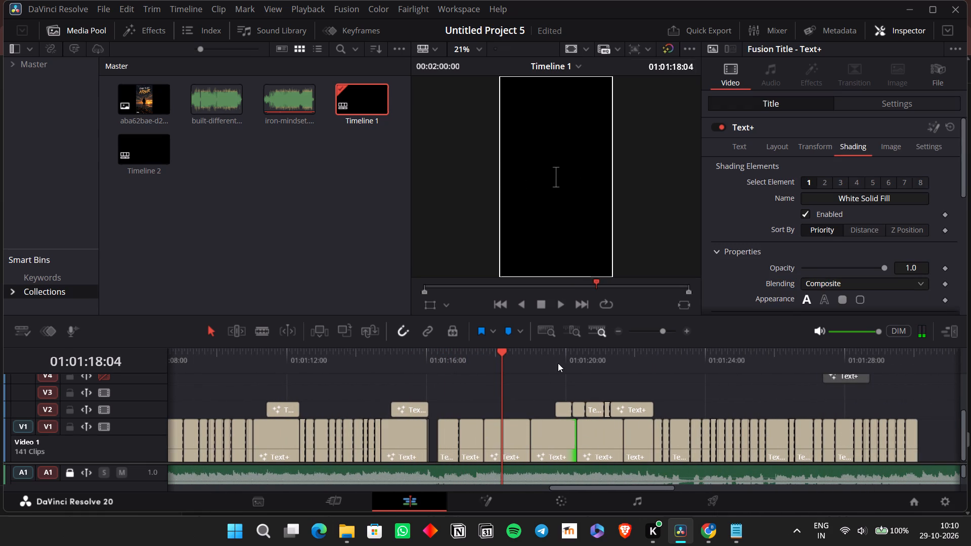
pyautogui.click(553, 357)
pyautogui.press('space')
pyautogui.press('space')
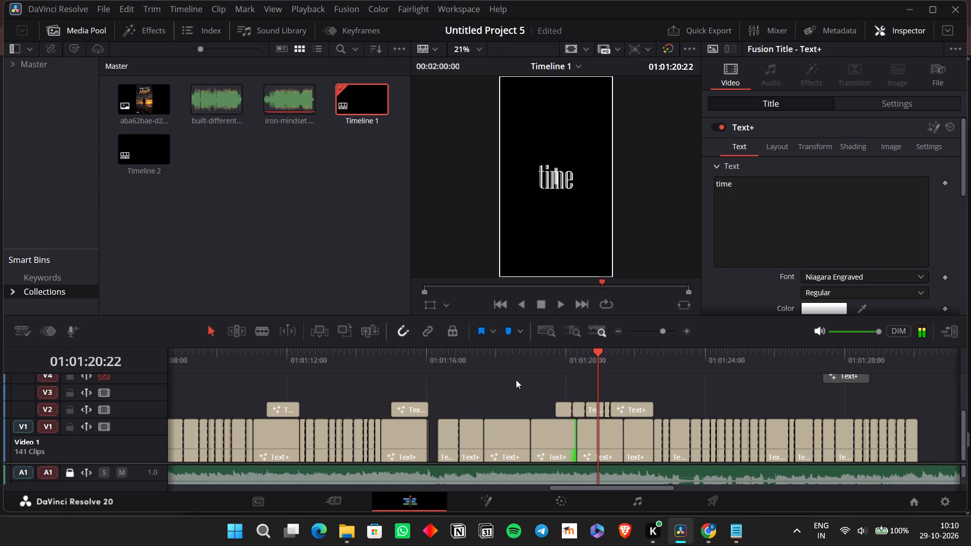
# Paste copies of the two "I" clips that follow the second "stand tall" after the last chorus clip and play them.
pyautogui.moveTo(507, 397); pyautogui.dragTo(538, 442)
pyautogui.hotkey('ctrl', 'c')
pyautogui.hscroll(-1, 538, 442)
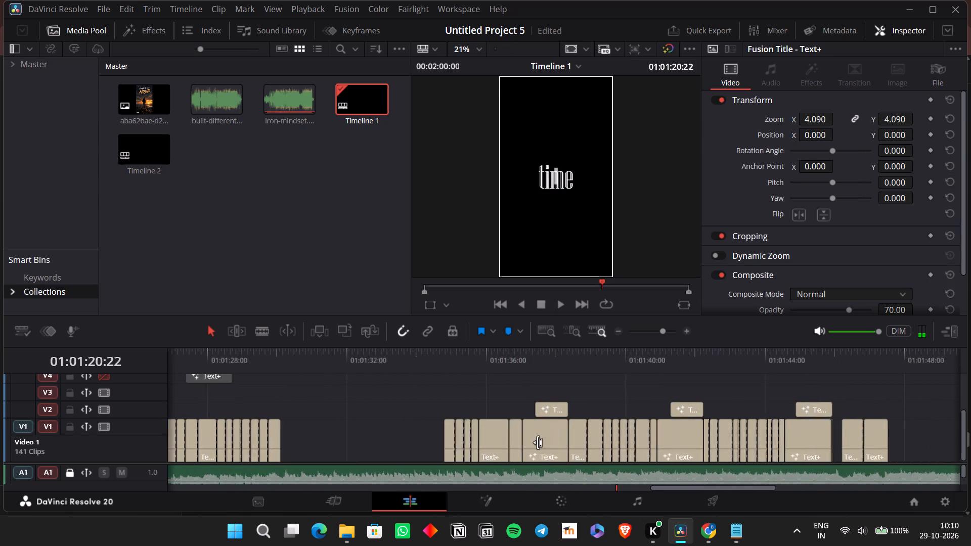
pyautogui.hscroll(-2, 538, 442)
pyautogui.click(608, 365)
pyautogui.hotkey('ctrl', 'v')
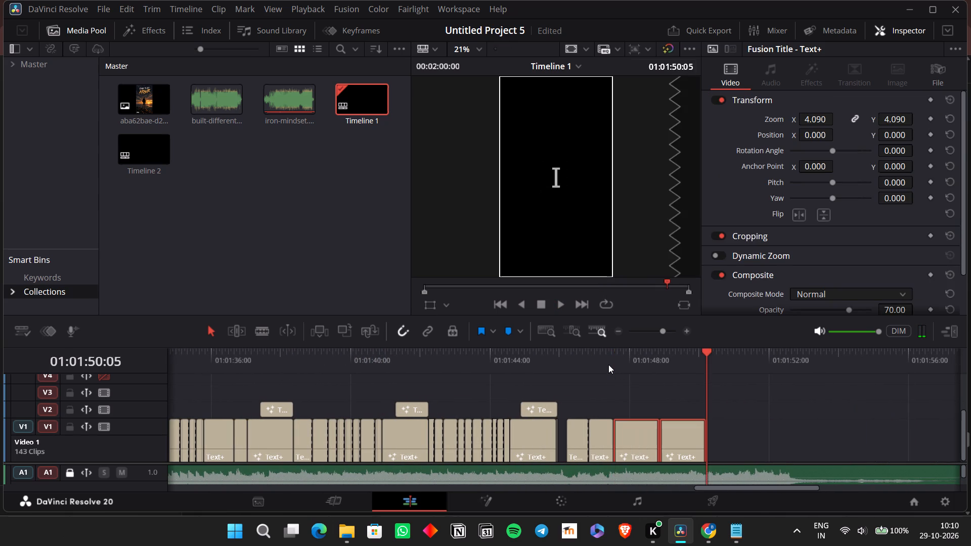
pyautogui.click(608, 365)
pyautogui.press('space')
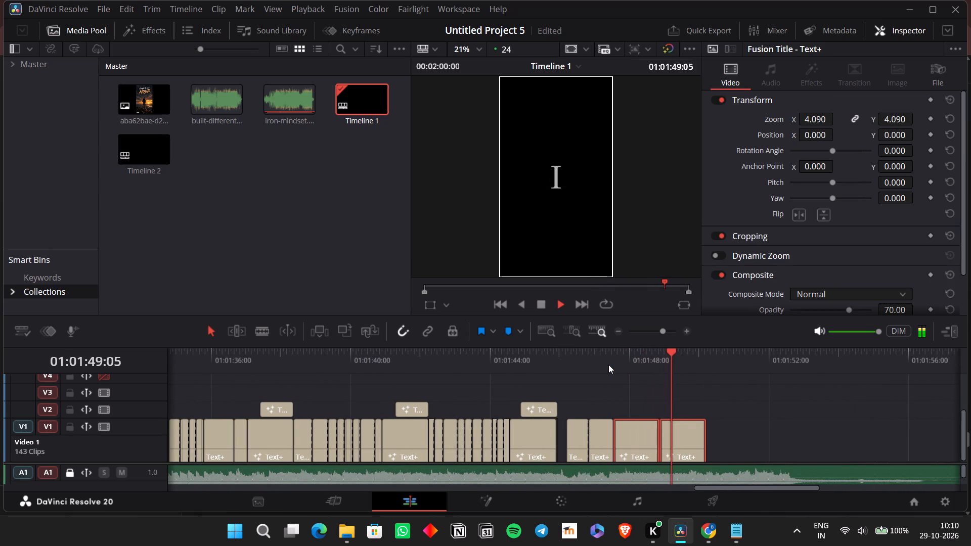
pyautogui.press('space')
# Play the second chorus's closing lines from 01:01:15:00 through "fall" to identify which clips to reuse.
pyautogui.hscroll(1, 608, 365)
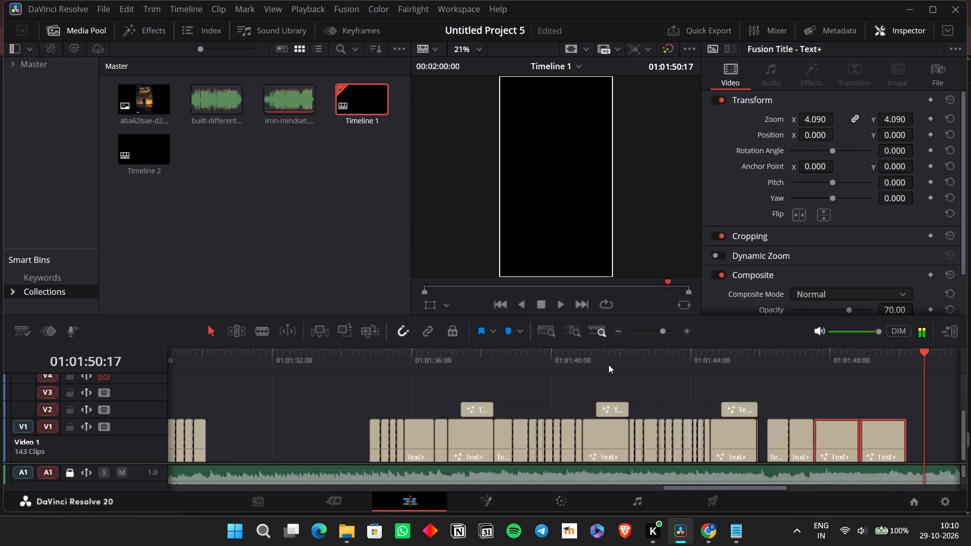
pyautogui.hscroll(3, 608, 365)
pyautogui.click(585, 367)
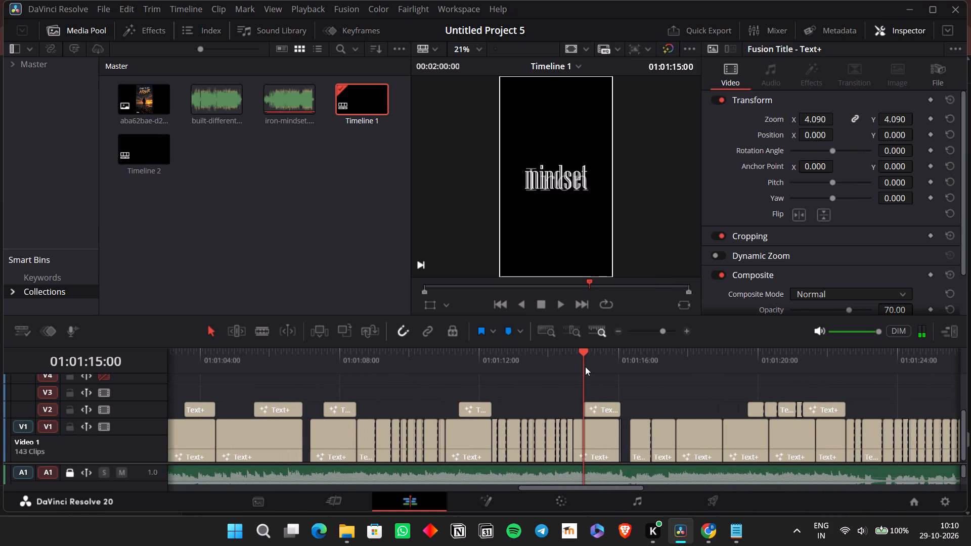
pyautogui.press('space')
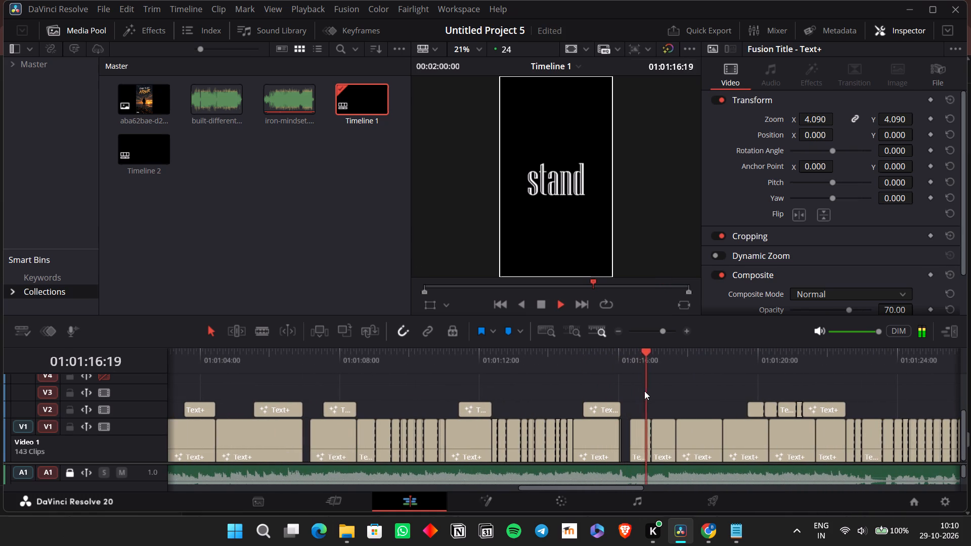
pyautogui.press('space')
pyautogui.moveTo(702, 402); pyautogui.dragTo(765, 442)
pyautogui.hotkey('ctrl', 'c')
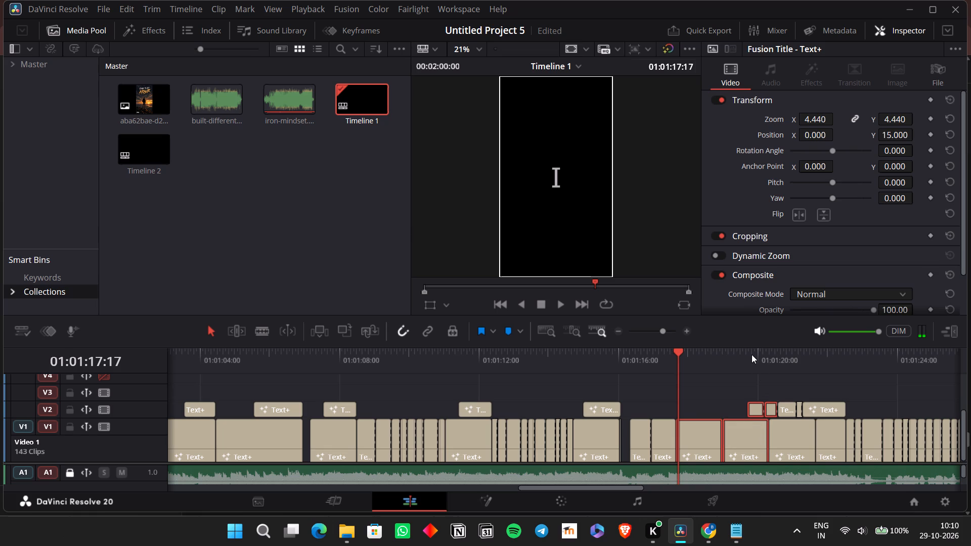
pyautogui.click(752, 354)
pyautogui.press('space')
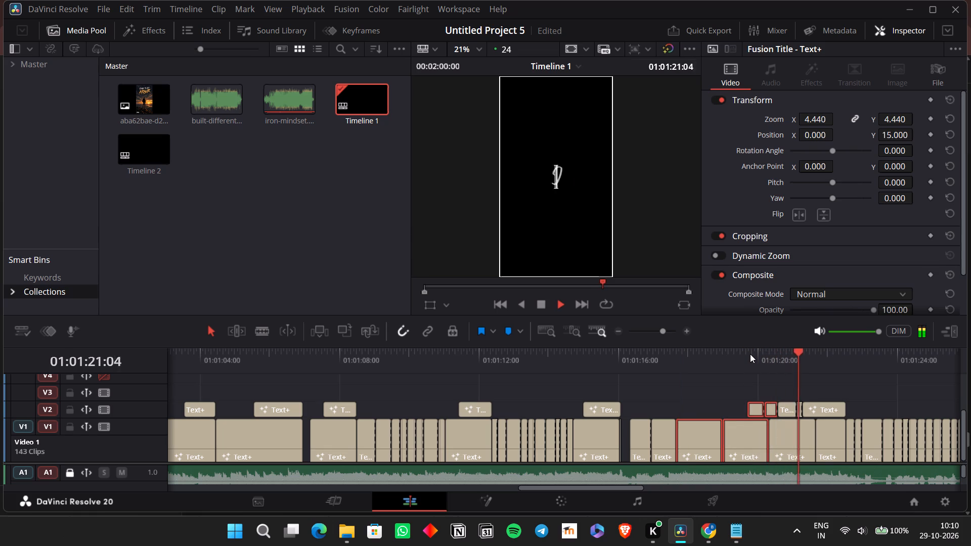
pyautogui.press('space')
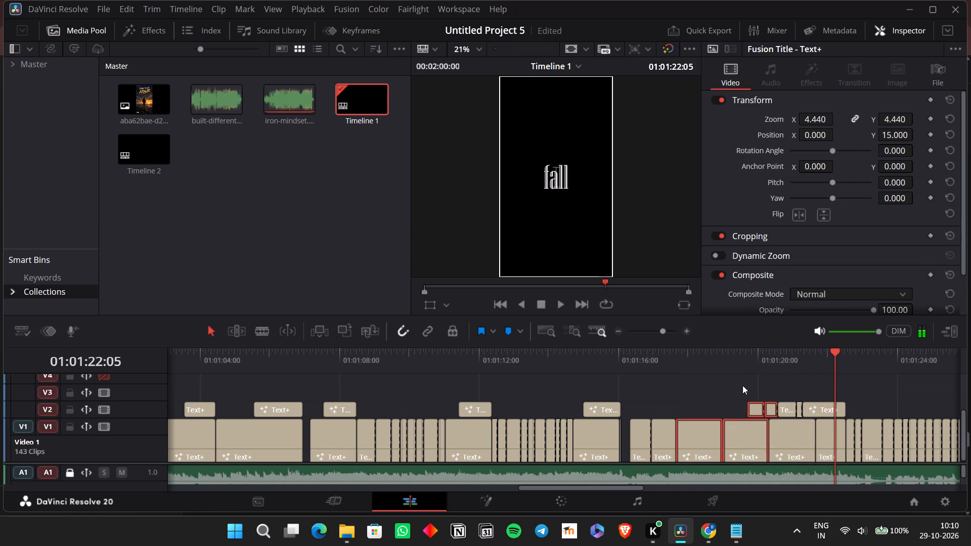
# Copy all V1 and V2 closing clips between the second "stand tall" and "fall" and paste them at 01:01:47:13.
pyautogui.moveTo(697, 381); pyautogui.dragTo(828, 456)
pyautogui.hotkey('ctrl', 'c')
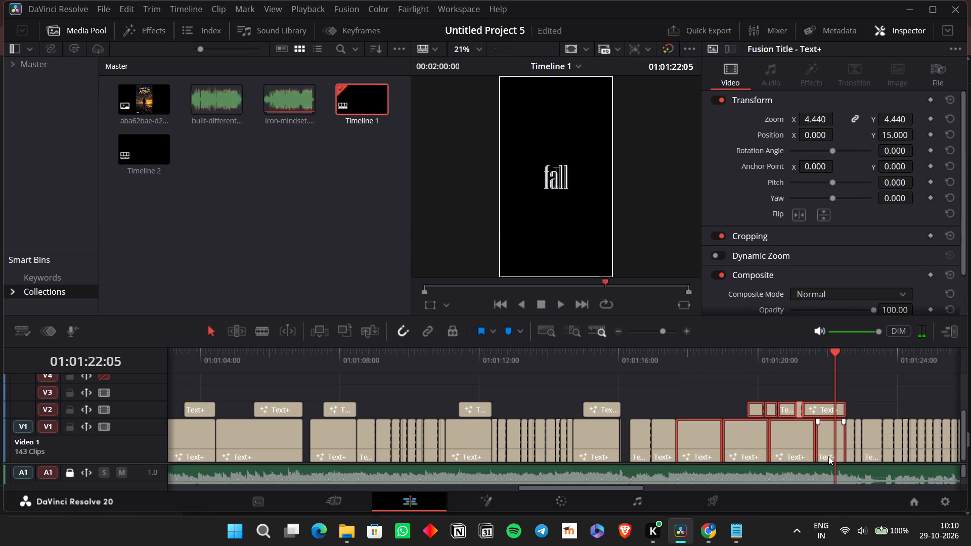
pyautogui.hscroll(-3, 828, 456)
pyautogui.click(673, 357)
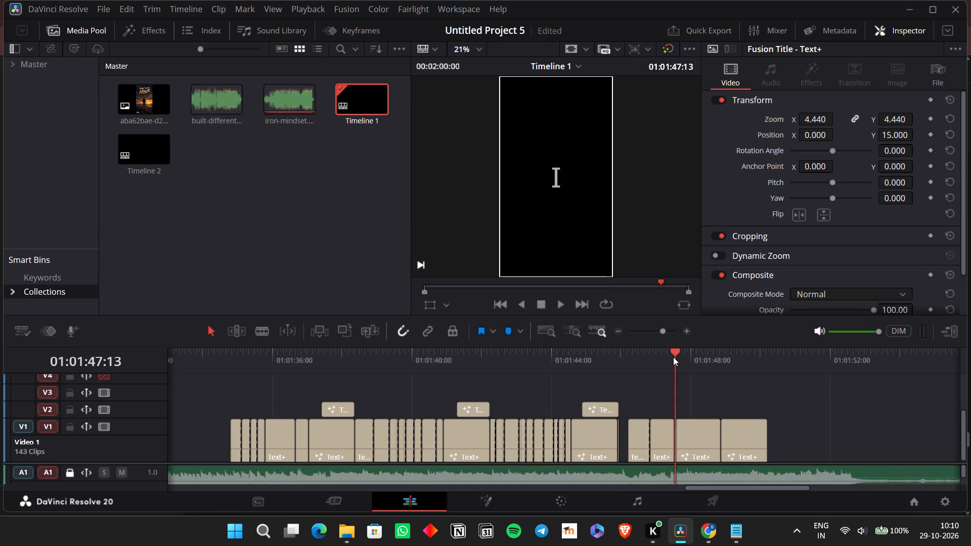
pyautogui.hotkey('ctrl', 'v')
# Play the pasted closing lines from 01:01:47:13 to check their sync with the song.
pyautogui.click(673, 356)
pyautogui.press('space')
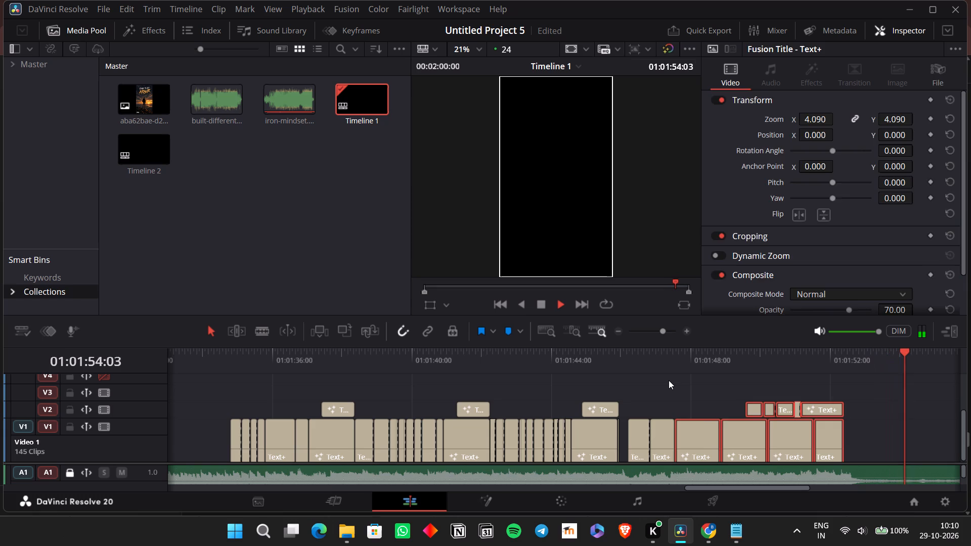
# Deselect the pasted clips and save the project.
pyautogui.click(669, 380)
pyautogui.hotkey('ctrl', 's')
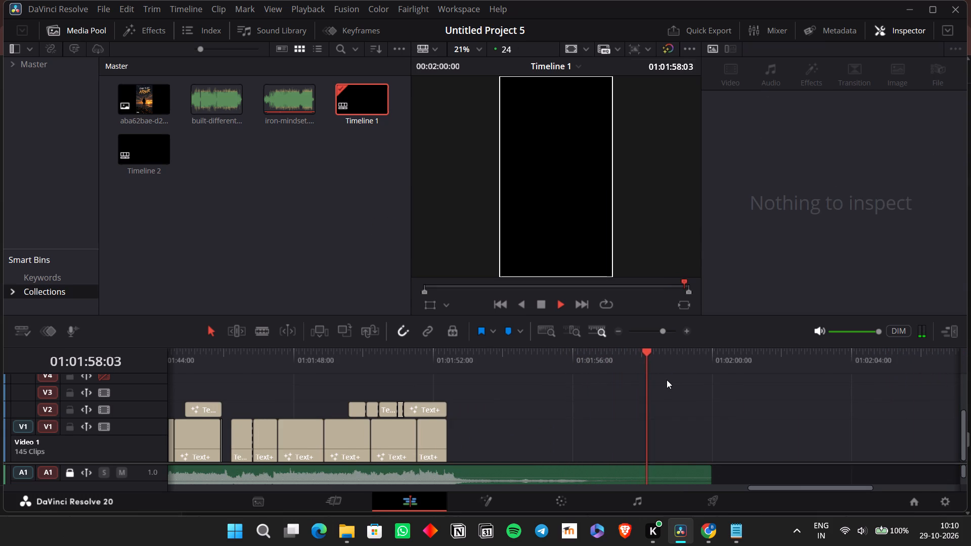
# Zoom the timeline out and play the captions from the first "Gym" clip near 01:00:12.
pyautogui.click(617, 336)
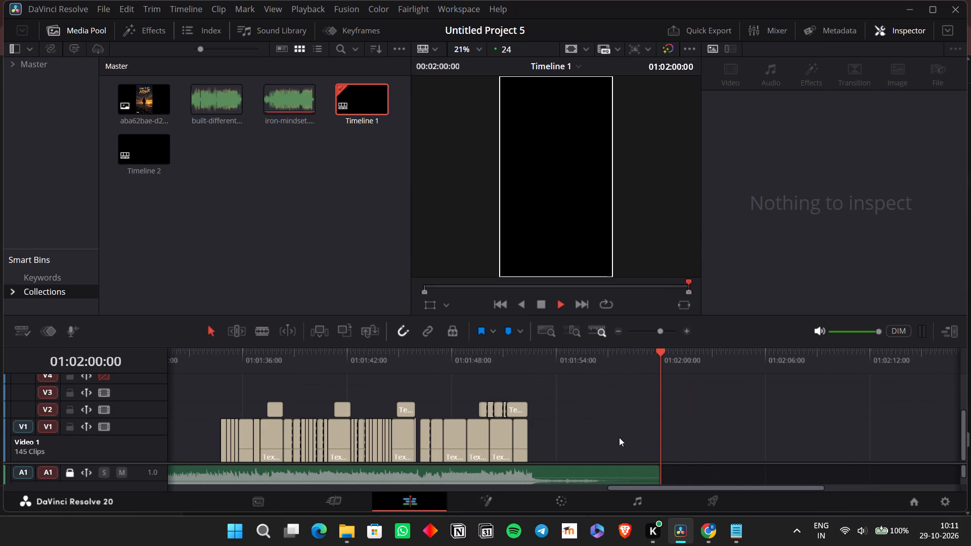
pyautogui.hscroll(13, 619, 437)
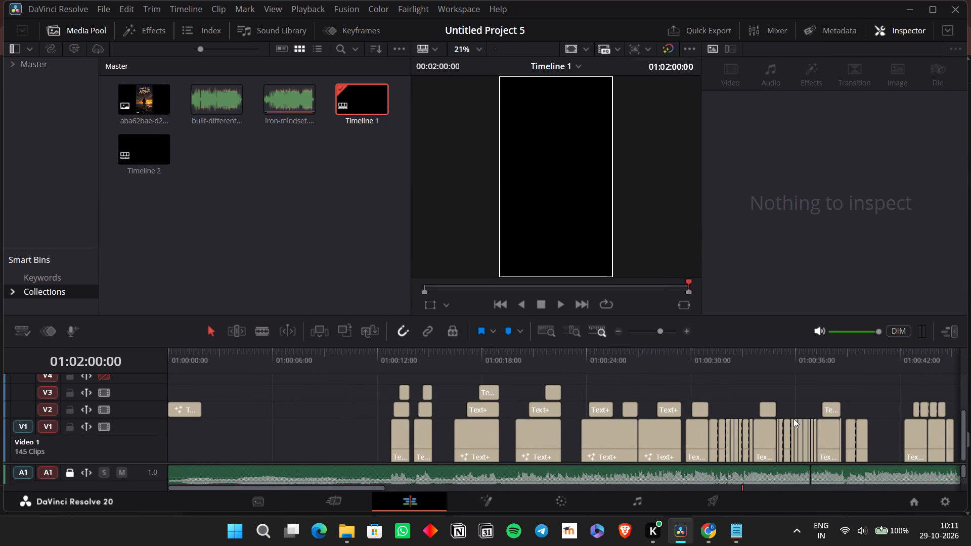
pyautogui.hscroll(1, 793, 419)
pyautogui.click(386, 356)
pyautogui.press('space')
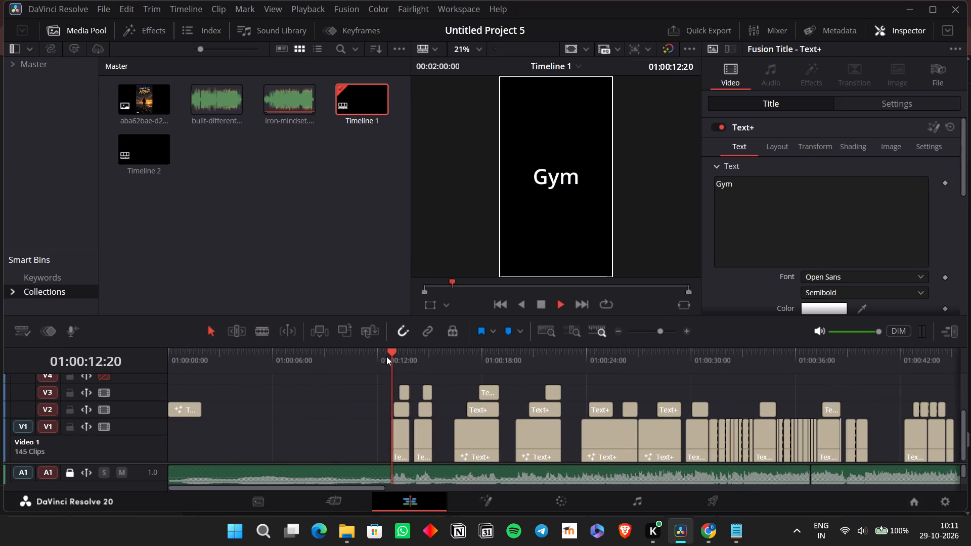
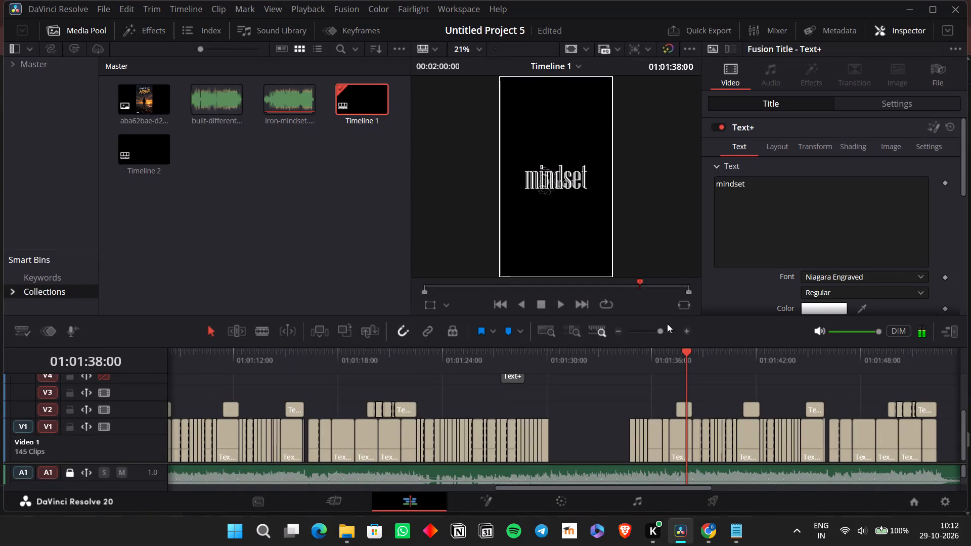
# Copy the "Goodness'" title on V1 and paste five copies back to back into the gap starting at 01:01:30:03.
pyautogui.doubleClick(686, 330)
pyautogui.hscroll(1, 592, 382)
pyautogui.click(448, 361)
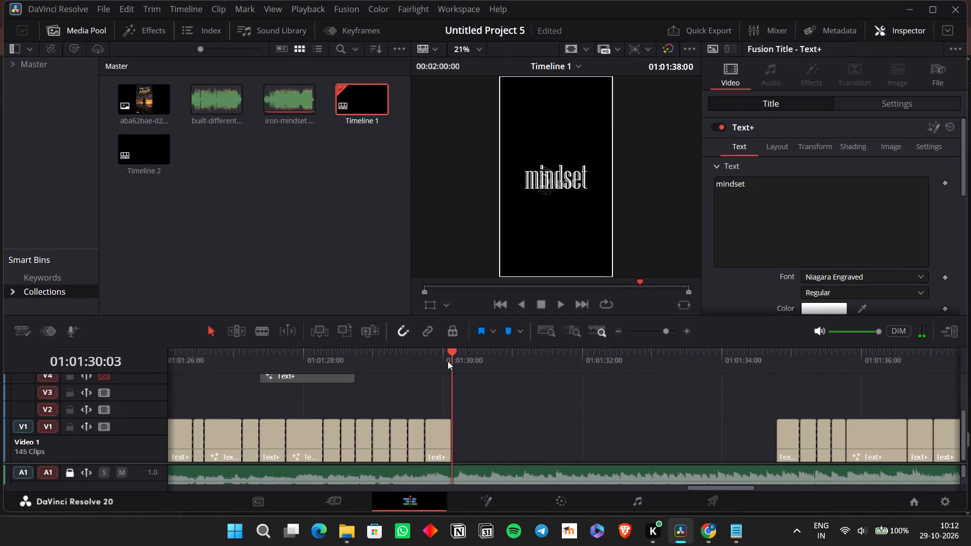
pyautogui.press('space')
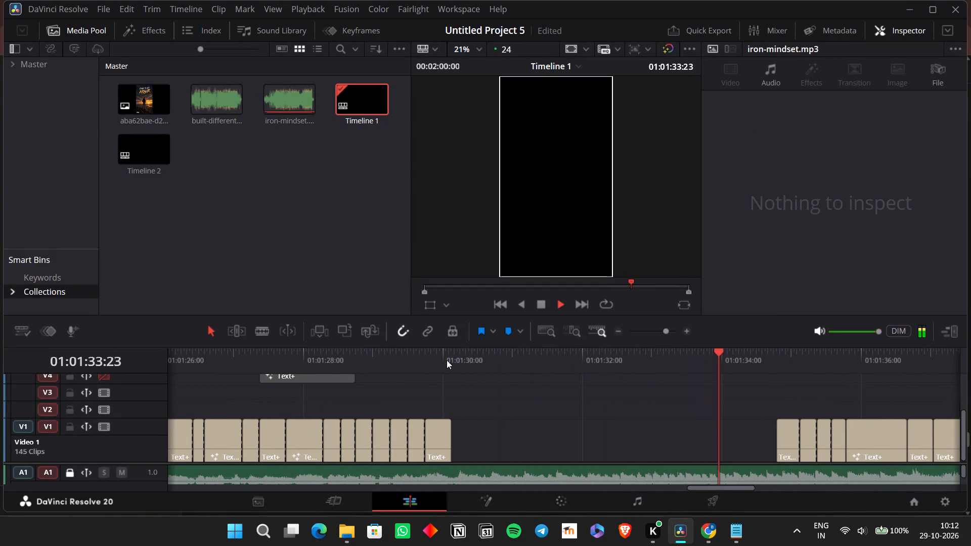
pyautogui.press('space')
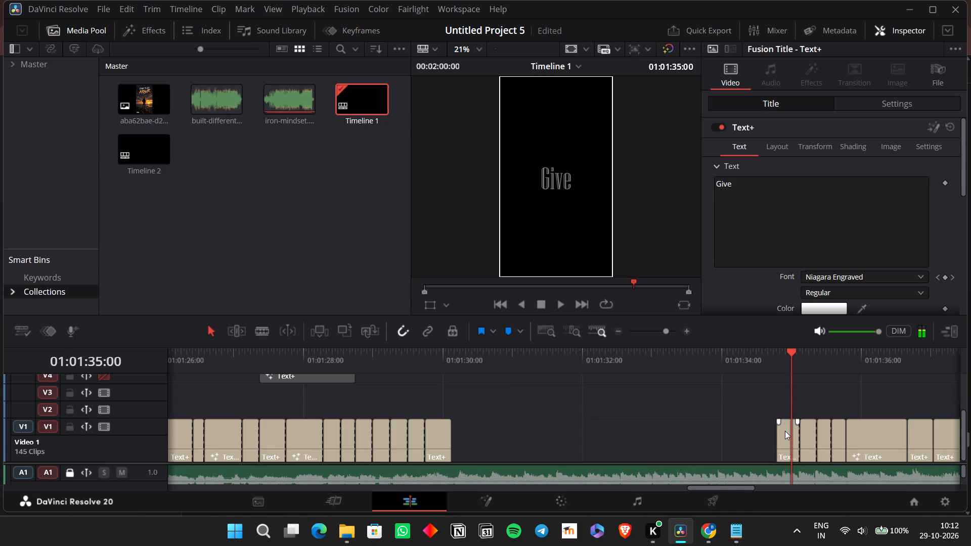
pyautogui.press('space')
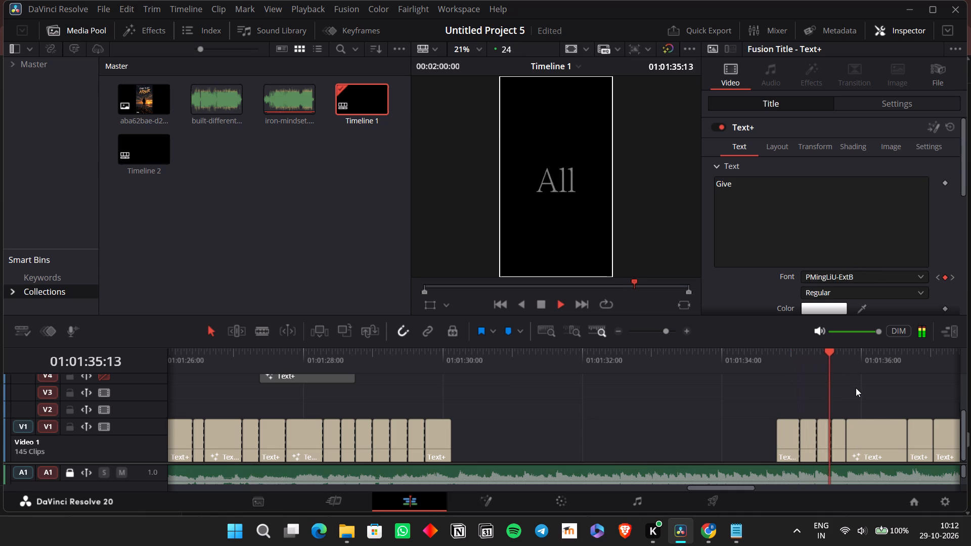
pyautogui.press('space')
pyautogui.click(867, 435)
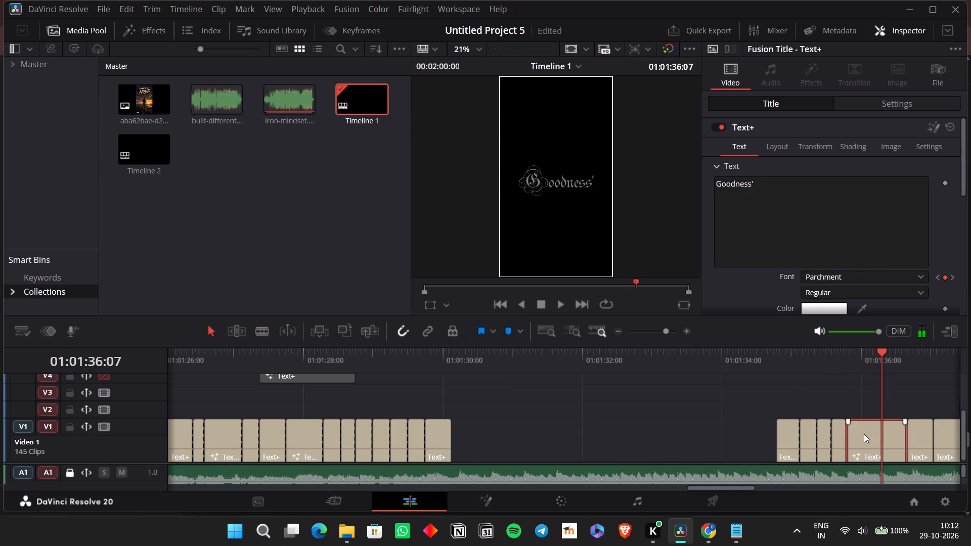
pyautogui.hotkey('ctrl', 'c')
pyautogui.click(454, 358)
pyautogui.hotkey('ctrl', 'v')
pyautogui.hotkey('ctrl', 'v')
pyautogui.hotkey('ctrl', 'v')
pyautogui.hotkey('ctrl', 'v')
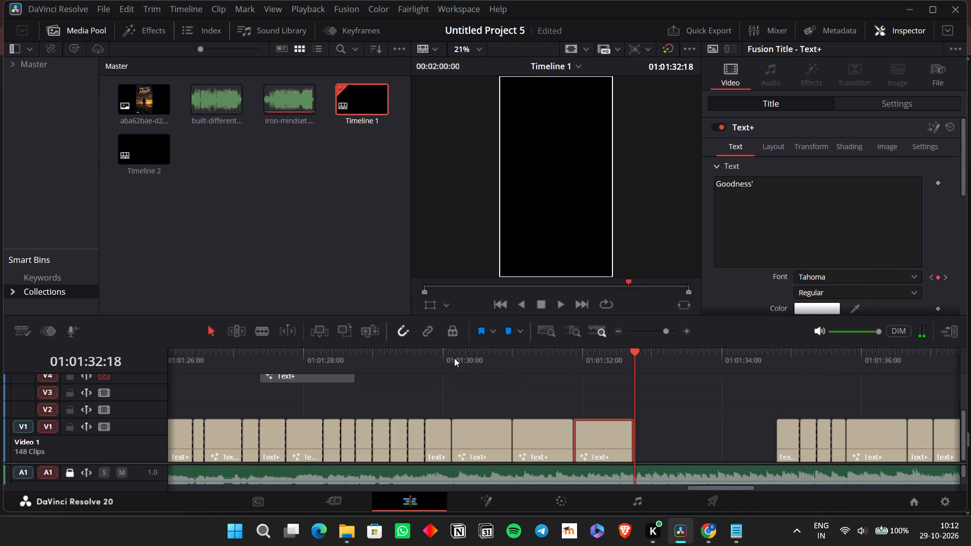
pyautogui.hotkey('ctrl', 'v')
pyautogui.hotkey('ctrl', 'v')
pyautogui.hotkey('ctrl', 'z')
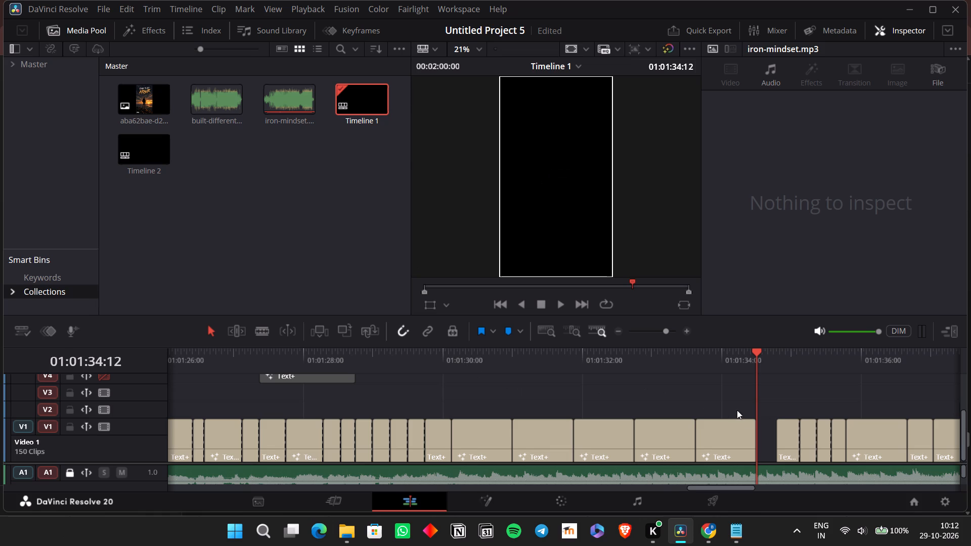
# Copy the short "All" title into the remaining gap before "Give", aligning its end with "Give" and extending its start to the preceding clip.
pyautogui.click(823, 446)
pyautogui.hotkey('ctrl', 'c')
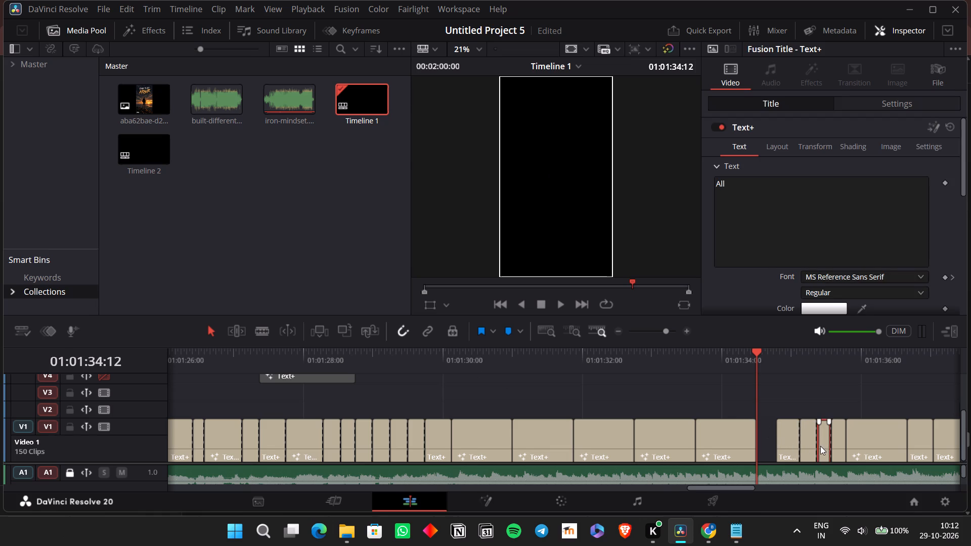
pyautogui.hotkey('ctrl', 'v')
pyautogui.moveTo(764, 441); pyautogui.dragTo(772, 443)
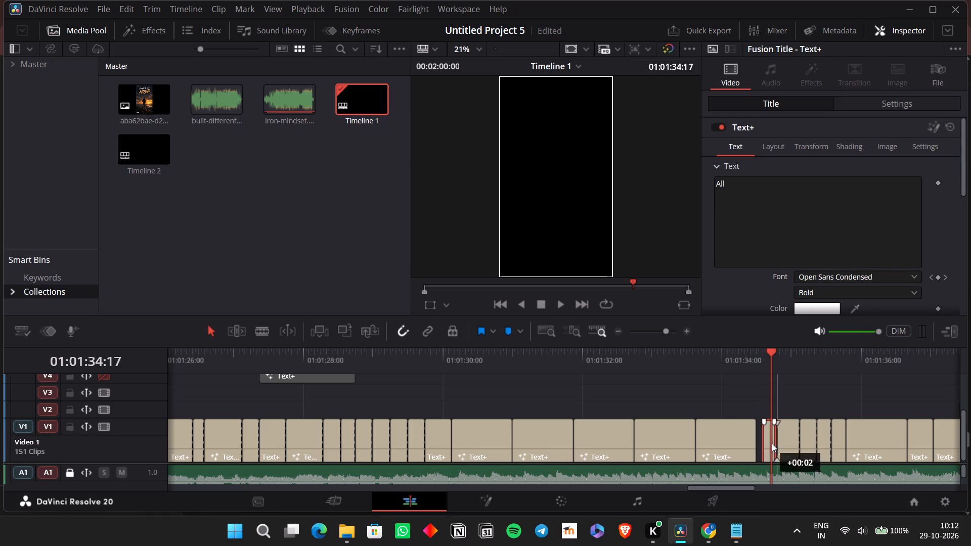
pyautogui.moveTo(772, 443); pyautogui.dragTo(774, 444)
pyautogui.doubleClick(682, 330)
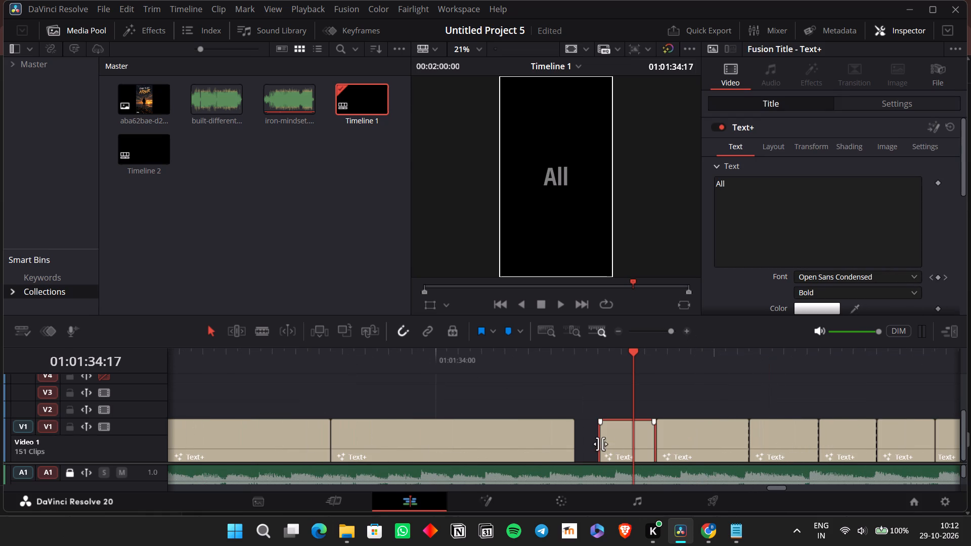
pyautogui.moveTo(600, 444); pyautogui.dragTo(574, 438)
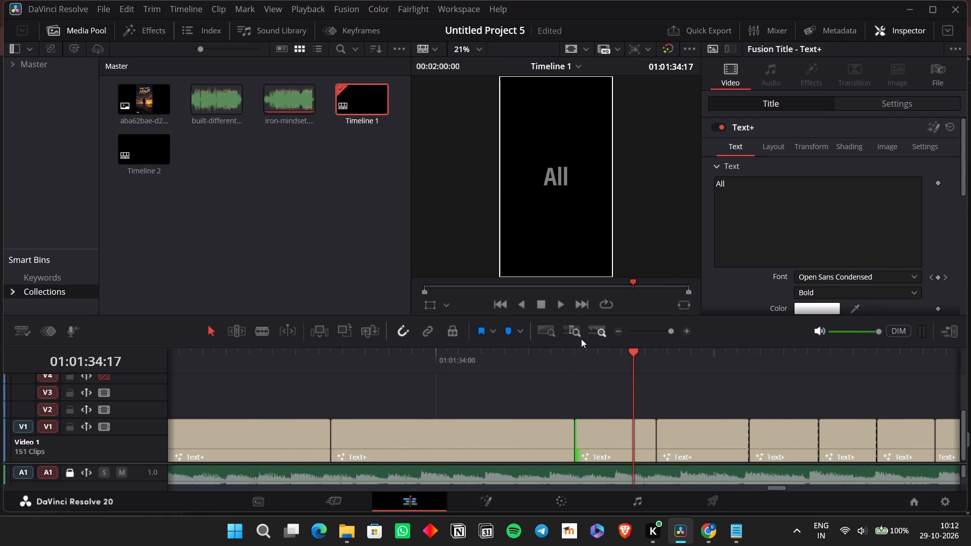
# Change the text of the newly pasted short "All" title to "CROWN".
pyautogui.click(610, 332)
pyautogui.click(615, 332)
pyautogui.click(615, 332)
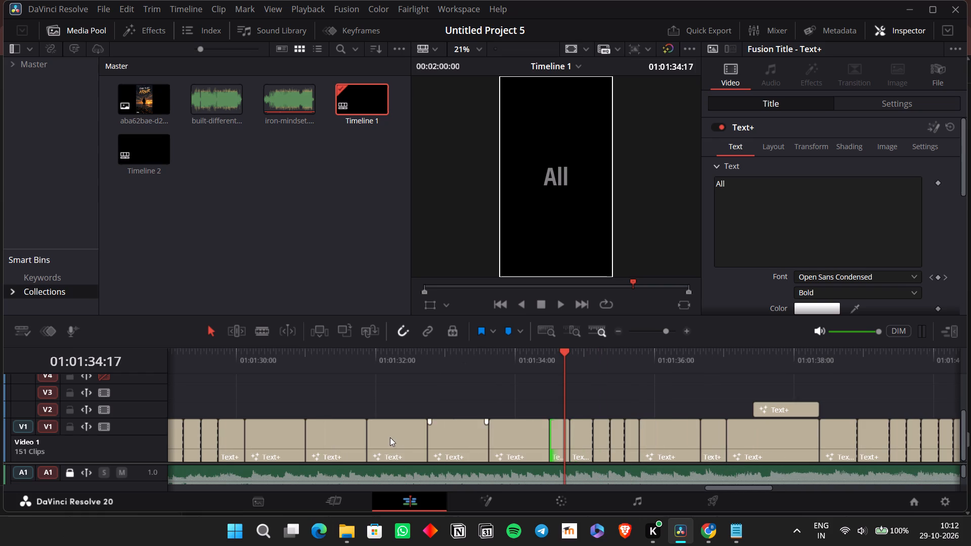
pyautogui.click(563, 440)
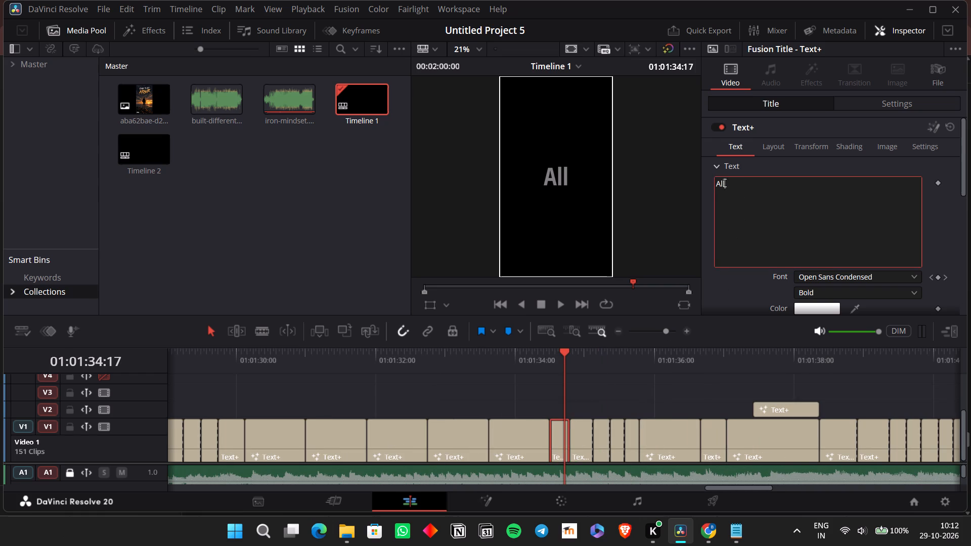
pyautogui.press('c')
pyautogui.write('ROWN')
# Change the first pasted "Goodness'" title, just after 01:01:30, to "CROWN" and copy that text.
pyautogui.hscroll(1, 668, 239)
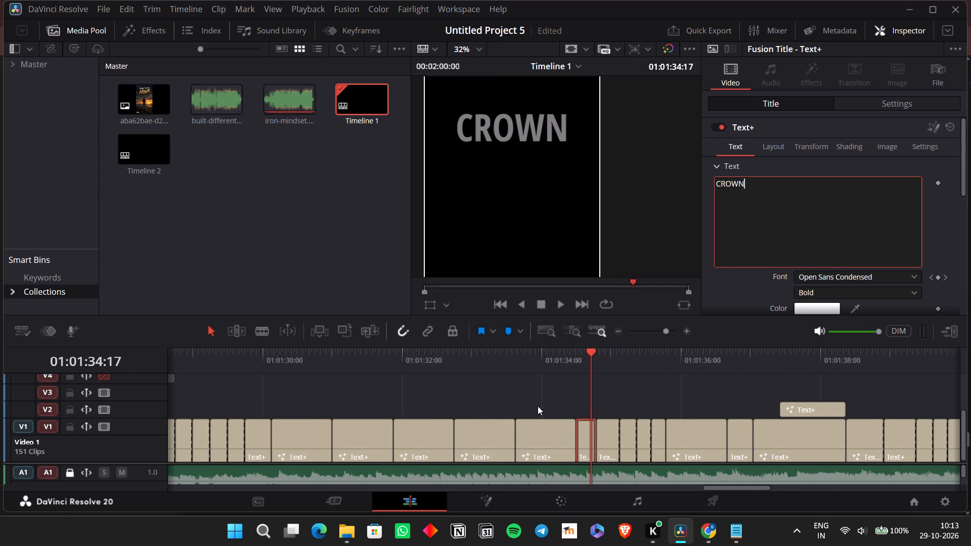
pyautogui.scroll(-6, 543, 172)
pyautogui.scroll(-5, 590, 248)
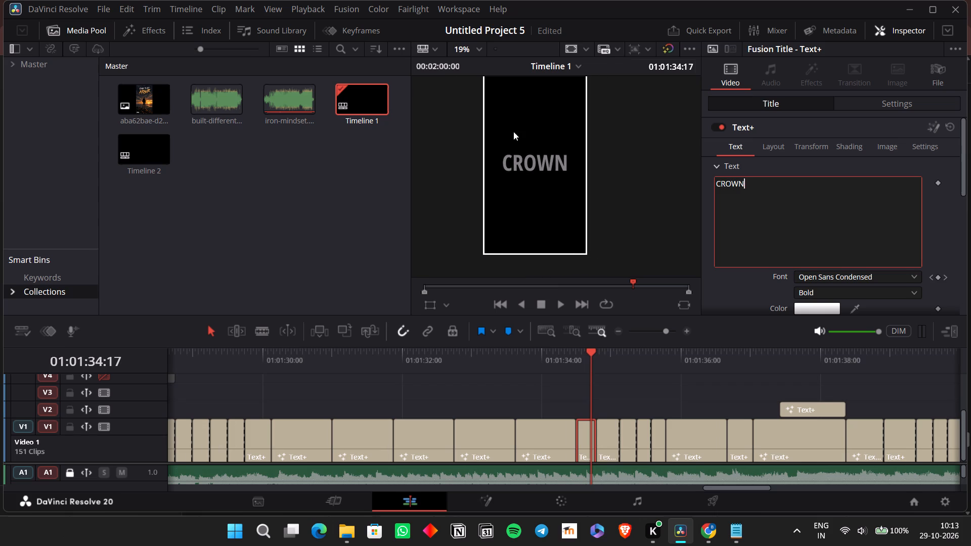
pyautogui.scroll(-4, 601, 254)
pyautogui.scroll(1, 543, 164)
pyautogui.click(256, 370)
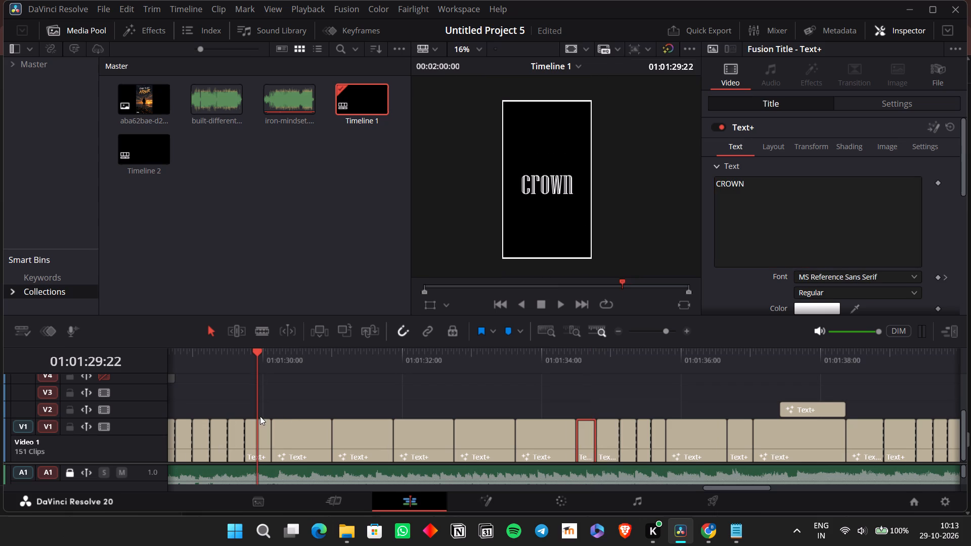
pyautogui.click(257, 436)
pyautogui.press('space')
pyautogui.press('space')
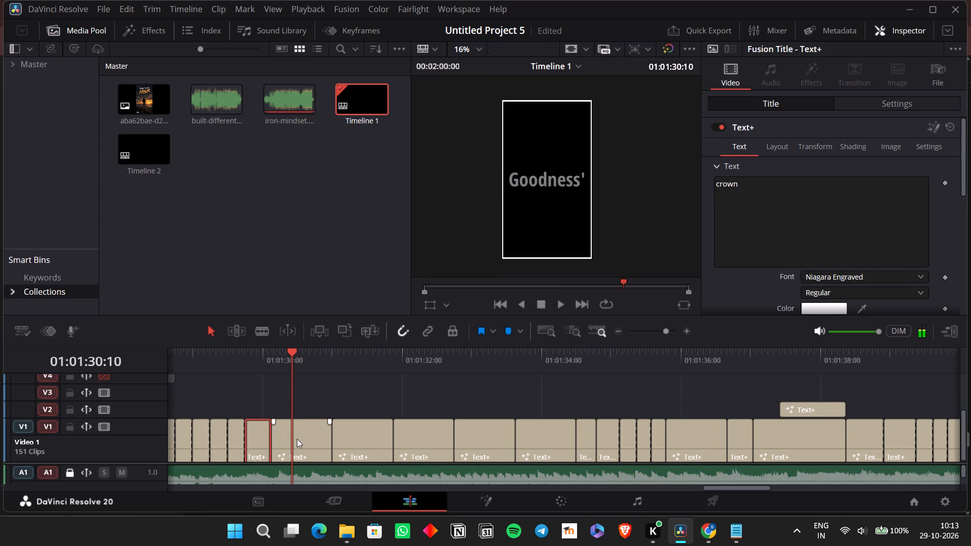
pyautogui.click(297, 439)
pyautogui.click(735, 186)
pyautogui.doubleClick(735, 186)
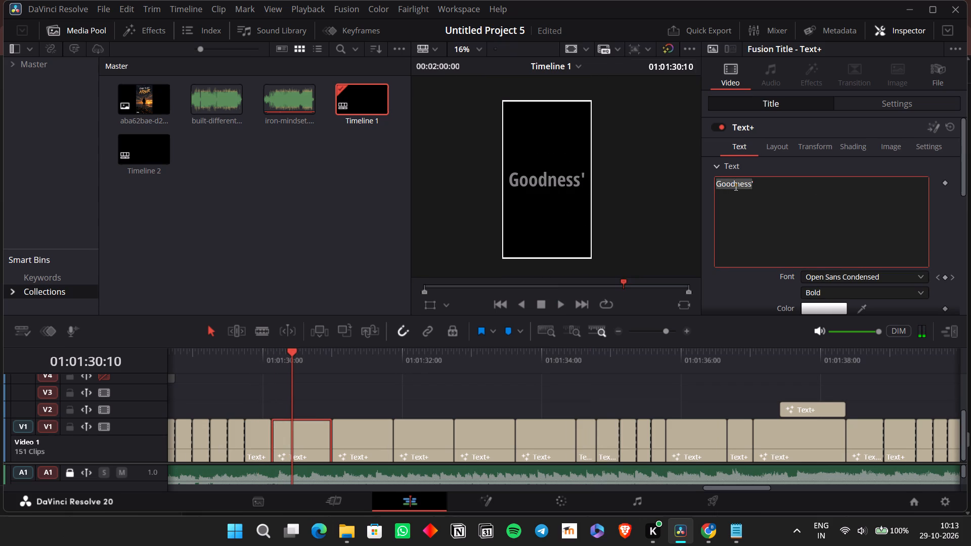
pyautogui.press('c')
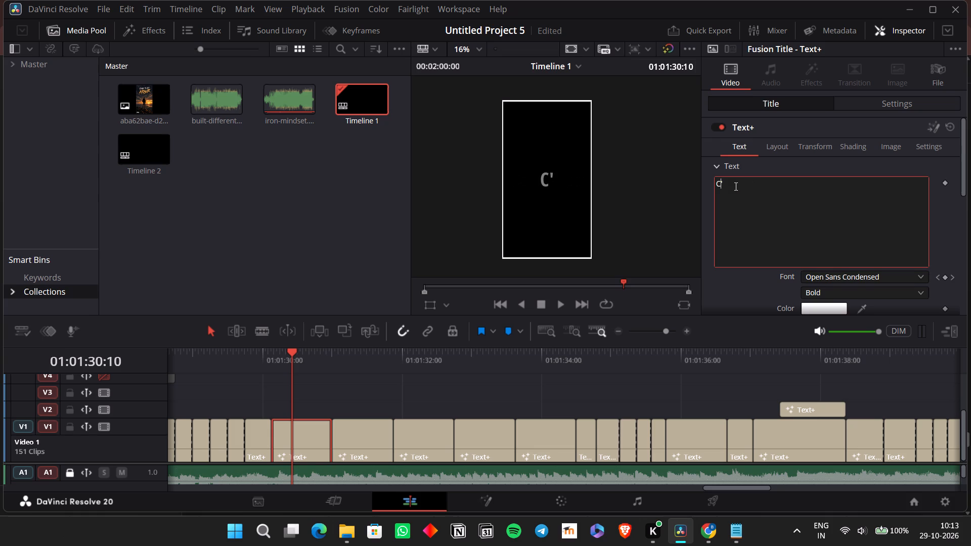
pyautogui.press('Delete')
pyautogui.write('ROWN')
pyautogui.hotkey('ctrl', 'a')
pyautogui.hotkey('ctrl', 'c')
# Replace the text of the second and third pasted "Goodness'" titles with "CROWN".
pyautogui.click(358, 431)
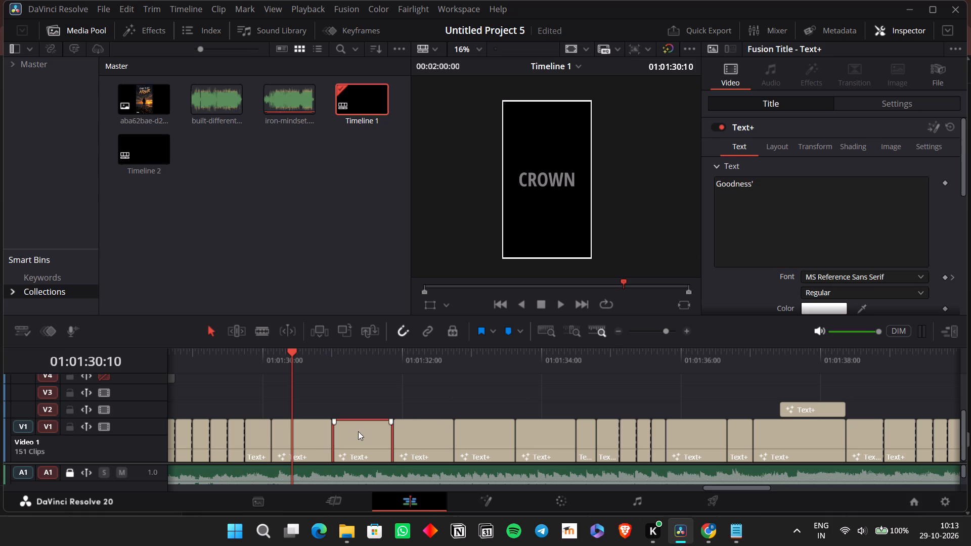
pyautogui.click(727, 230)
pyautogui.hotkey('ctrl', 'a')
pyautogui.hotkey('ctrl', 'v')
pyautogui.click(448, 433)
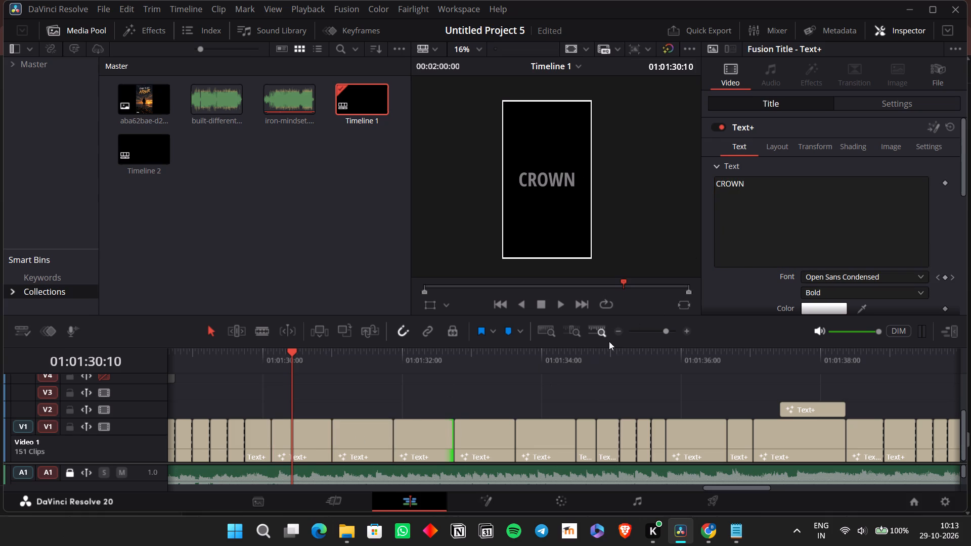
pyautogui.click(416, 448)
pyautogui.click(740, 247)
pyautogui.hotkey('ctrl', 'a')
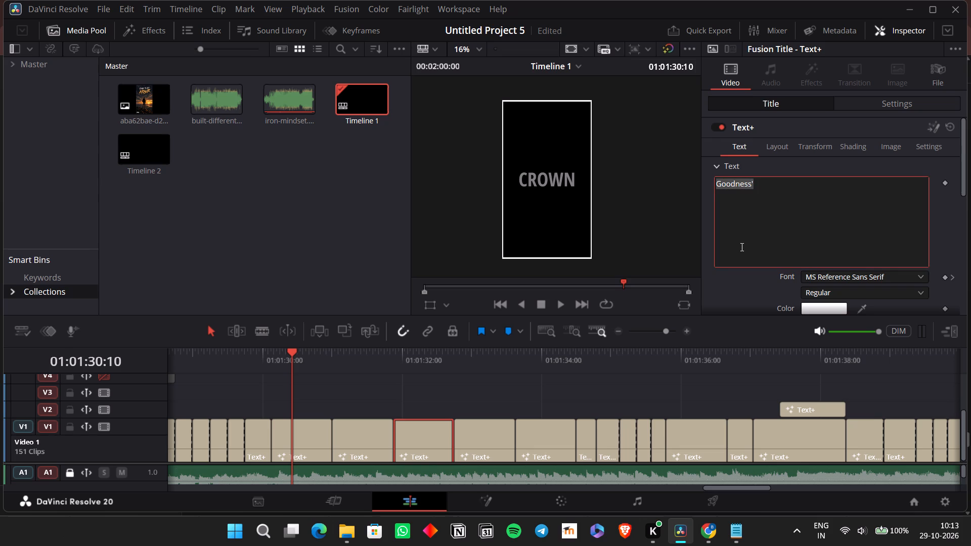
pyautogui.hotkey('ctrl', 'v')
# Replace the text of the fourth and fifth pasted "Goodness'" titles with "CROWN".
pyautogui.click(483, 441)
pyautogui.click(756, 231)
pyautogui.press('a')
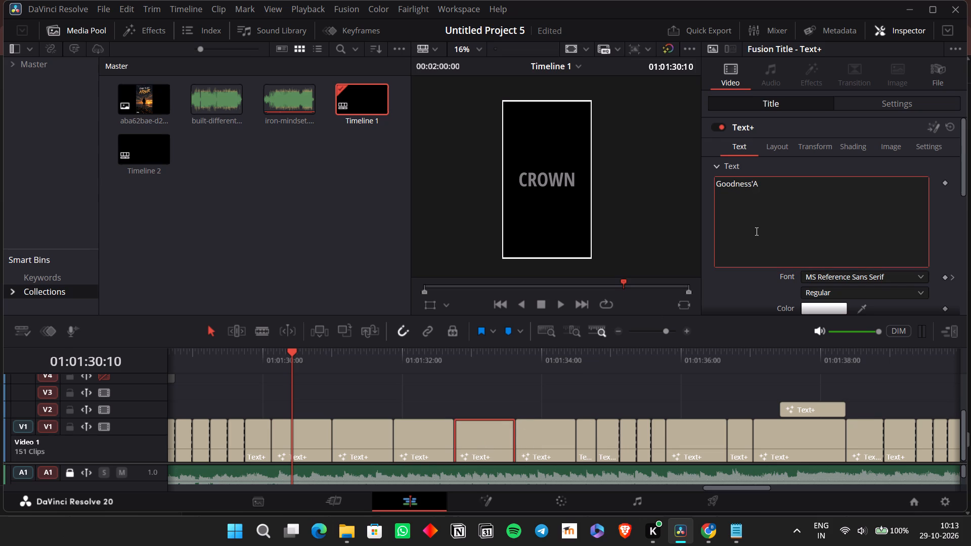
pyautogui.hotkey('ctrl', 'a')
pyautogui.hotkey('ctrl', 'v')
pyautogui.click(550, 444)
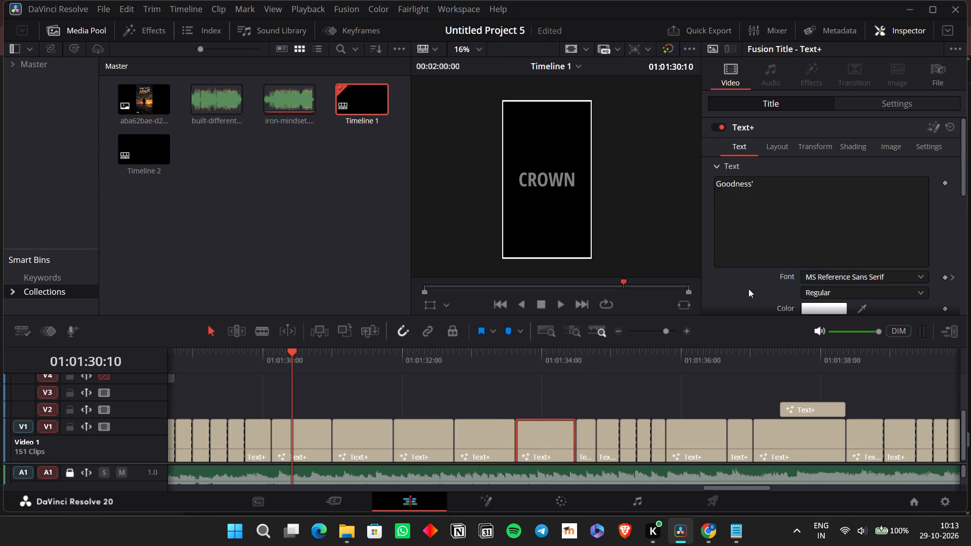
pyautogui.click(782, 246)
pyautogui.hotkey('ctrl', 'a')
pyautogui.hotkey('ctrl', 'v')
# Play back the title sequence between about 01:01:29 and 01:01:30 to check the lead-in to the new "CROWN" titles.
pyautogui.click(258, 361)
pyautogui.press('space')
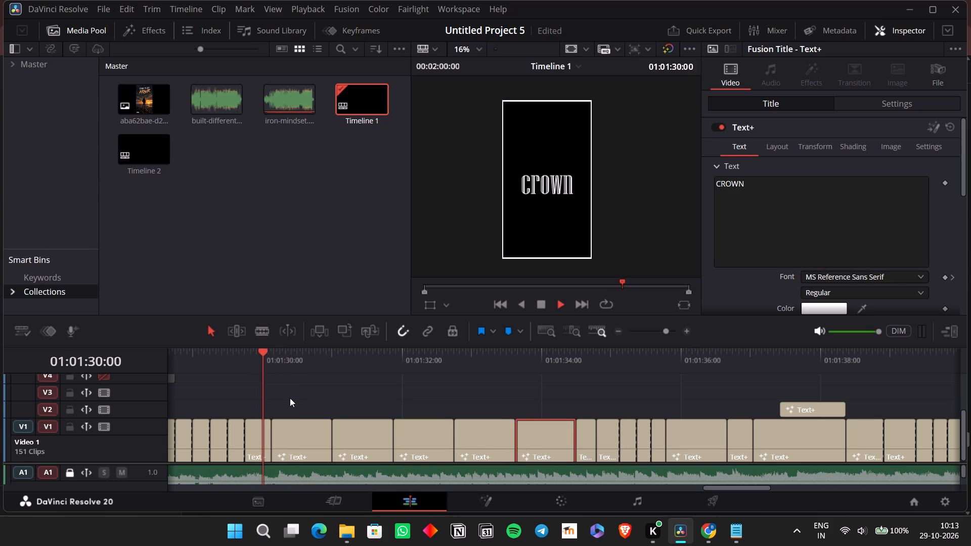
pyautogui.press('space')
pyautogui.click(206, 365)
pyautogui.press('space')
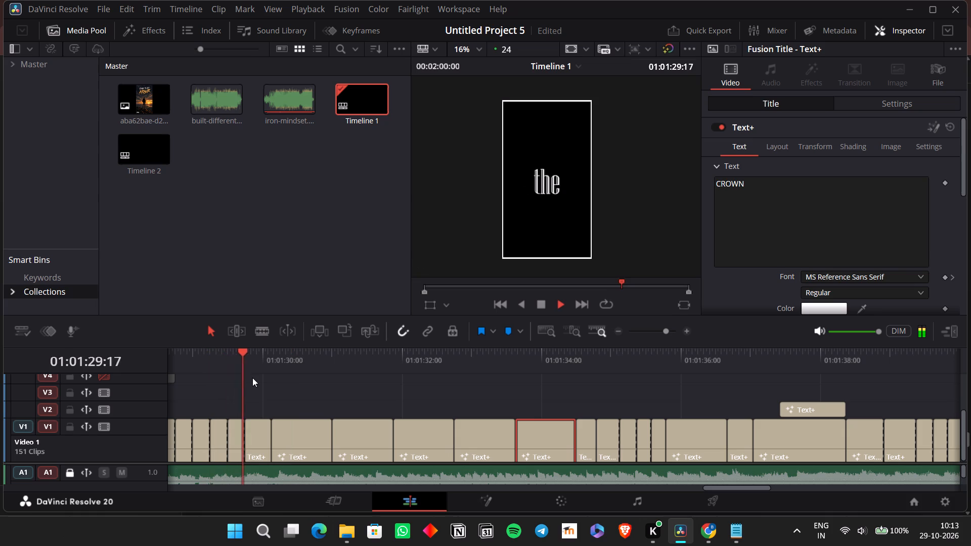
pyautogui.press('space')
pyautogui.click(242, 368)
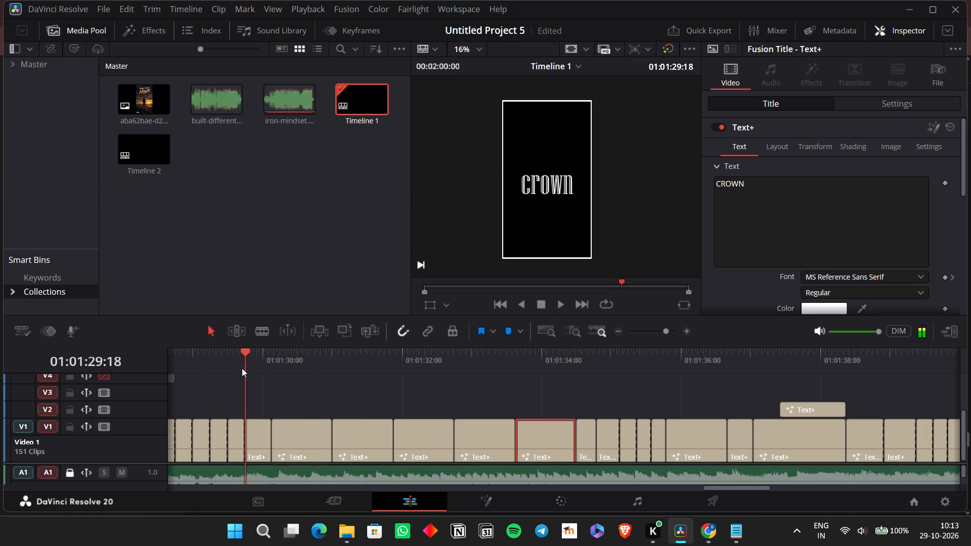
pyautogui.press('space')
pyautogui.press('space')
# Replace the lowercase "crown" title at 01:01:29:18 with a copy of the short "CROWN" title, extended to the next clip.
pyautogui.click(259, 436)
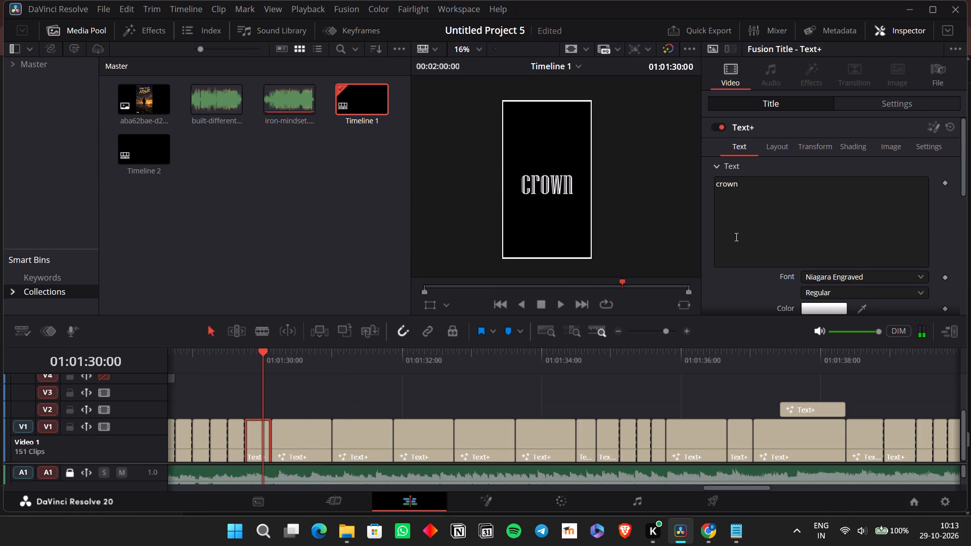
pyautogui.click(735, 237)
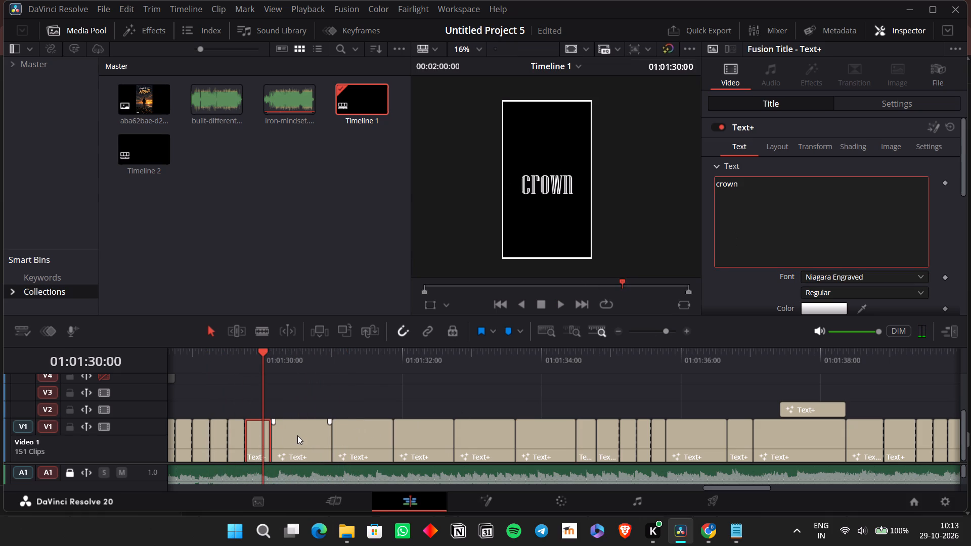
pyautogui.click(298, 436)
pyautogui.click(589, 441)
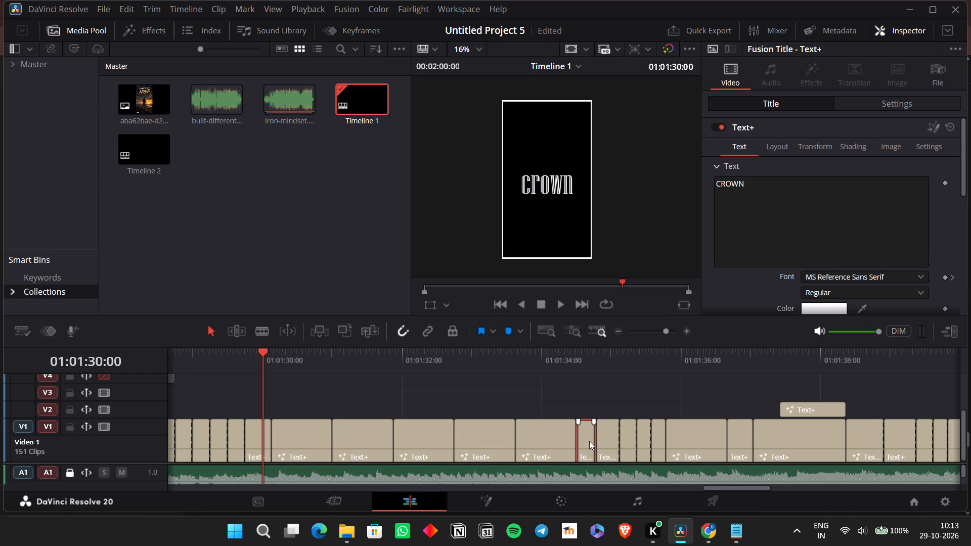
pyautogui.hotkey('ctrl', 'c')
pyautogui.click(248, 355)
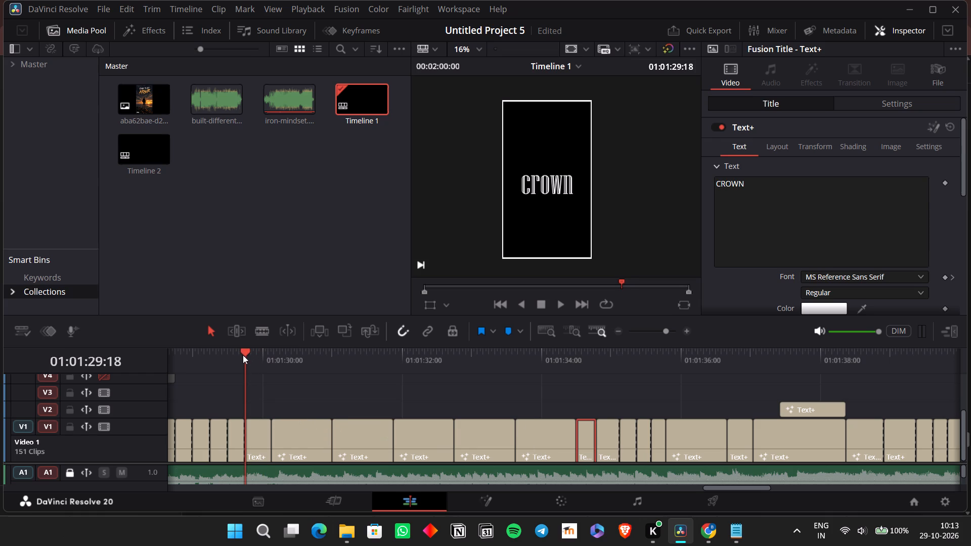
pyautogui.hotkey('ctrl', 'v')
pyautogui.moveTo(265, 441); pyautogui.dragTo(274, 445)
# Play back the timeline from about 01:01:29 past the last title and save the project.
pyautogui.click(237, 362)
pyautogui.press('space')
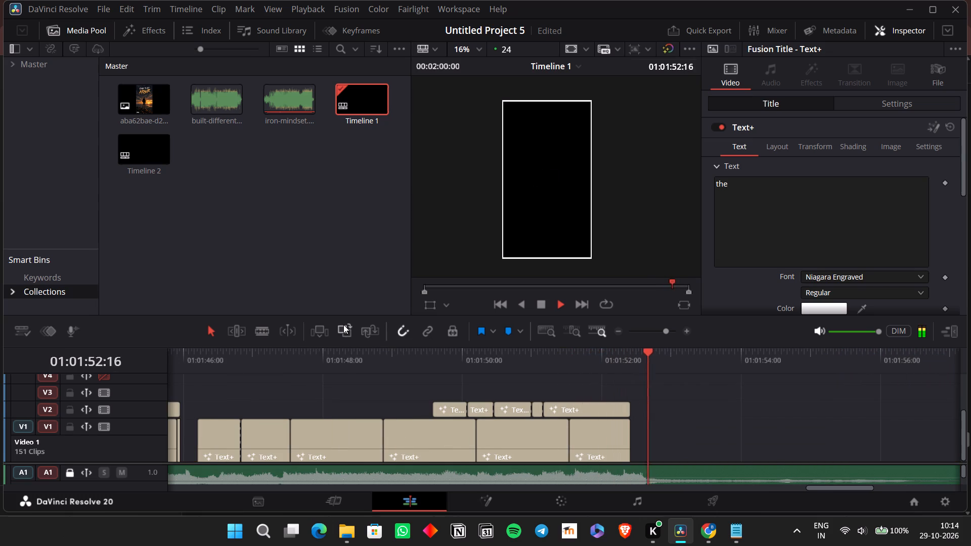
pyautogui.hotkey('ctrl', 's')
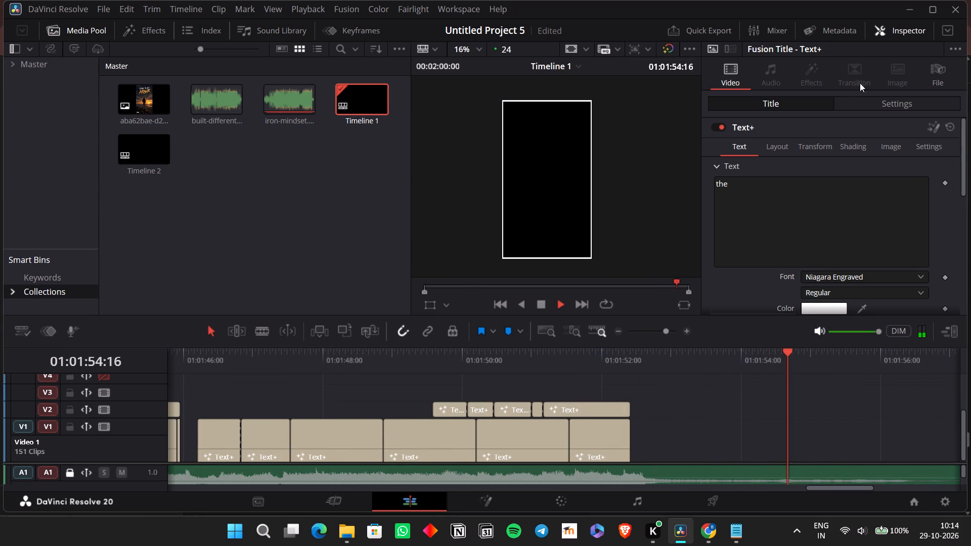
pyautogui.press('space')
# Add a render job for Timeline 1 to the queue, with the output file named Timeline 6 in the IG folder.
pyautogui.click(702, 505)
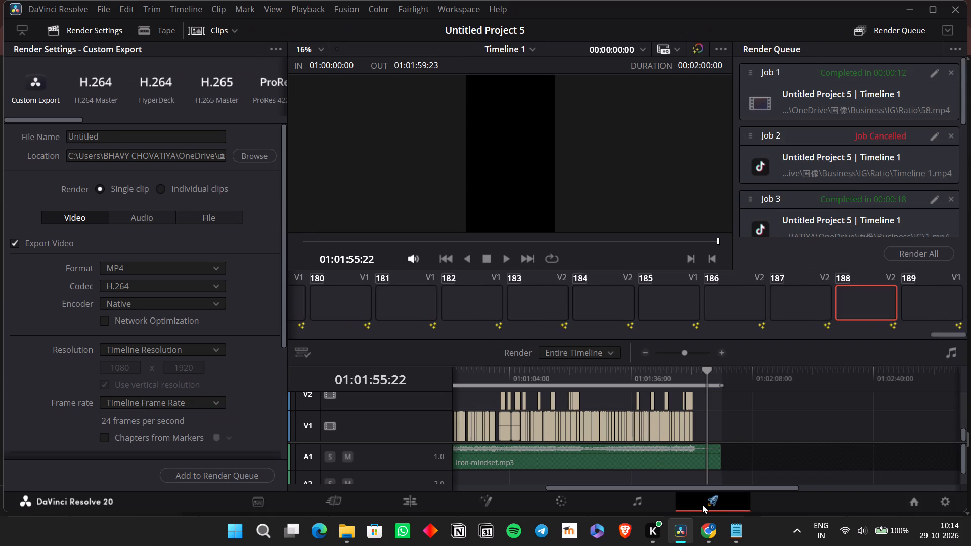
pyautogui.click(250, 155)
pyautogui.scroll(-3, 90, 143)
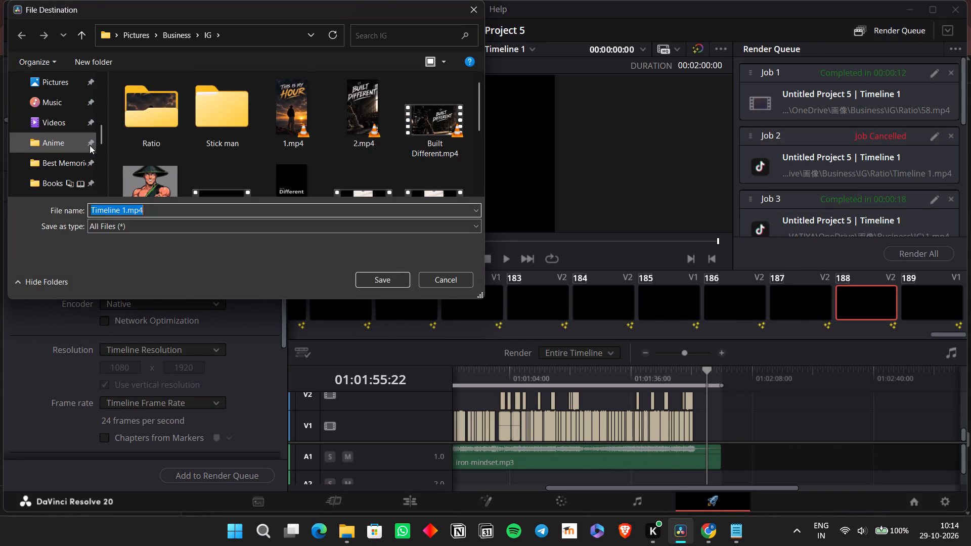
pyautogui.scroll(-4, 205, 150)
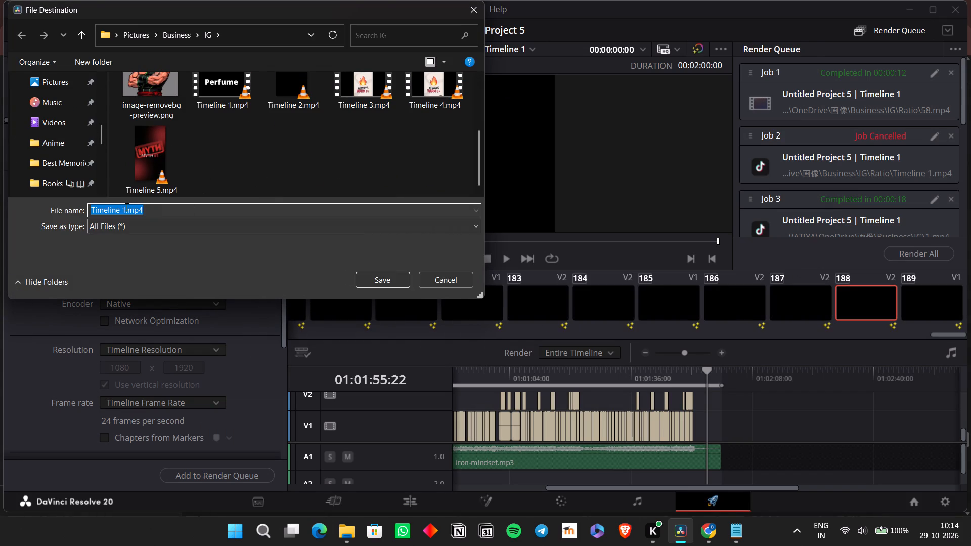
pyautogui.click(126, 207)
pyautogui.press('BackSpace')
pyautogui.press('6')
pyautogui.press('Return')
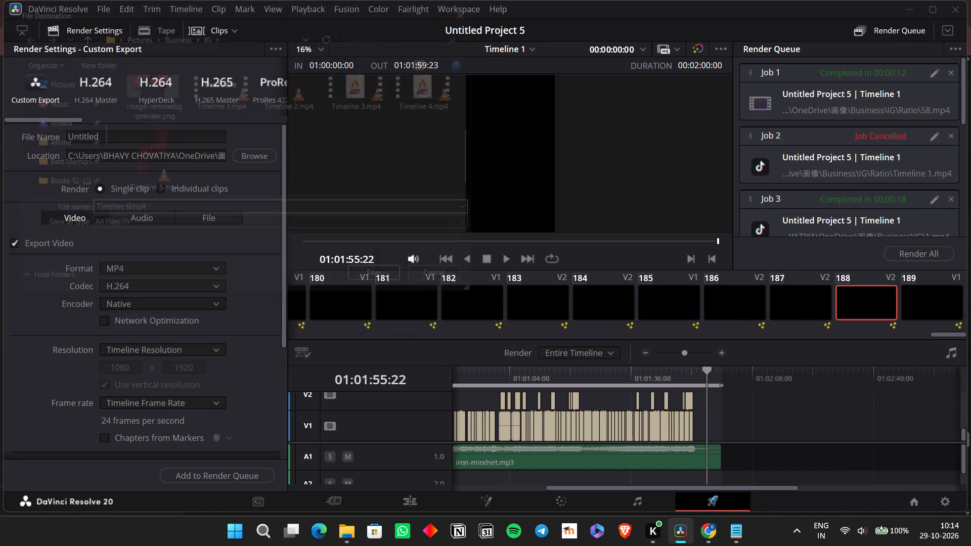
pyautogui.scroll(-6, 214, 322)
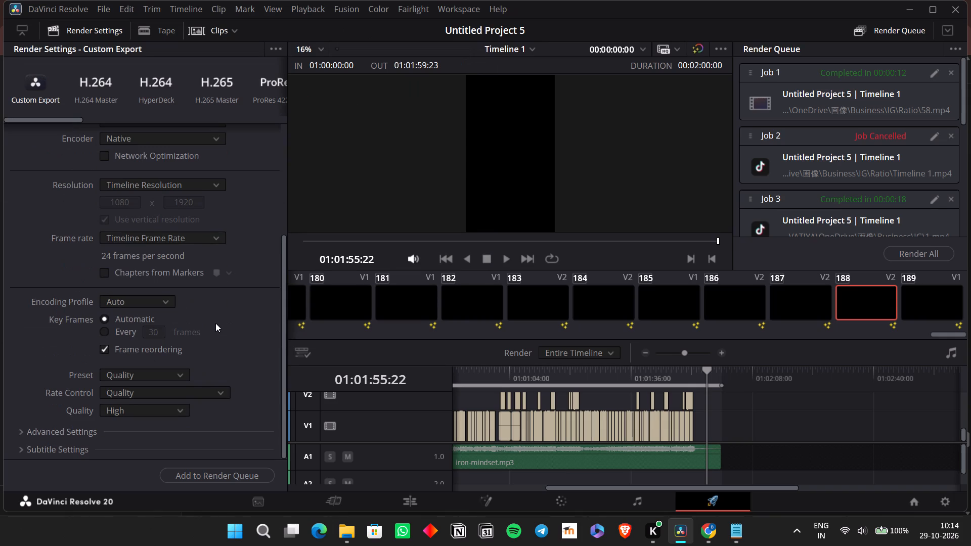
pyautogui.scroll(-5, 215, 323)
pyautogui.click(244, 469)
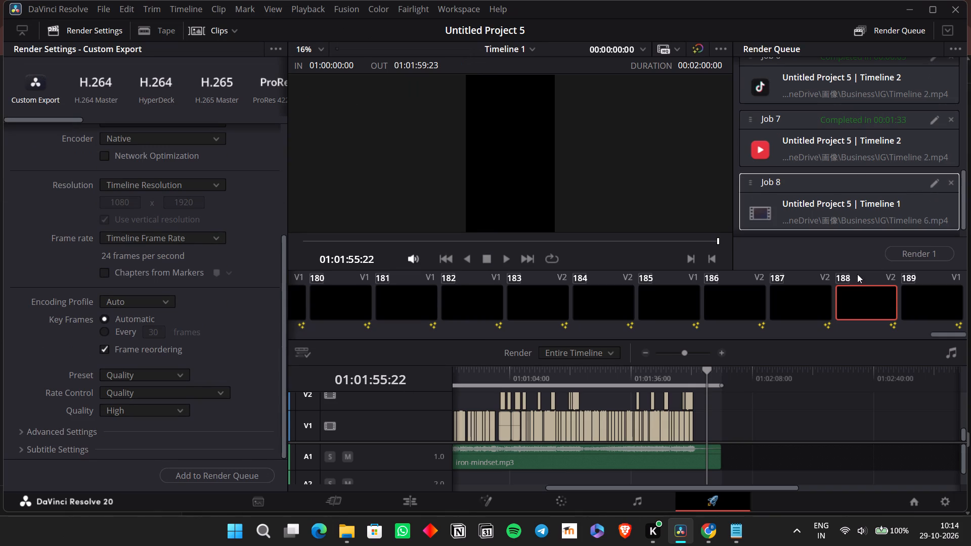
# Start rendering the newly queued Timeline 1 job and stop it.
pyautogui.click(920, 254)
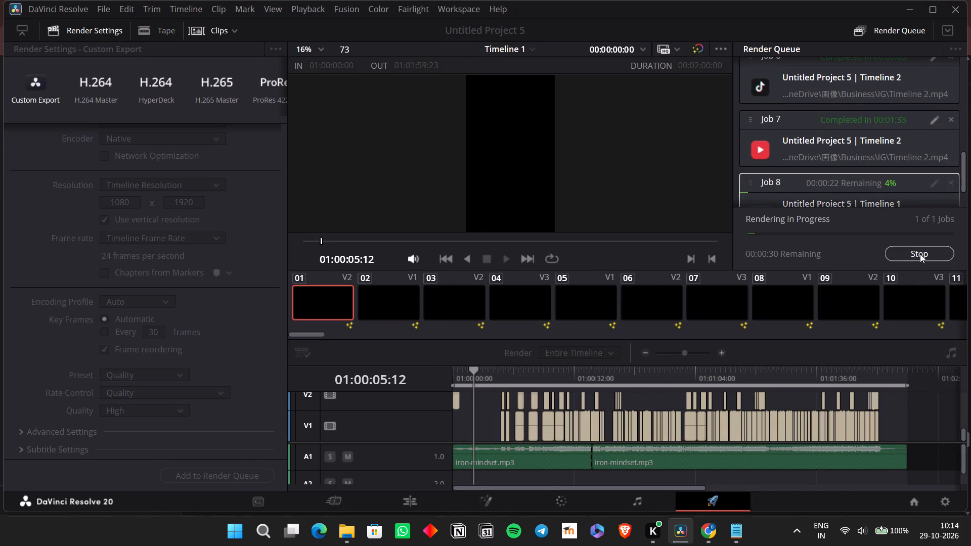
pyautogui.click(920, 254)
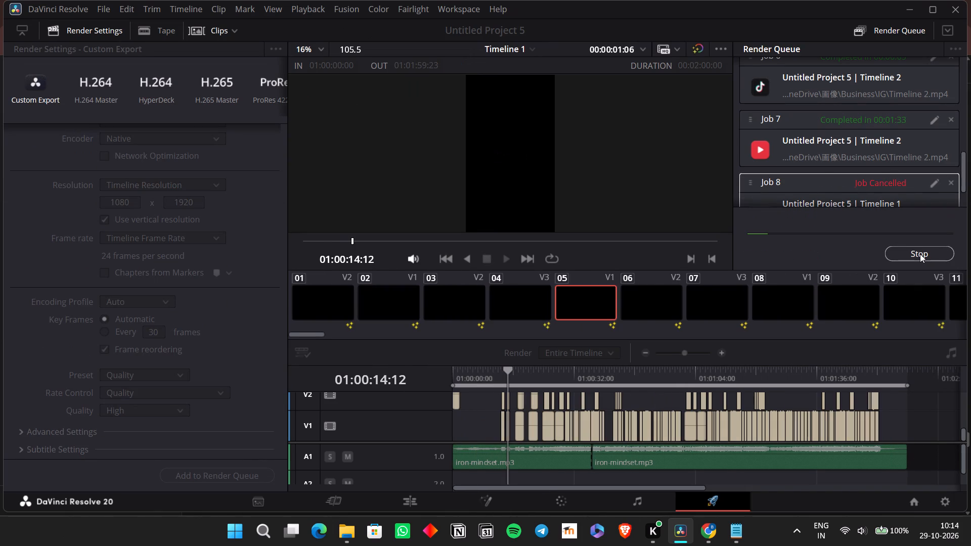
# Open Timeline 2 for editing and delete all of its title and audio clips.
pyautogui.click(431, 500)
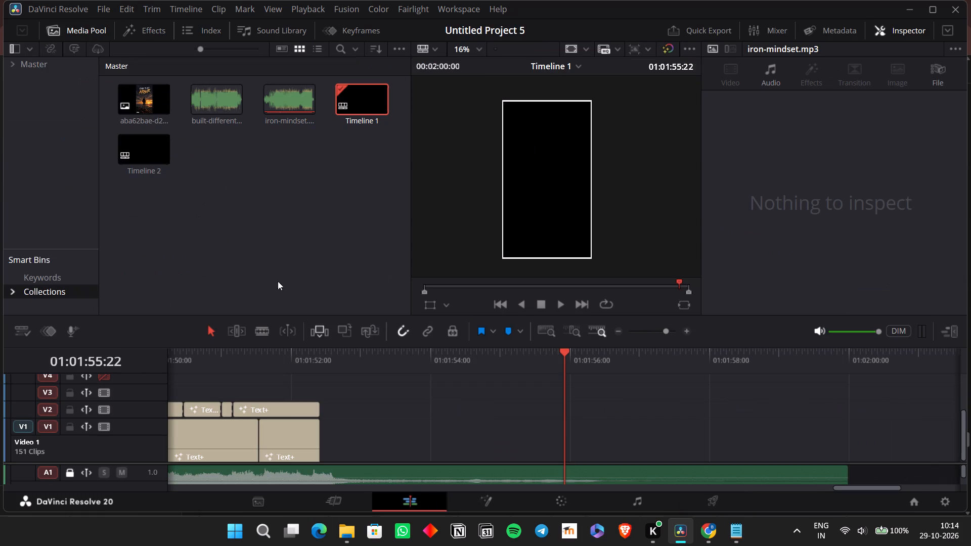
pyautogui.doubleClick(147, 160)
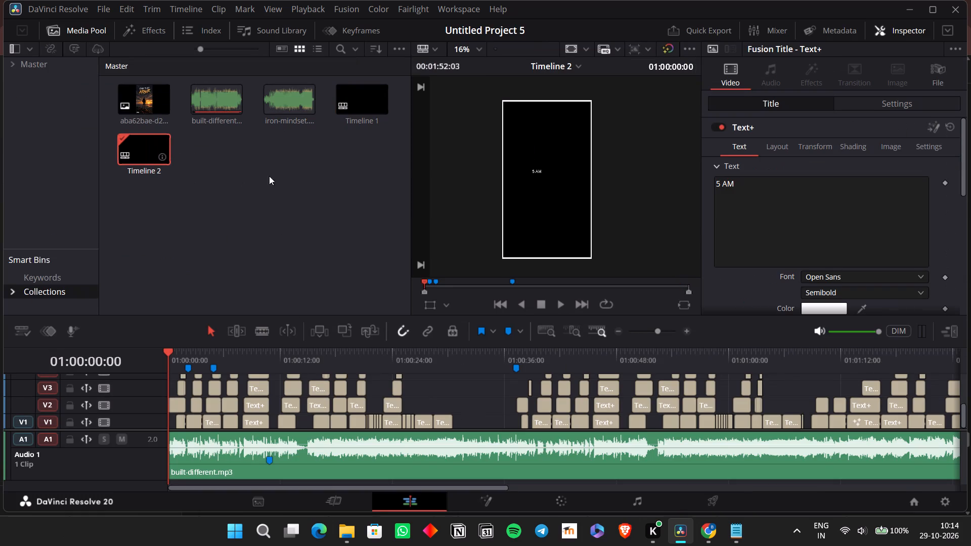
pyautogui.click(451, 394)
pyautogui.click(323, 291)
pyautogui.rightClick(323, 291)
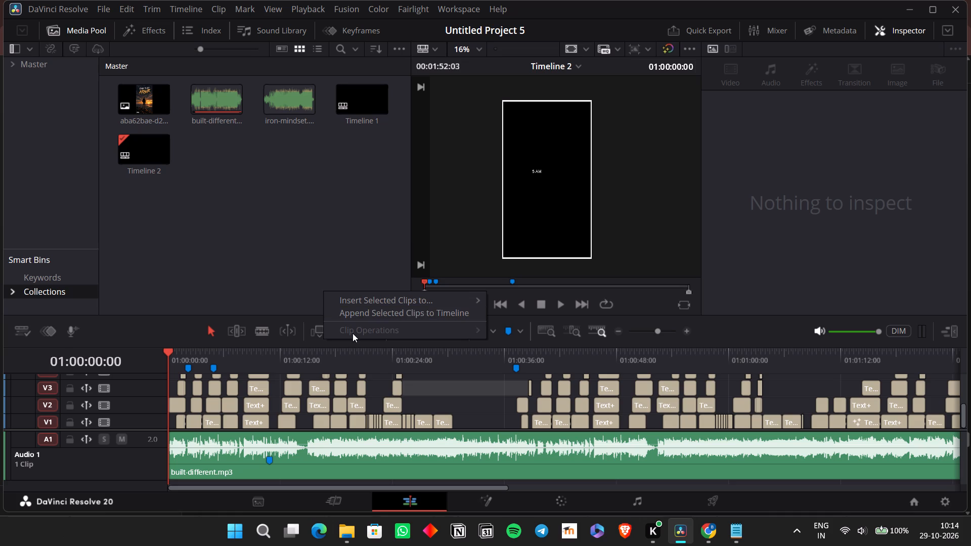
pyautogui.click(309, 309)
pyautogui.hscroll(-1, 464, 404)
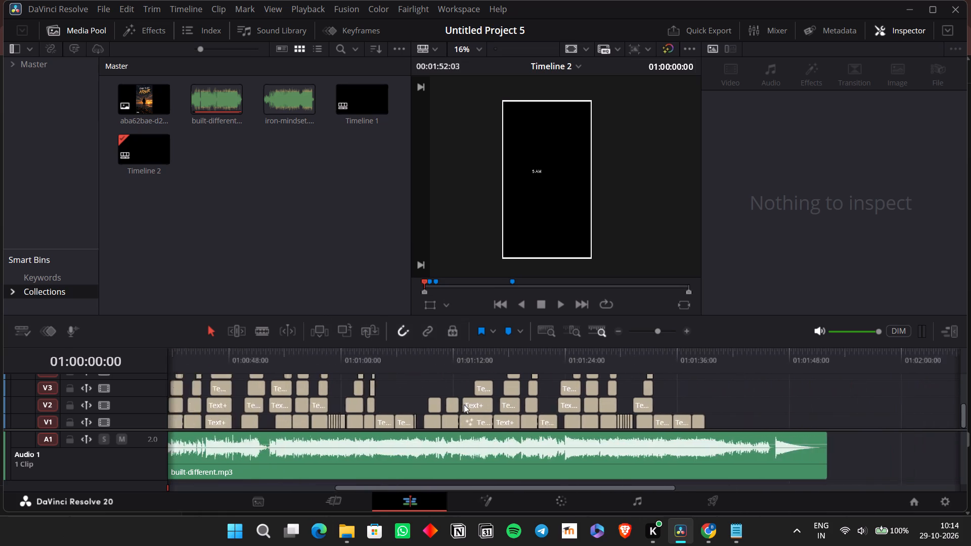
pyautogui.hscroll(-2, 464, 404)
pyautogui.click(593, 368)
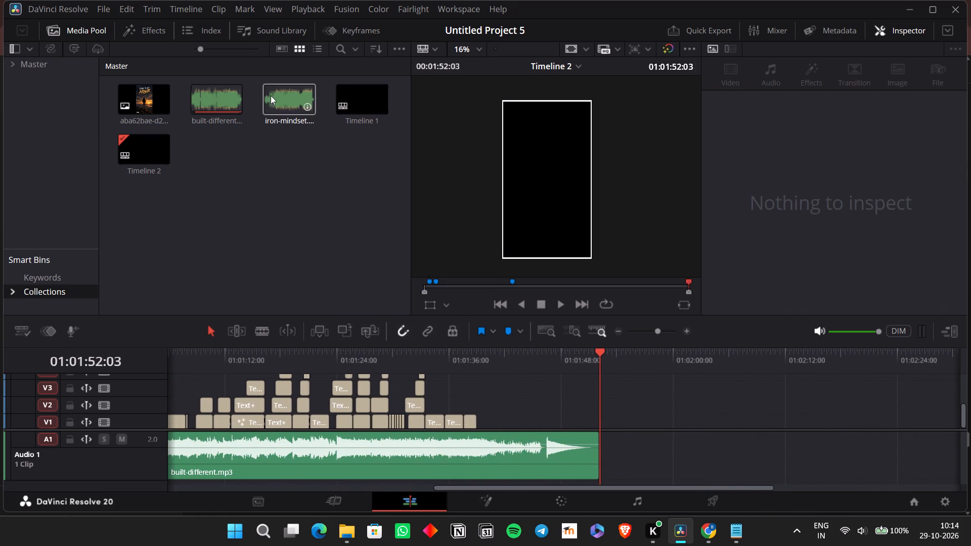
pyautogui.click(506, 405)
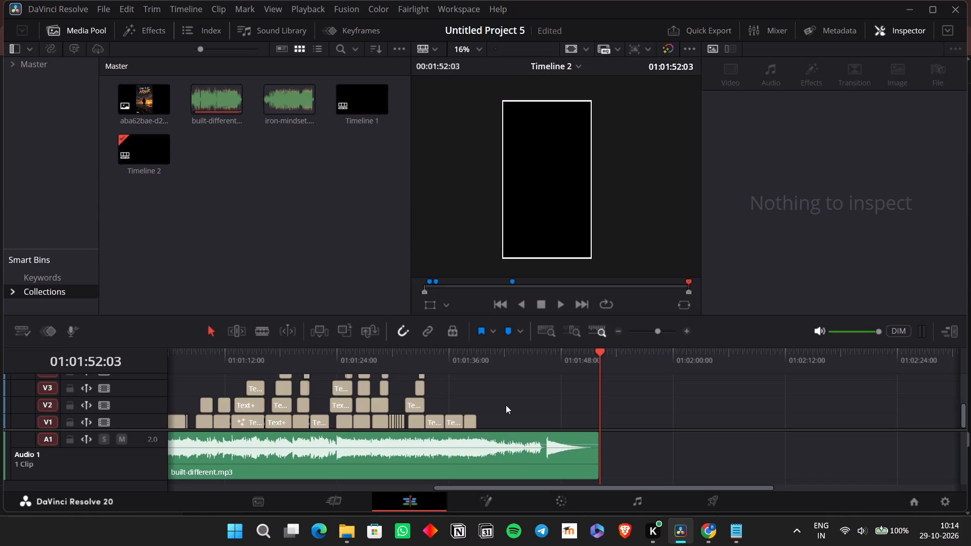
pyautogui.hotkey('ctrl', 'a')
pyautogui.press('BackSpace')
pyautogui.hscroll(5, 506, 405)
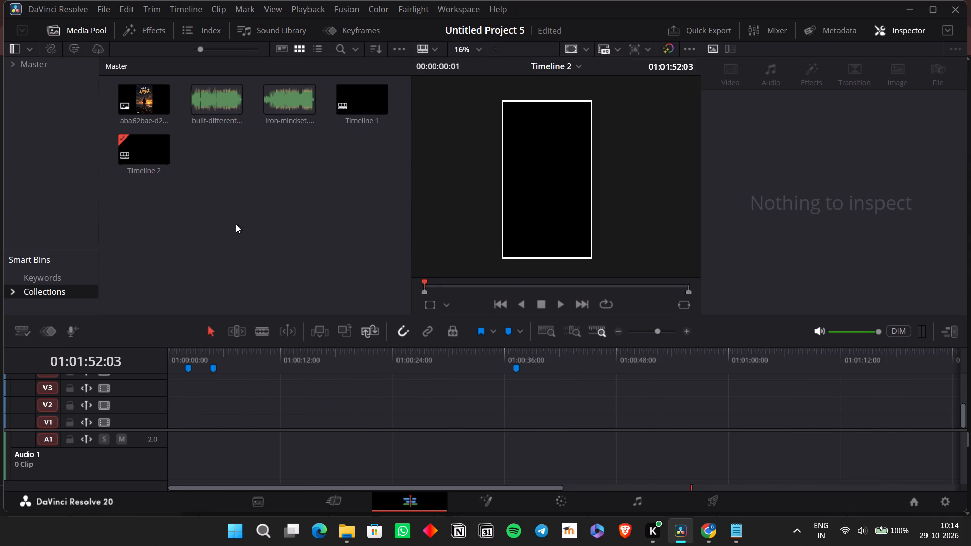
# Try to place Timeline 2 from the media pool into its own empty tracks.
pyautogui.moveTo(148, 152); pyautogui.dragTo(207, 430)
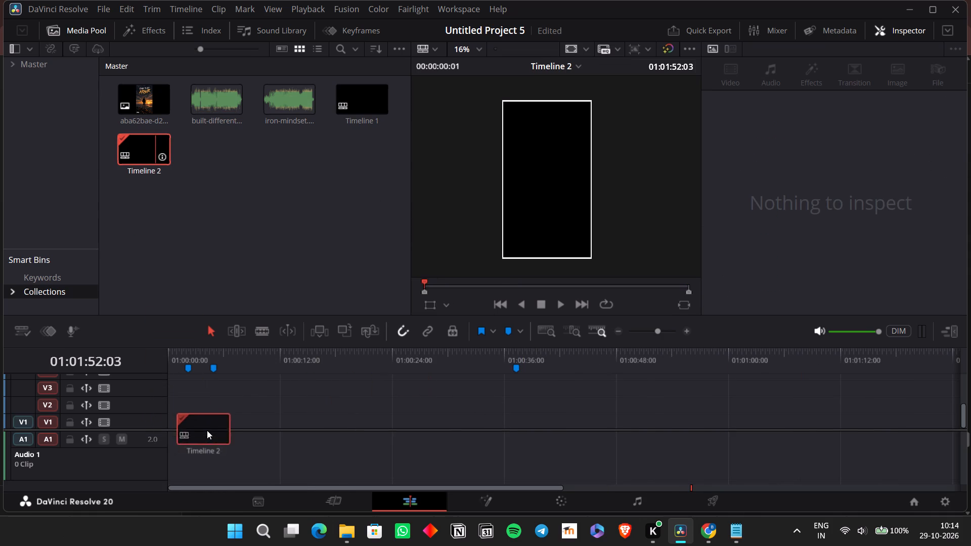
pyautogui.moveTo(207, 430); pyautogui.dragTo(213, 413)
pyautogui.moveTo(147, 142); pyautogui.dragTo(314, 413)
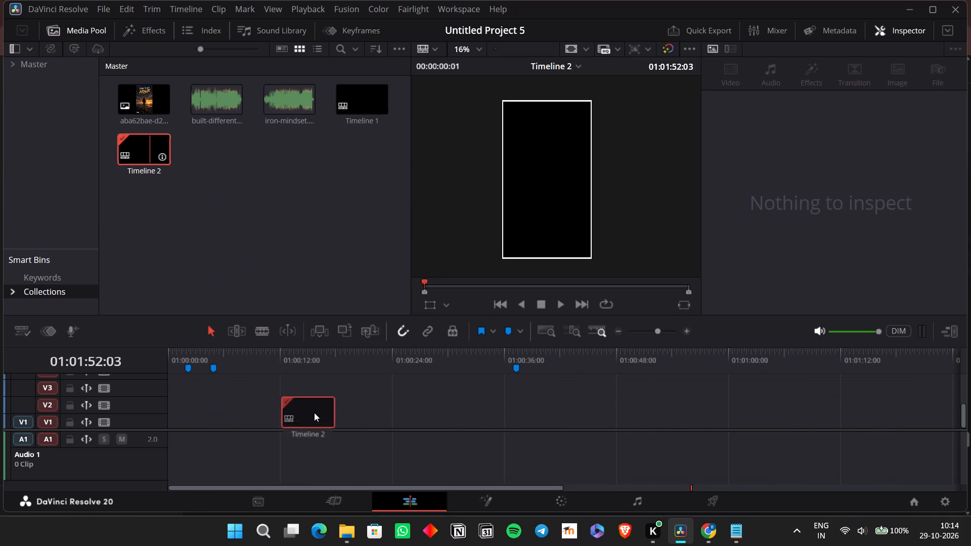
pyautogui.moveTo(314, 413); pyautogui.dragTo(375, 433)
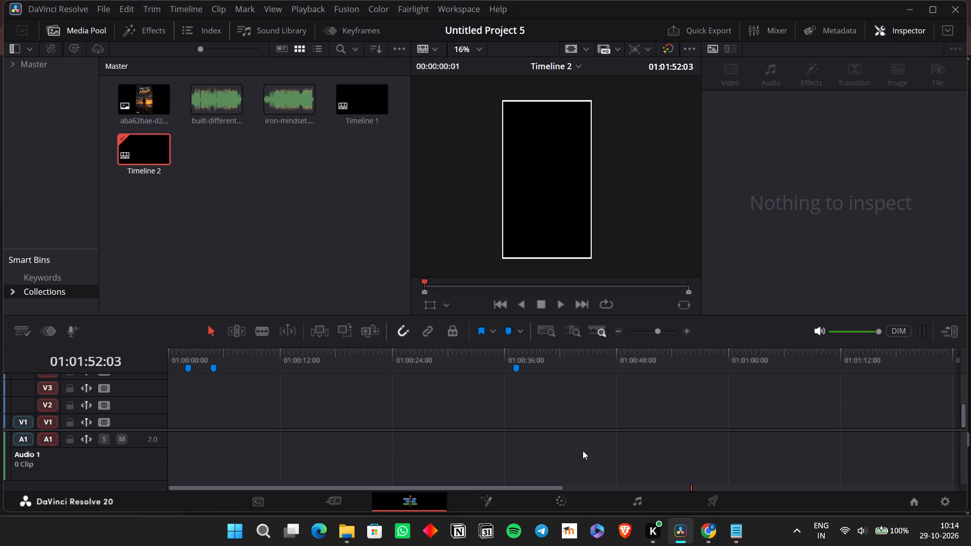
# Open Timeline 1, lock track V1, and delete the full-lyrics Text+ title at the start of track V2.
pyautogui.doubleClick(357, 86)
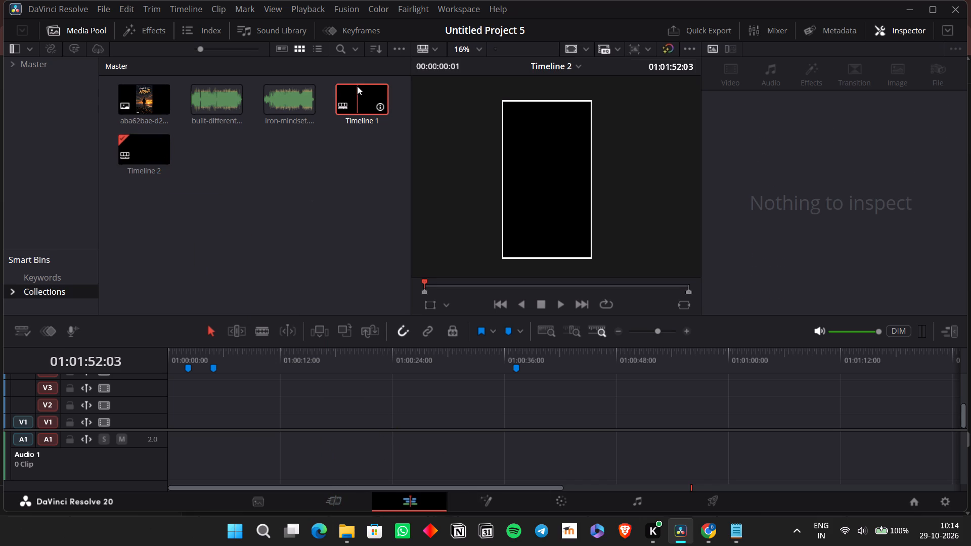
pyautogui.hscroll(16, 402, 439)
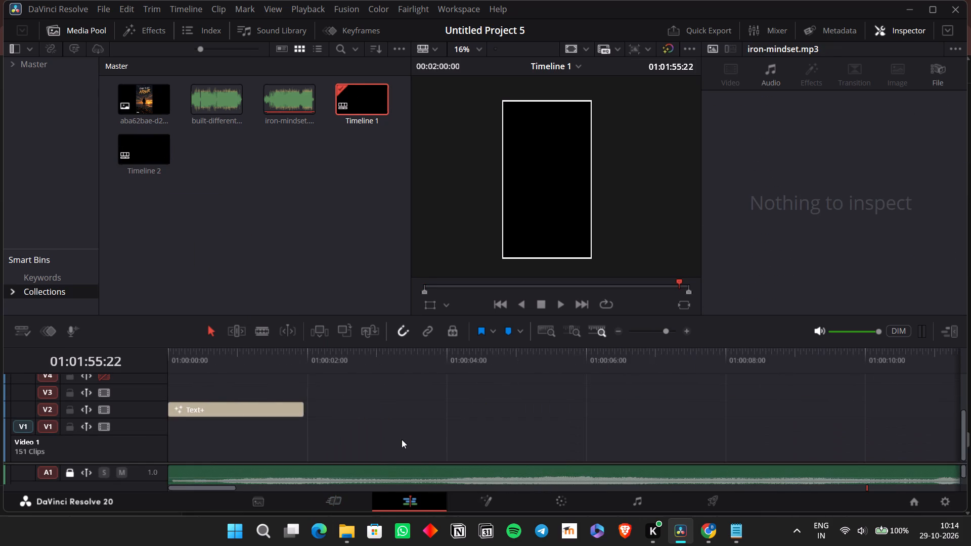
pyautogui.hscroll(9, 402, 439)
pyautogui.click(72, 425)
pyautogui.click(68, 403)
pyautogui.click(70, 412)
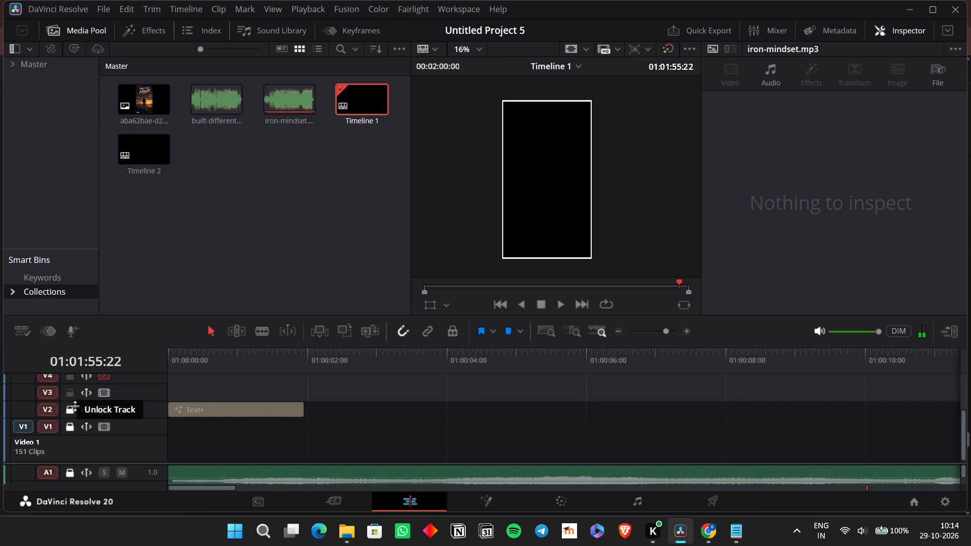
pyautogui.click(67, 407)
pyautogui.click(196, 412)
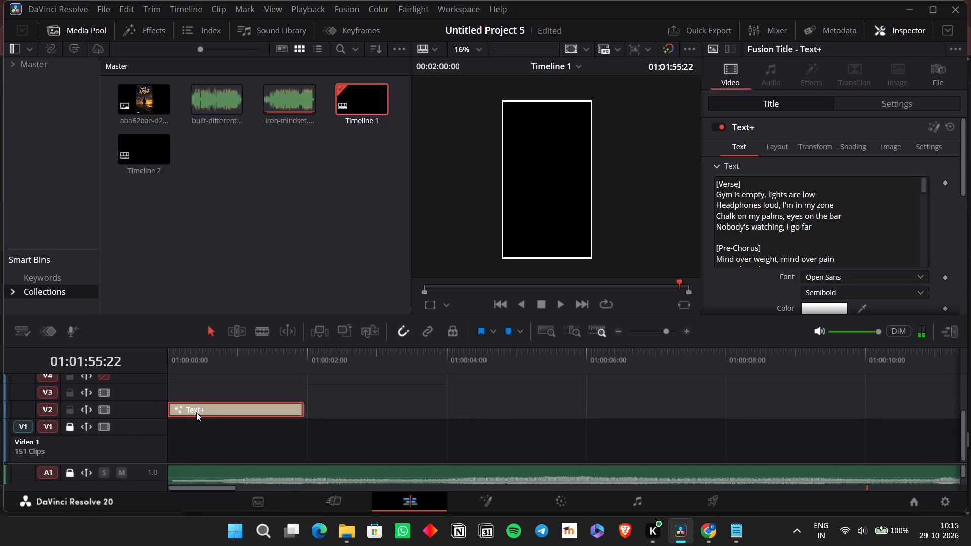
pyautogui.press('BackSpace')
# Lock tracks V2 and V3 of Timeline 1 and save the project.
pyautogui.hscroll(-6, 205, 417)
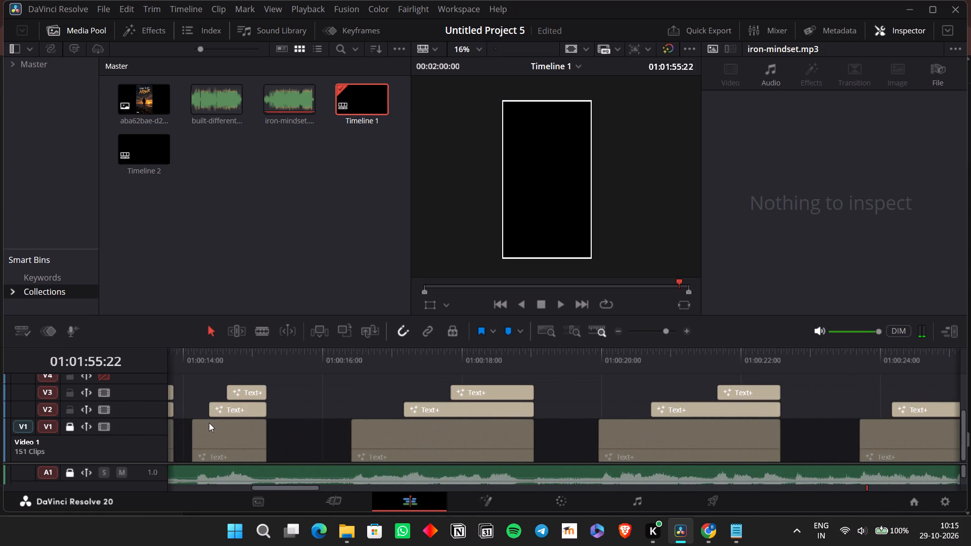
pyautogui.scroll(1, 209, 423)
pyautogui.click(68, 409)
pyautogui.click(71, 397)
pyautogui.hscroll(-2, 223, 413)
pyautogui.hscroll(-3, 277, 416)
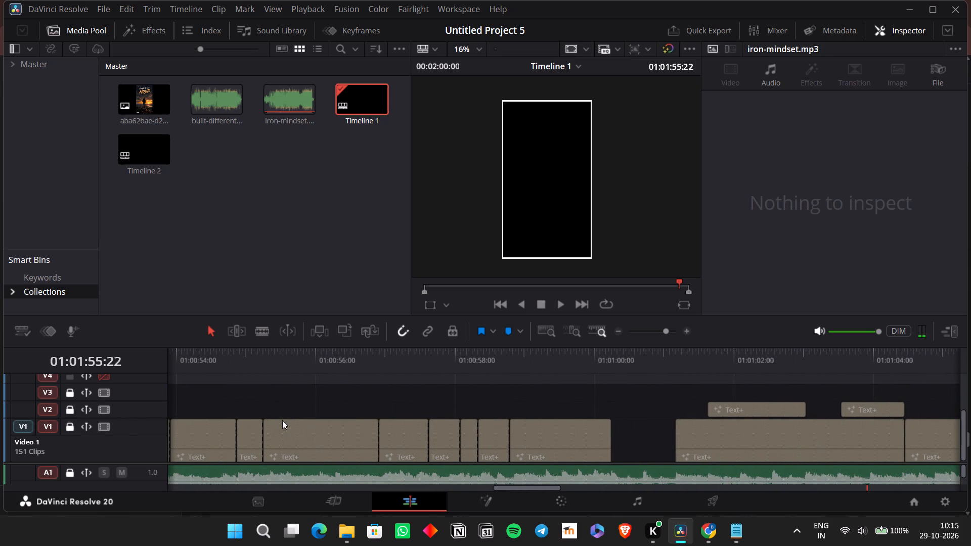
pyautogui.hotkey('ctrl', 's')
# Open Timeline 2 and place Timeline 1 as a nested clip at the start of tracks V1 and A1.
pyautogui.click(151, 148)
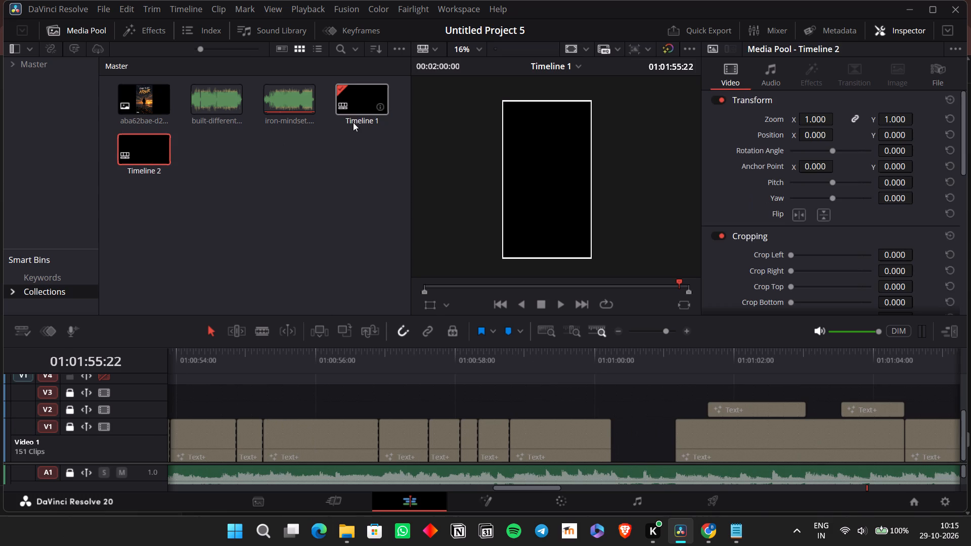
pyautogui.doubleClick(140, 152)
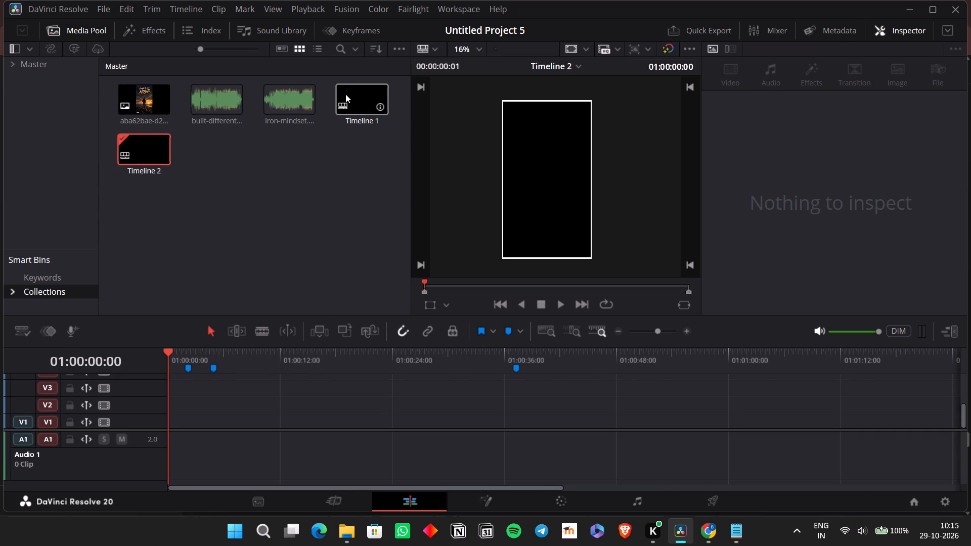
pyautogui.moveTo(345, 93); pyautogui.dragTo(157, 401)
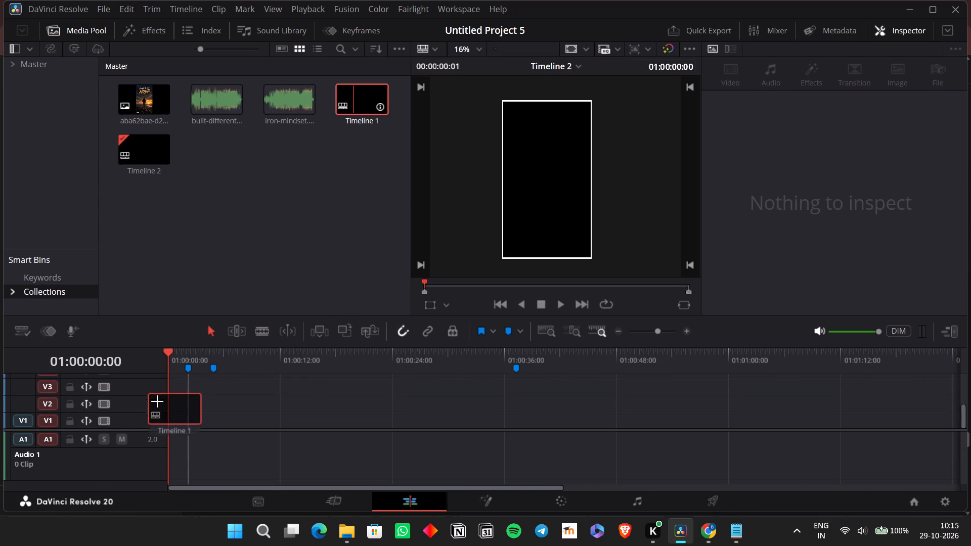
pyautogui.moveTo(157, 401); pyautogui.dragTo(171, 424)
# Play back the nested Timeline 1 from its start, skipping ahead through roughly the first 20 seconds to check the titles.
pyautogui.press('space')
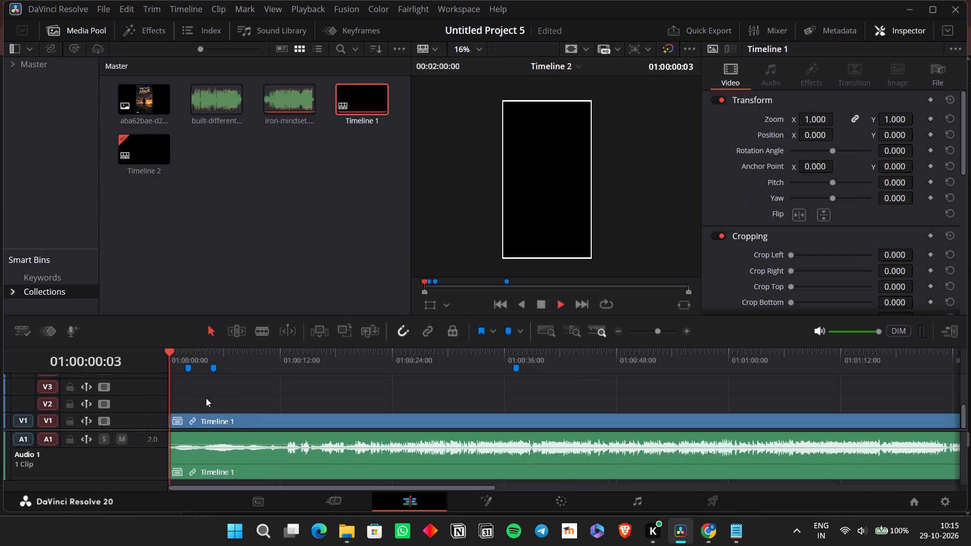
pyautogui.click(254, 364)
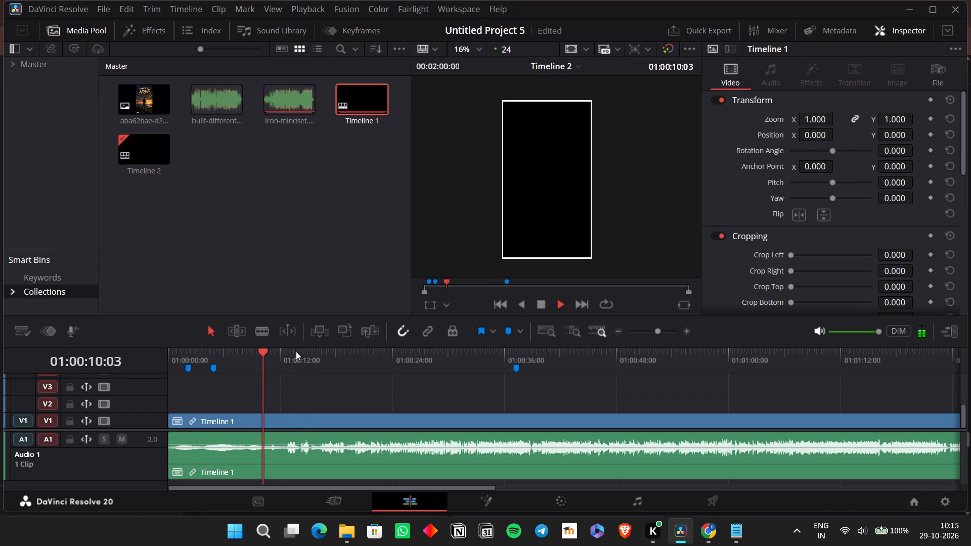
pyautogui.click(296, 351)
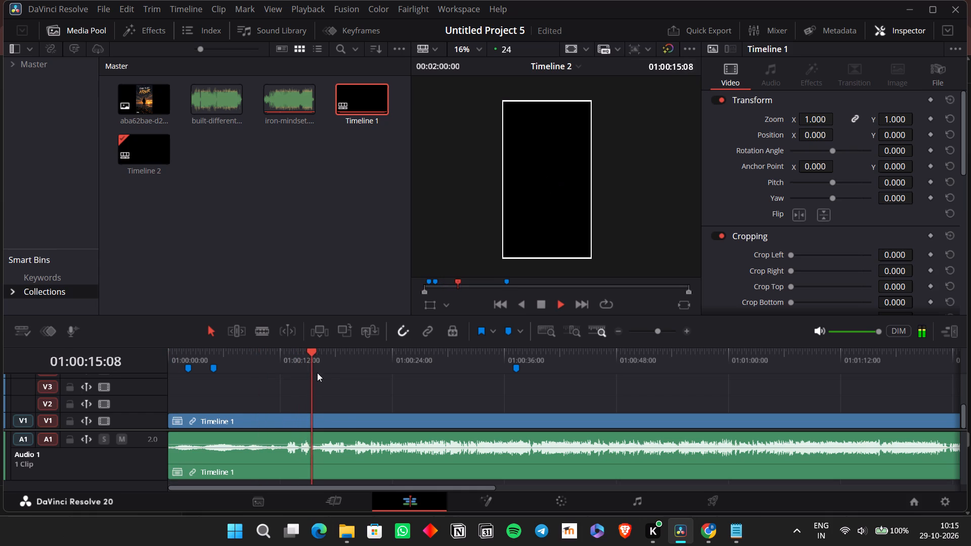
pyautogui.click(617, 336)
pyautogui.click(576, 386)
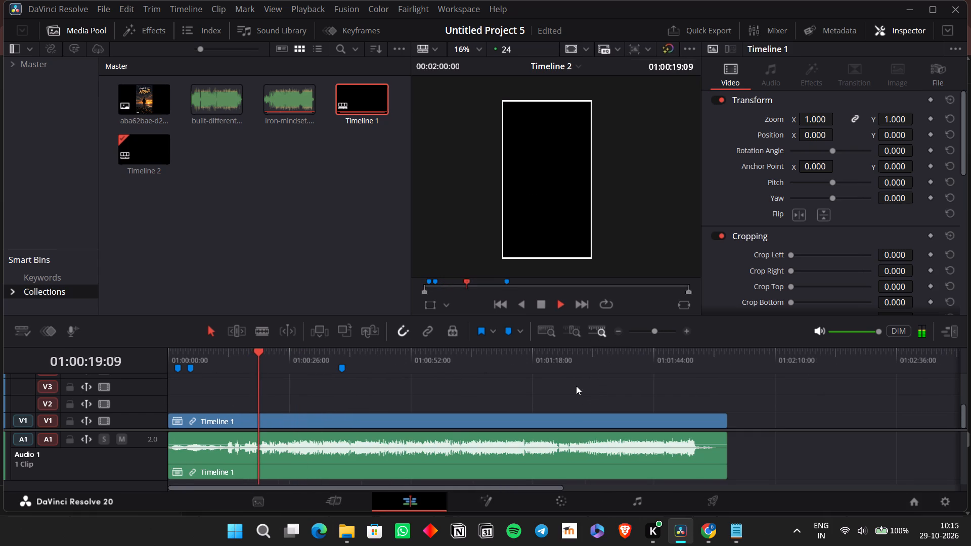
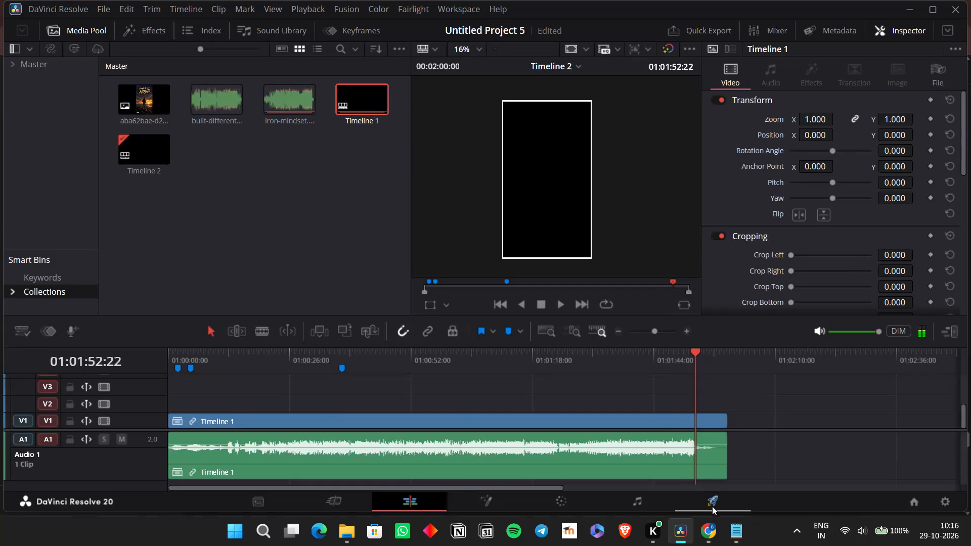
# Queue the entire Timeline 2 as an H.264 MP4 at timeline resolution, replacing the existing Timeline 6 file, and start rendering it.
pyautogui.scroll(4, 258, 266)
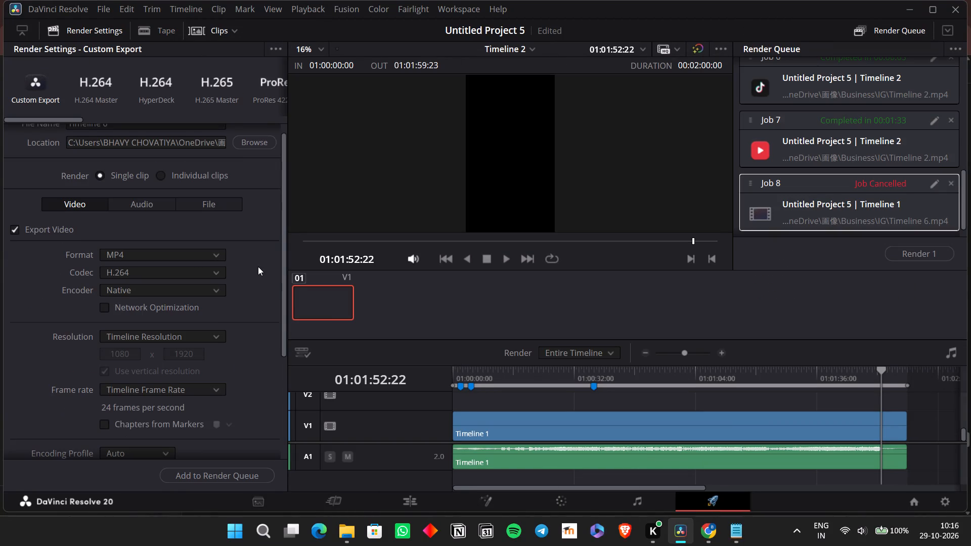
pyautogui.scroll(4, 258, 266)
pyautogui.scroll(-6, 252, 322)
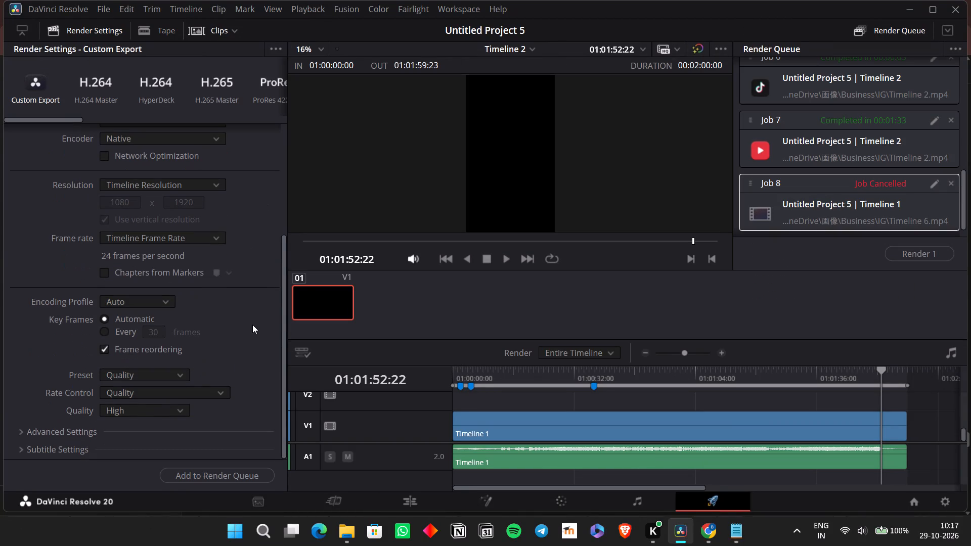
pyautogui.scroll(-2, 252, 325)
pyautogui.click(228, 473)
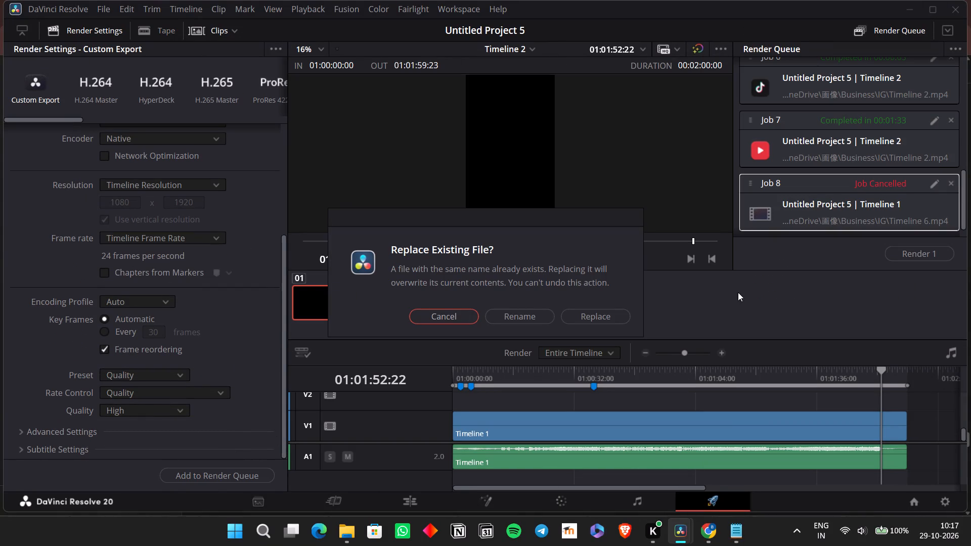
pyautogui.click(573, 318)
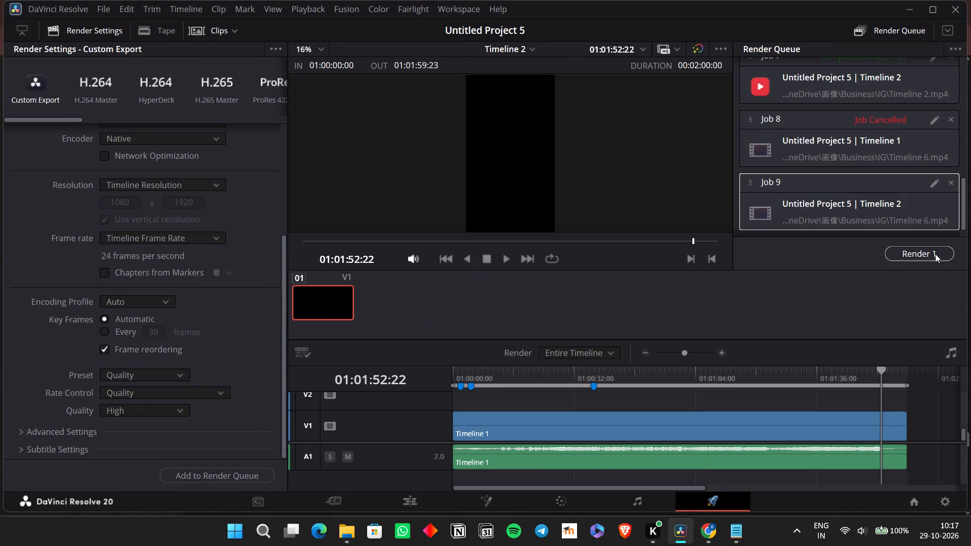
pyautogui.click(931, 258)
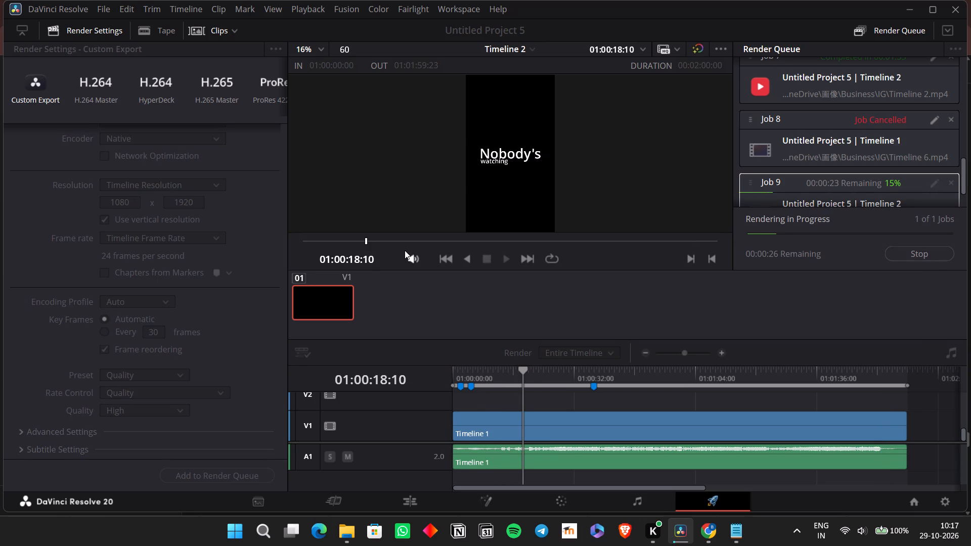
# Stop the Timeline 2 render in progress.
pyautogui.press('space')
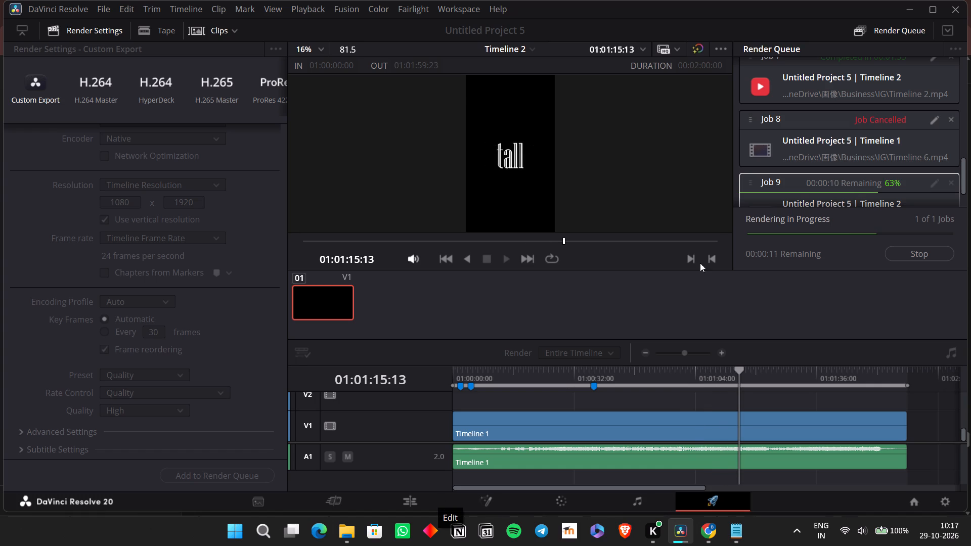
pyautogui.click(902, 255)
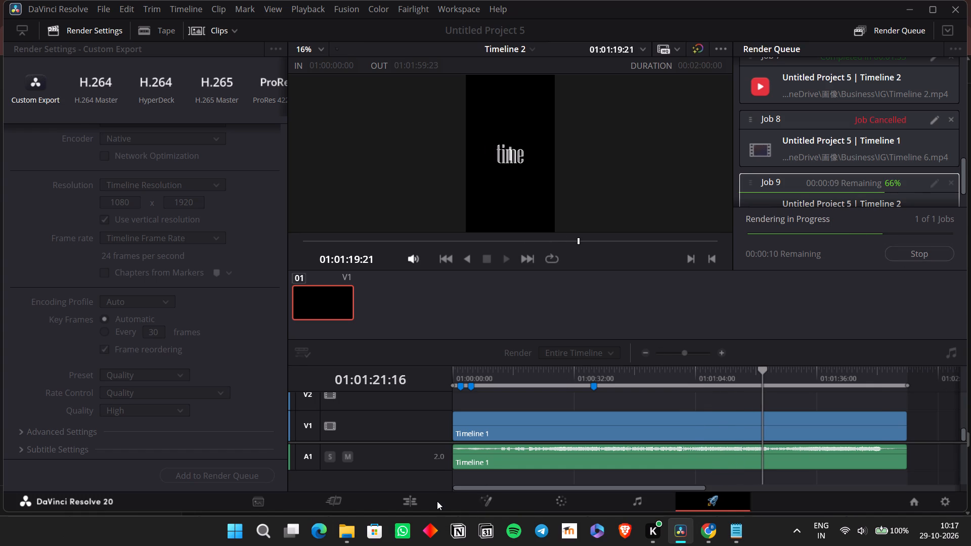
# Return to editing Timeline 2 and play back its first few seconds from the start.
pyautogui.click(437, 501)
pyautogui.hscroll(4, 403, 451)
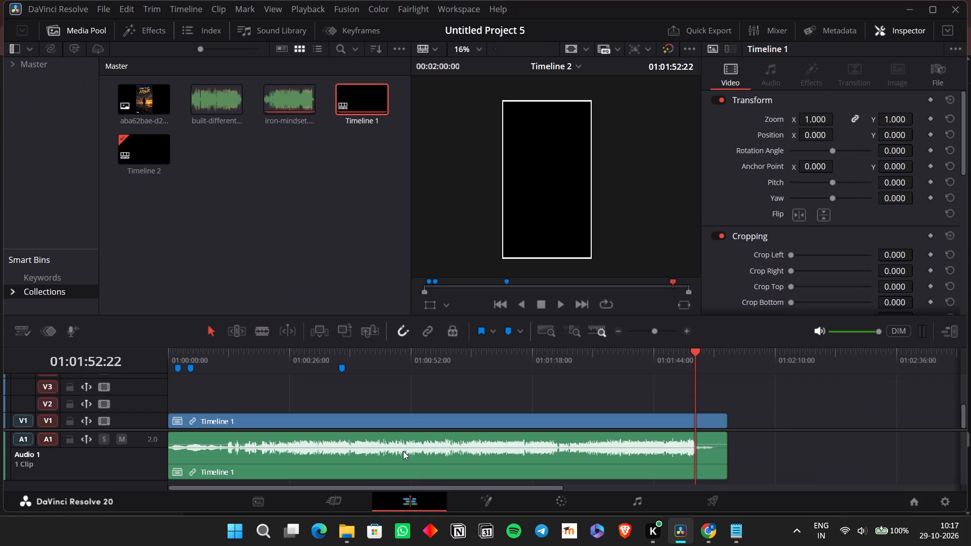
pyautogui.hscroll(3, 403, 451)
pyautogui.moveTo(312, 358); pyautogui.dragTo(162, 371)
pyautogui.press('space')
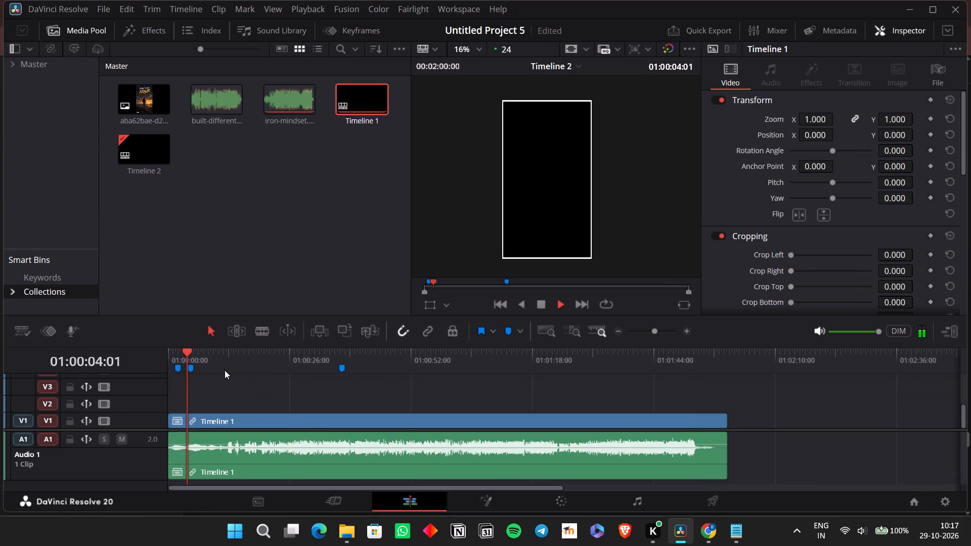
pyautogui.press('space')
# Save the project.
pyautogui.hotkey('ctrl', 's')
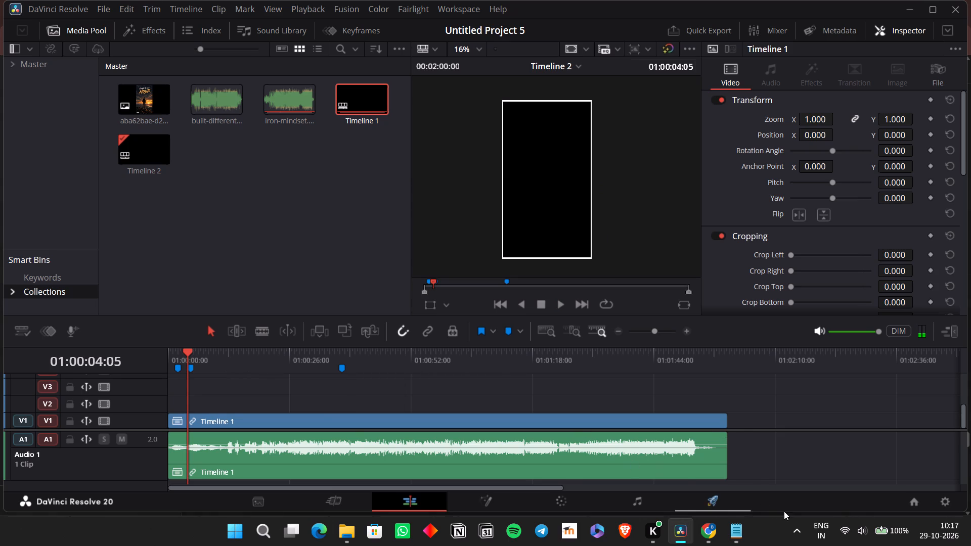
# Go back to the Deliver page and play Timeline 2 from its start, skipping ahead through roughly the first 18 seconds to check the titles.
pyautogui.click(739, 502)
pyautogui.moveTo(484, 377); pyautogui.dragTo(445, 376)
pyautogui.press('space')
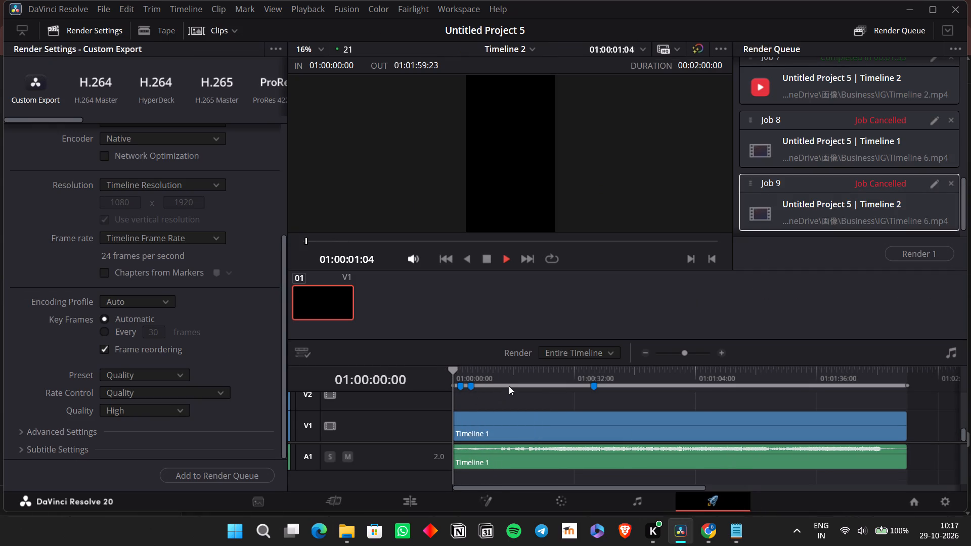
pyautogui.click(491, 375)
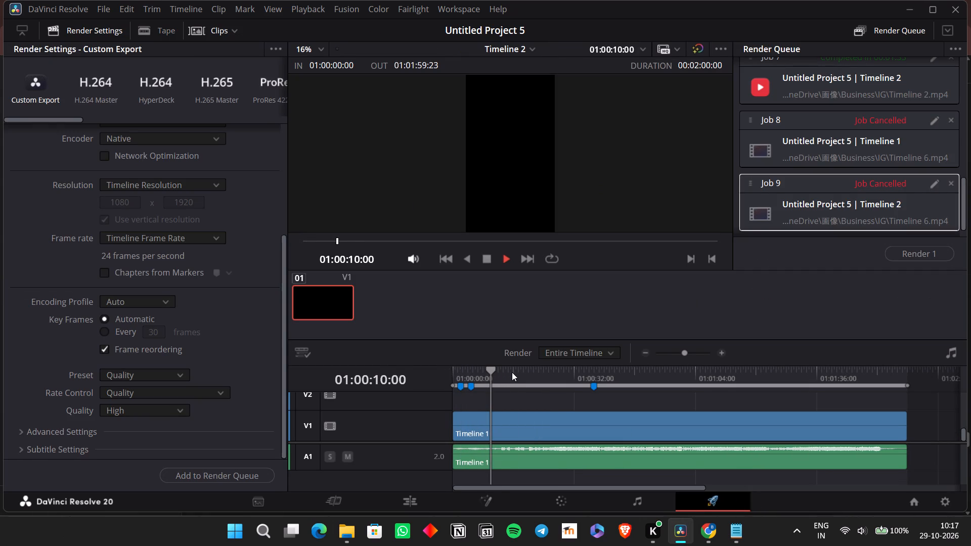
pyautogui.click(512, 372)
pyautogui.press('space')
pyautogui.press('space')
pyautogui.press('space')
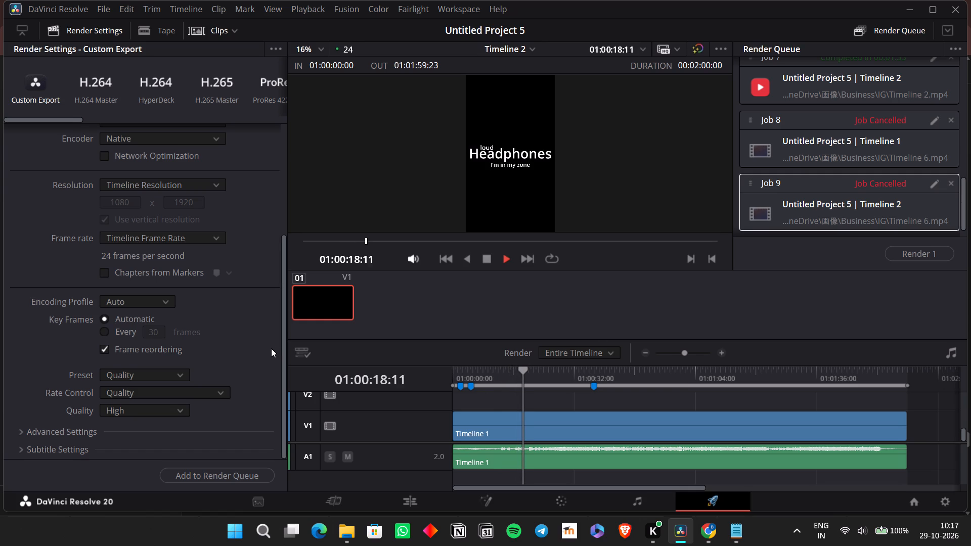
pyautogui.press('space')
# Queue Timeline 2 for rendering with the current MP4 export settings, replacing the existing Timeline 6 file, and start the render.
pyautogui.click(235, 474)
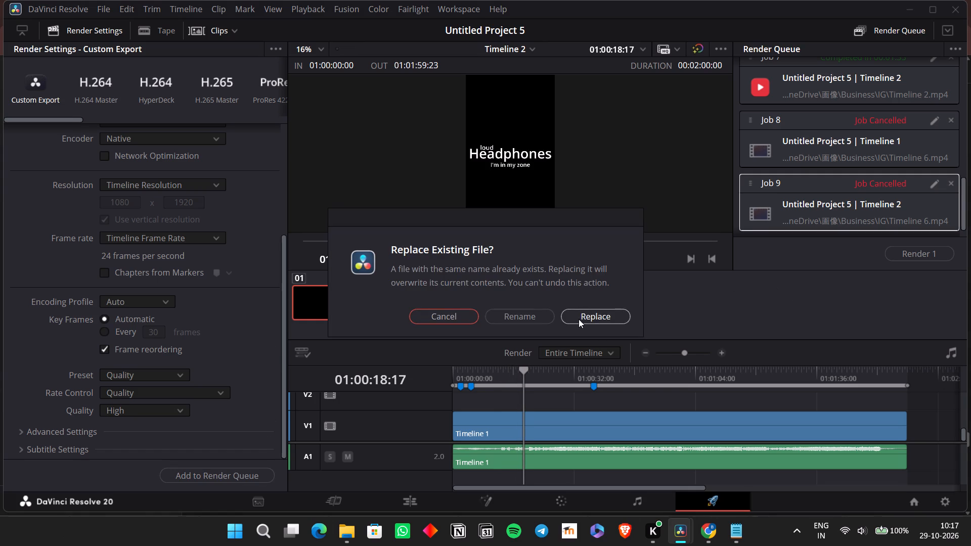
pyautogui.click(579, 319)
pyautogui.click(920, 255)
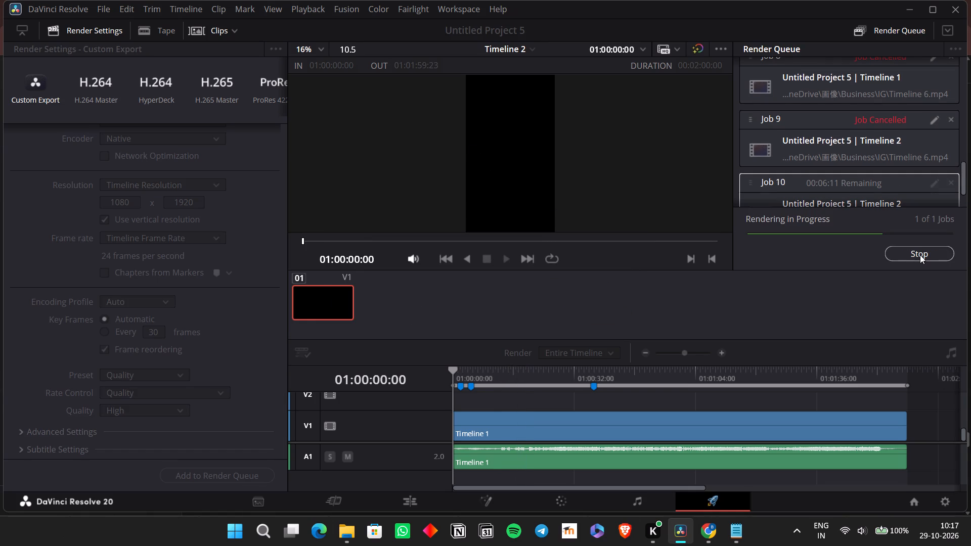